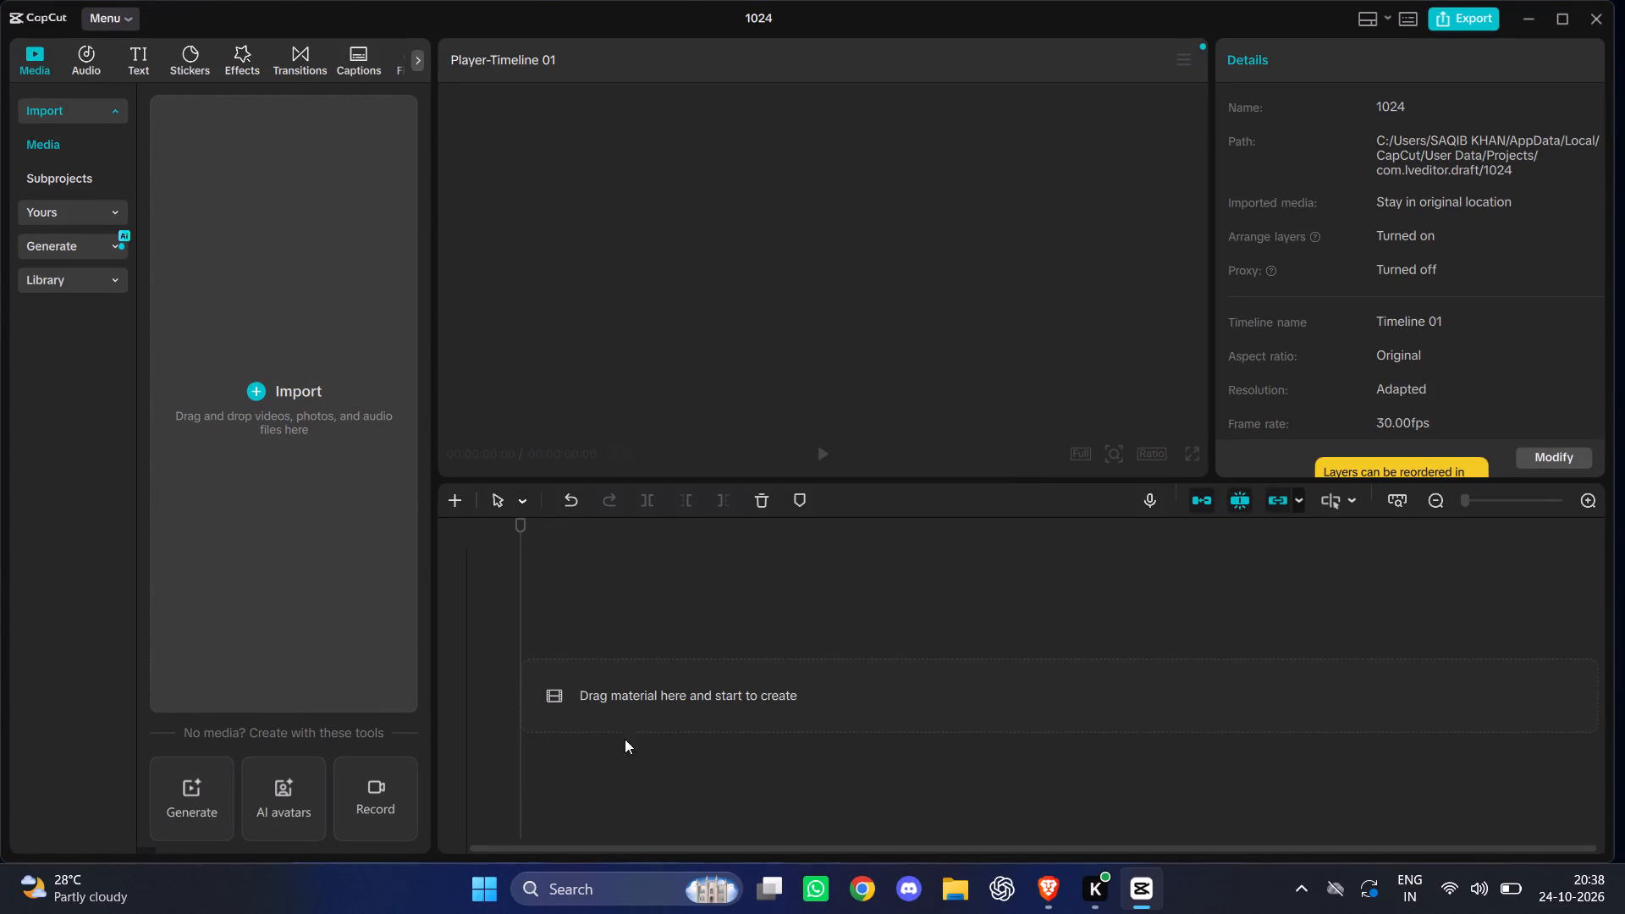
Switch to File Explorer and check Videos, Network, Screenshots and This PC for the source media device.
left_click(212, 496)
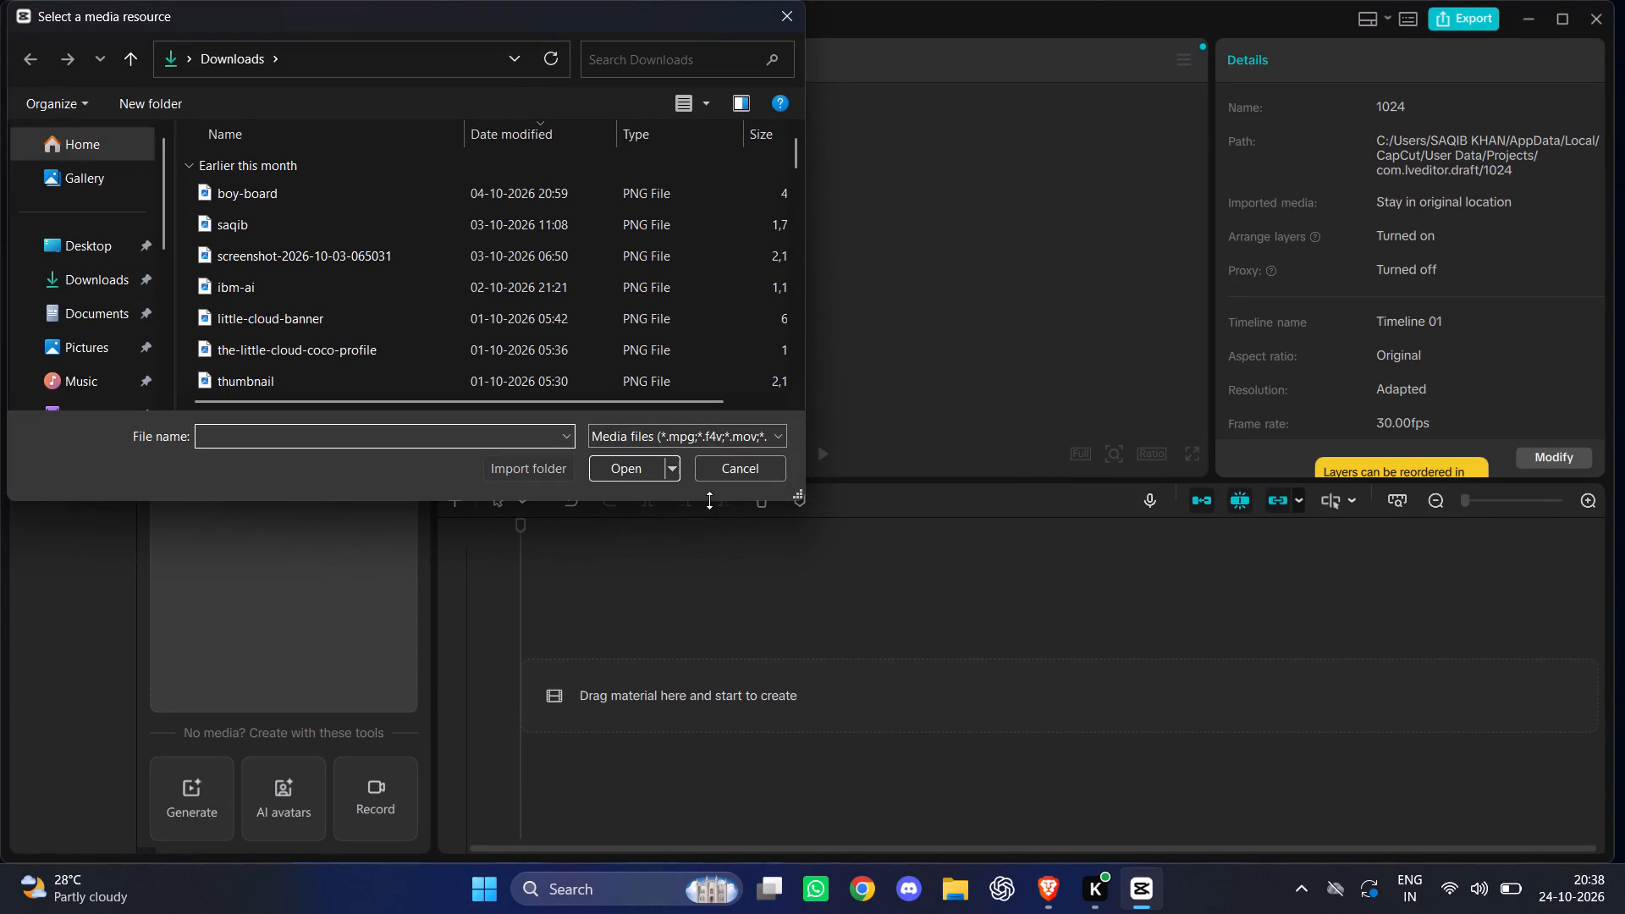
left_click(737, 477)
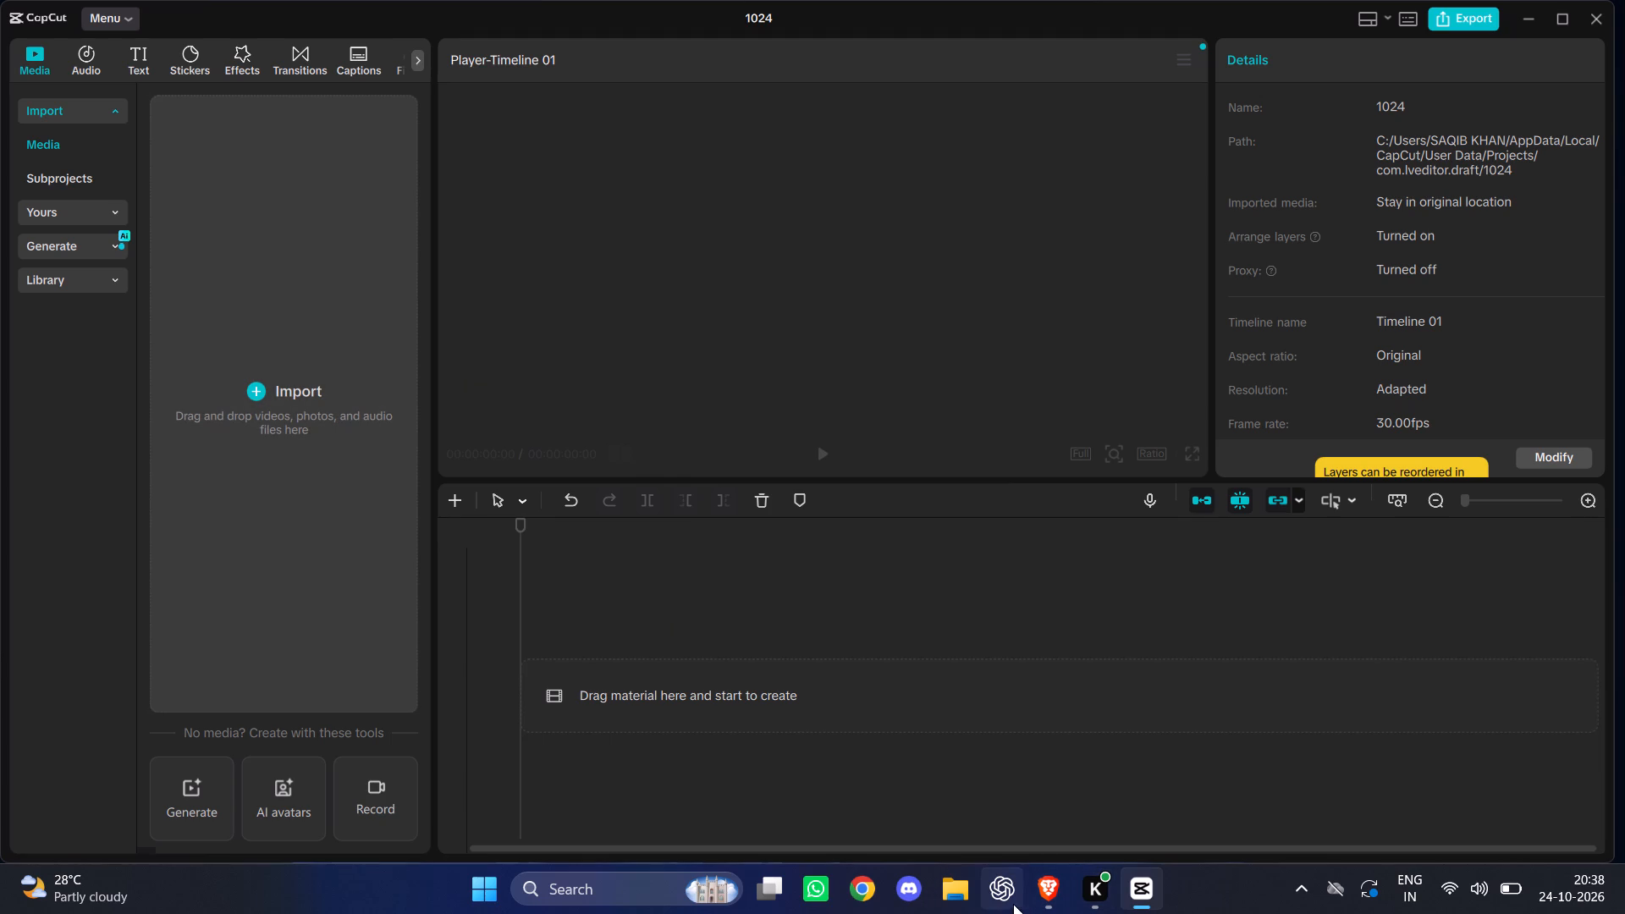
left_click(952, 899)
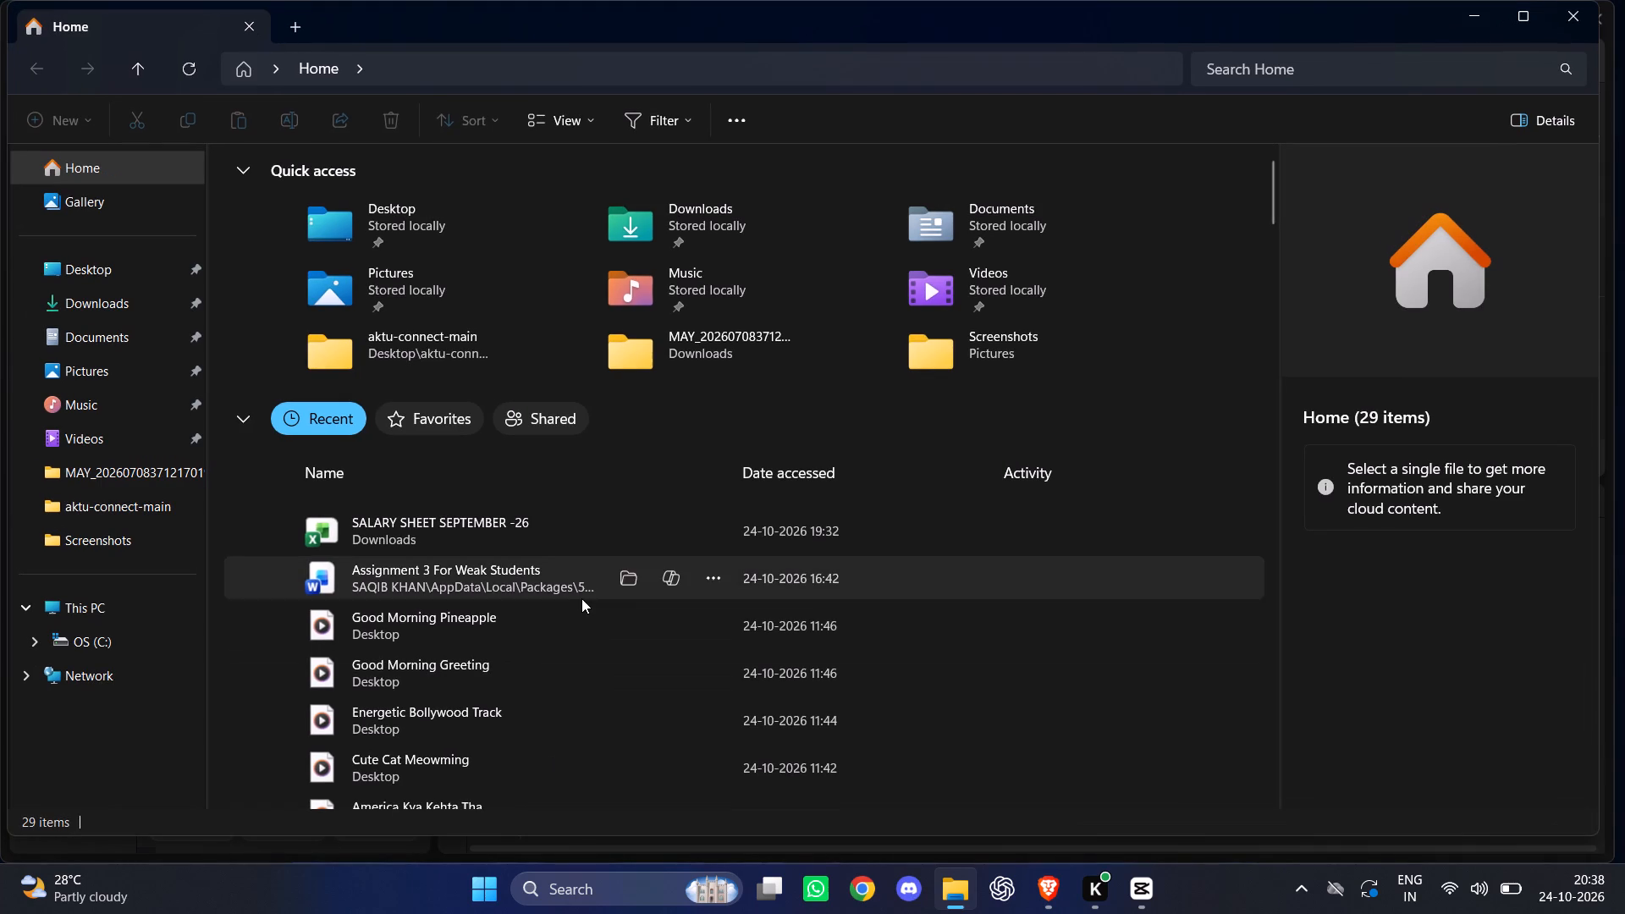
left_click(113, 440)
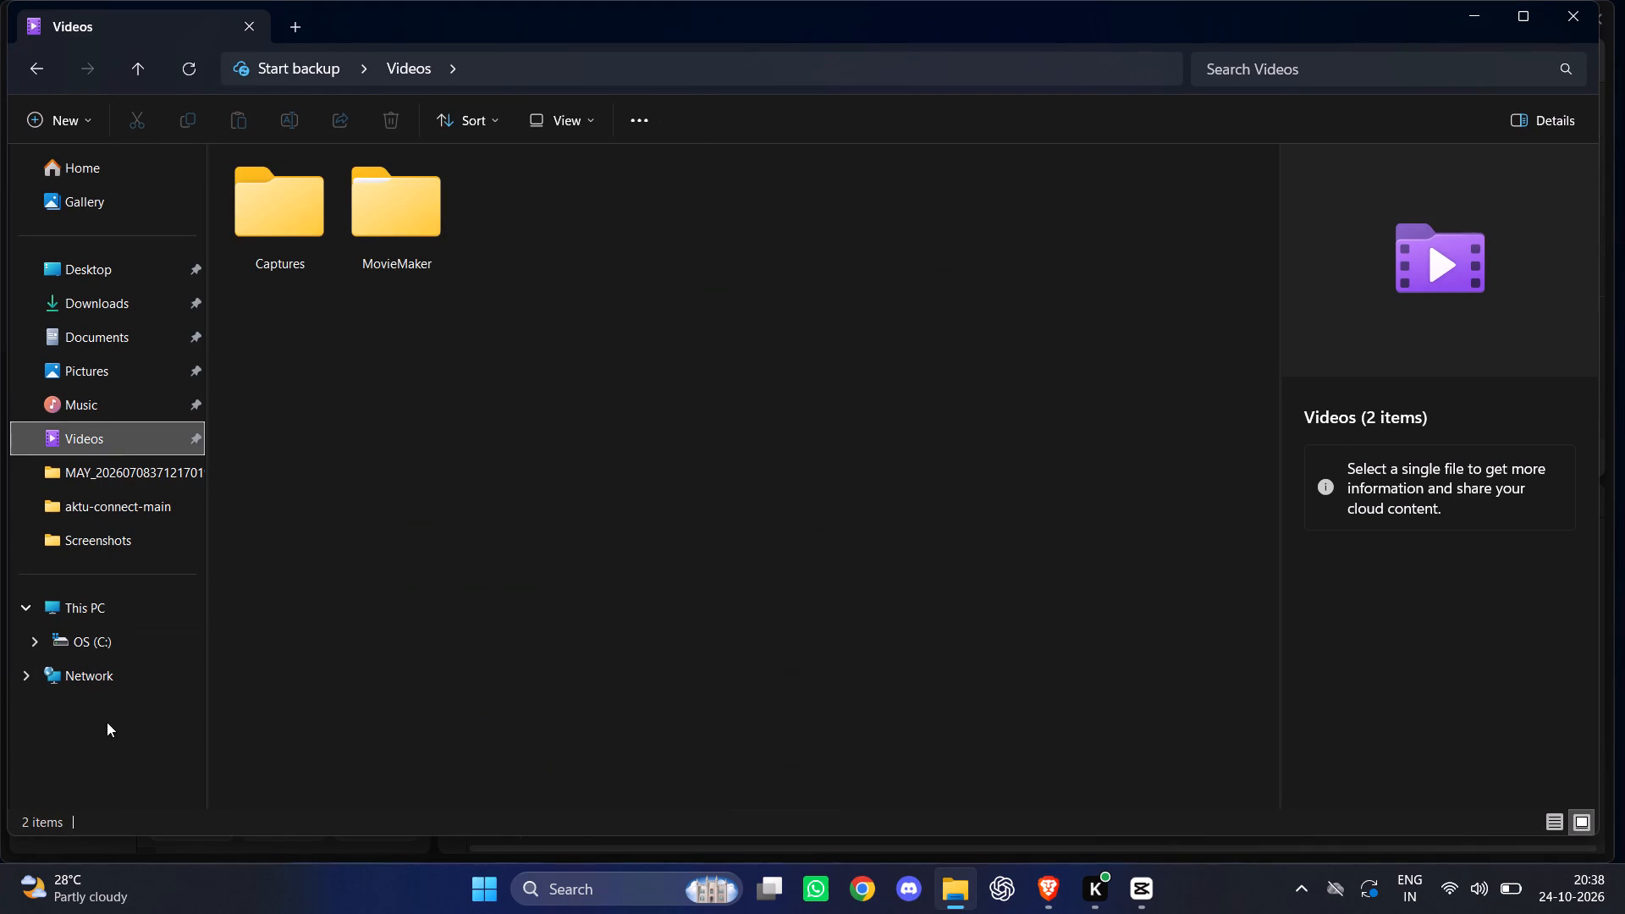
left_click(122, 683)
left_click(118, 635)
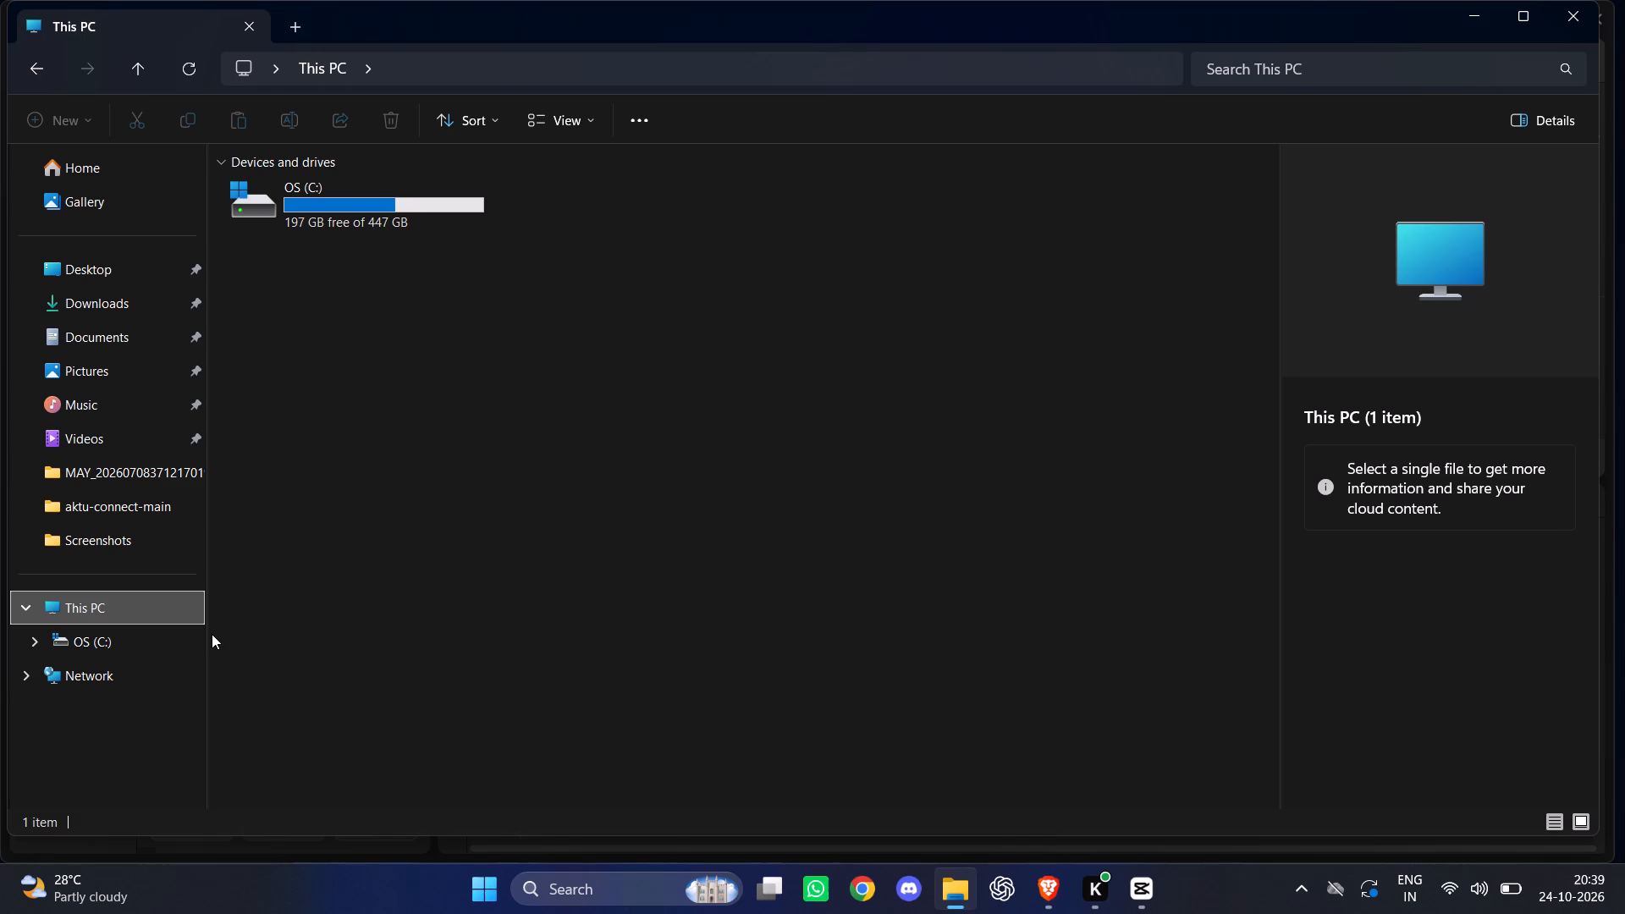
left_click(54, 691)
left_click(101, 646)
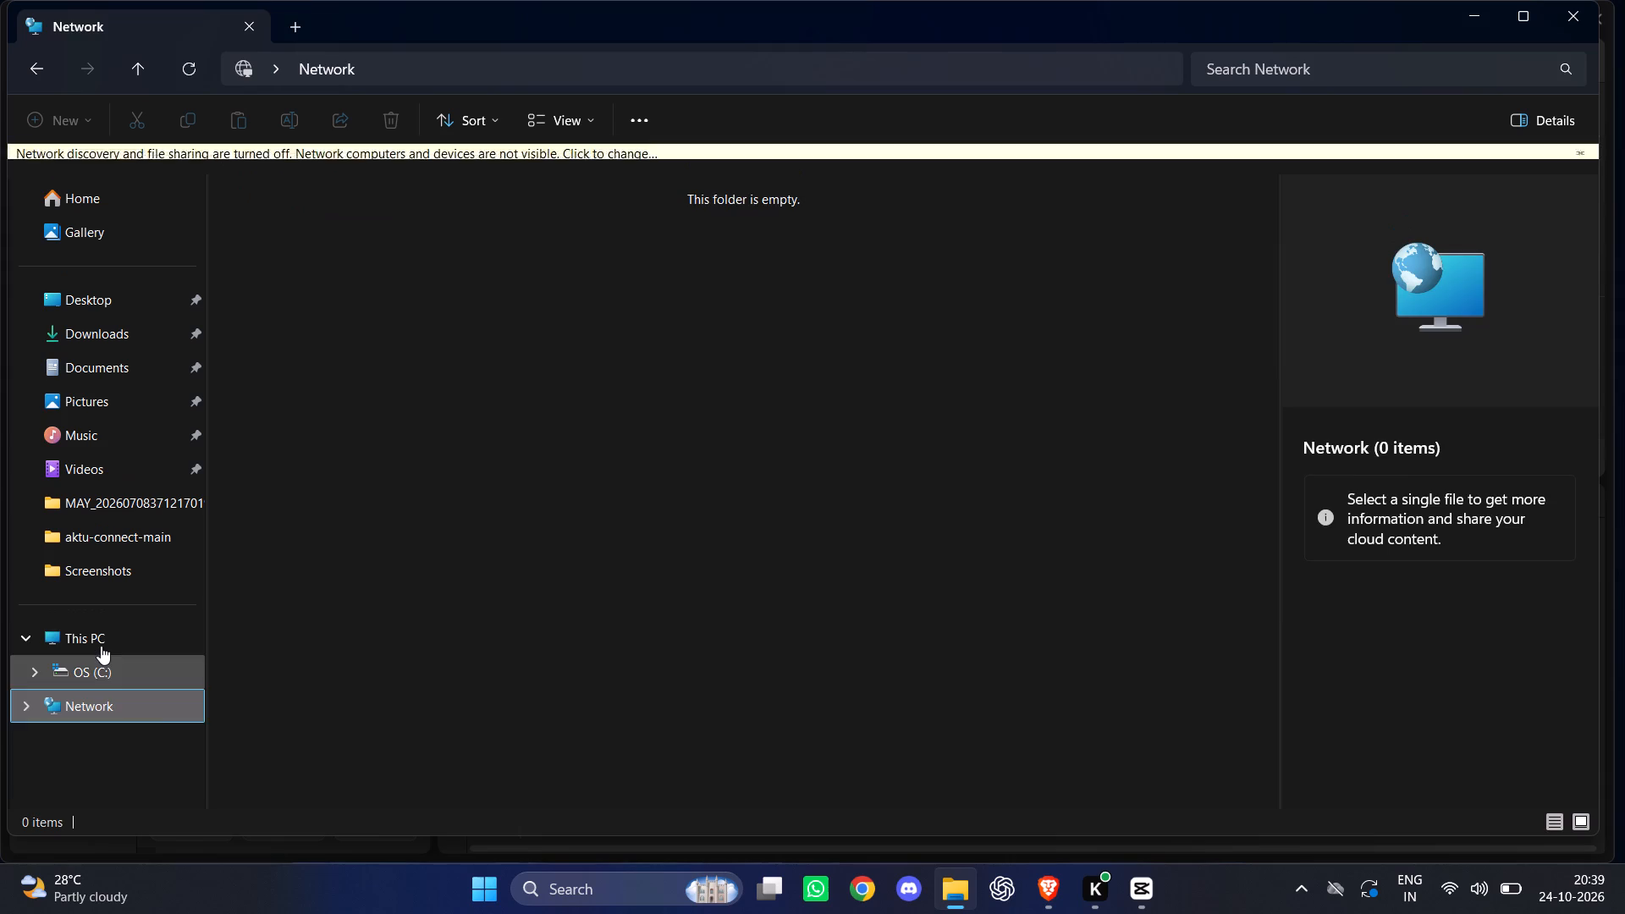
left_click(98, 666)
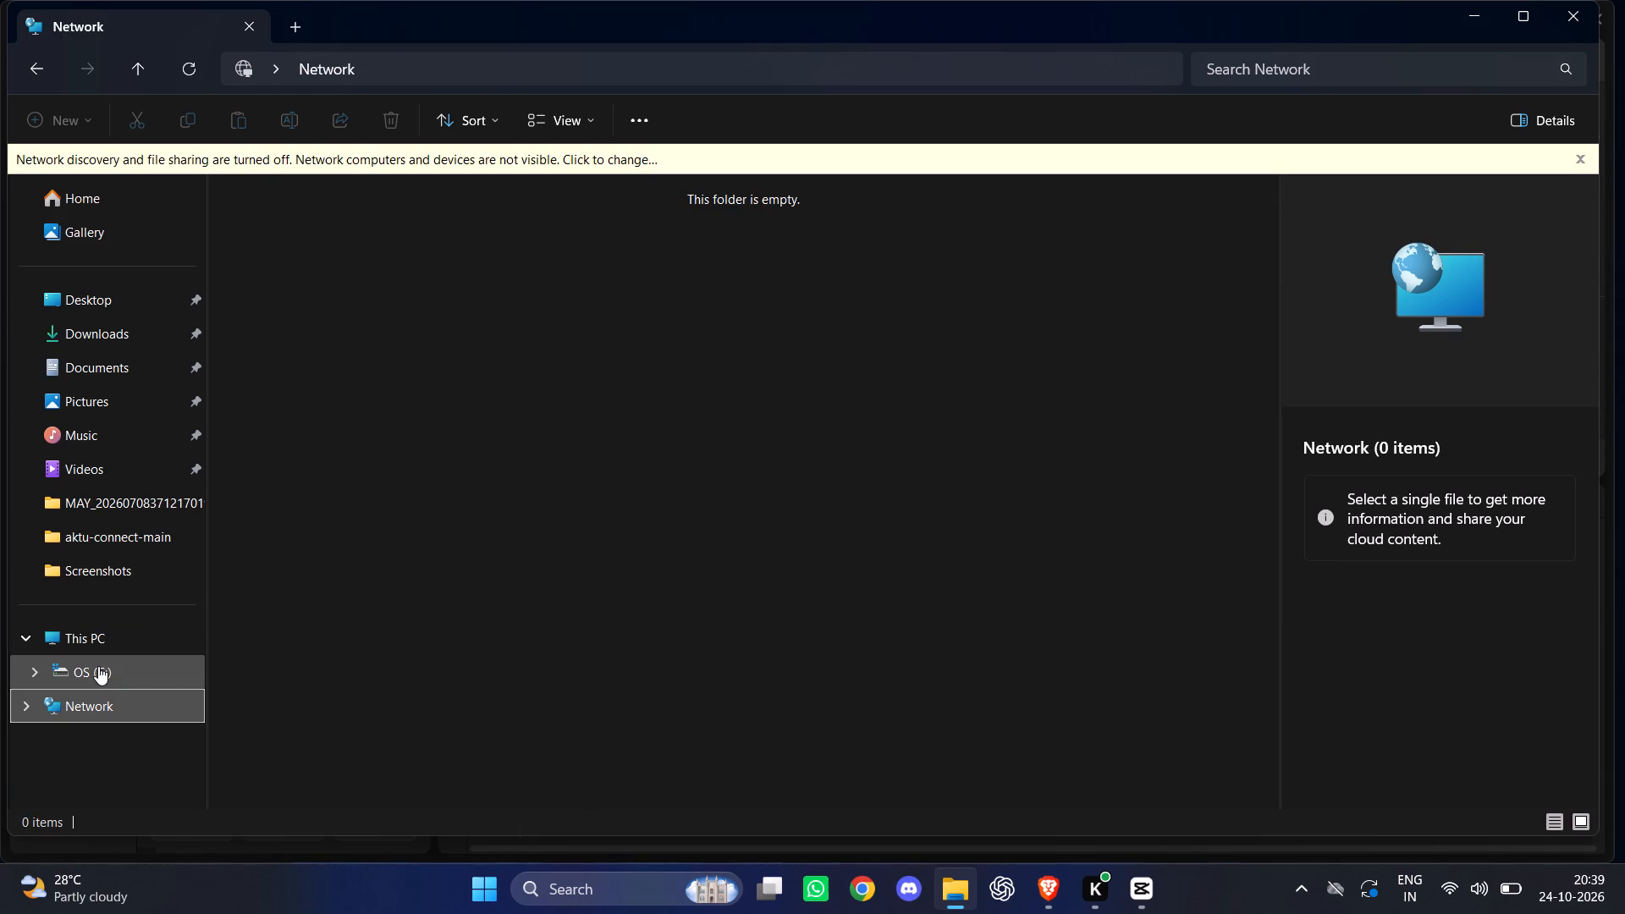
left_click(99, 647)
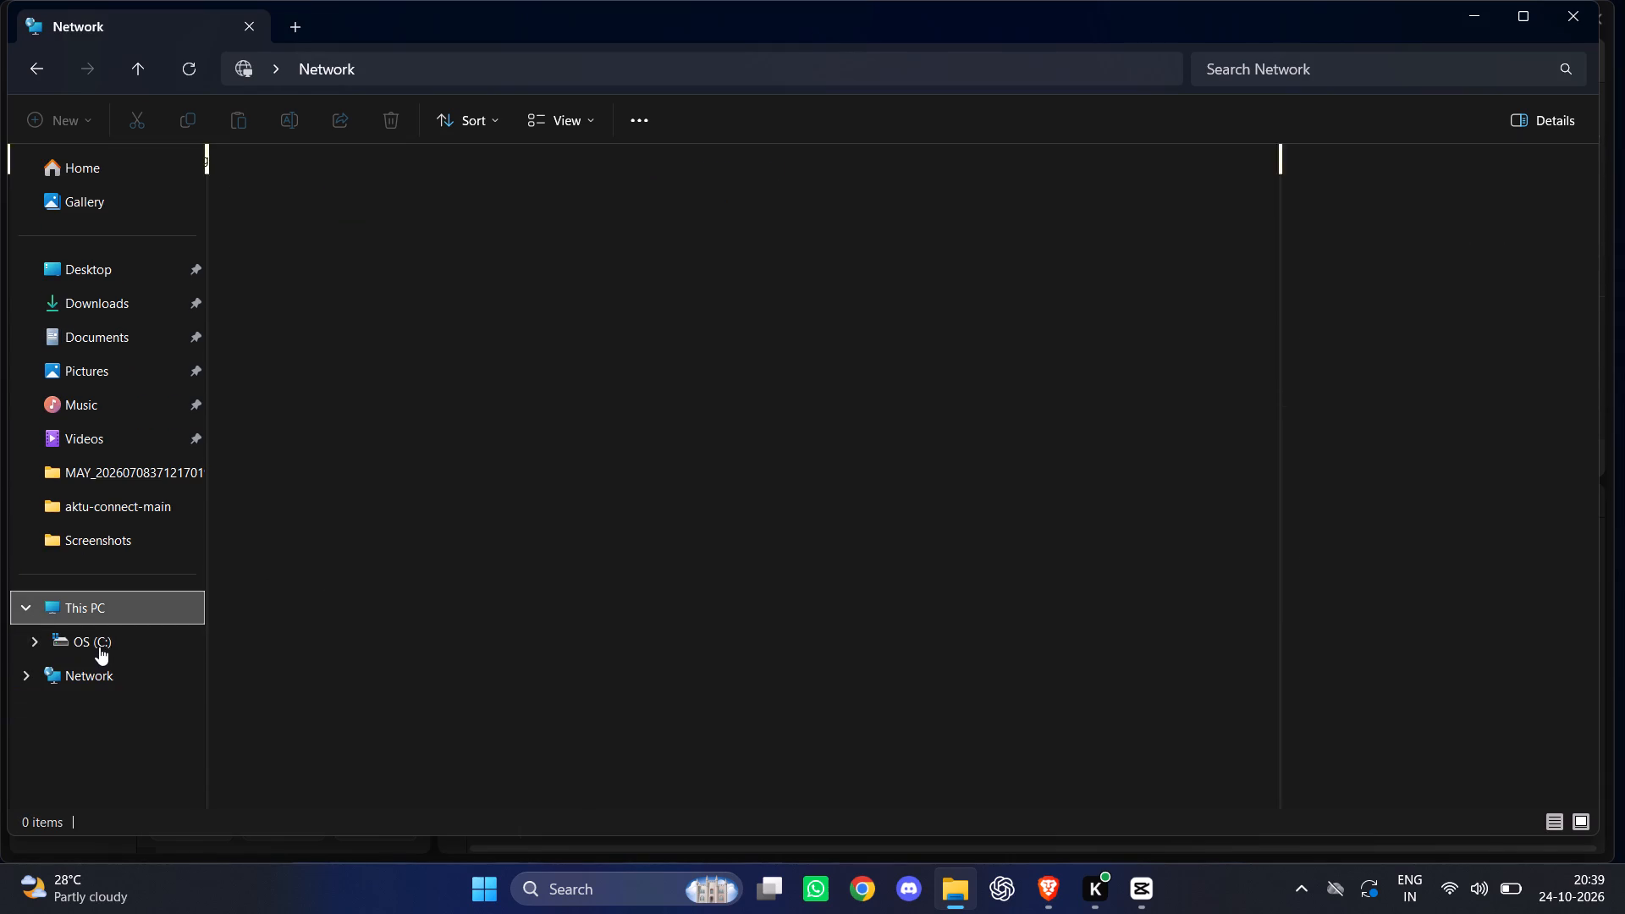
left_click(124, 539)
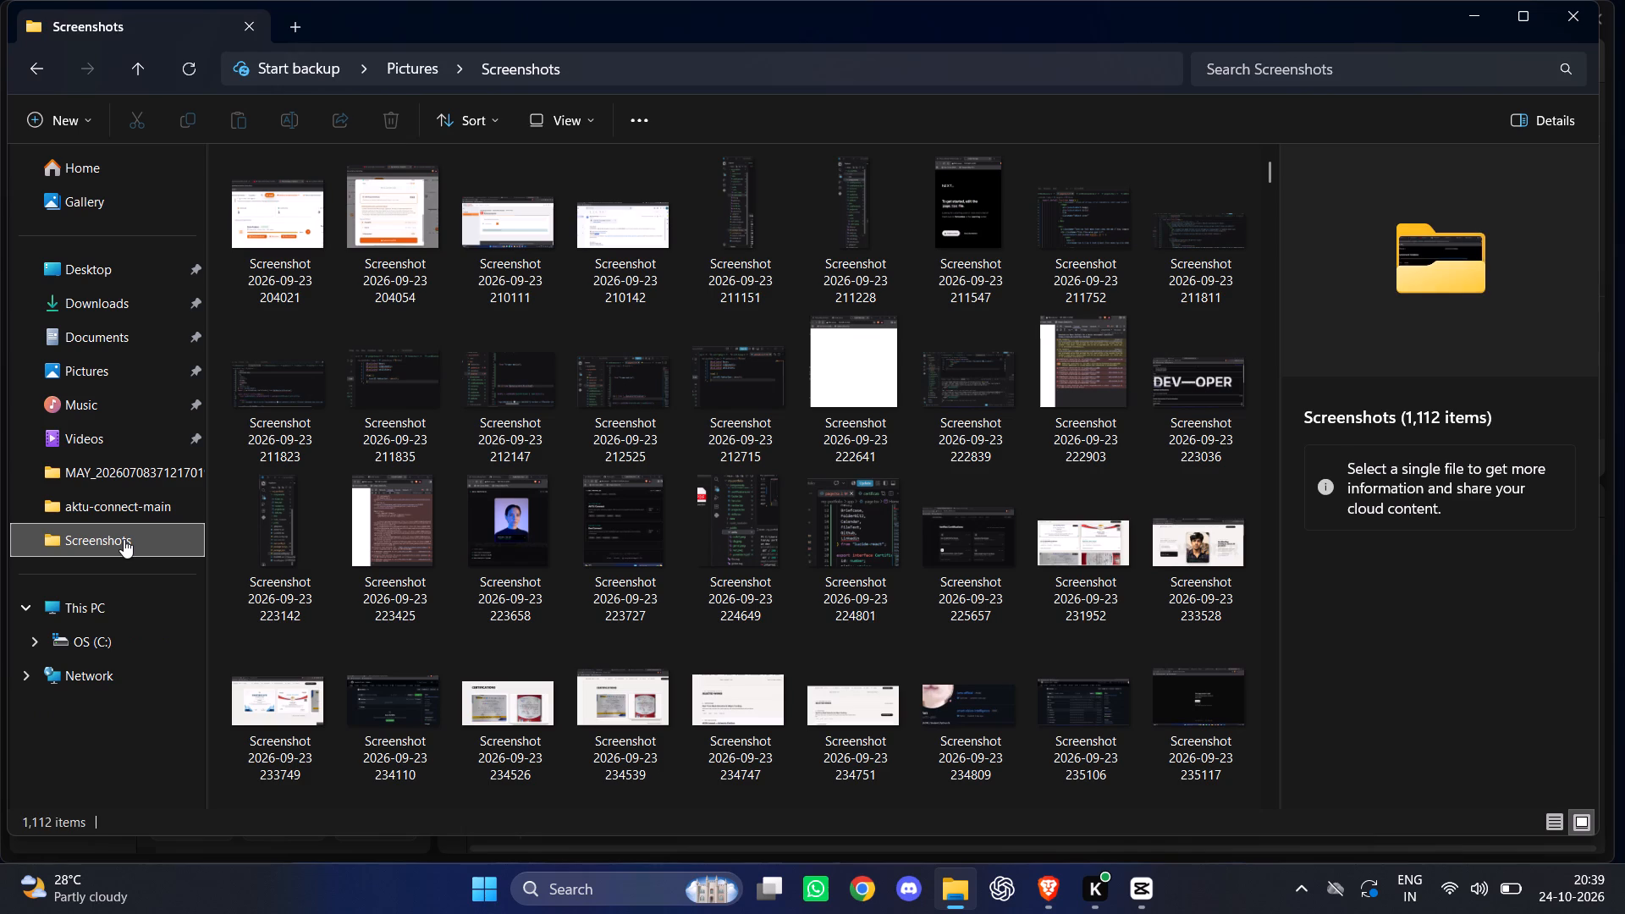
left_click(112, 614)
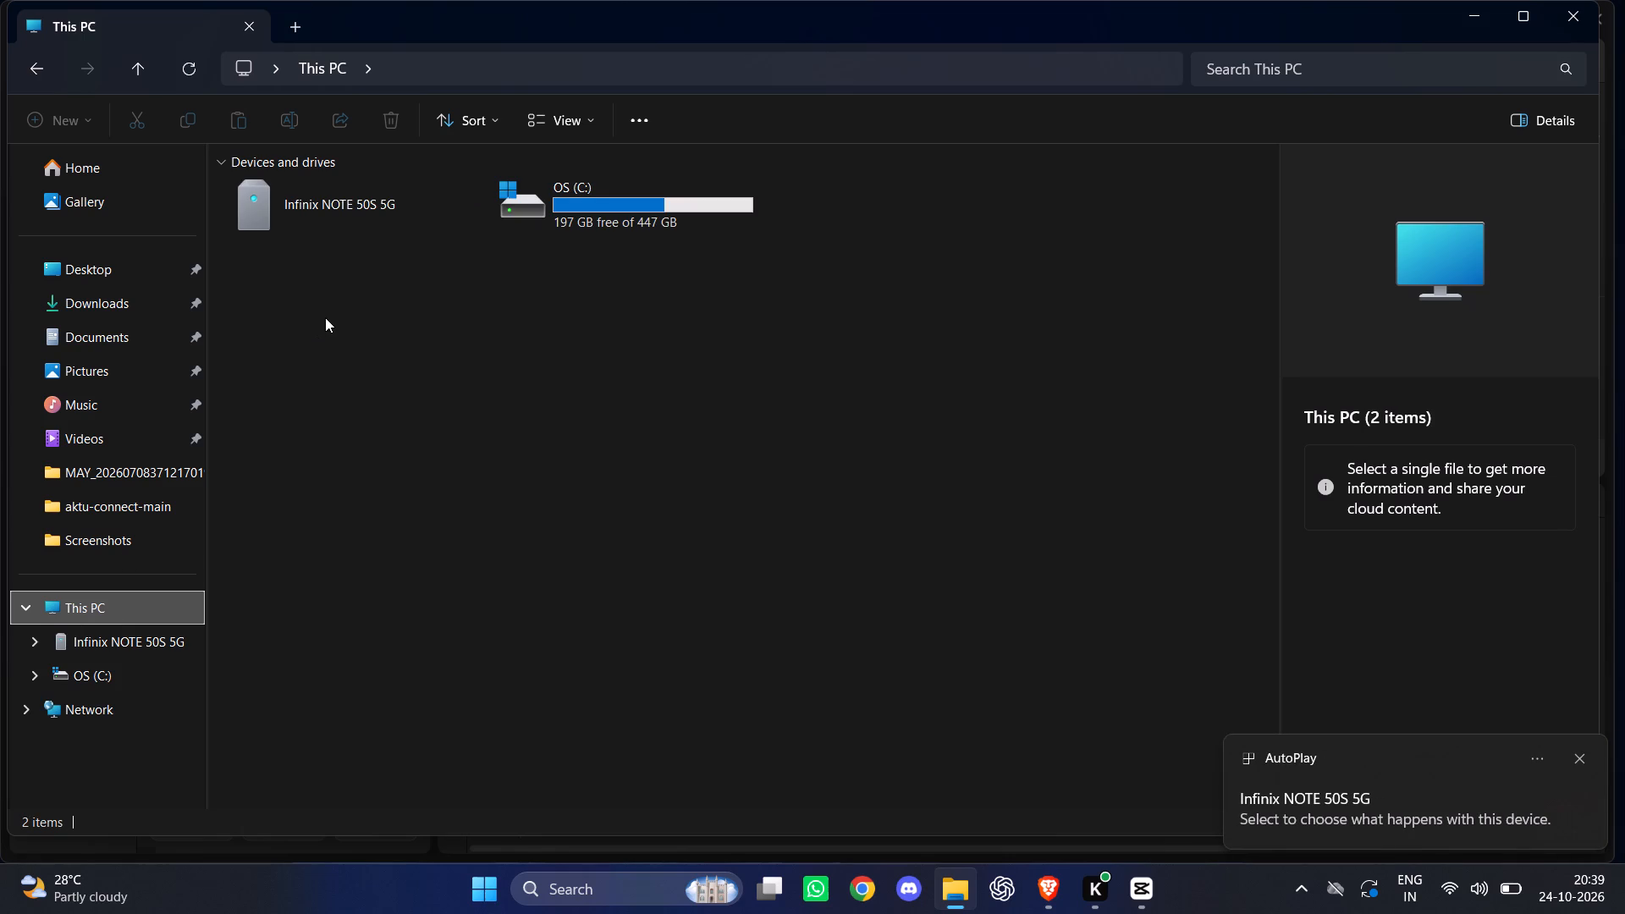
Look through the Download folder in the Infinix NOTE 50S 5G's internal shared storage for media, and close File Explorer.
double_click(346, 230)
double_click(392, 190)
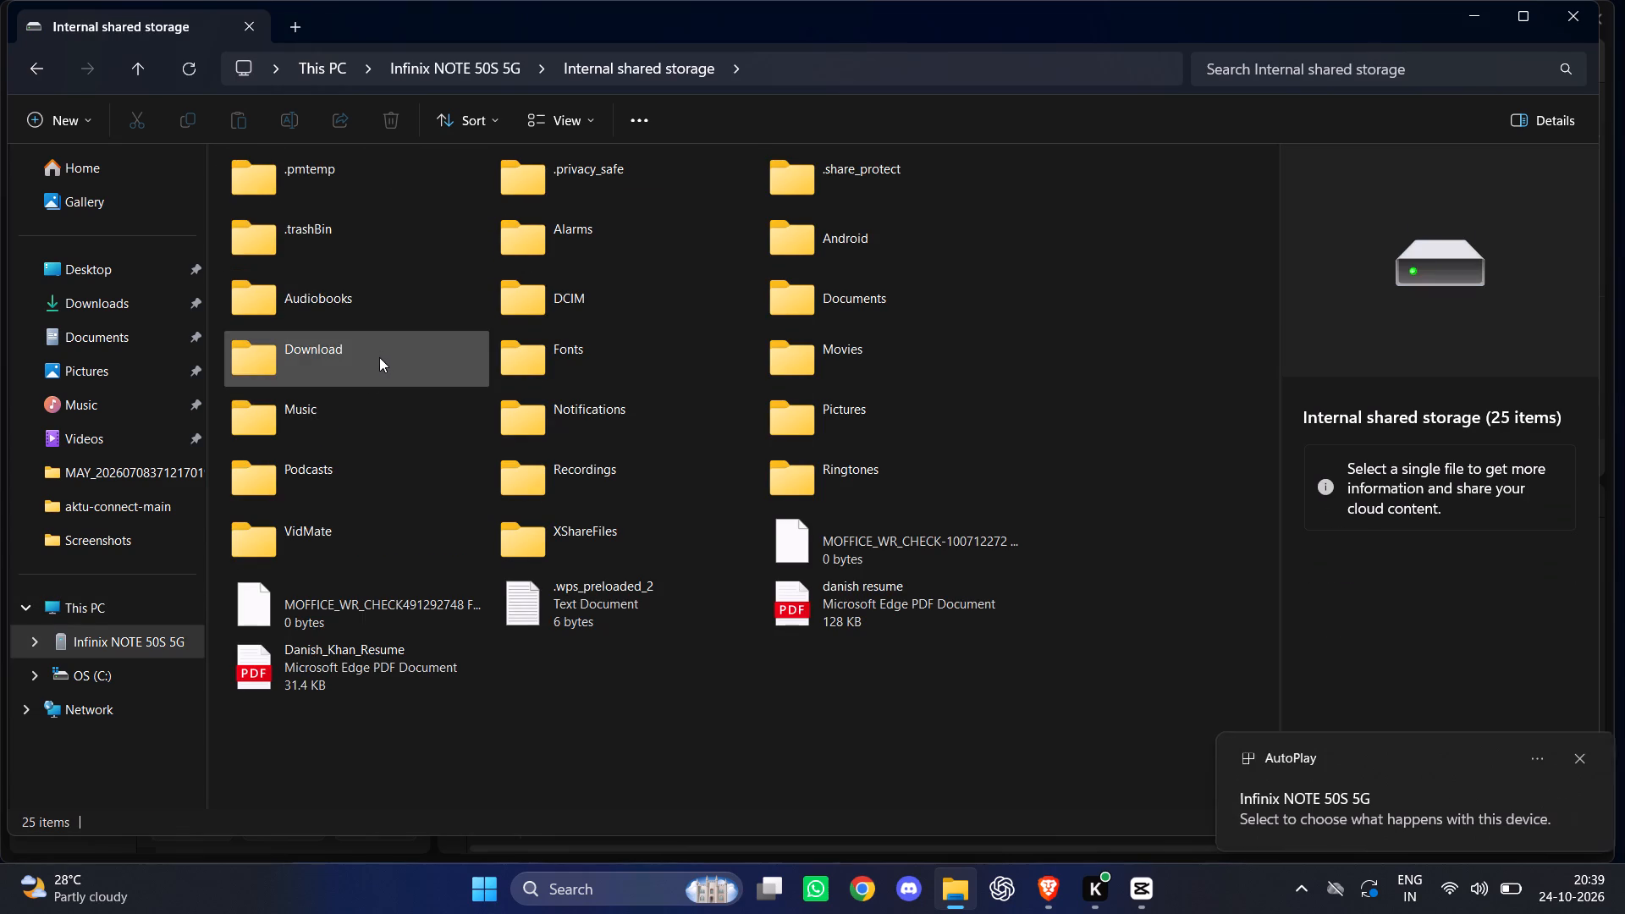
double_click(382, 354)
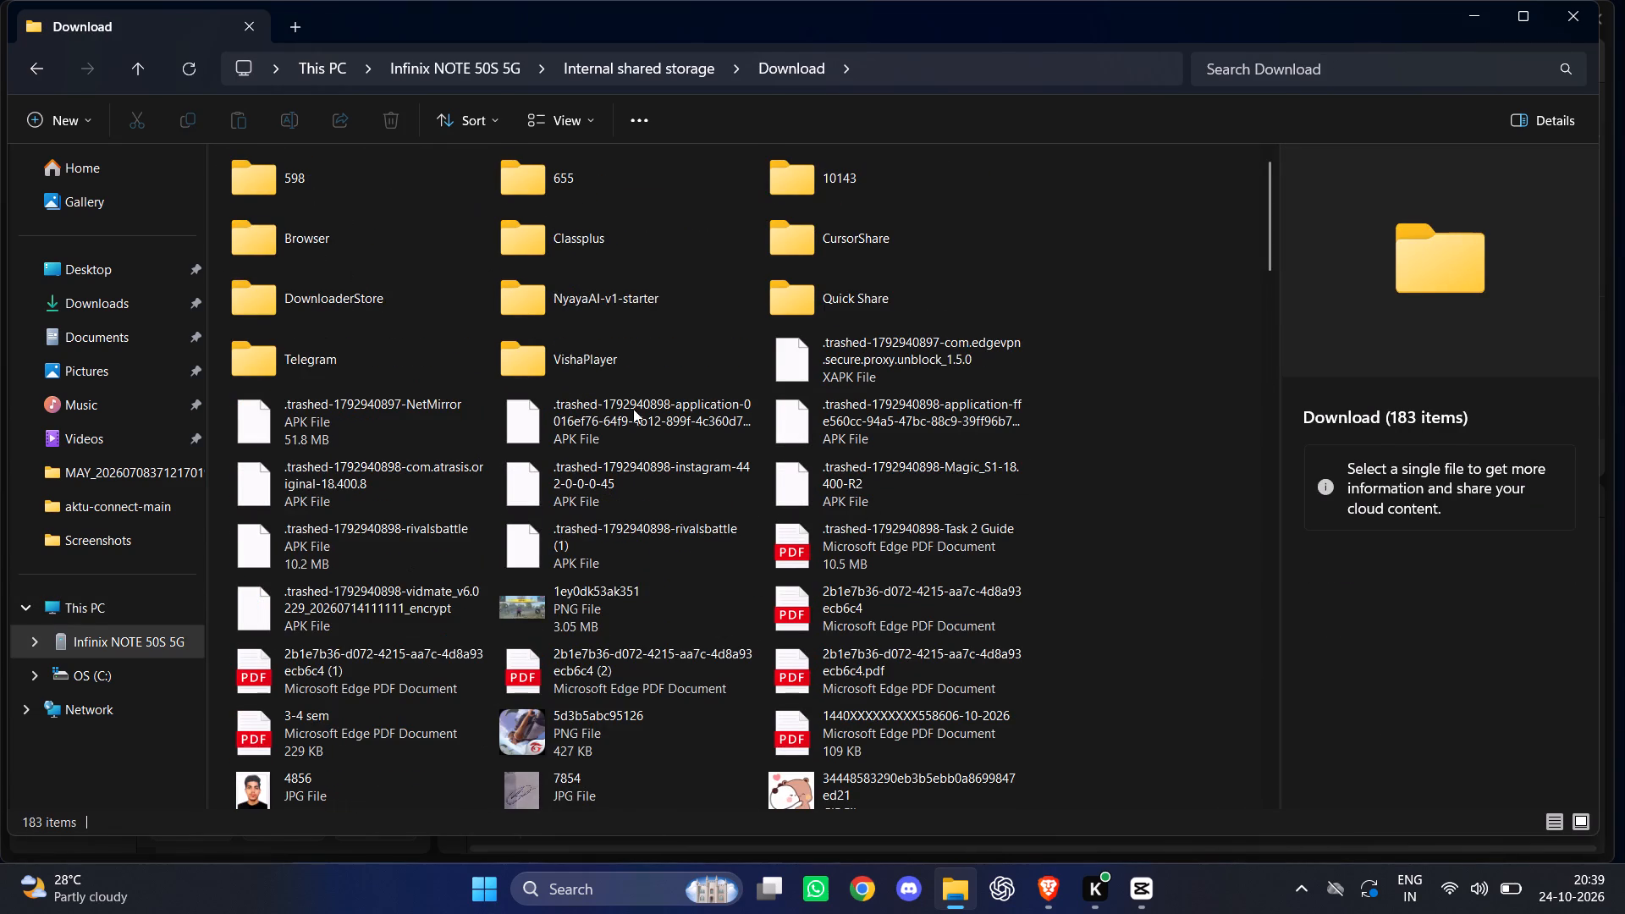
scroll(708, 564, "down", 6)
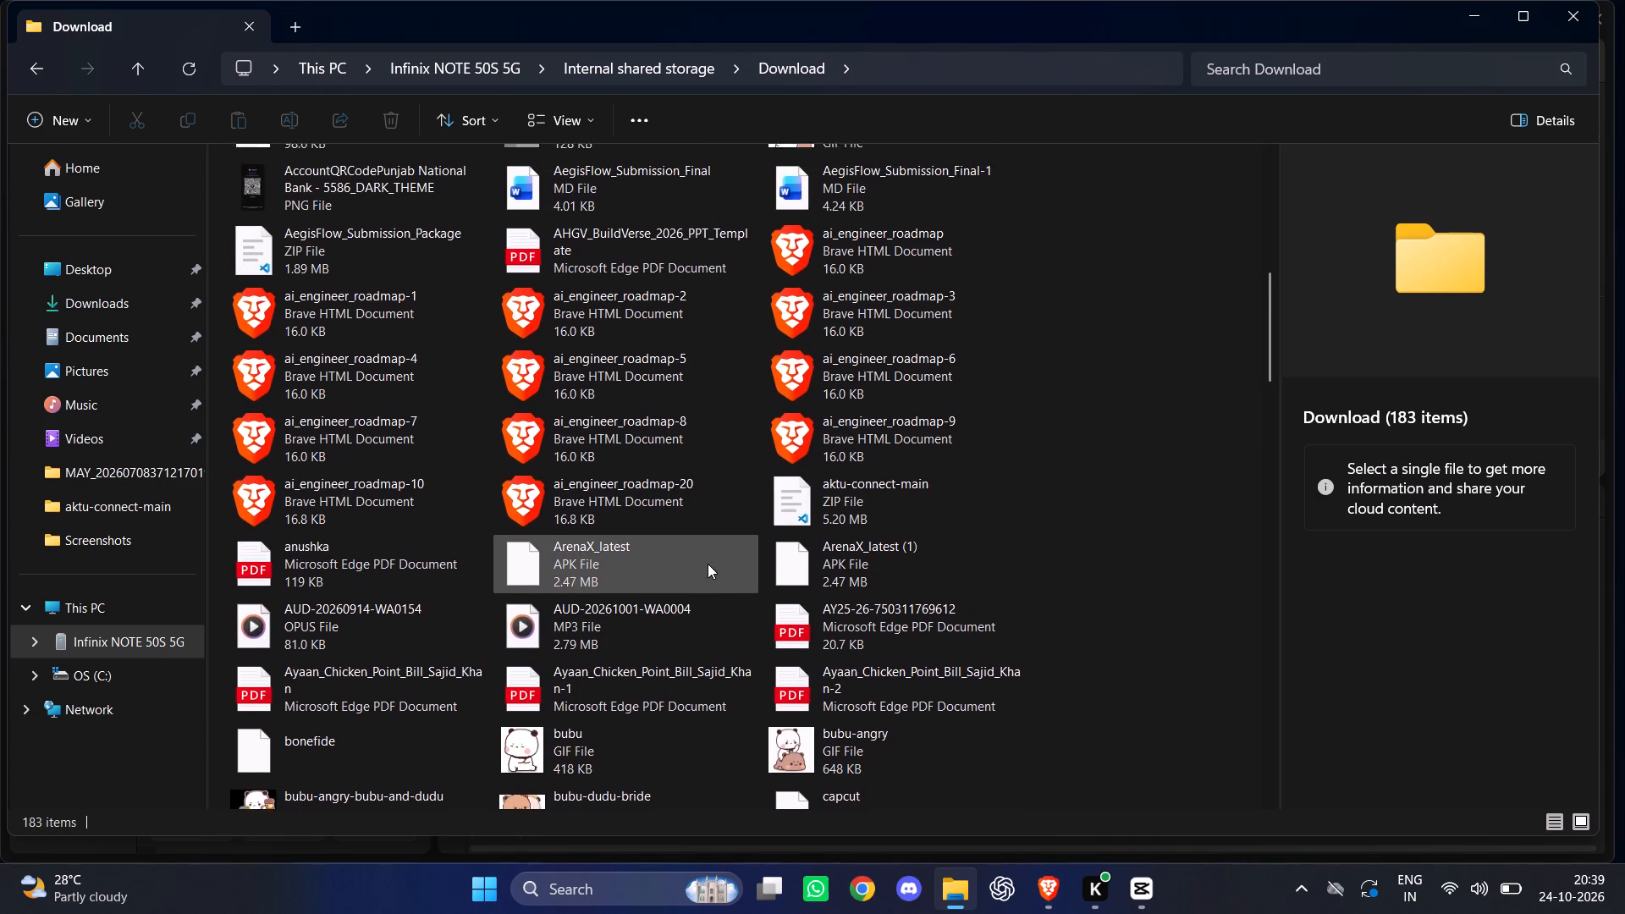
scroll(708, 564, "down", 1)
scroll(476, 755, "down", 3)
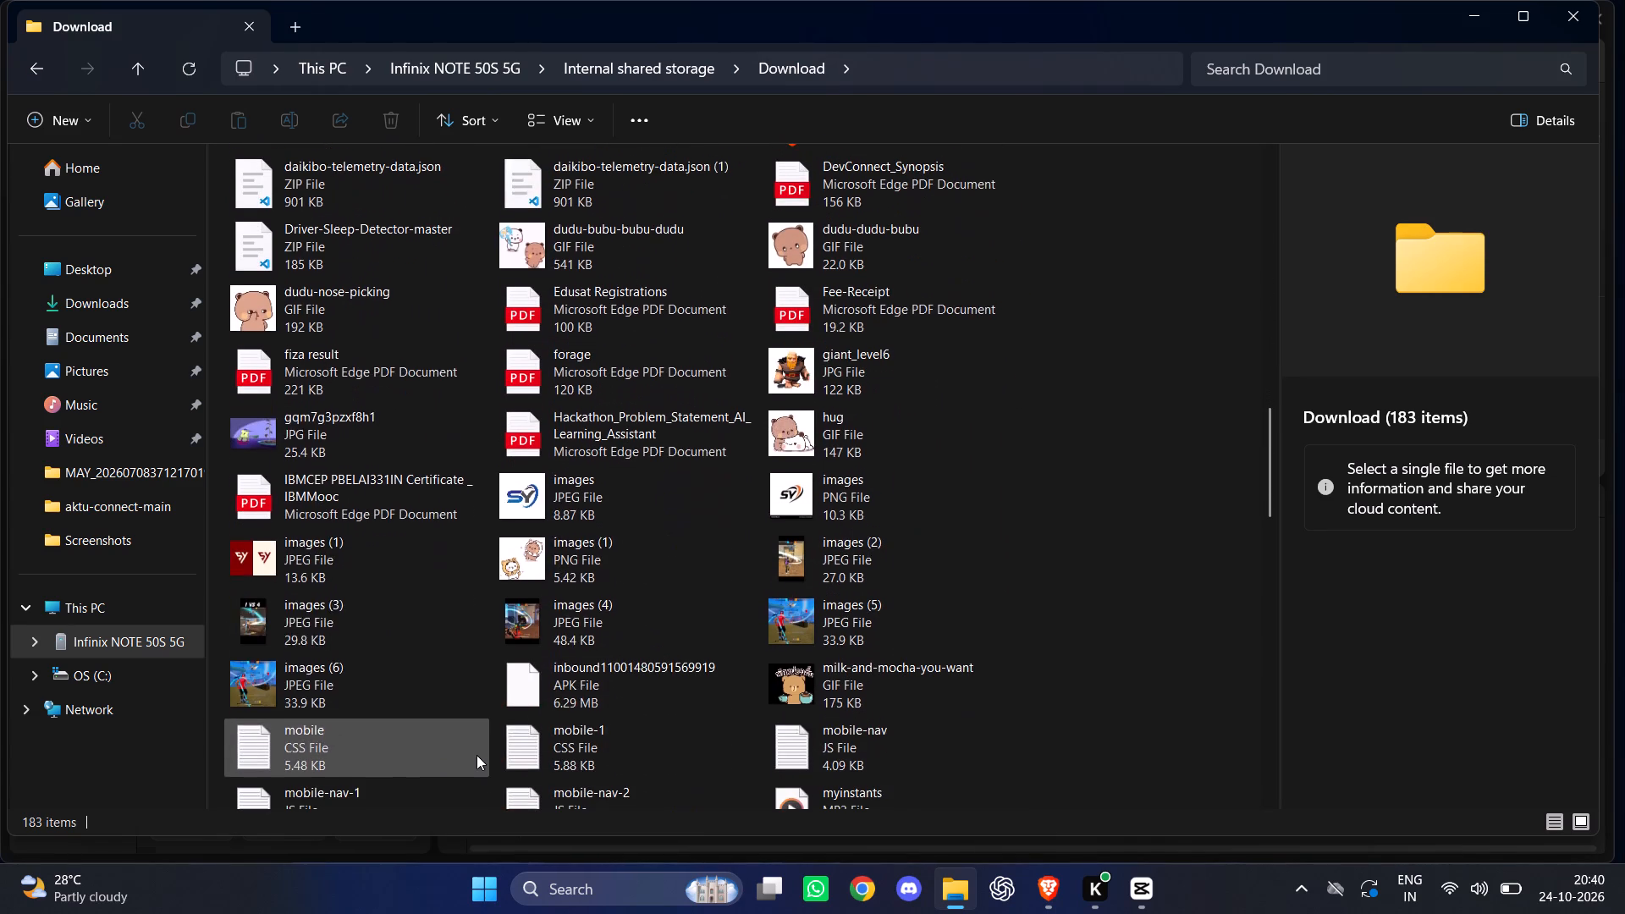
scroll(614, 623, "down", 2)
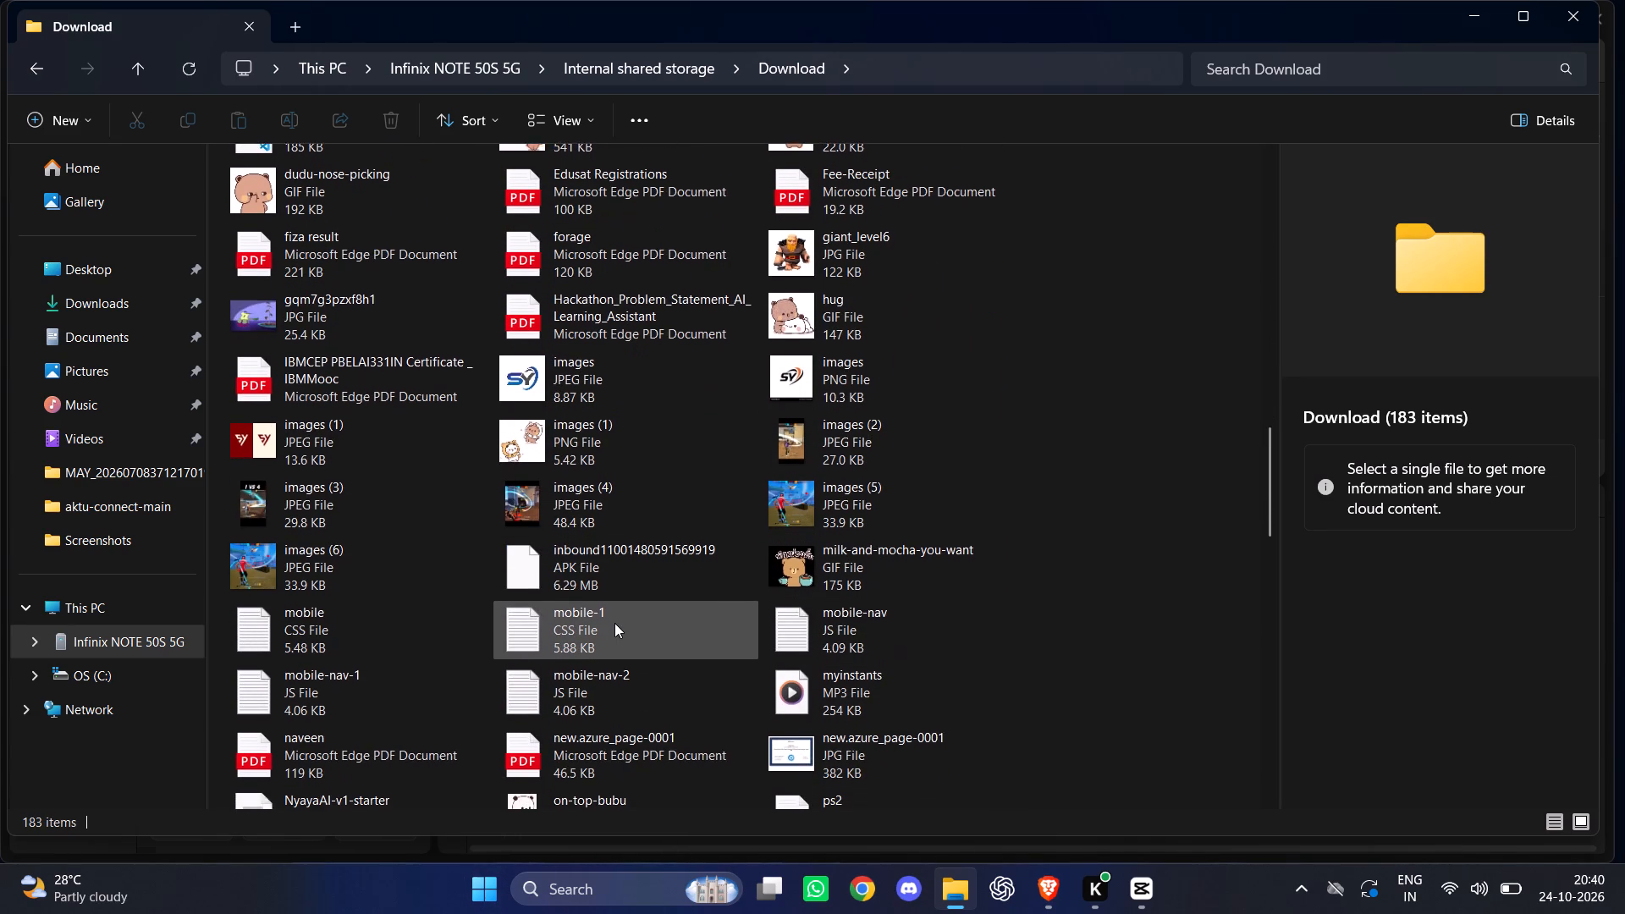
scroll(614, 623, "down", 2)
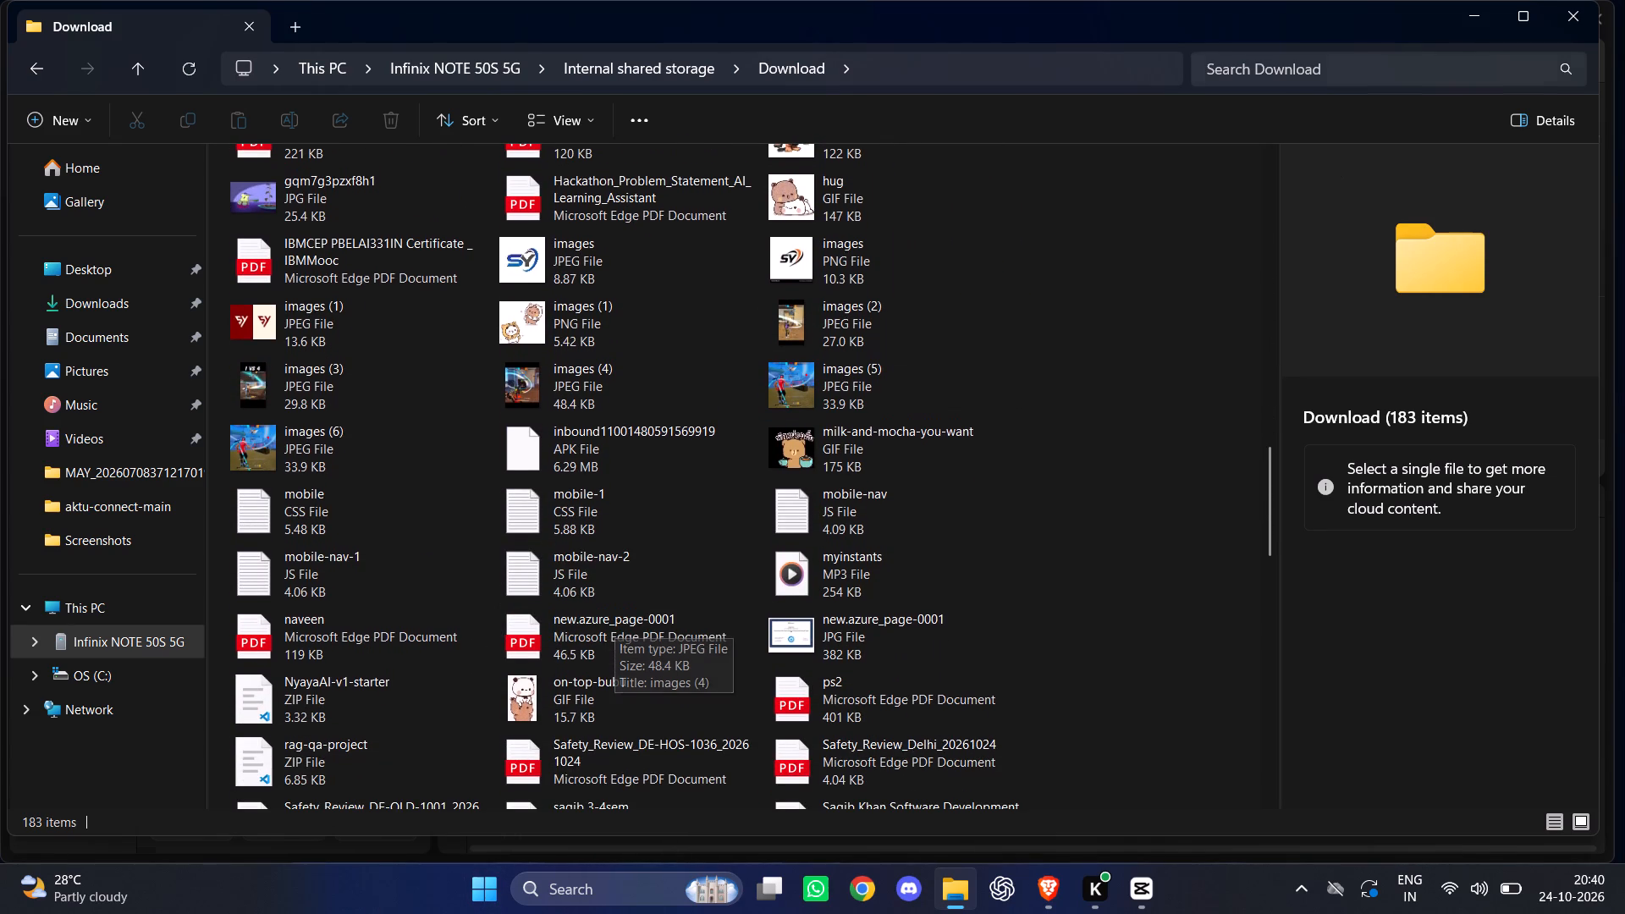
left_click(1577, 8)
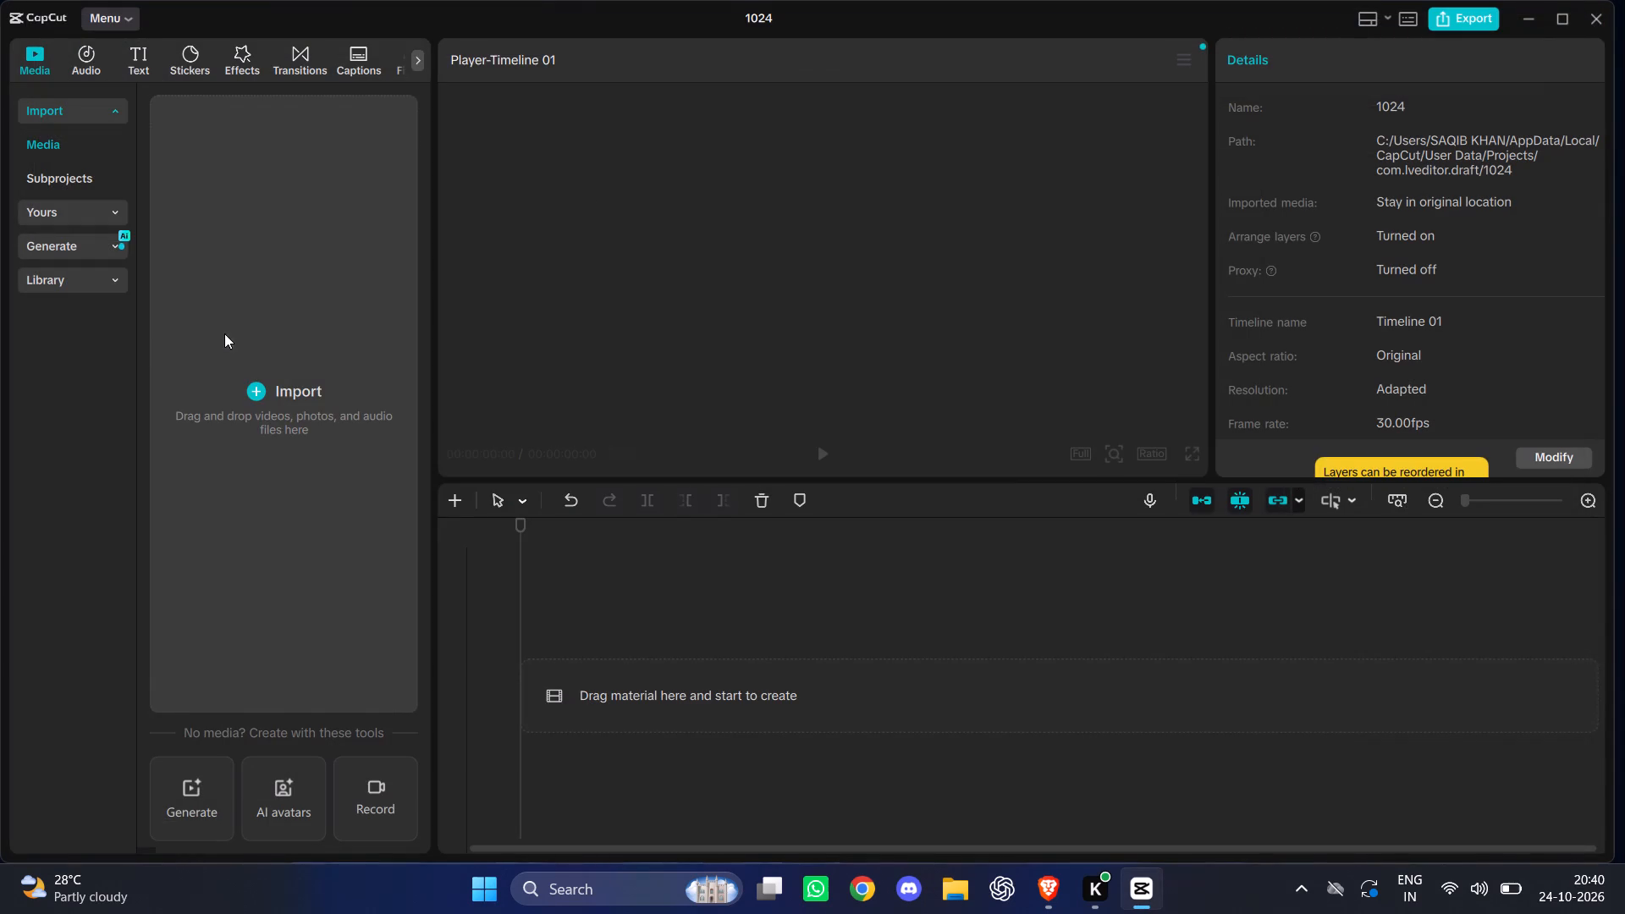
Start a media import in CapCut and open the Download folder in the Infinix NOTE 50S 5G's internal shared storage.
left_click(224, 333)
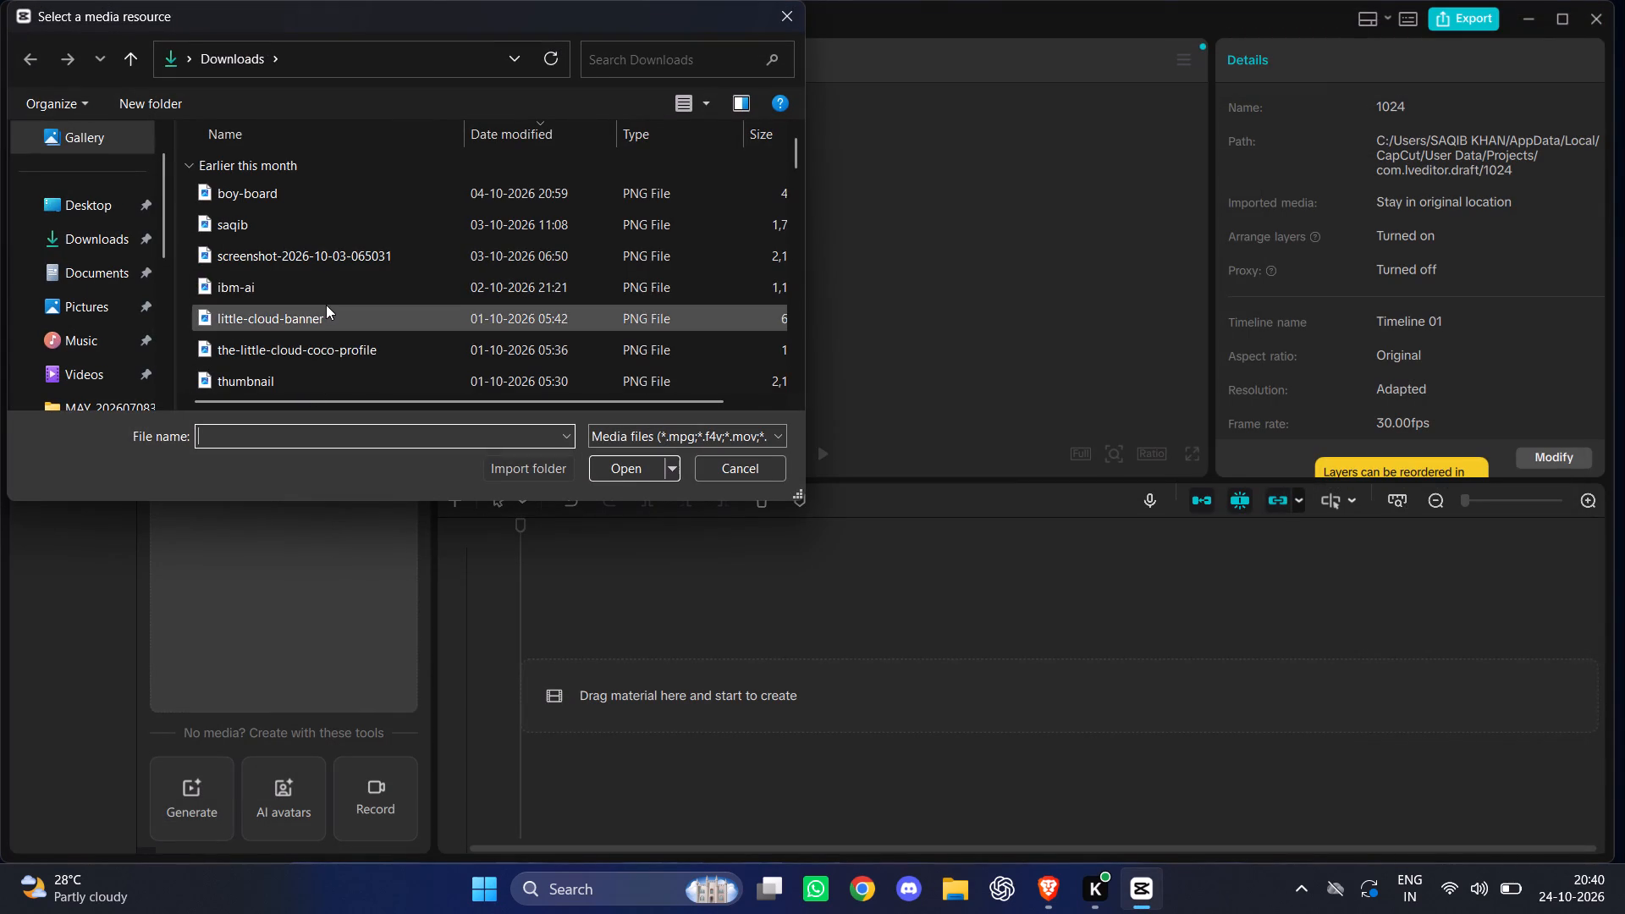
scroll(326, 305, "down", 3)
scroll(116, 271, "down", 6)
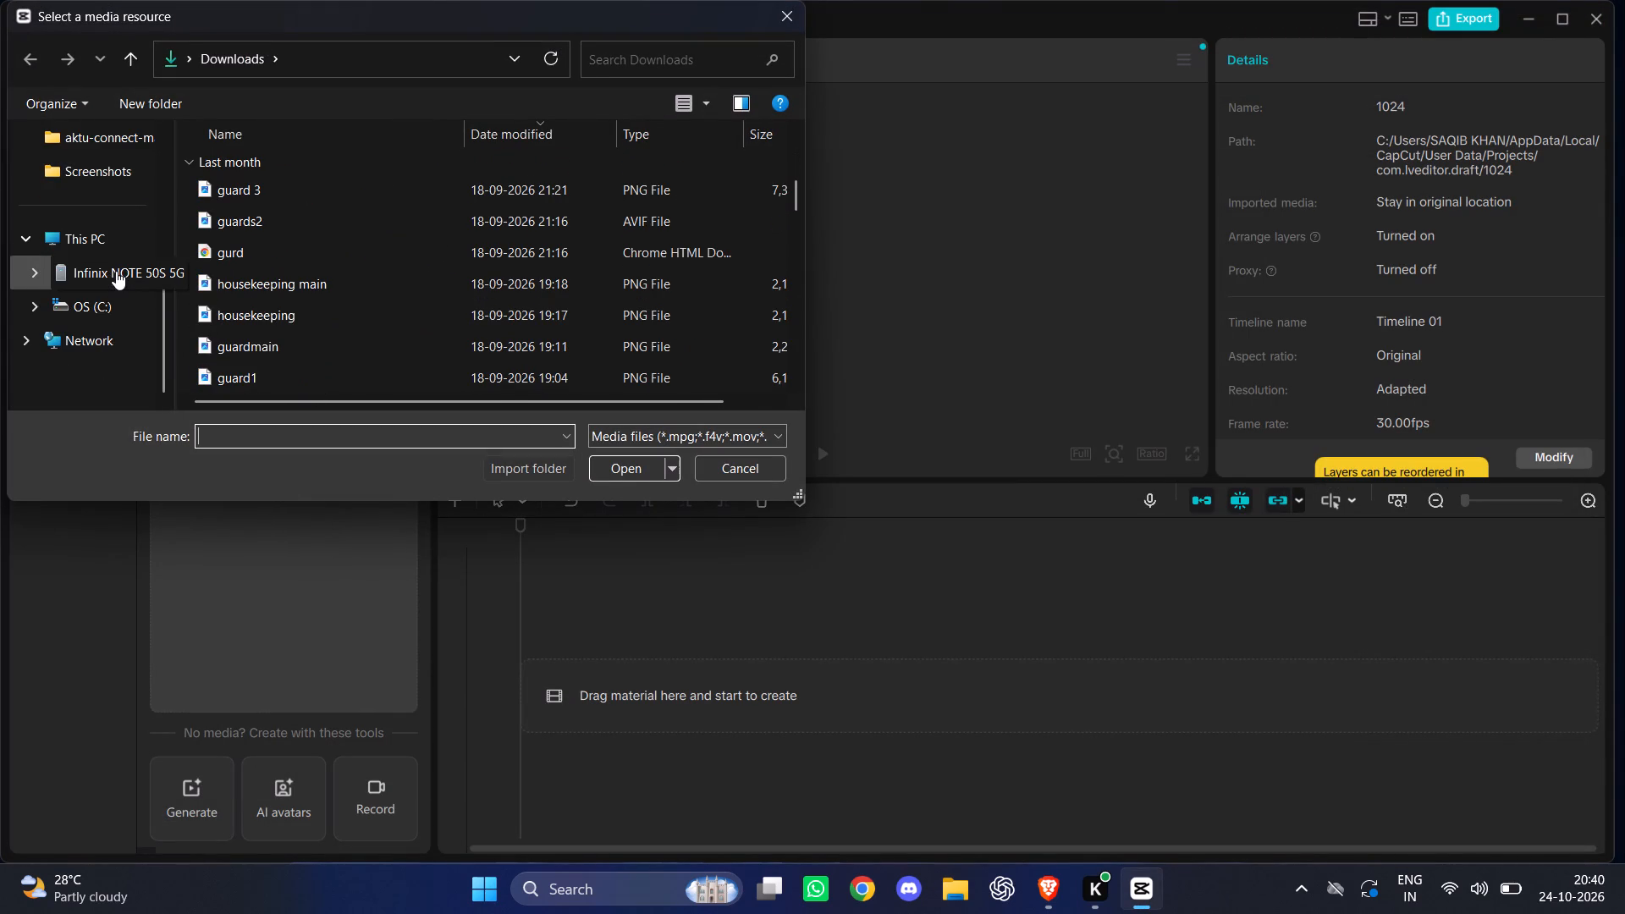
left_click(109, 346)
left_click(124, 262)
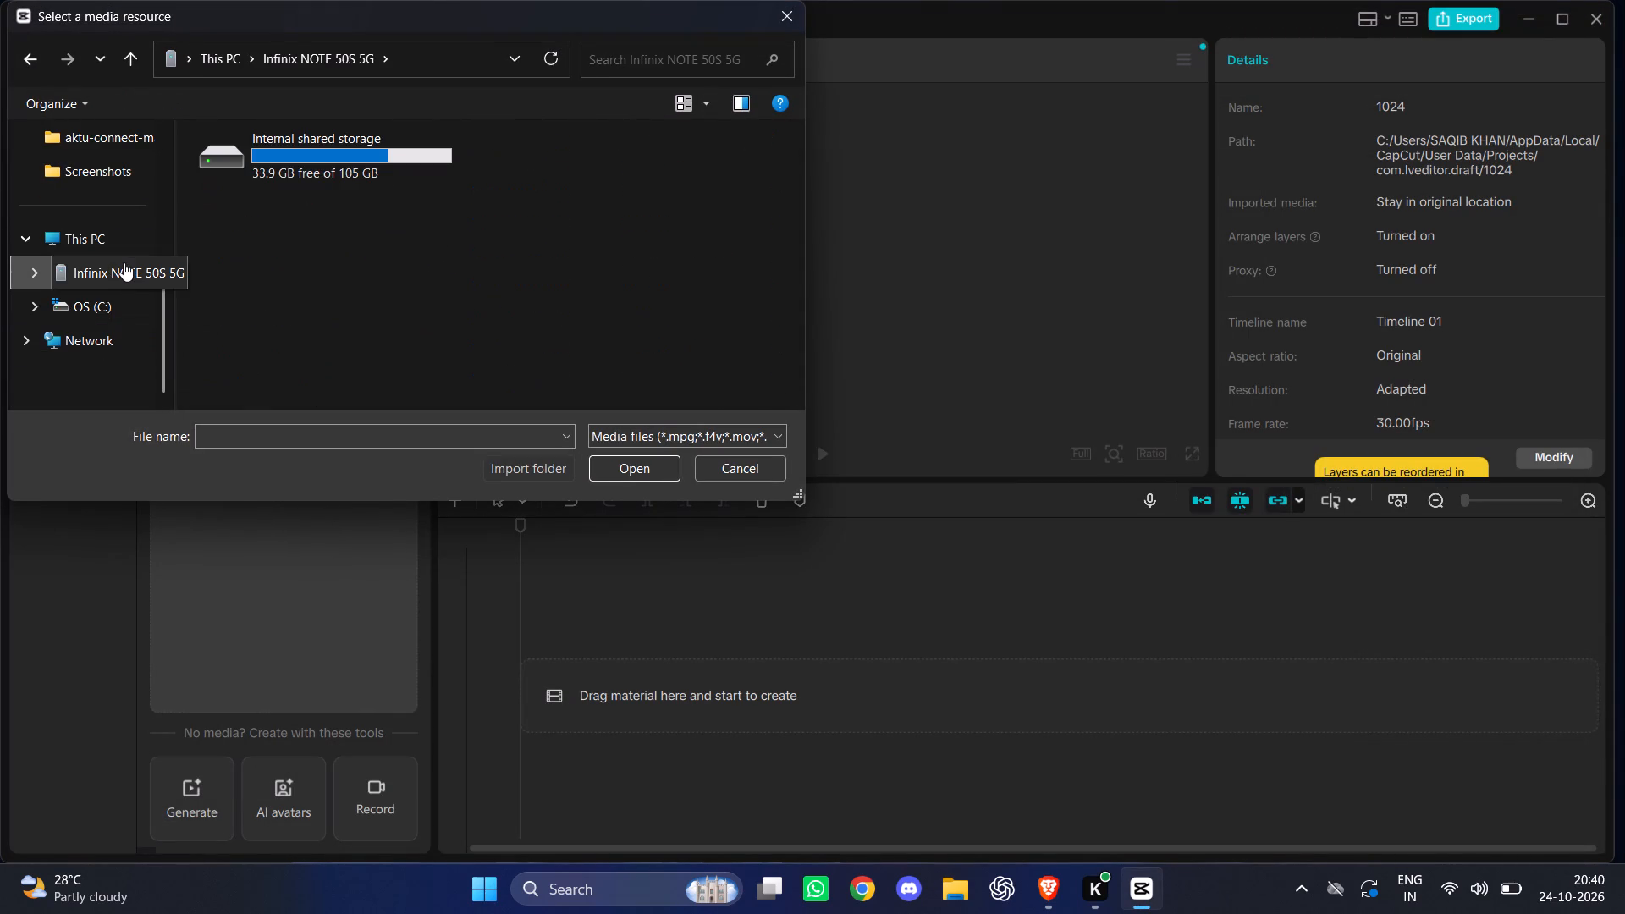
double_click(339, 160)
scroll(508, 265, "down", 1)
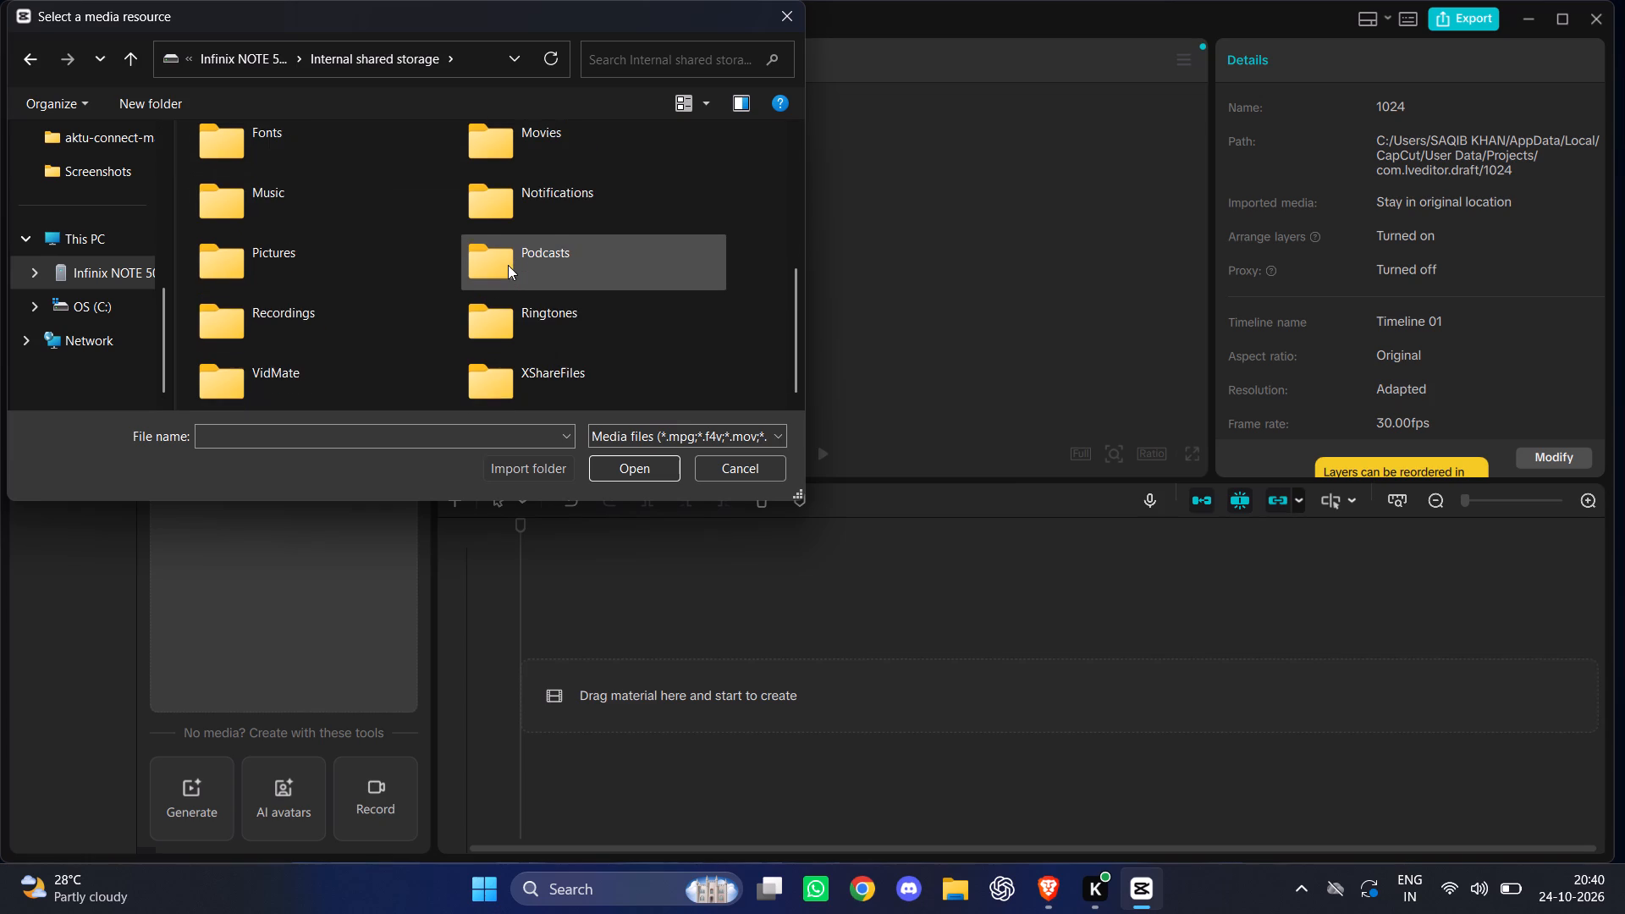
scroll(508, 265, "down", 1)
scroll(559, 383, "down", 3)
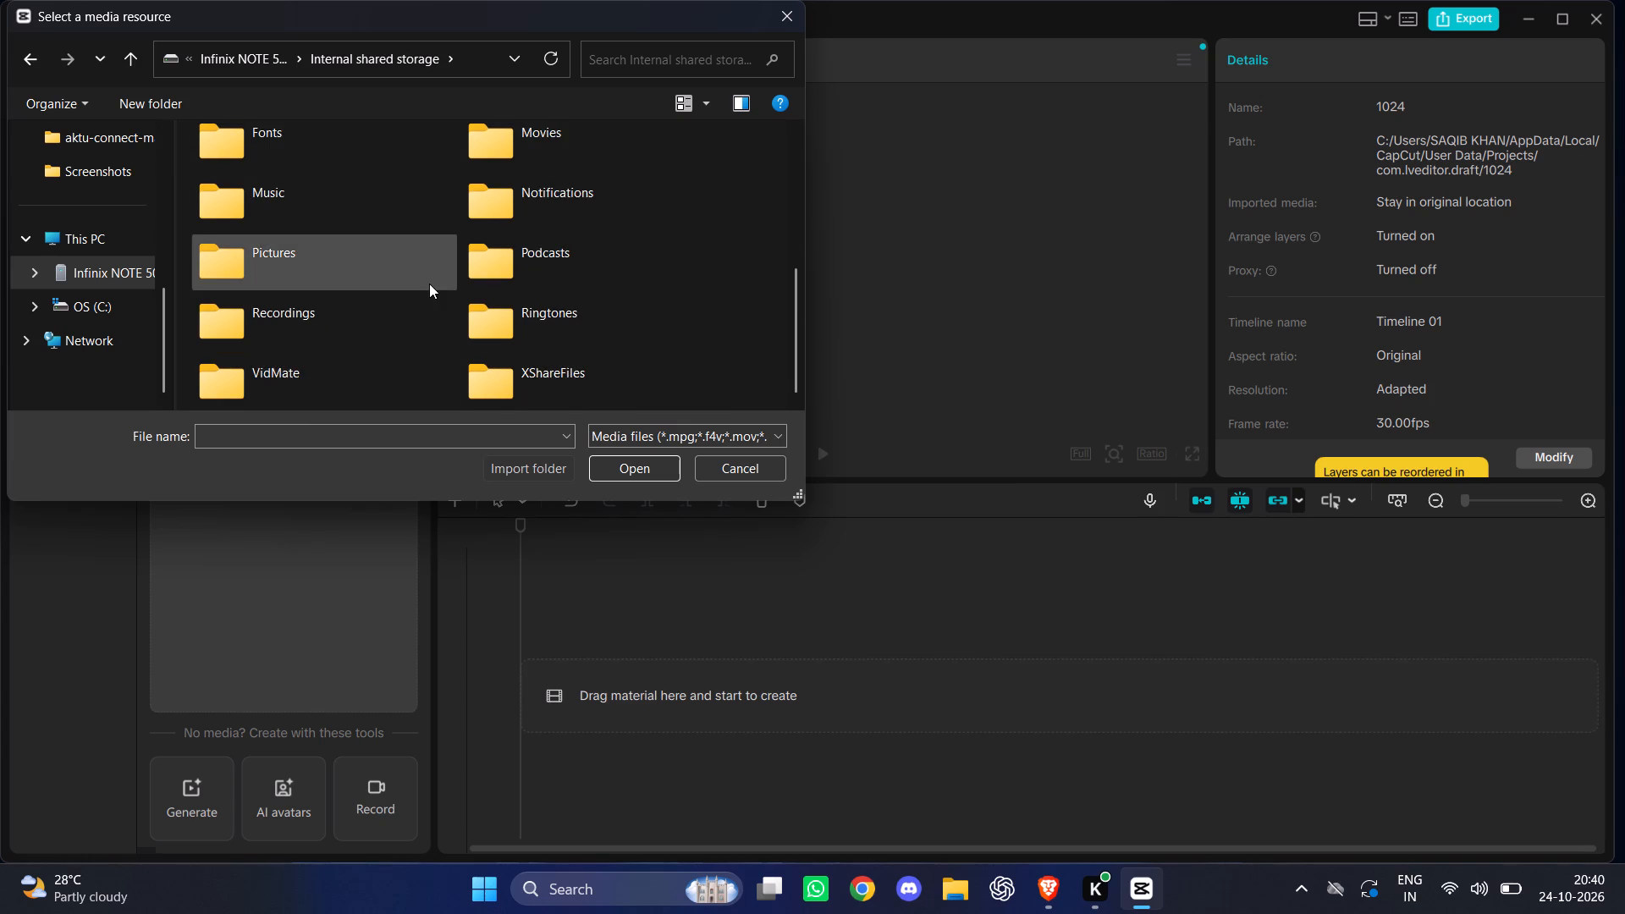
scroll(429, 284, "up", 1)
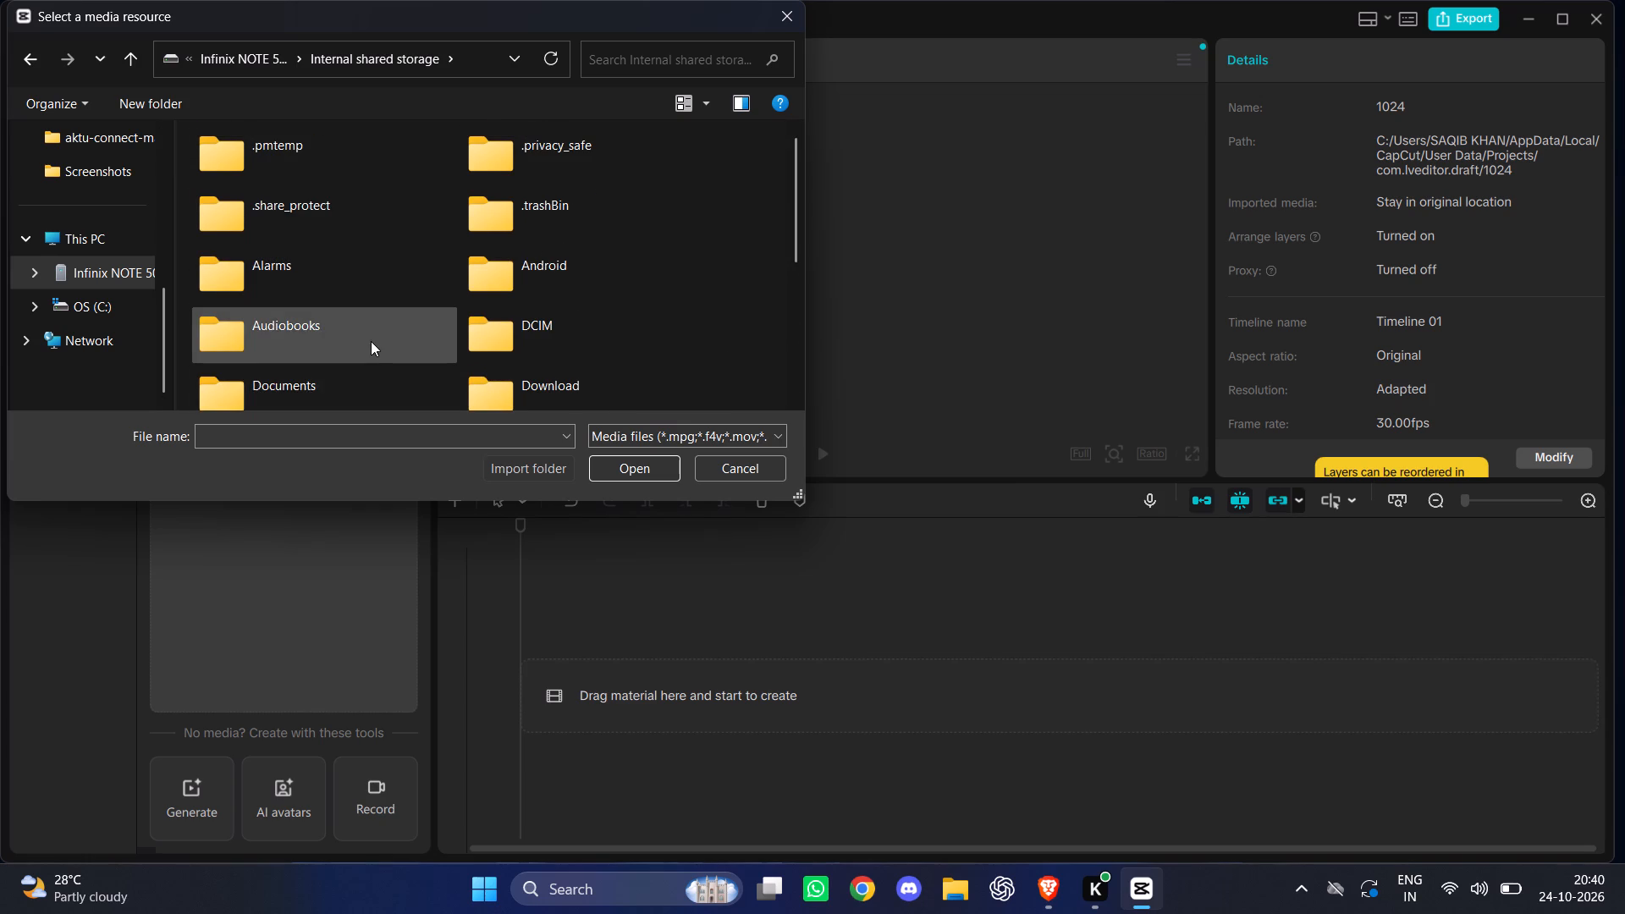
scroll(371, 341, "down", 1)
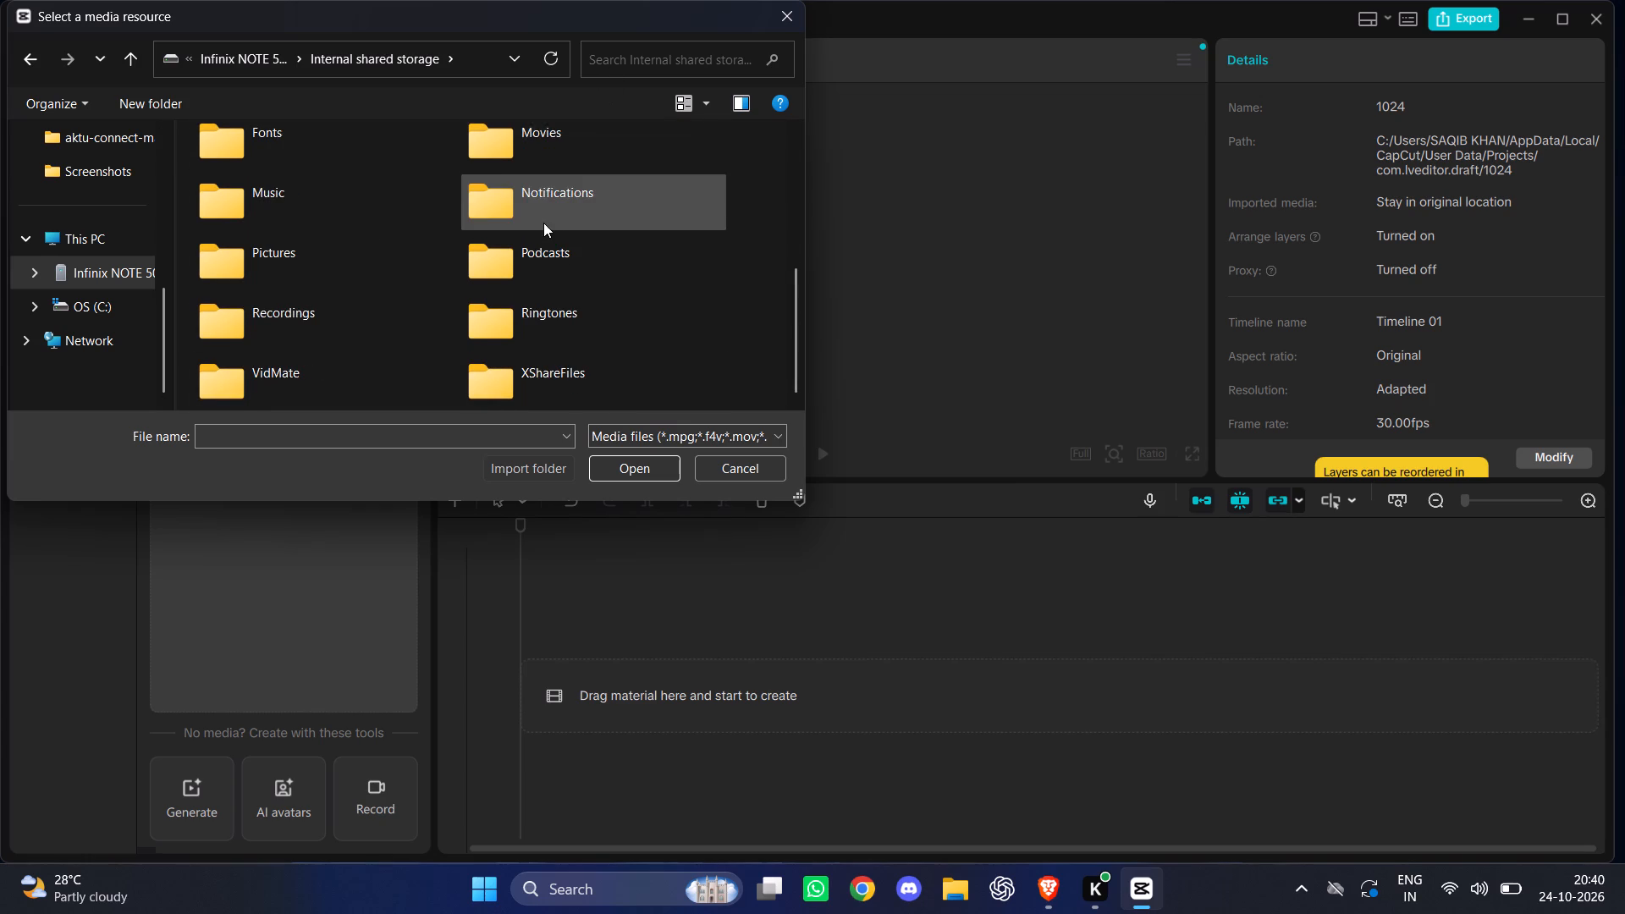
scroll(543, 223, "up", 3)
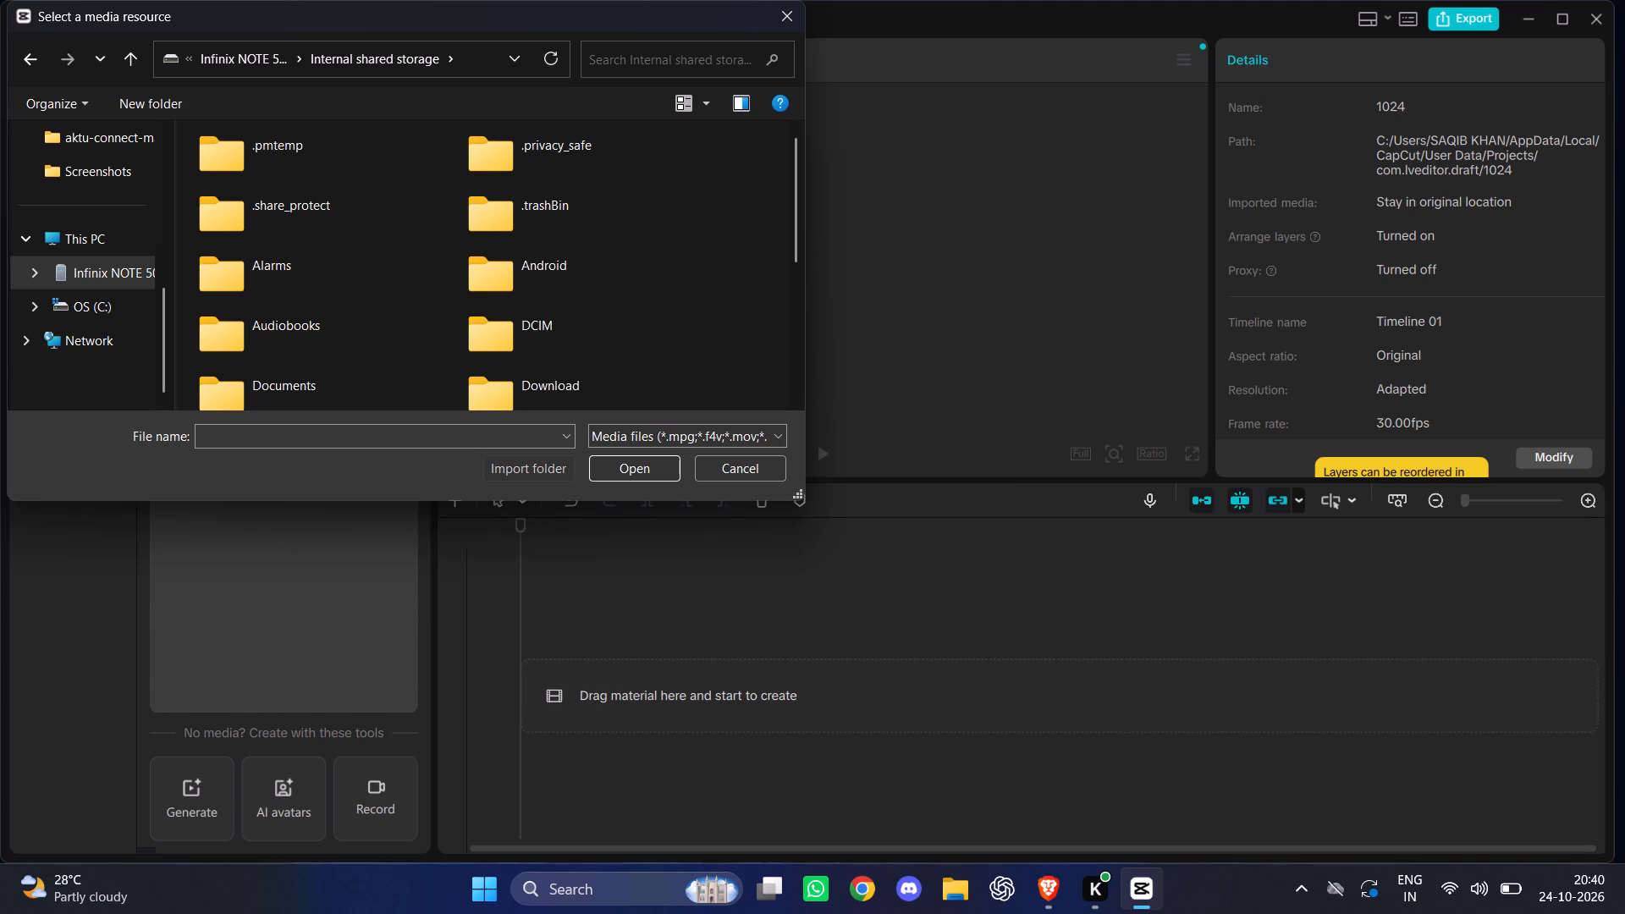
left_click(638, 49)
scroll(594, 221, "down", 1)
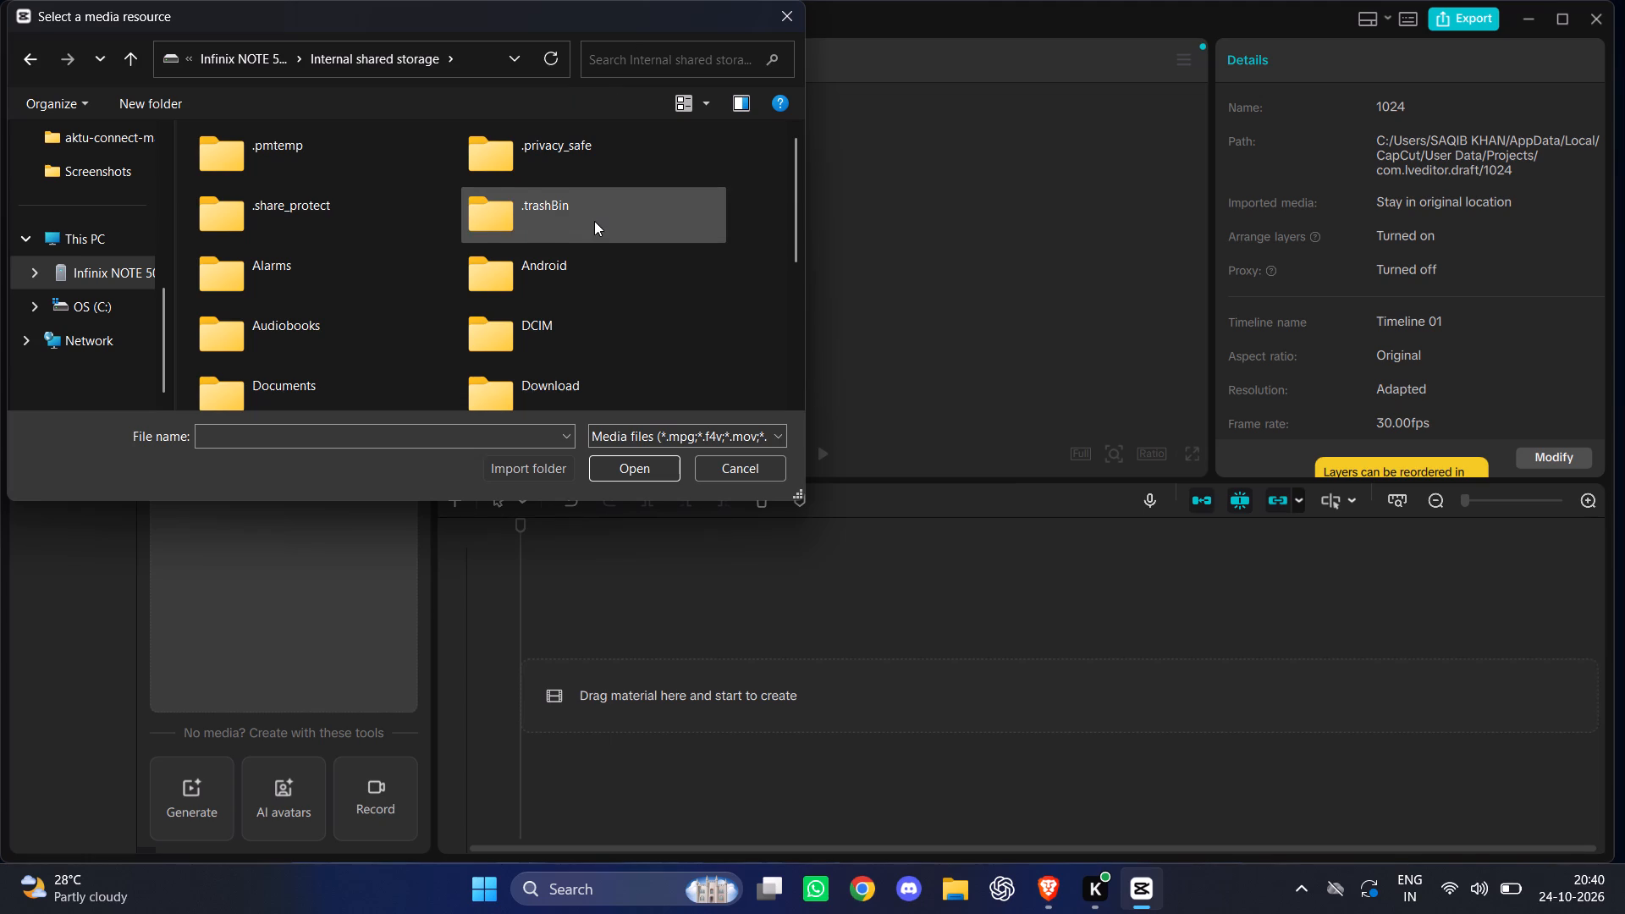
scroll(594, 221, "down", 1)
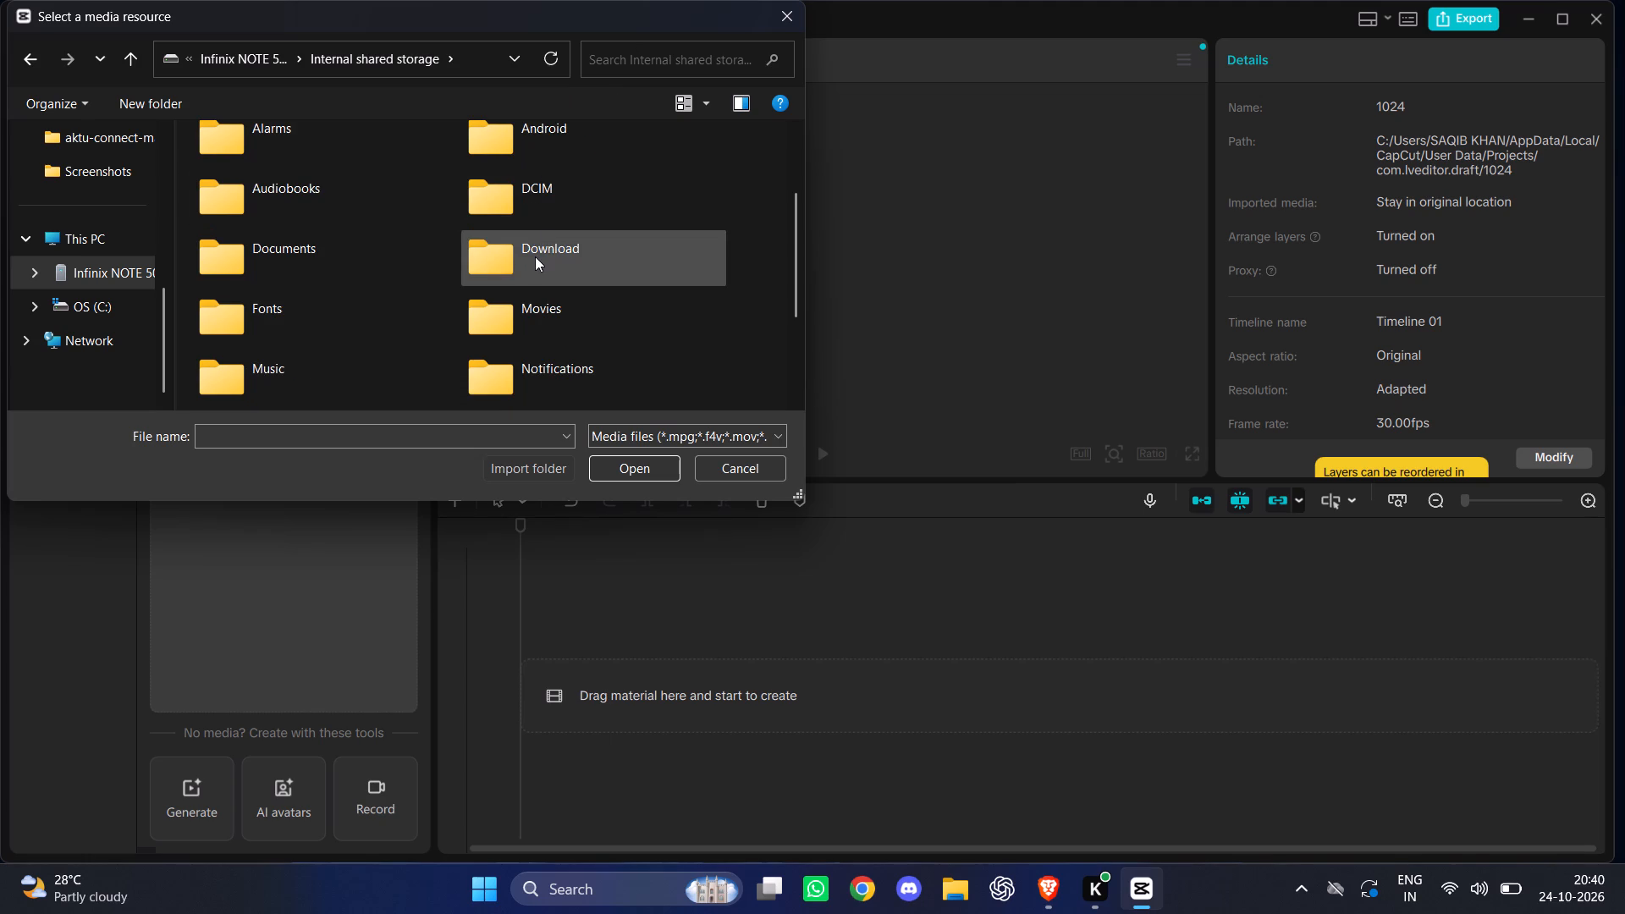
double_click(535, 256)
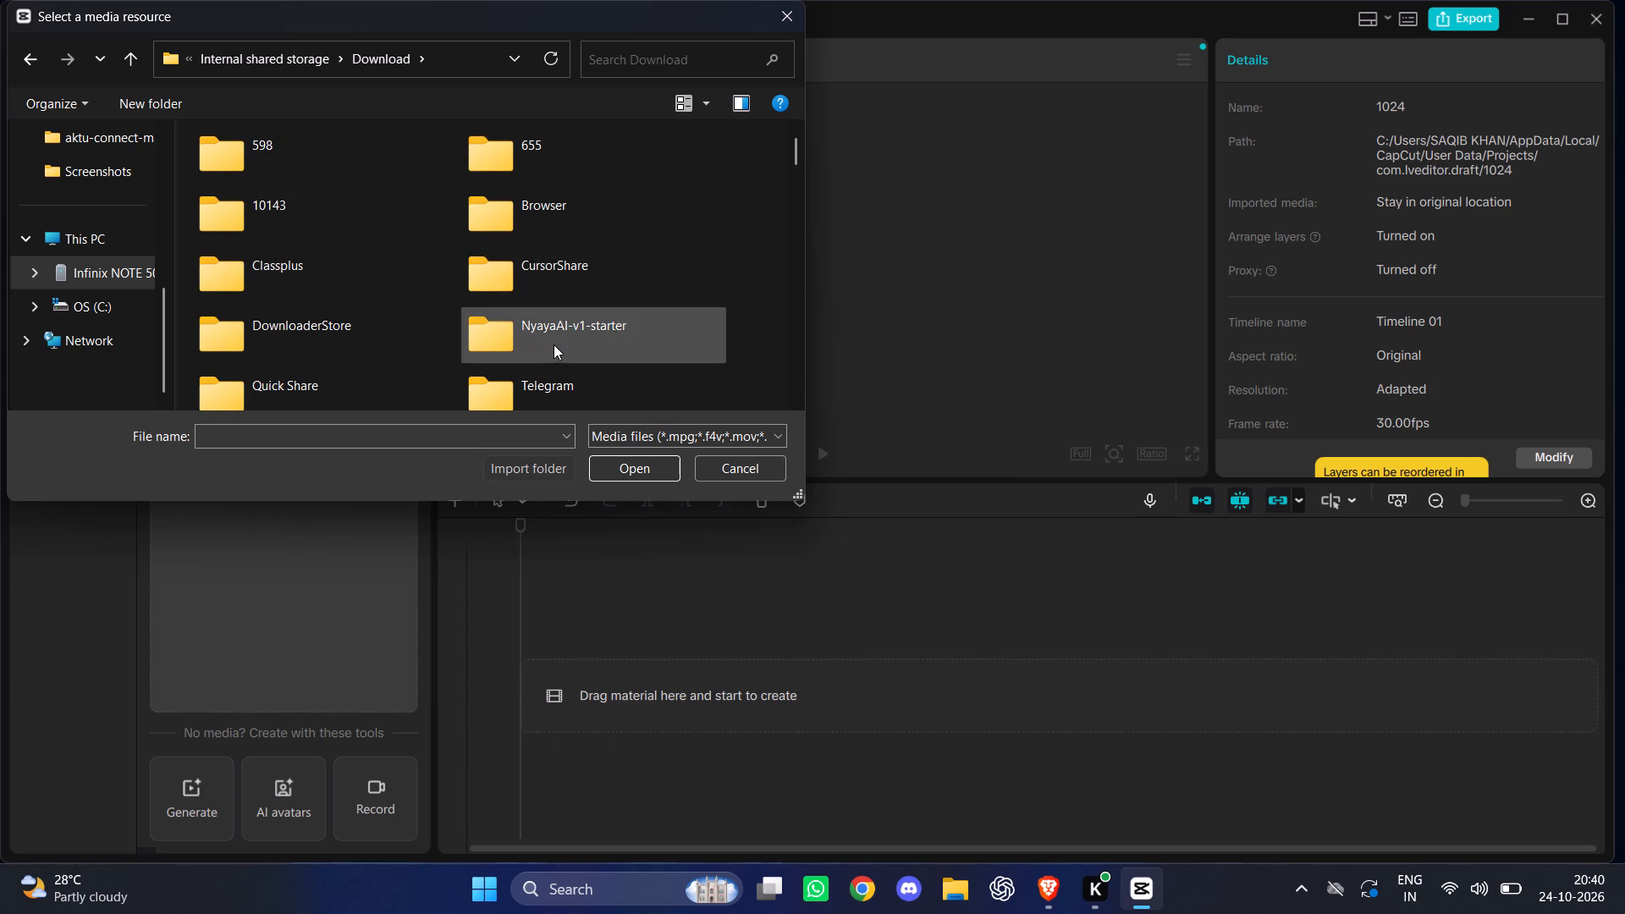
Import the 2.48 MB SaveClip.App image whose name begins with AQOEI_S-QcJ from the phone's Download folder.
scroll(553, 345, "down", 2)
scroll(365, 300, "up", 1)
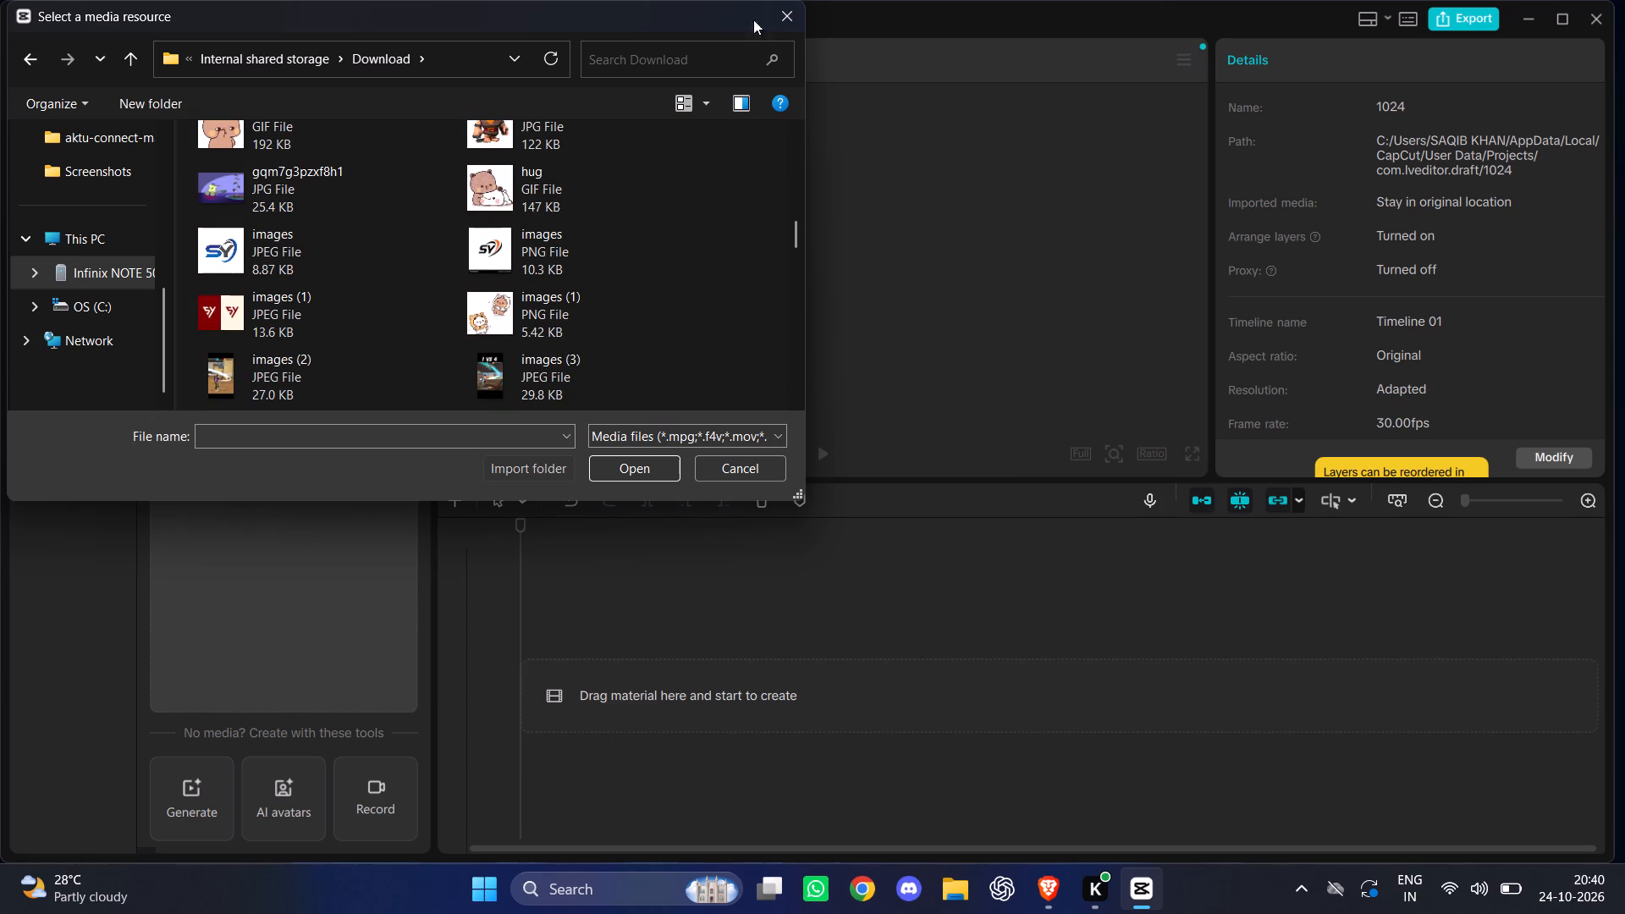
scroll(630, 273, "down", 1)
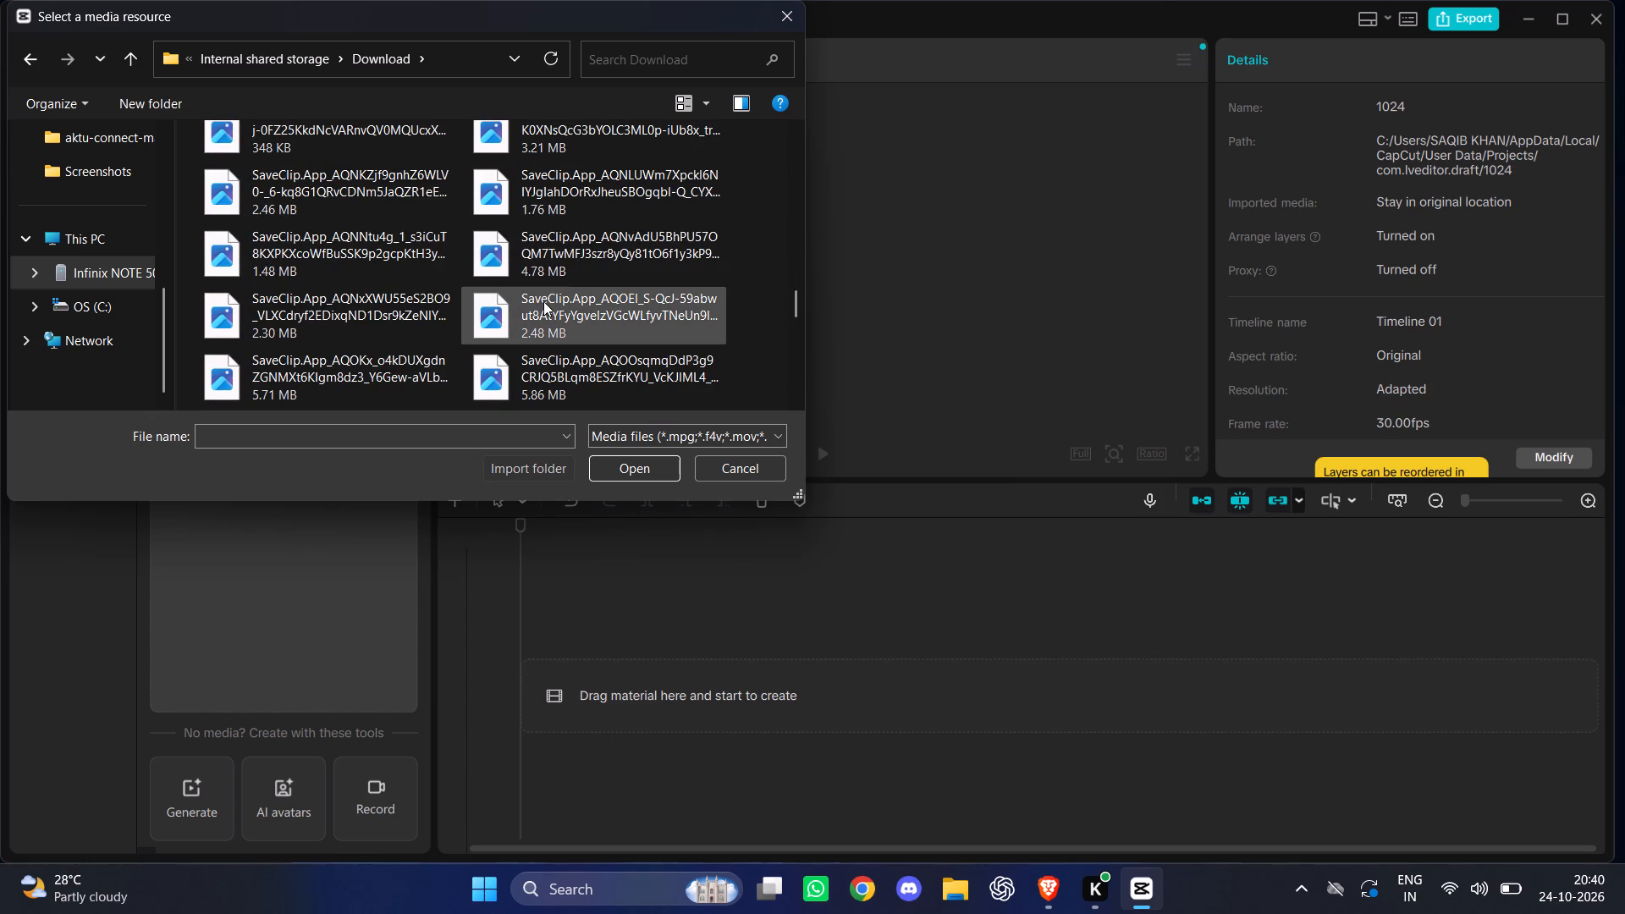
left_click(543, 301)
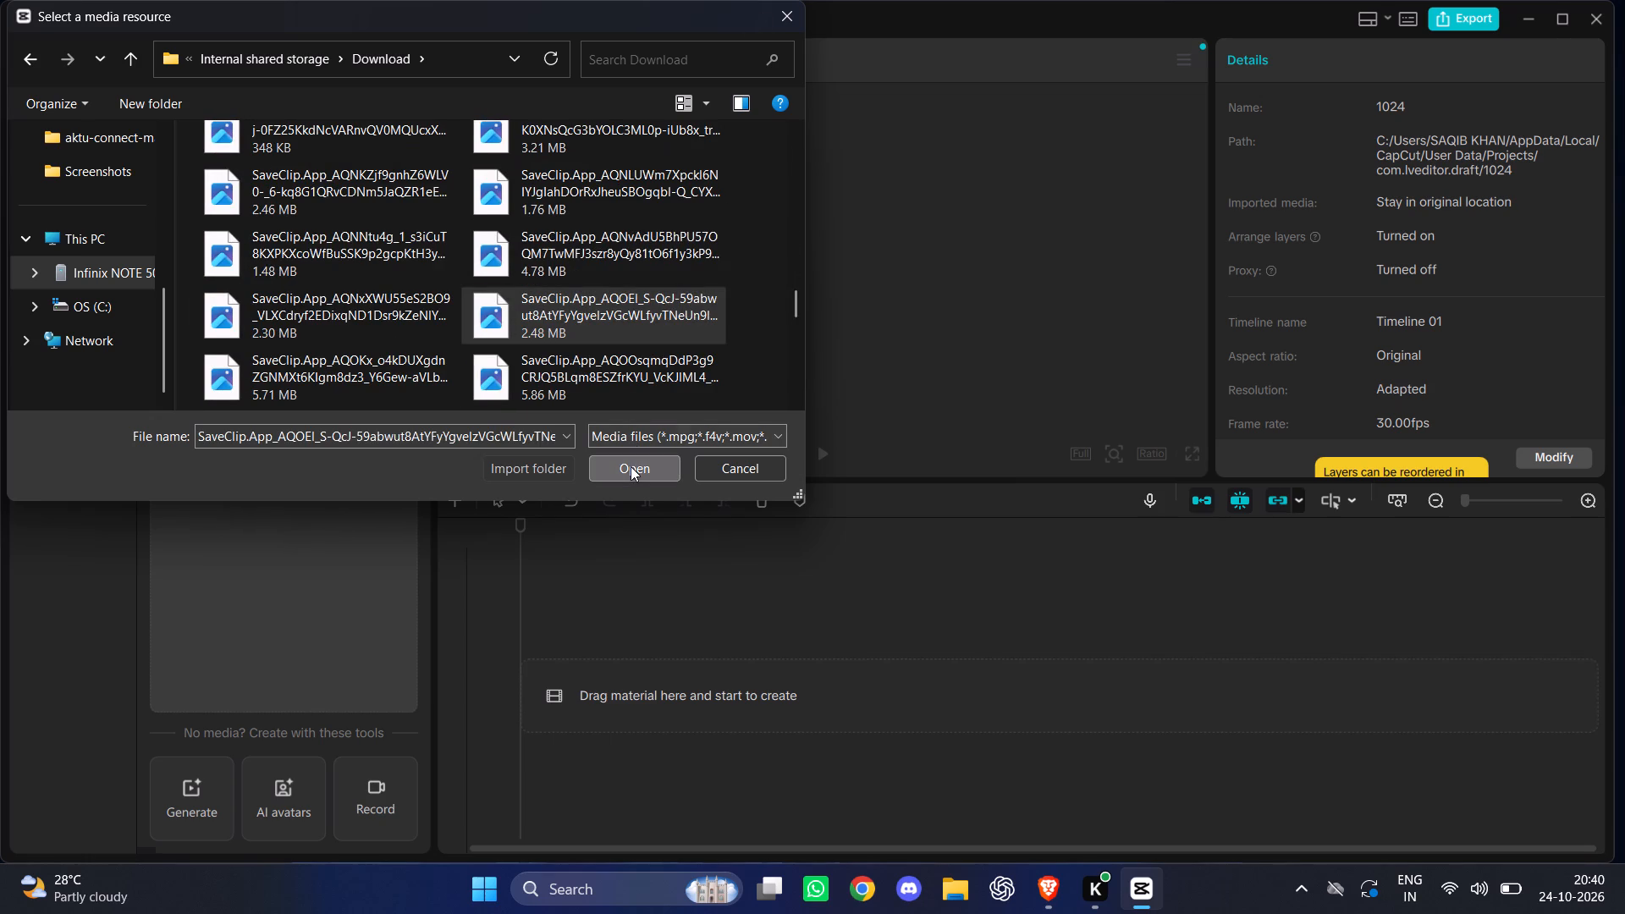
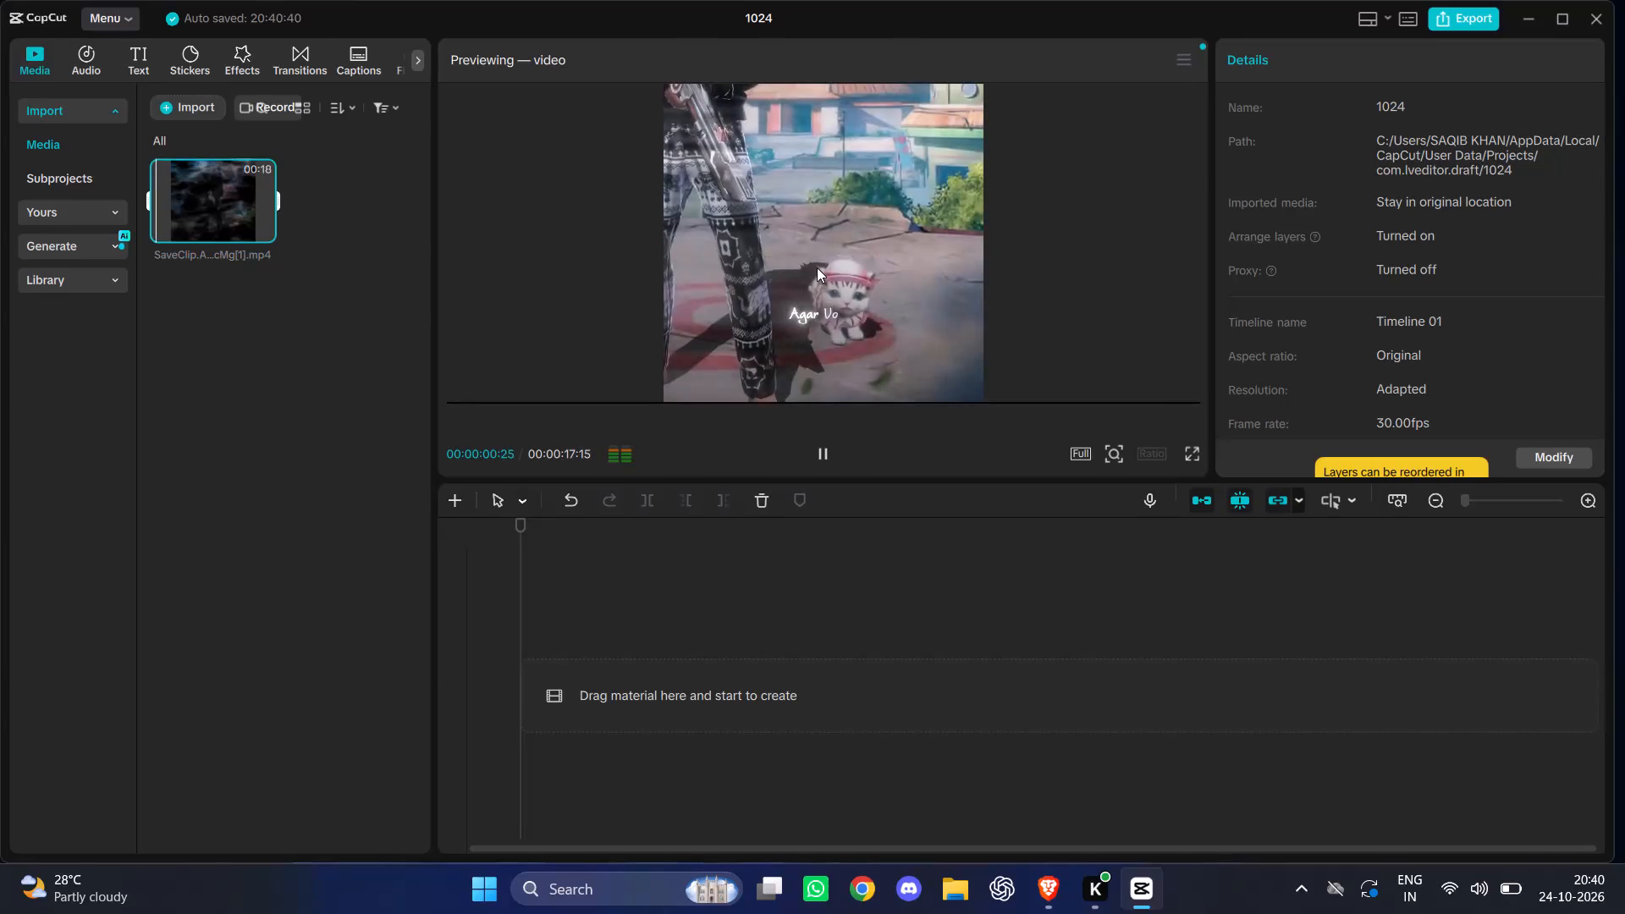
key("space")
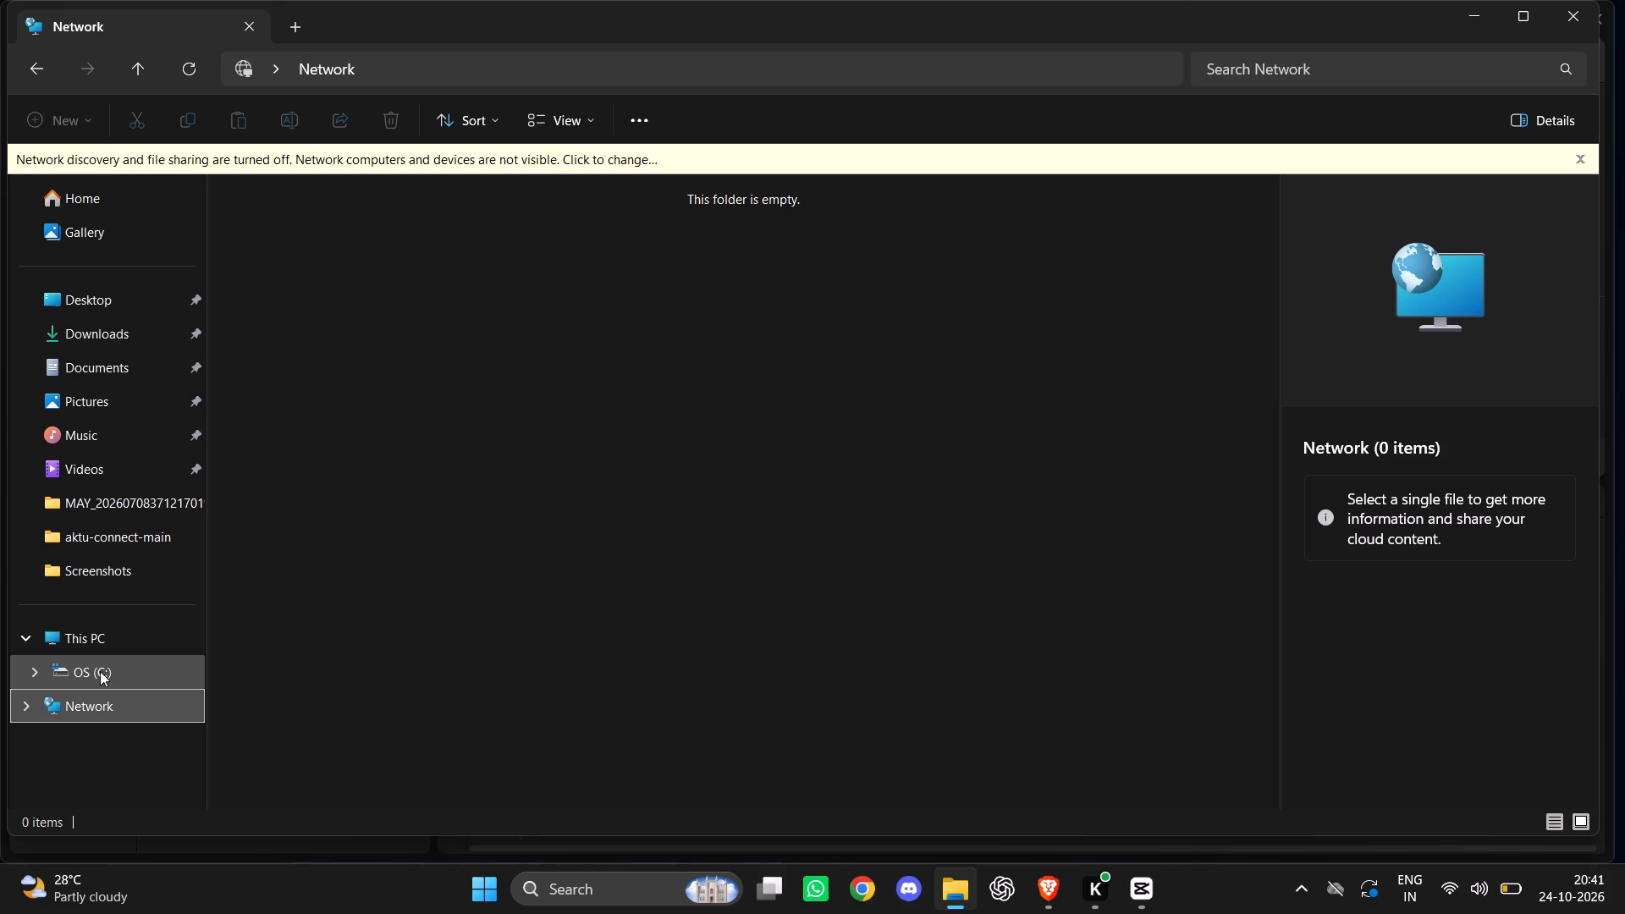
left_click(100, 671)
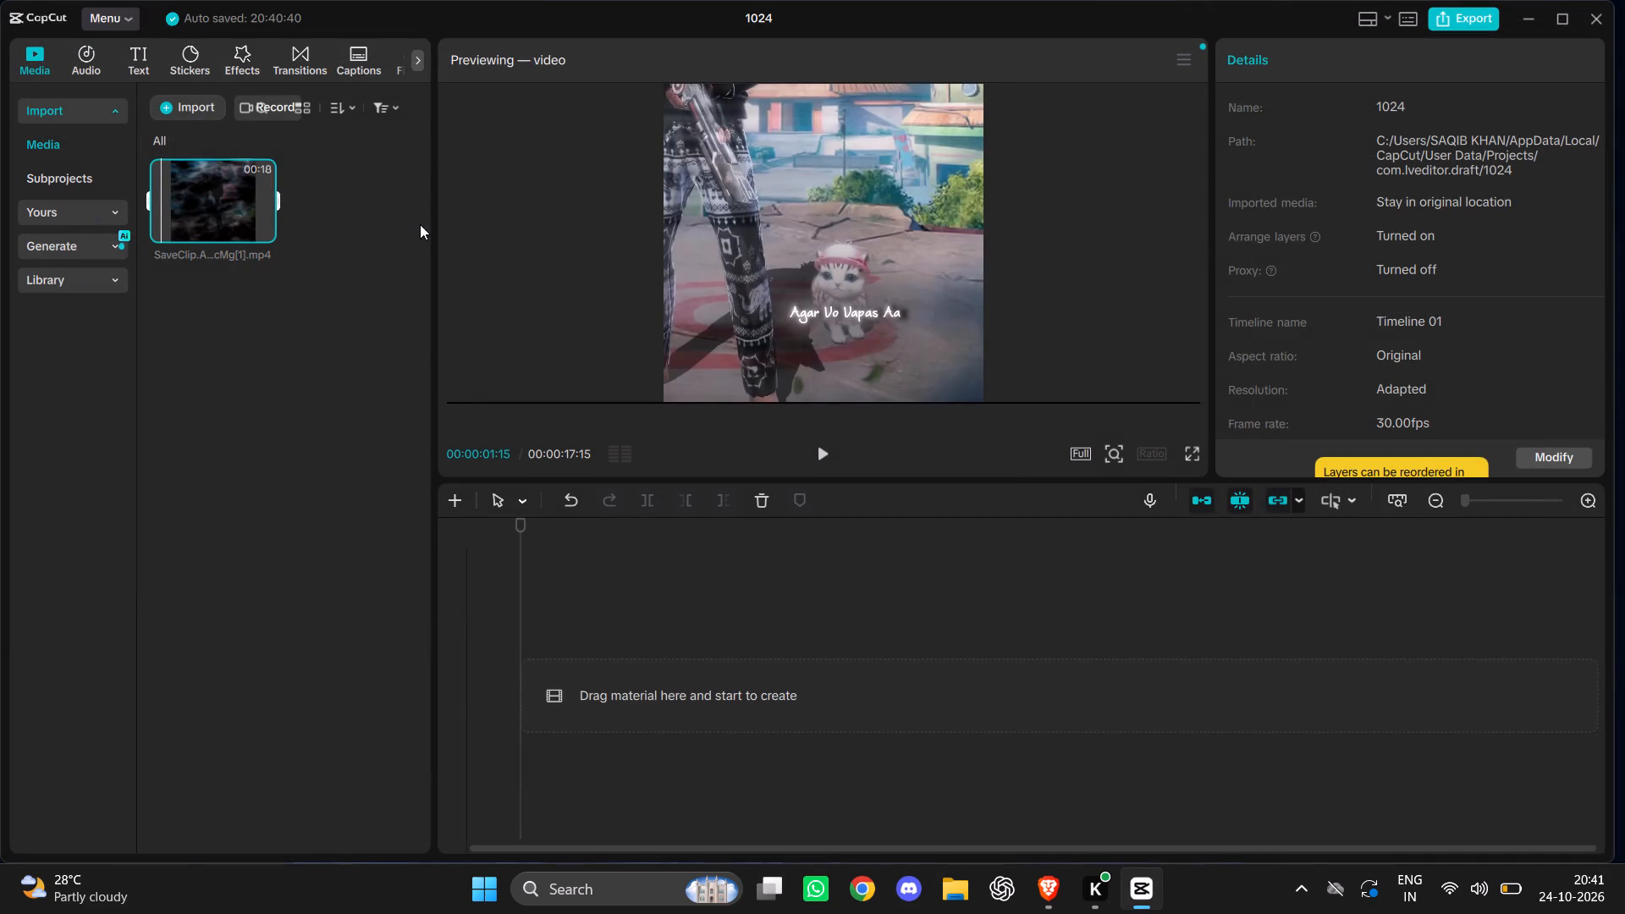
double_click(959, 897)
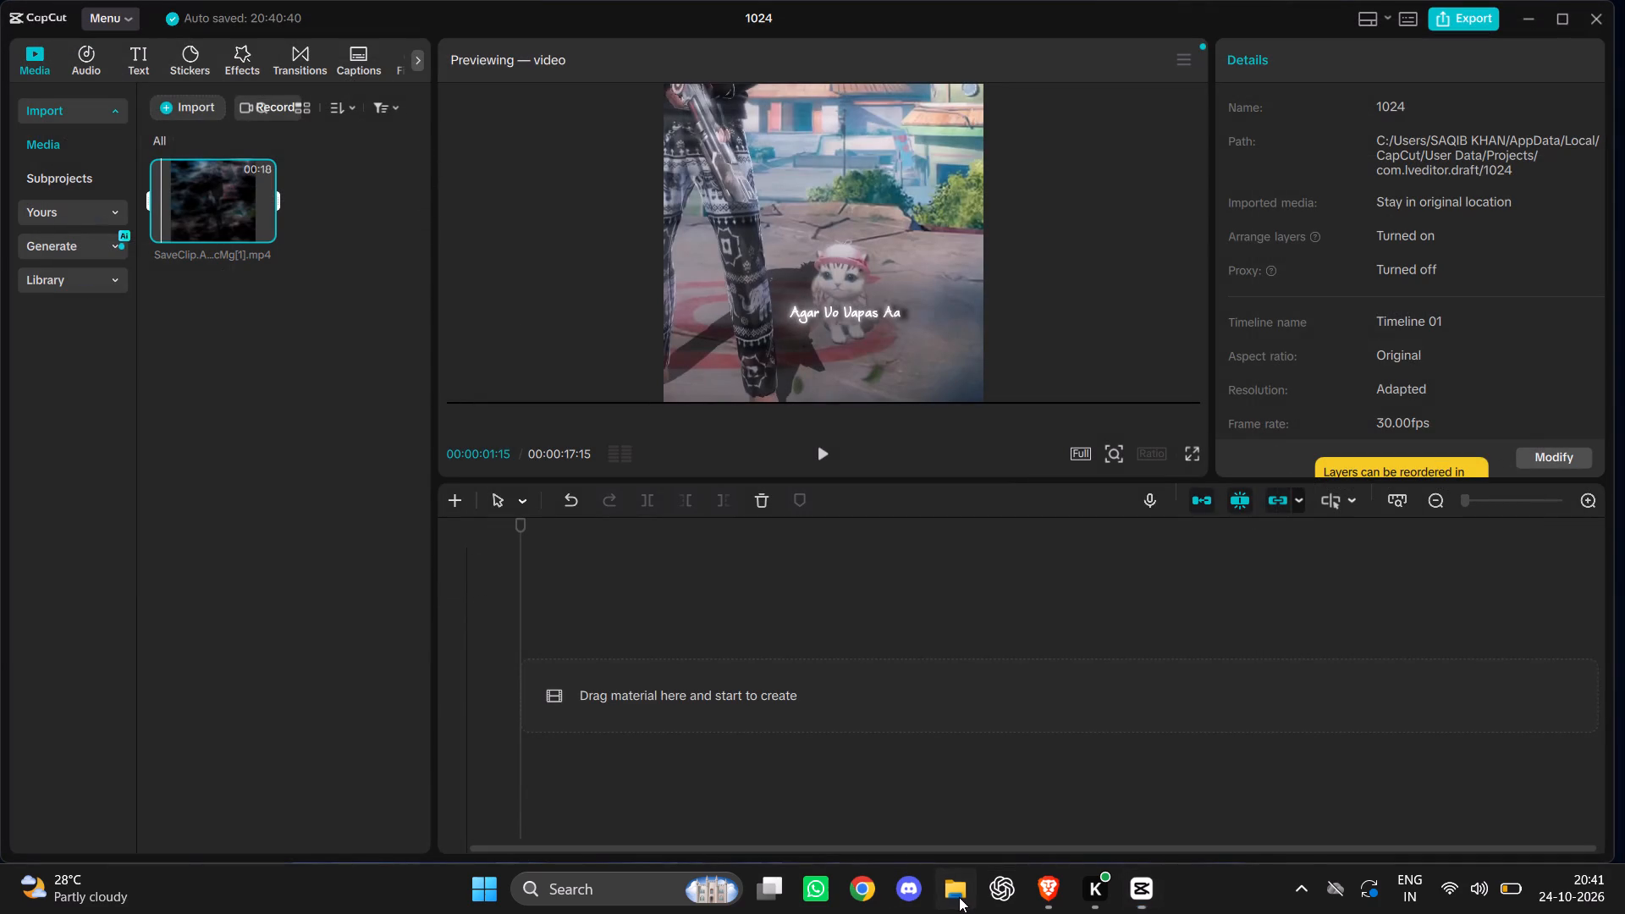
left_click(959, 897)
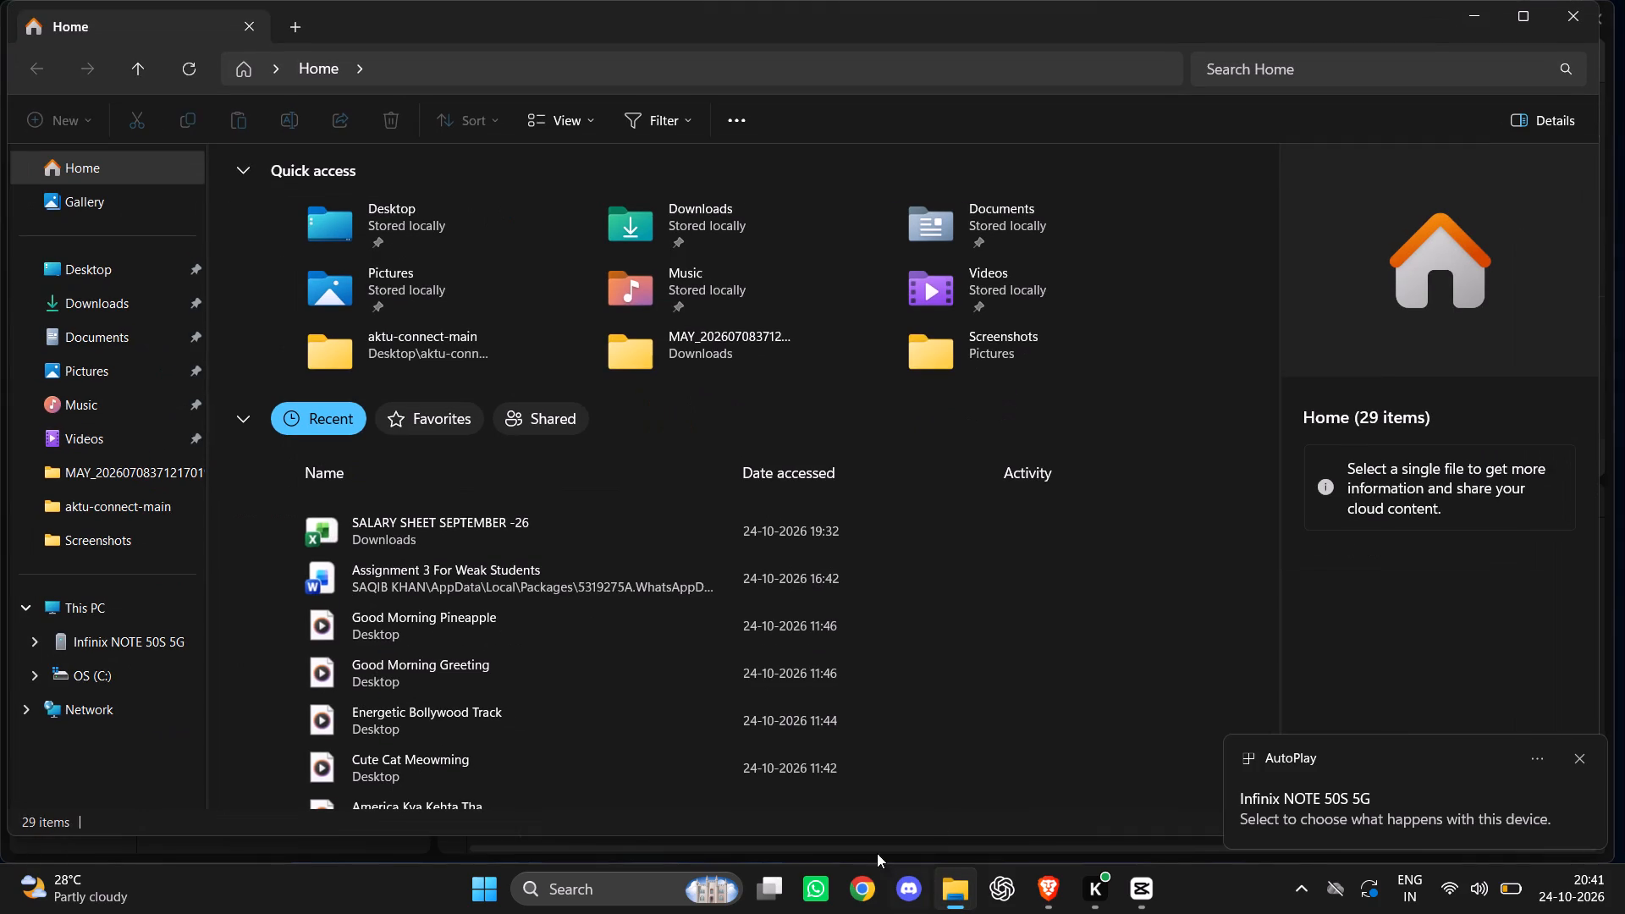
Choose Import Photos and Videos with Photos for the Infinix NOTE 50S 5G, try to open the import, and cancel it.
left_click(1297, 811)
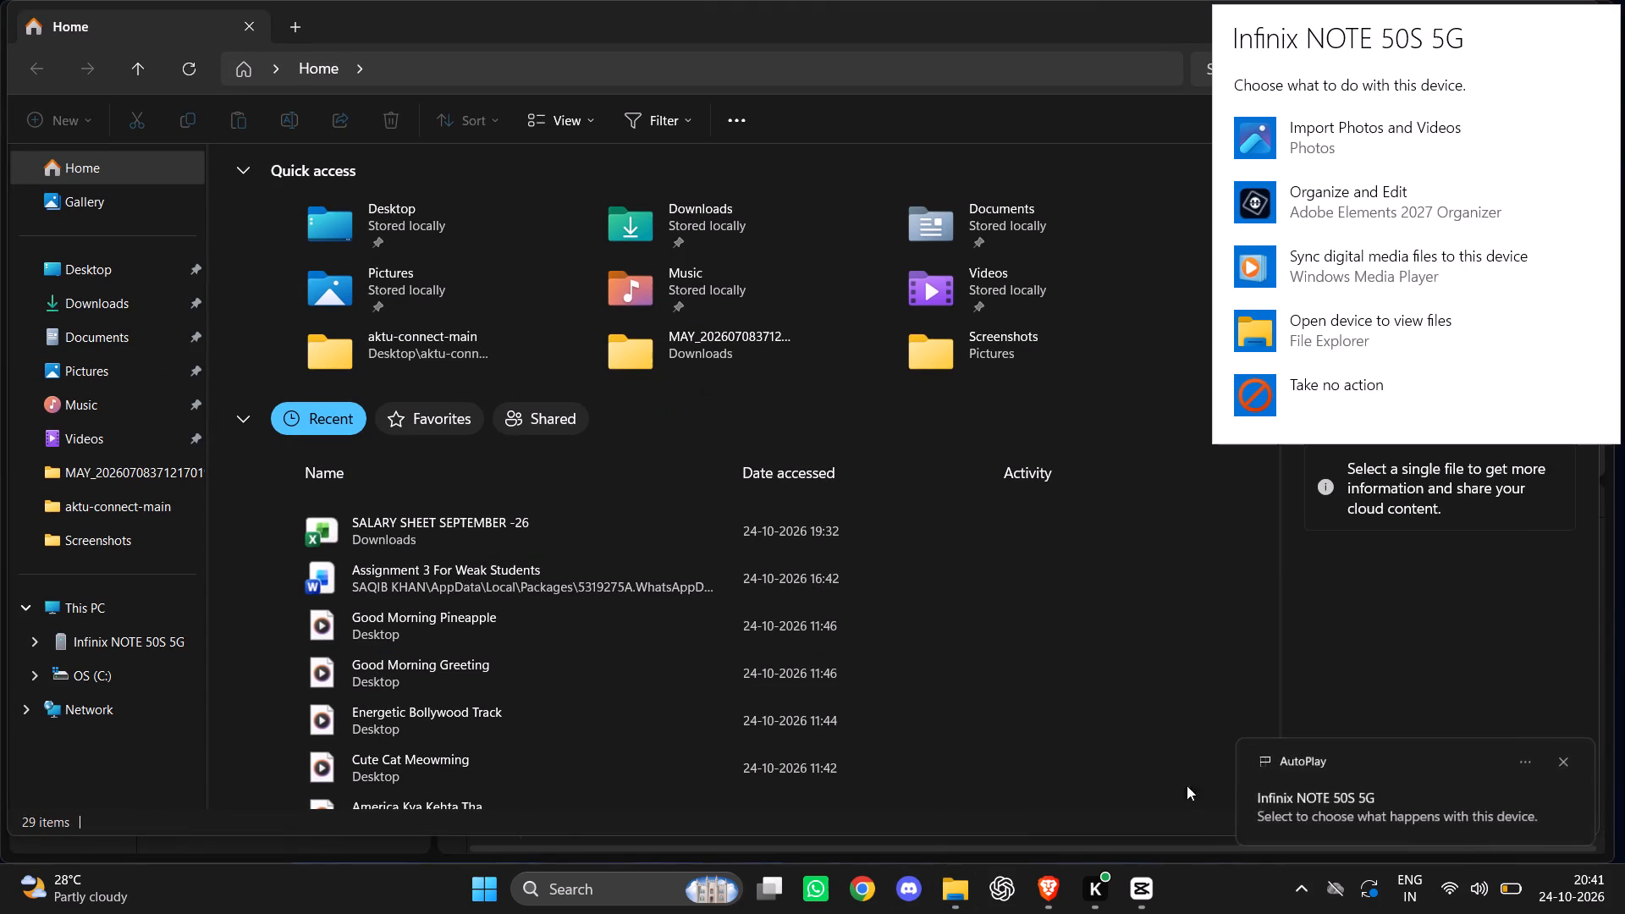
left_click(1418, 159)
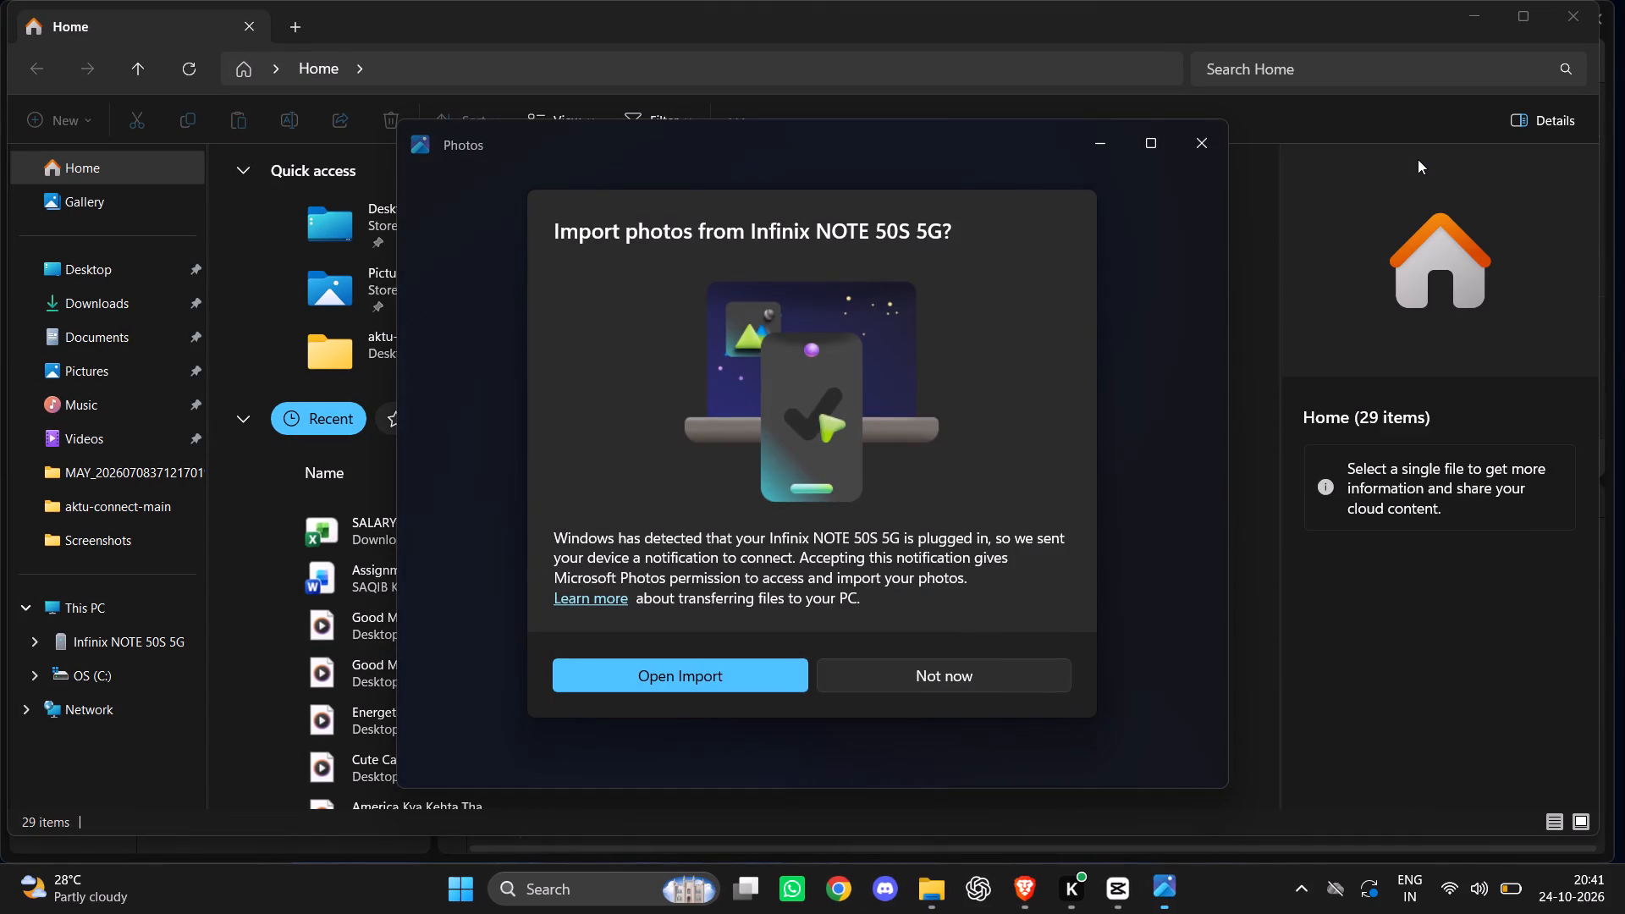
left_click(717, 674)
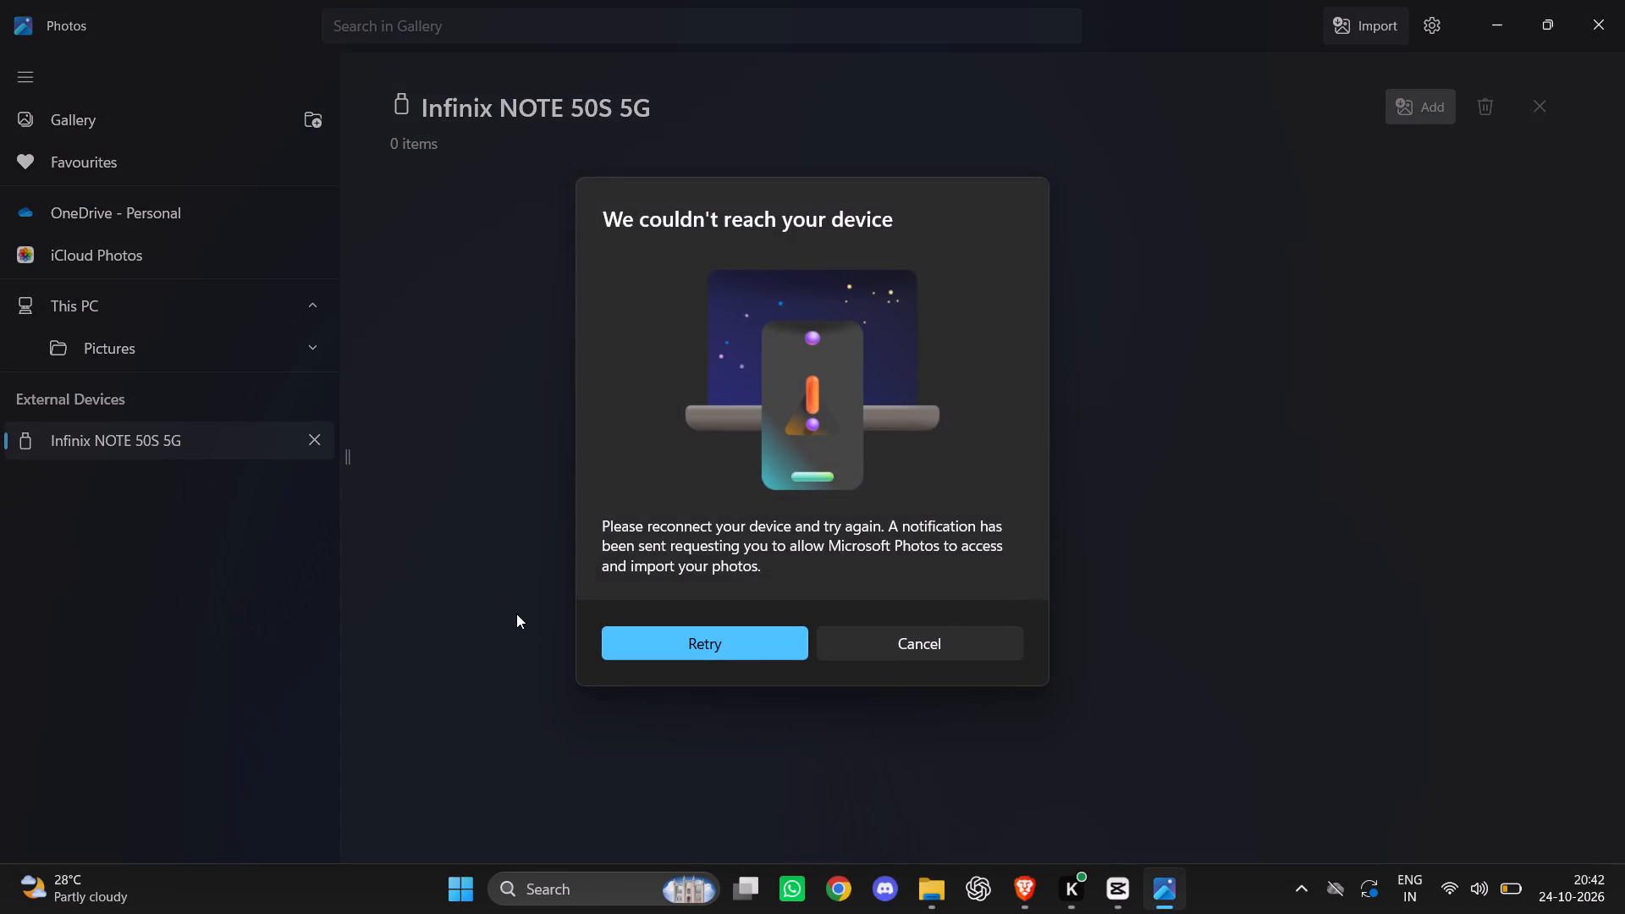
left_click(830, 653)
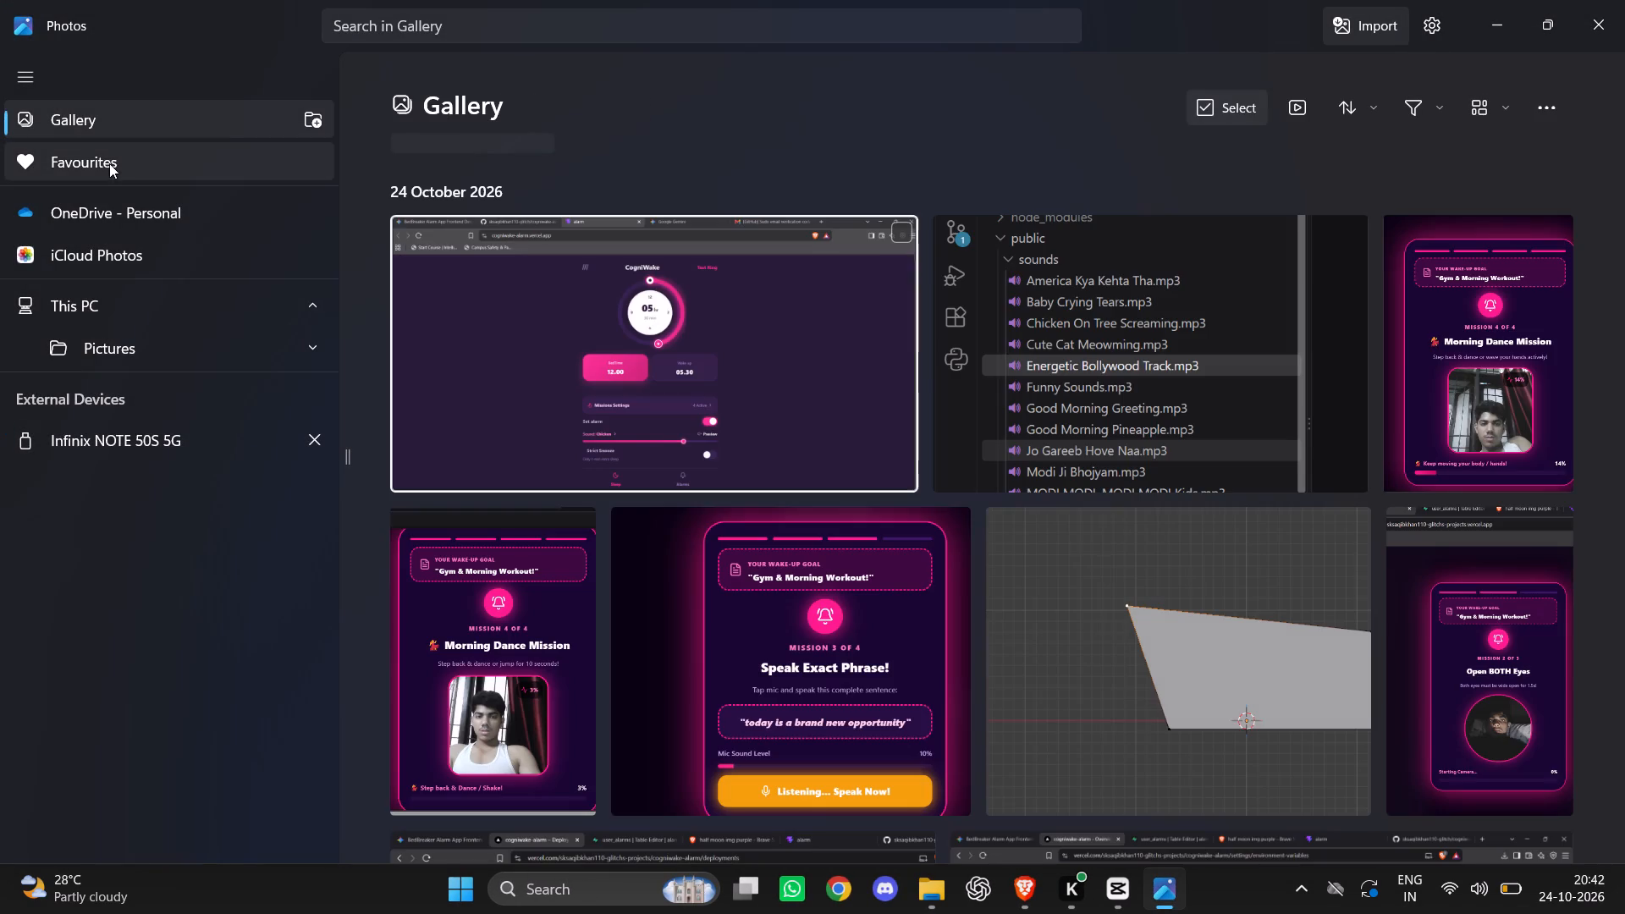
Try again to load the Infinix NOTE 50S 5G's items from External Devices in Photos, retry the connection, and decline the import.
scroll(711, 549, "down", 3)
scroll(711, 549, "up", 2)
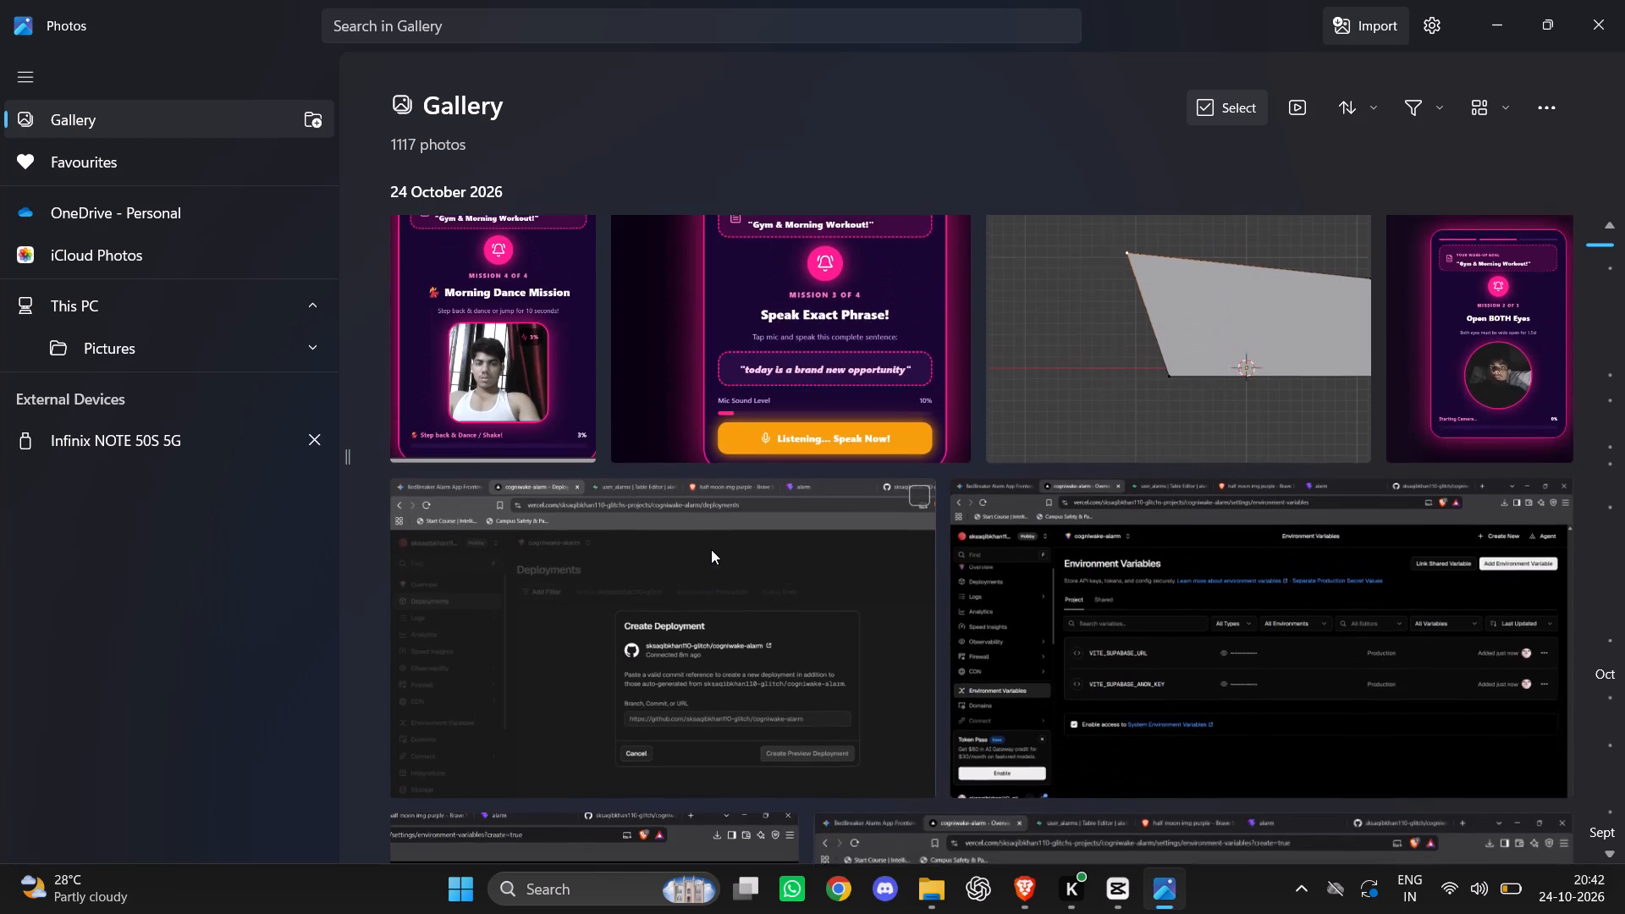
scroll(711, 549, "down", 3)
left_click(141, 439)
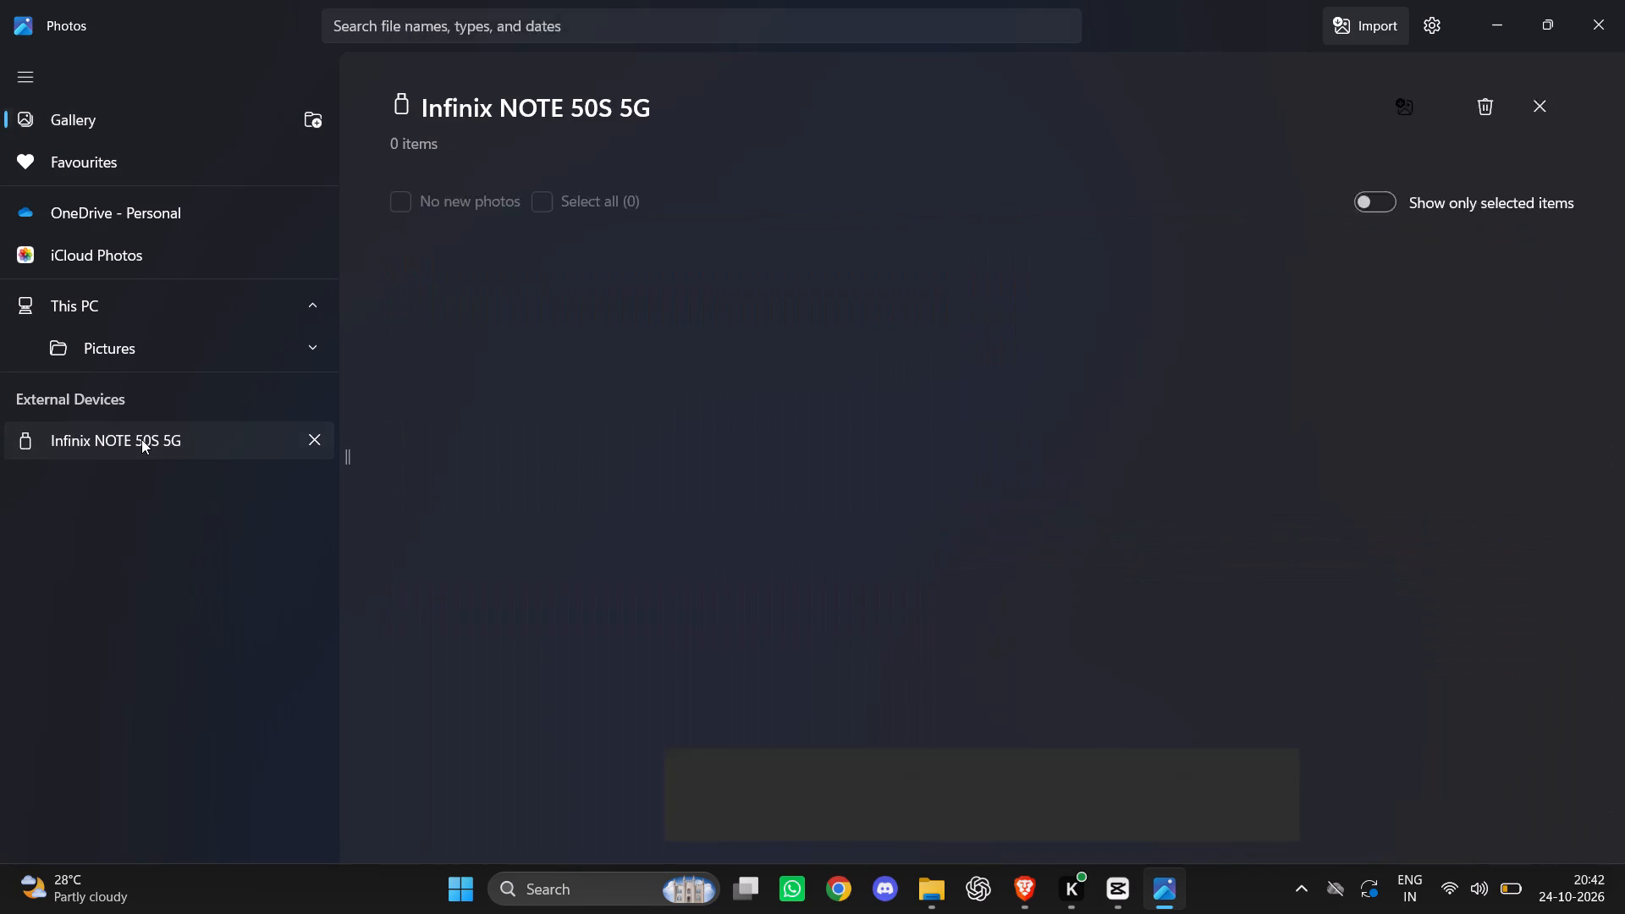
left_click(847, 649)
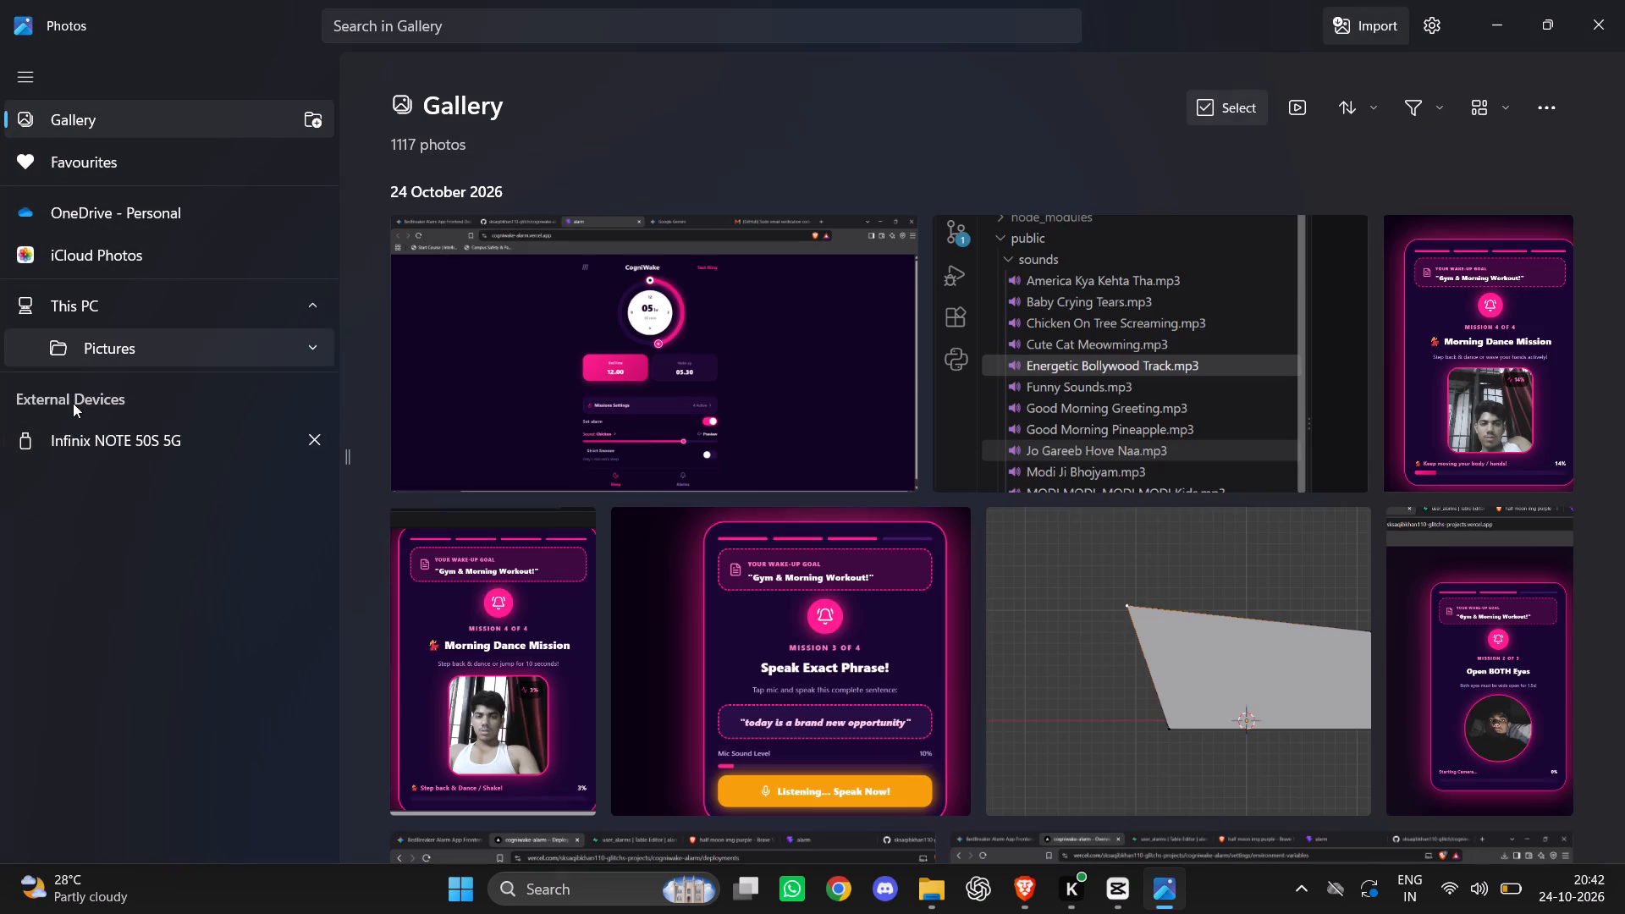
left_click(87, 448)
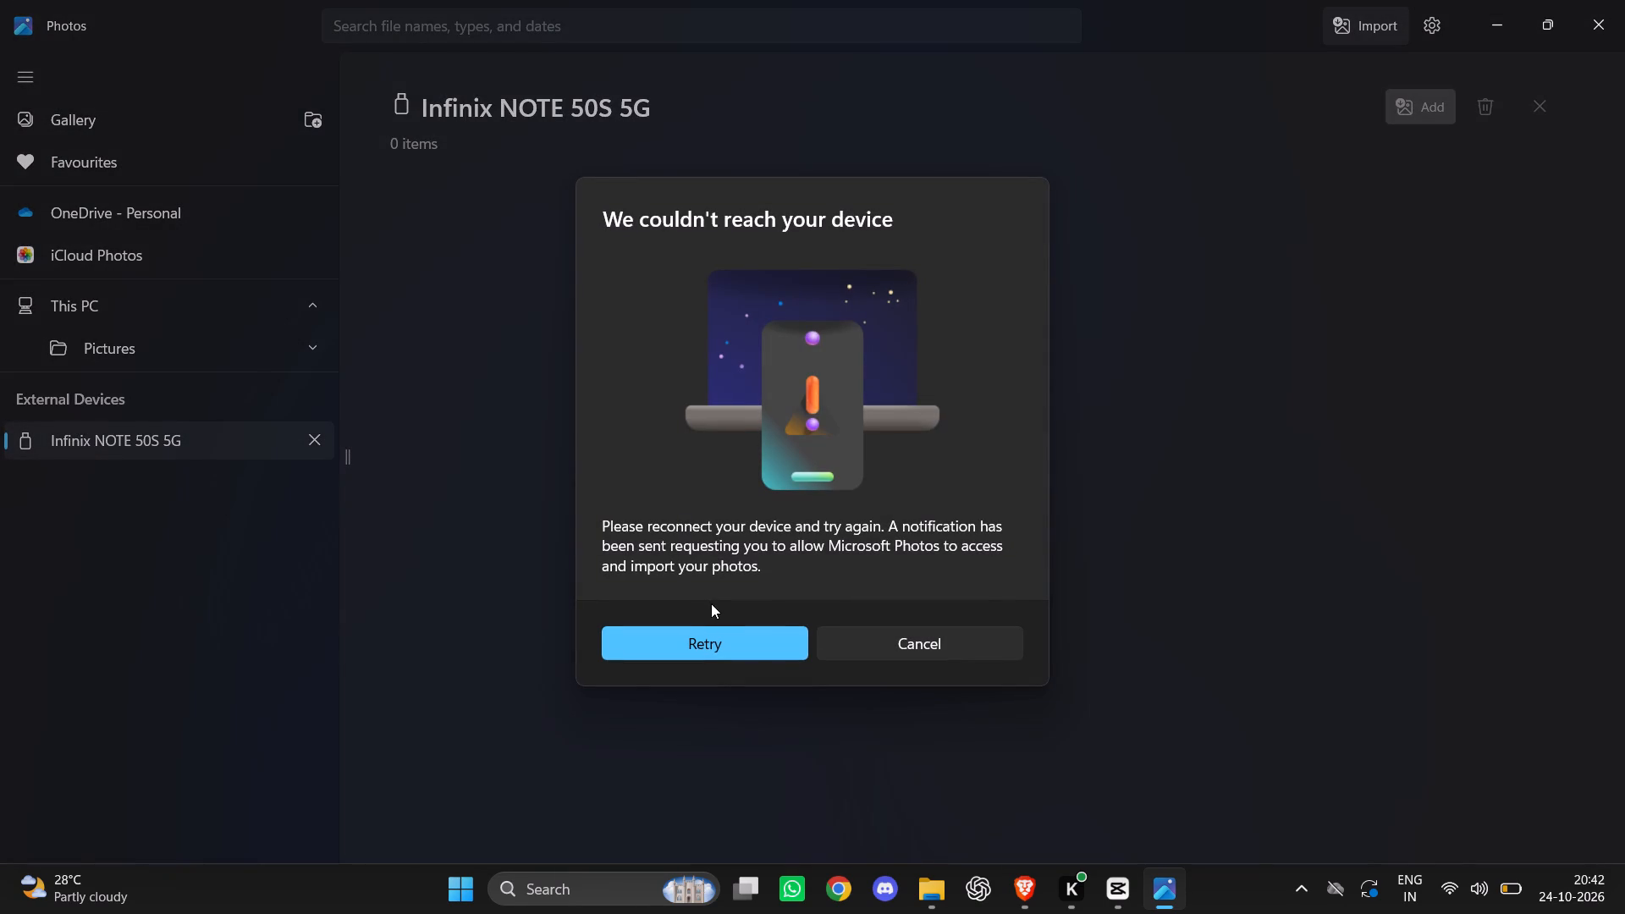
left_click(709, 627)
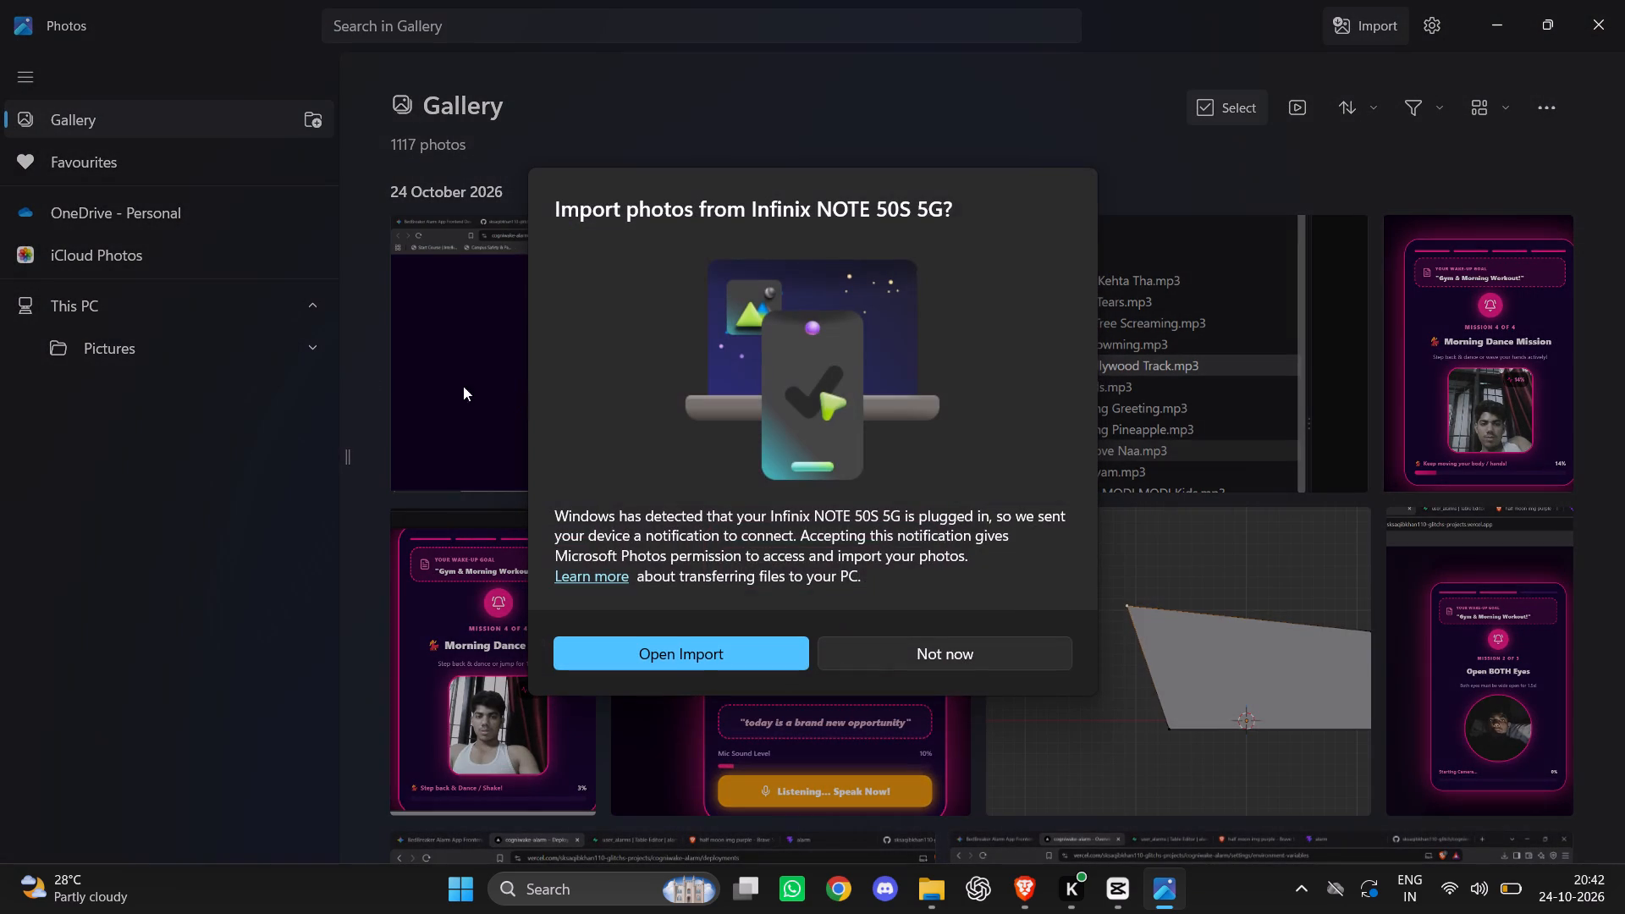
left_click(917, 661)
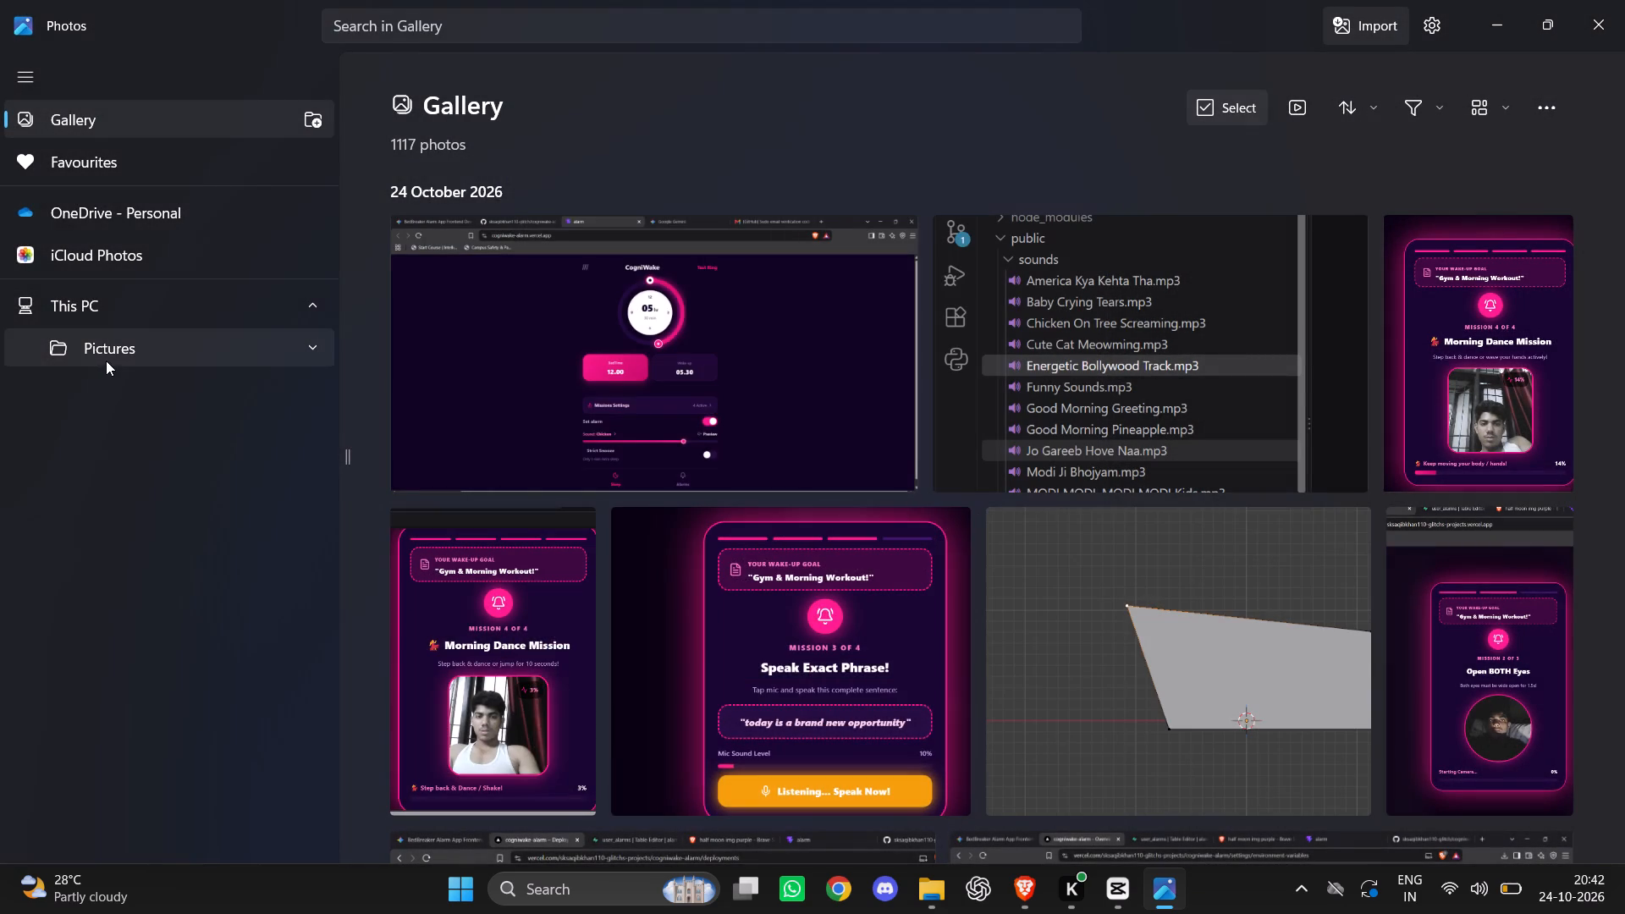
Look through the Pictures folder and its Camera Roll subfolder in Photos for the wanted media.
left_click(106, 361)
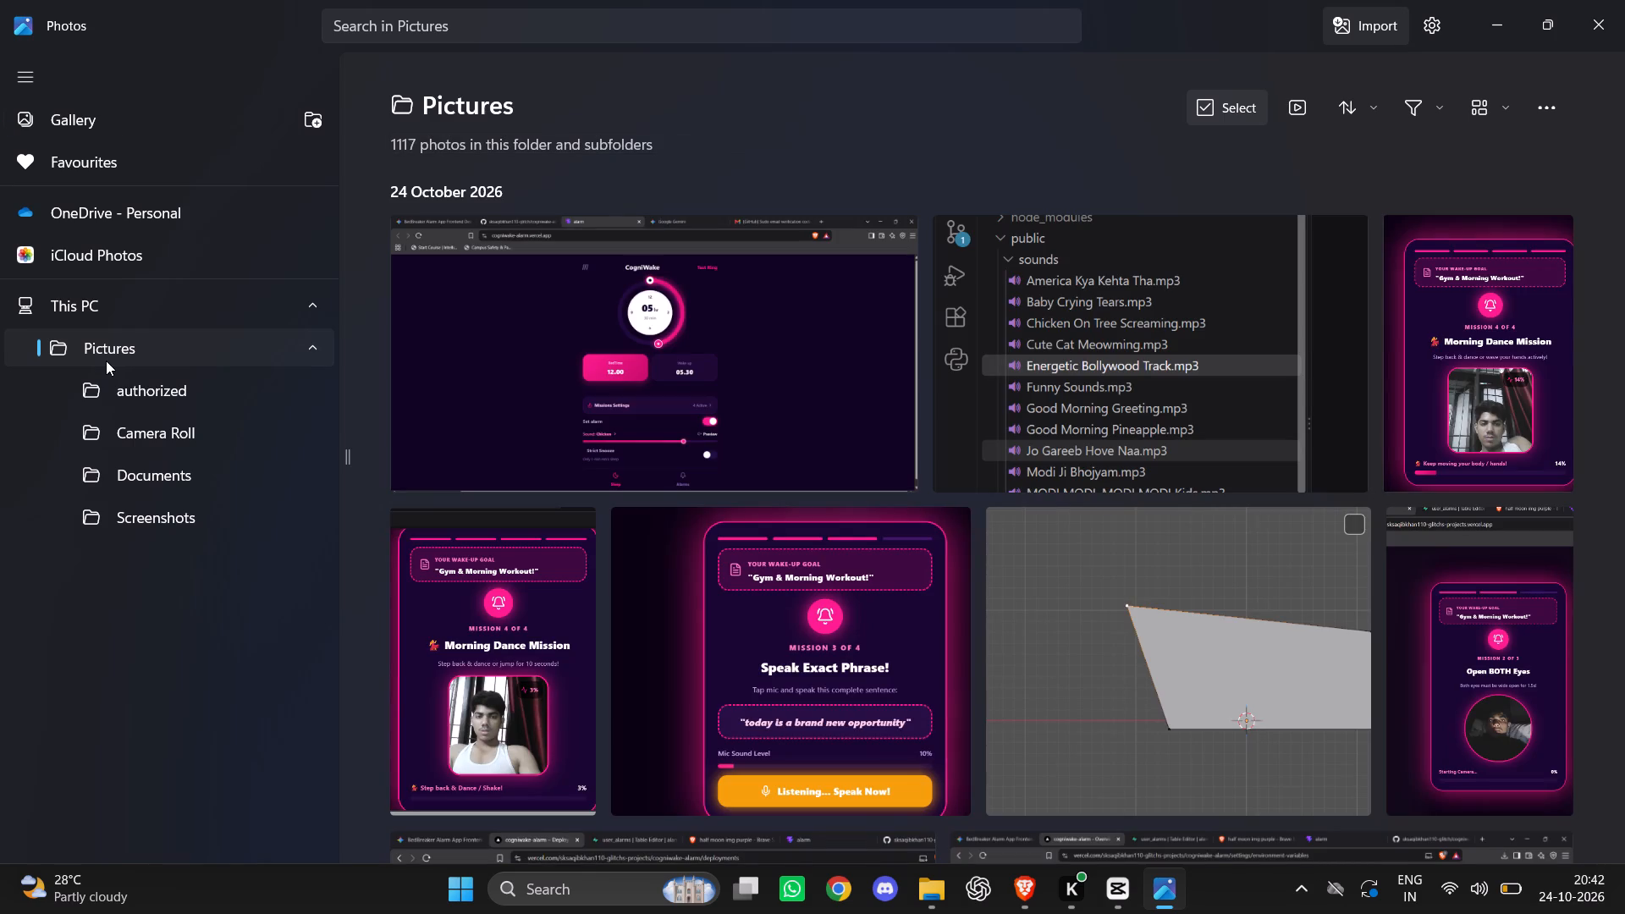
left_click(165, 421)
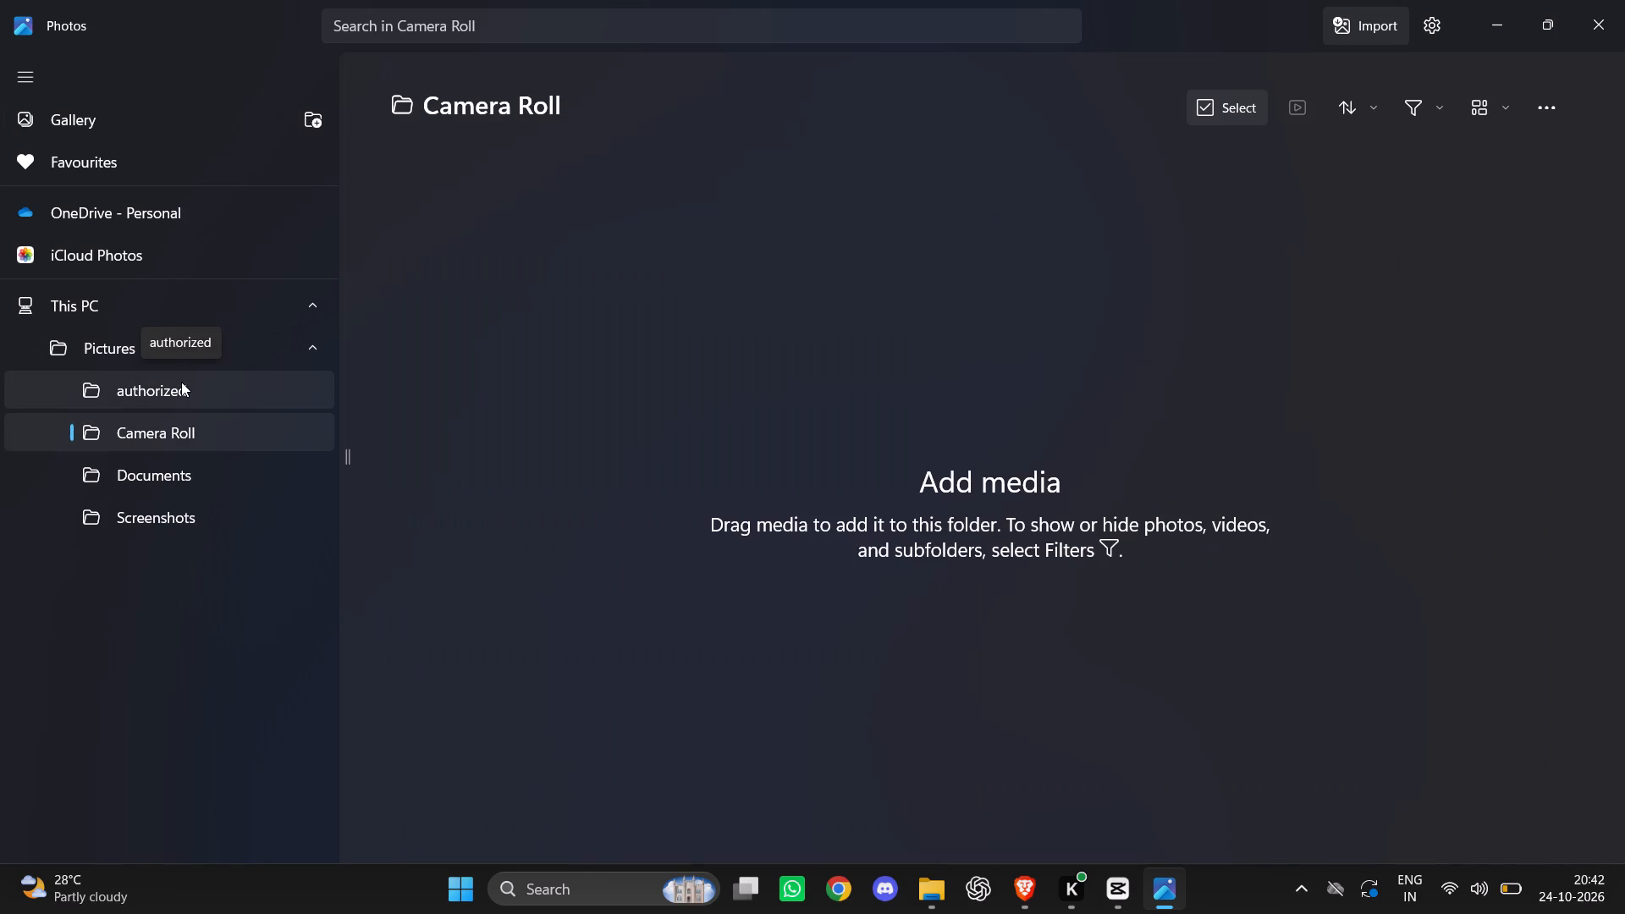
scroll(181, 382, "down", 1)
left_click(102, 329)
scroll(102, 329, "down", 1)
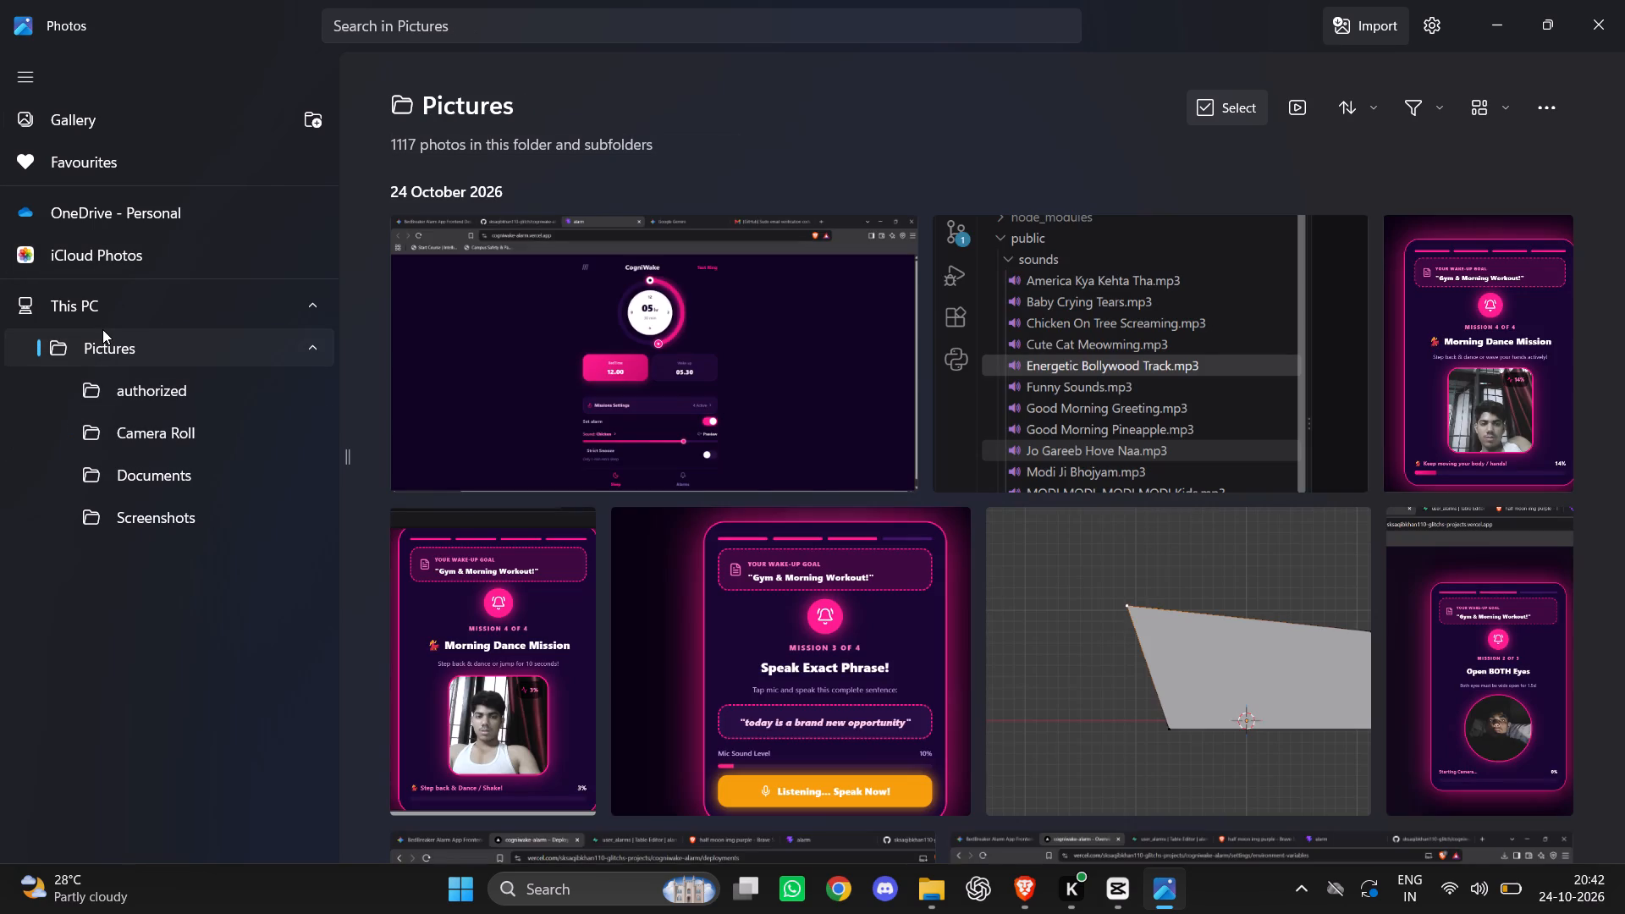
scroll(102, 329, "down", 1)
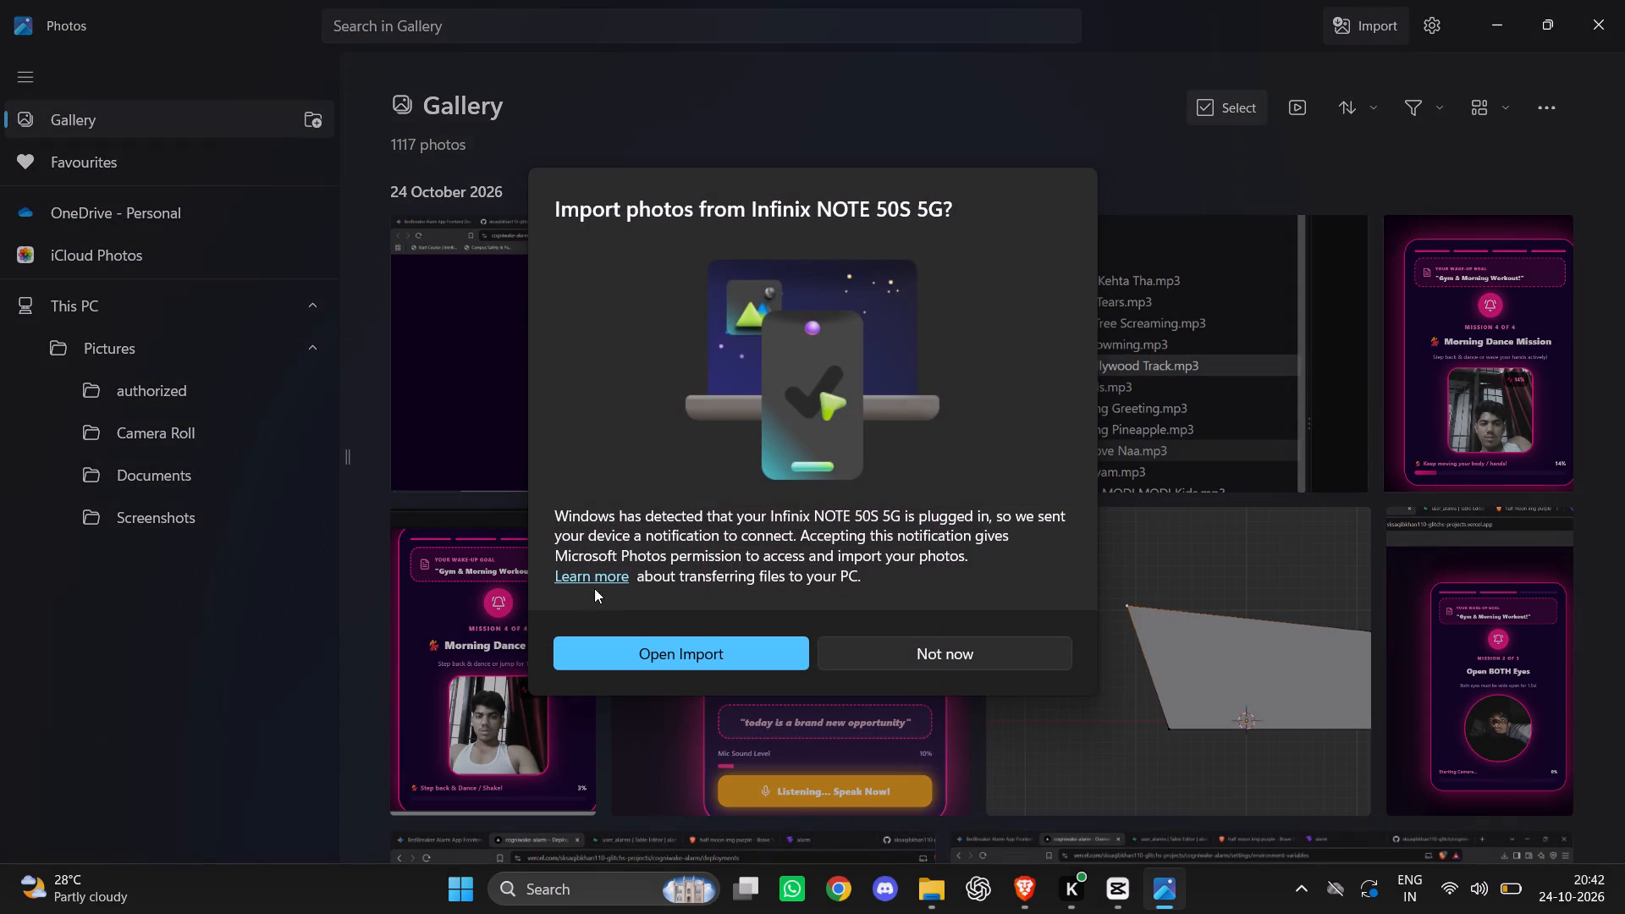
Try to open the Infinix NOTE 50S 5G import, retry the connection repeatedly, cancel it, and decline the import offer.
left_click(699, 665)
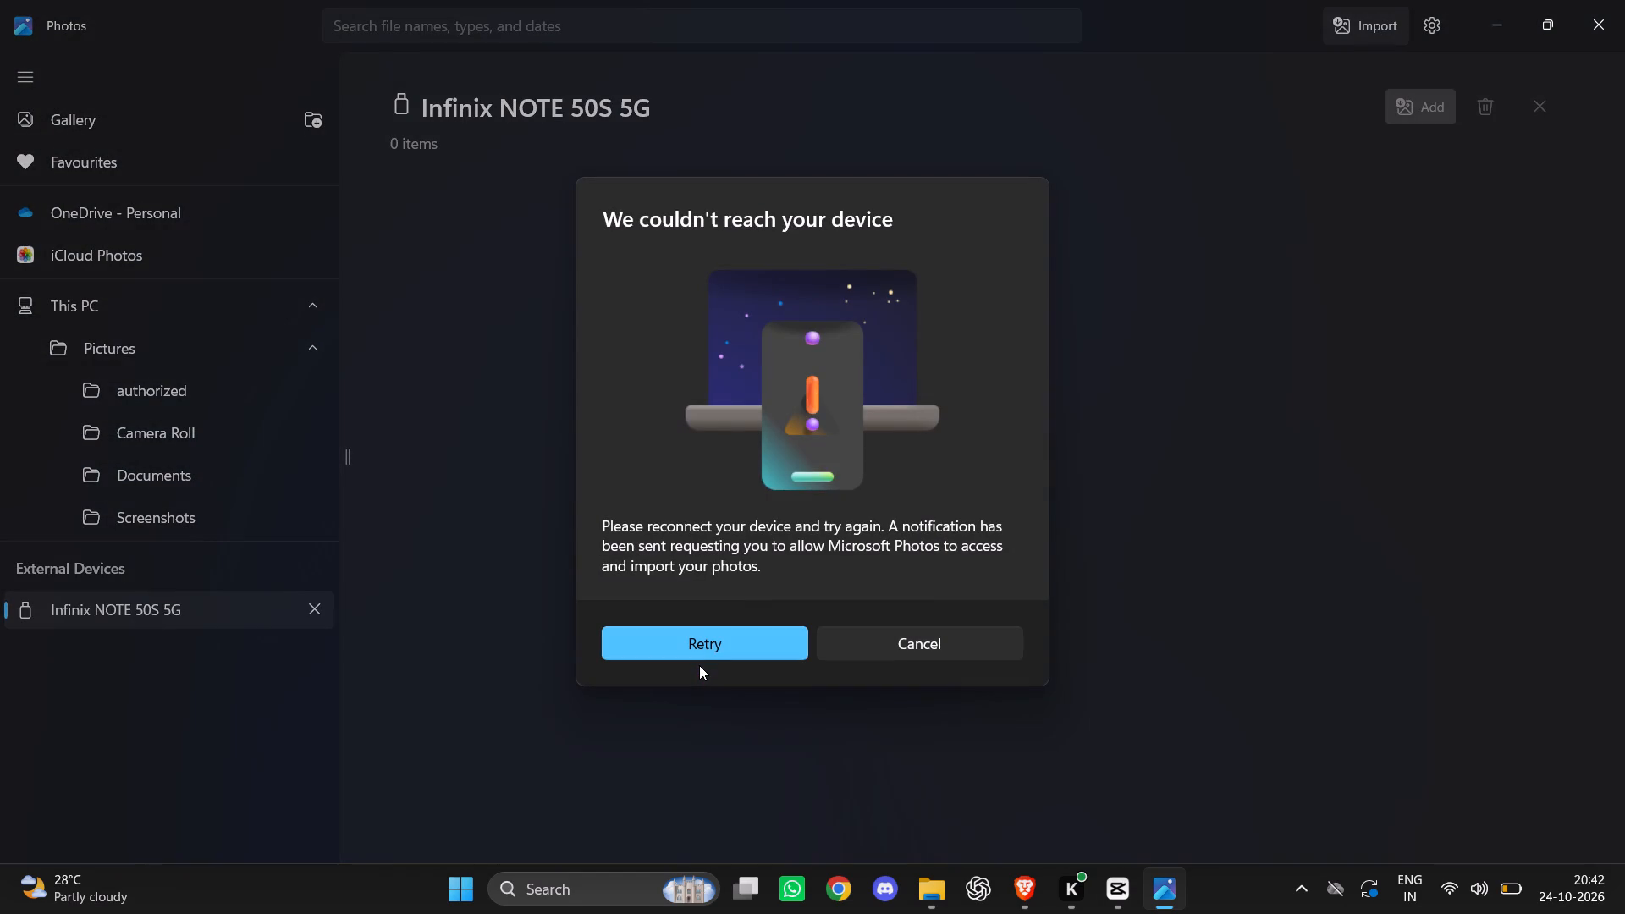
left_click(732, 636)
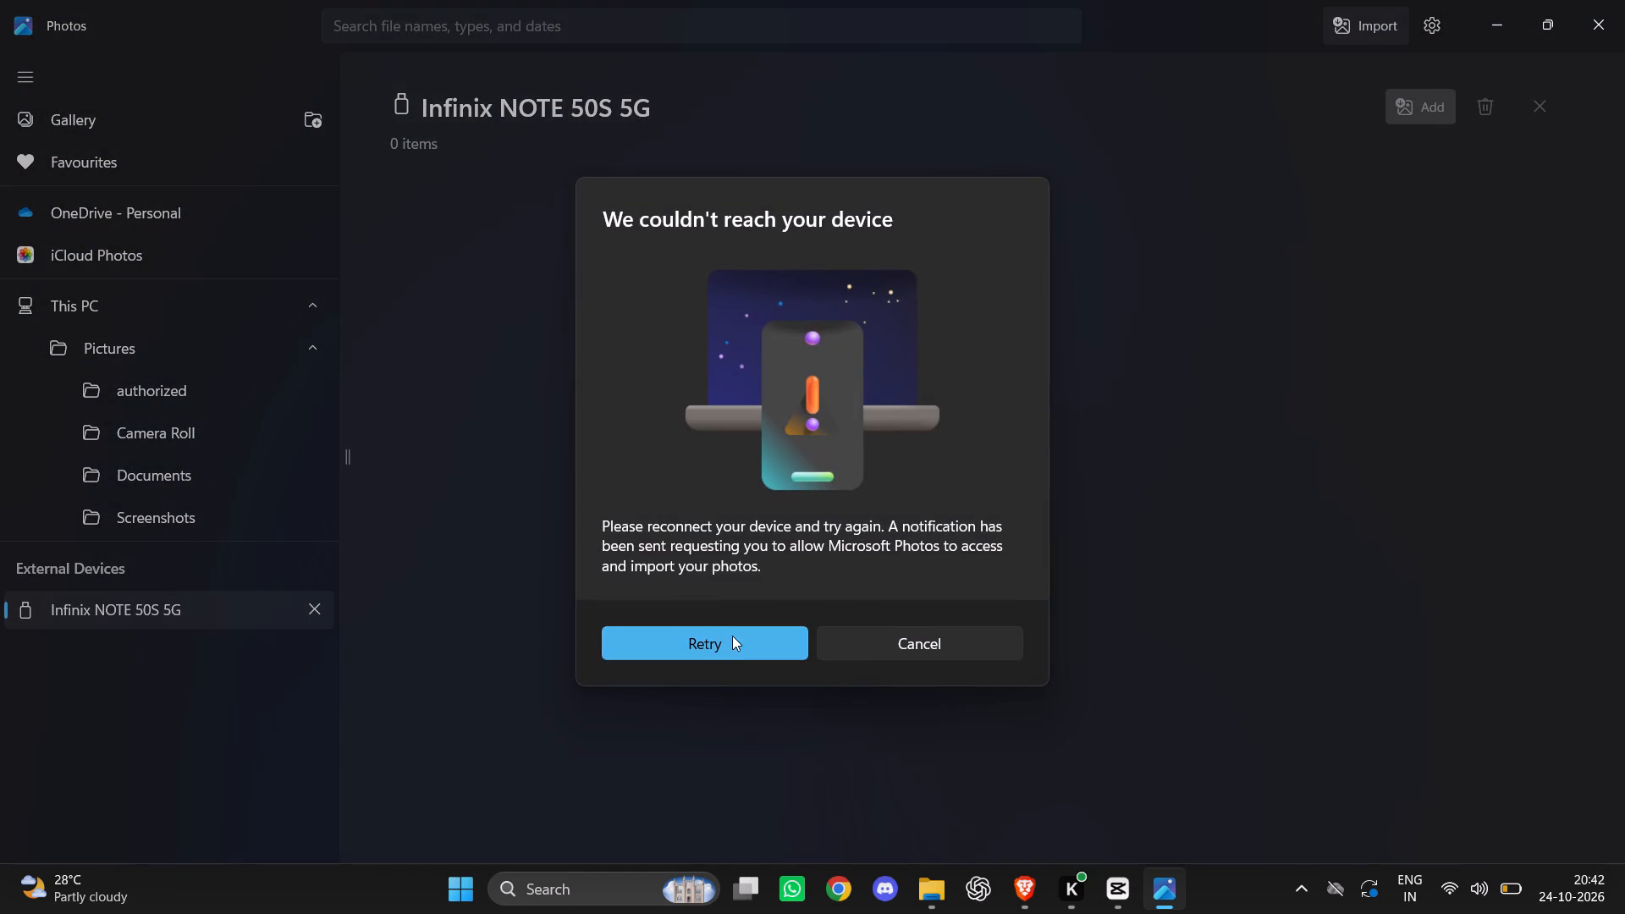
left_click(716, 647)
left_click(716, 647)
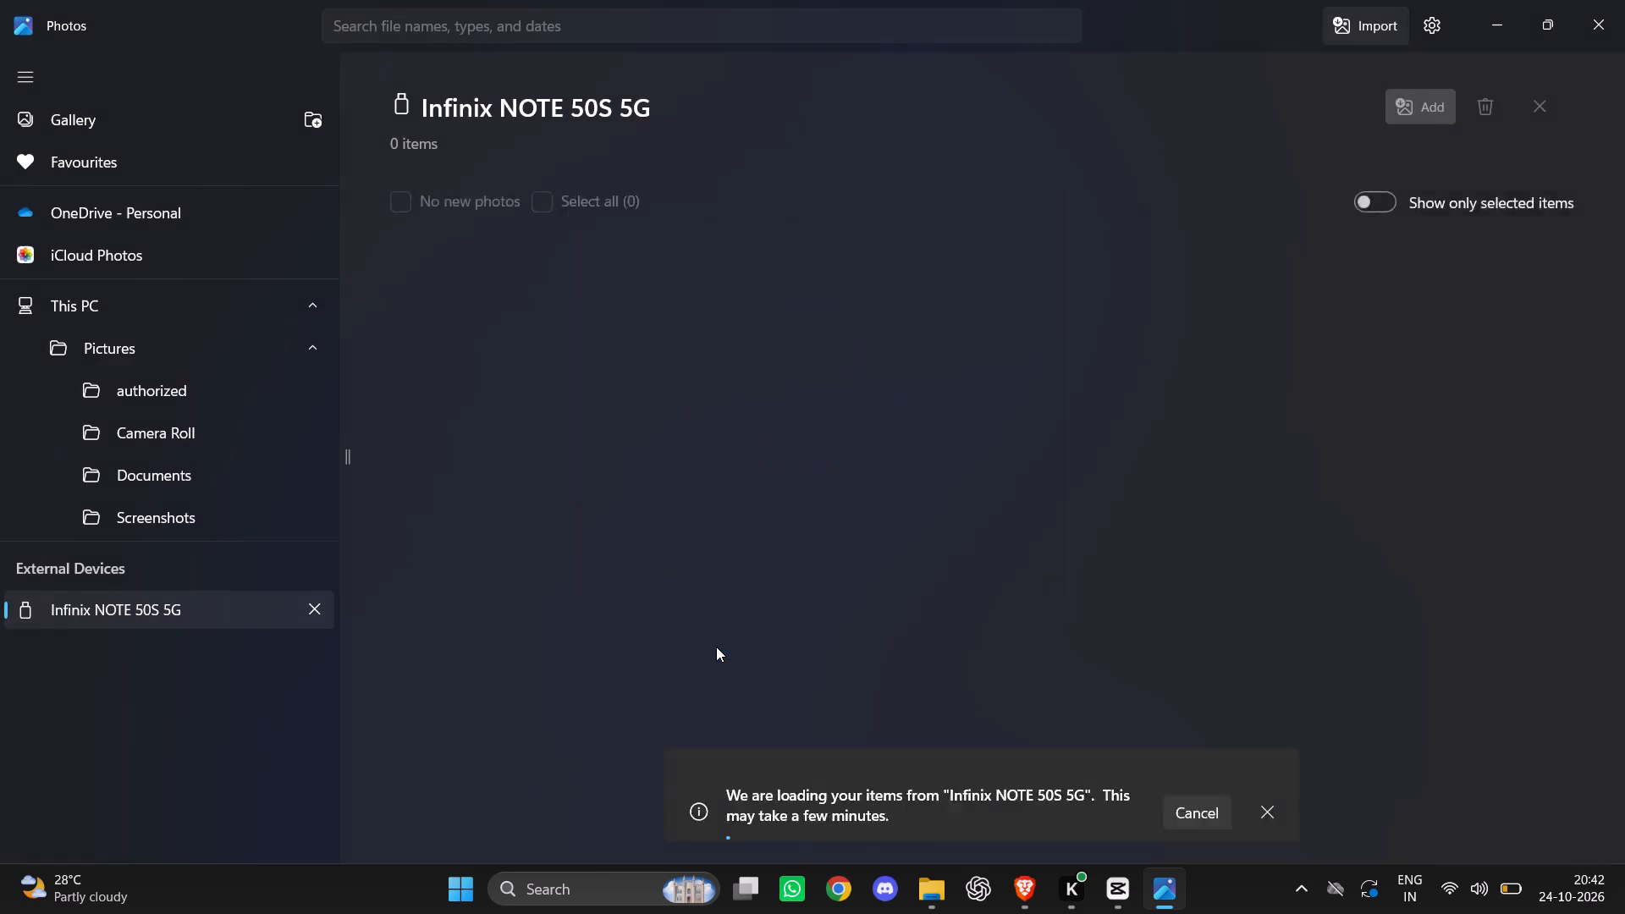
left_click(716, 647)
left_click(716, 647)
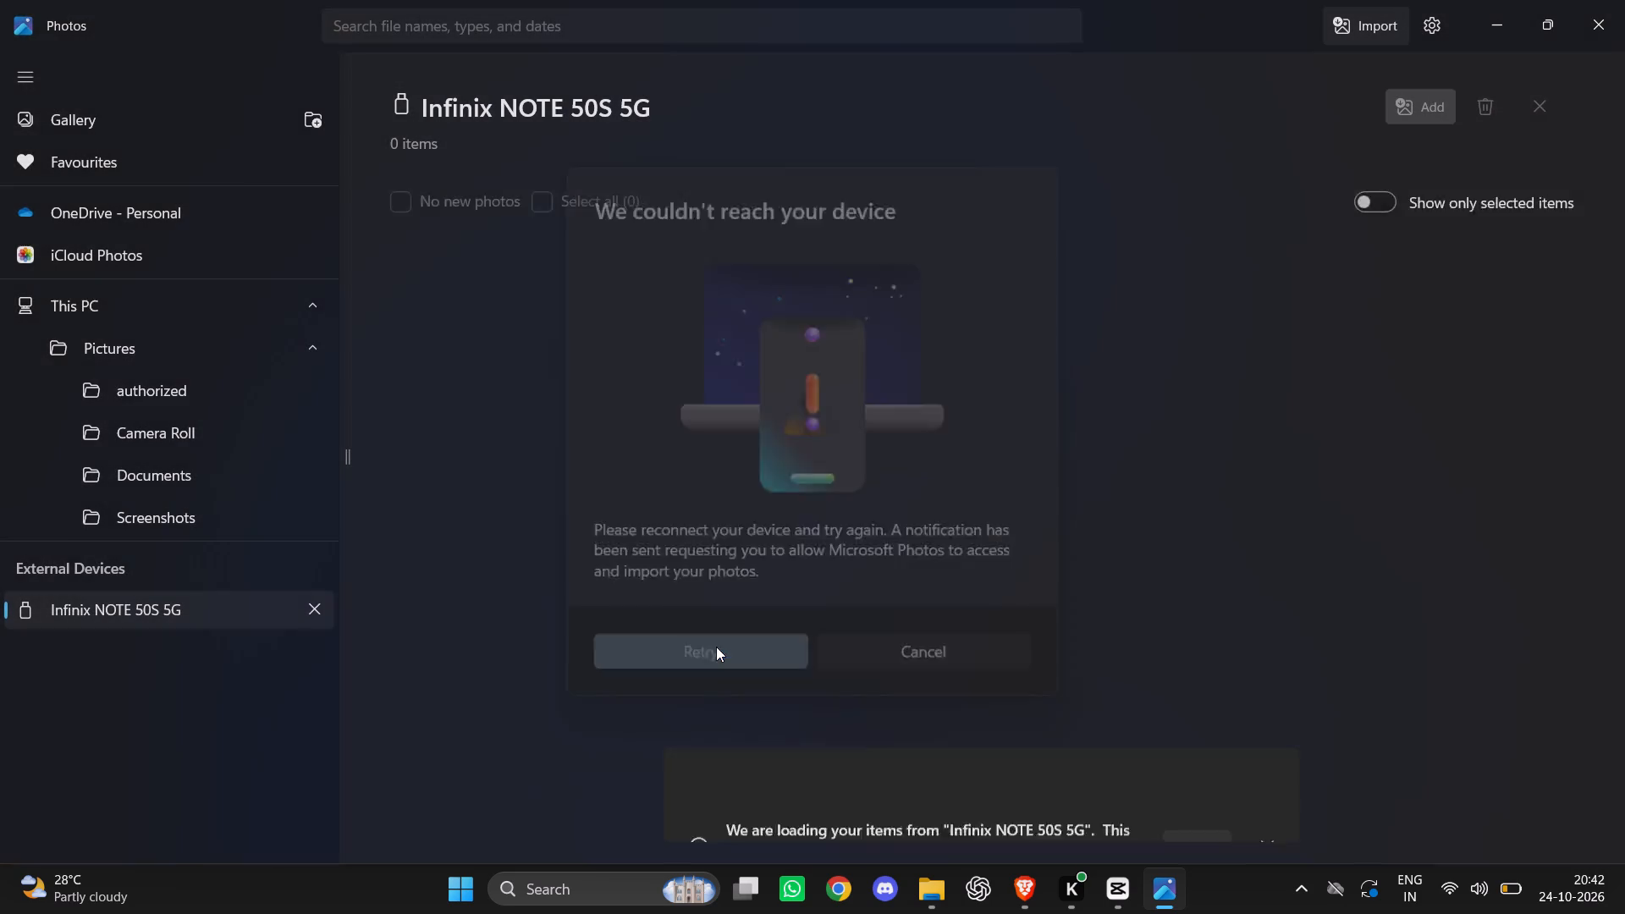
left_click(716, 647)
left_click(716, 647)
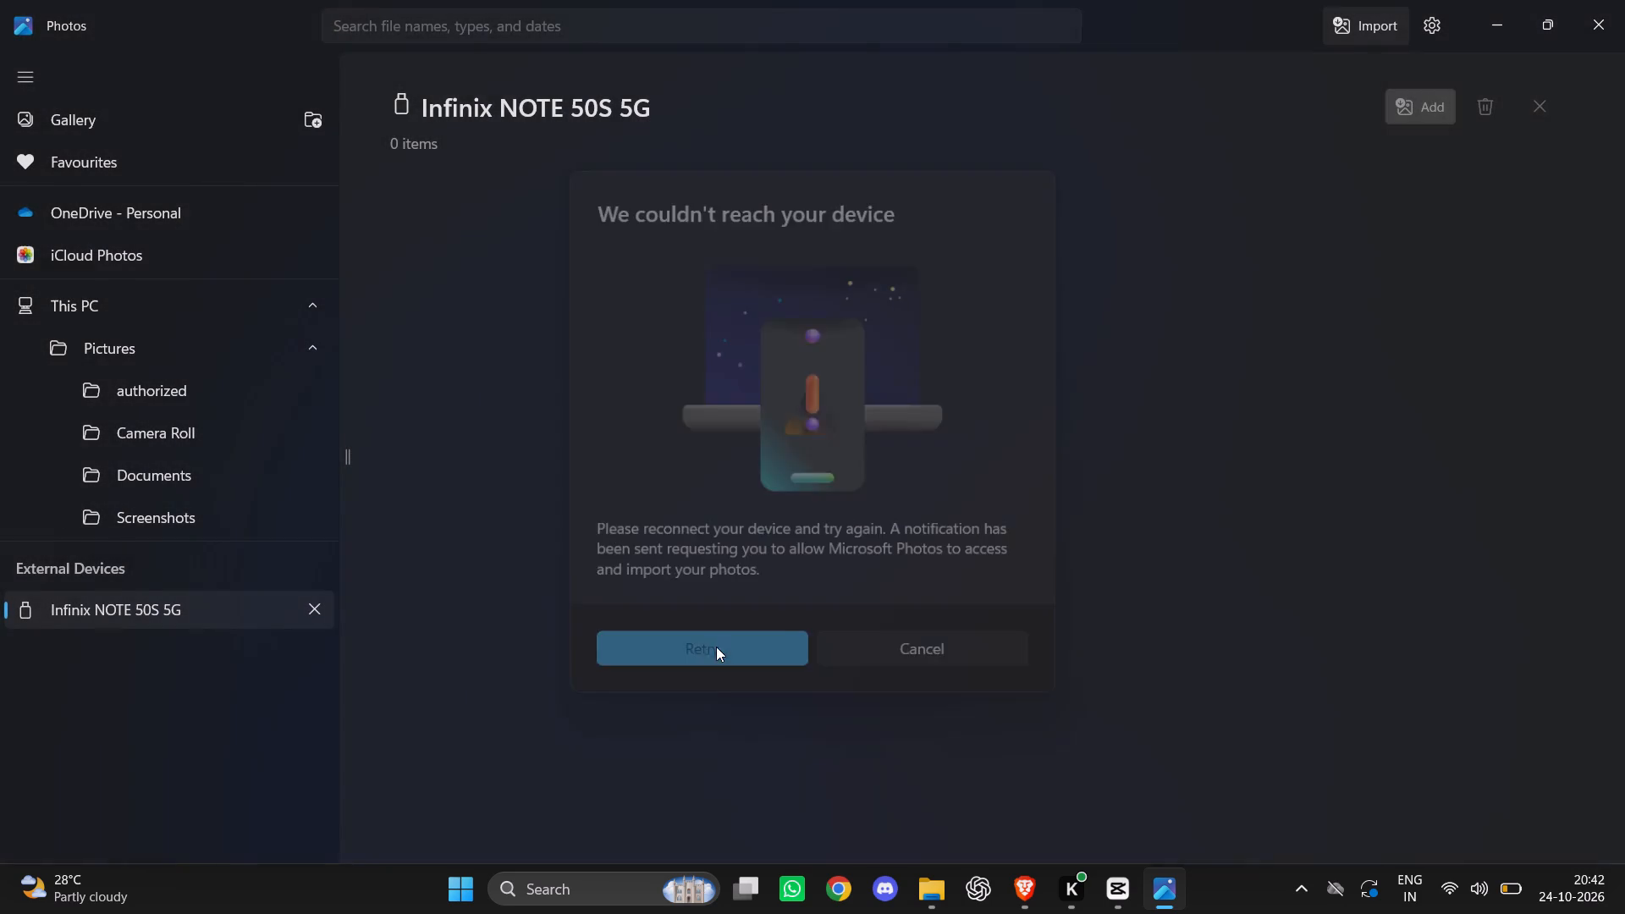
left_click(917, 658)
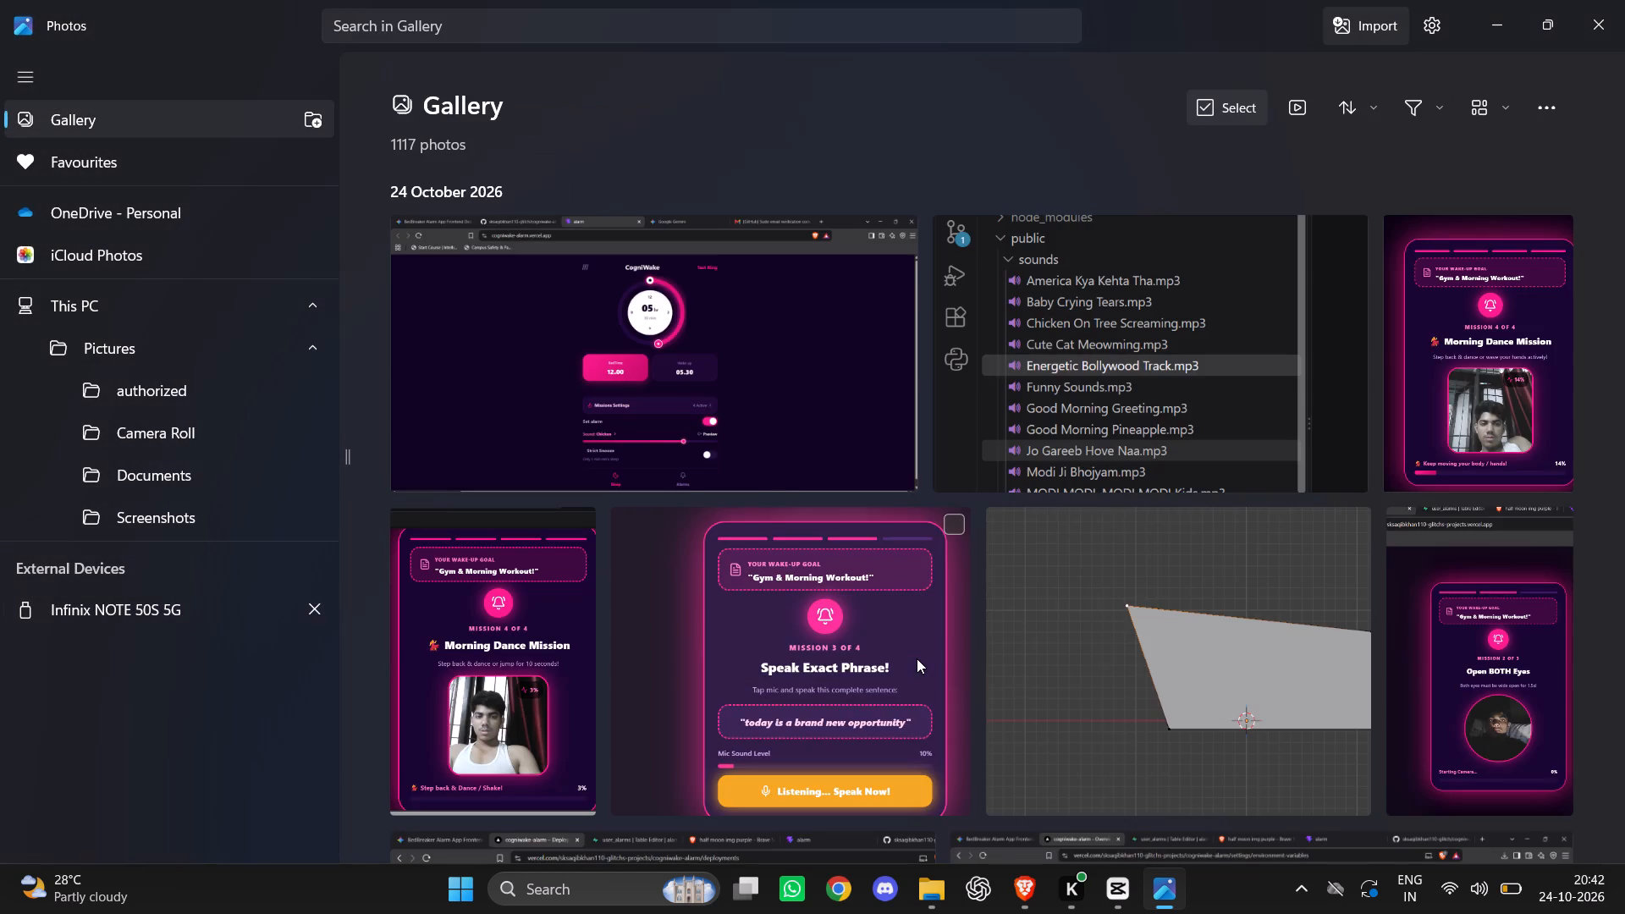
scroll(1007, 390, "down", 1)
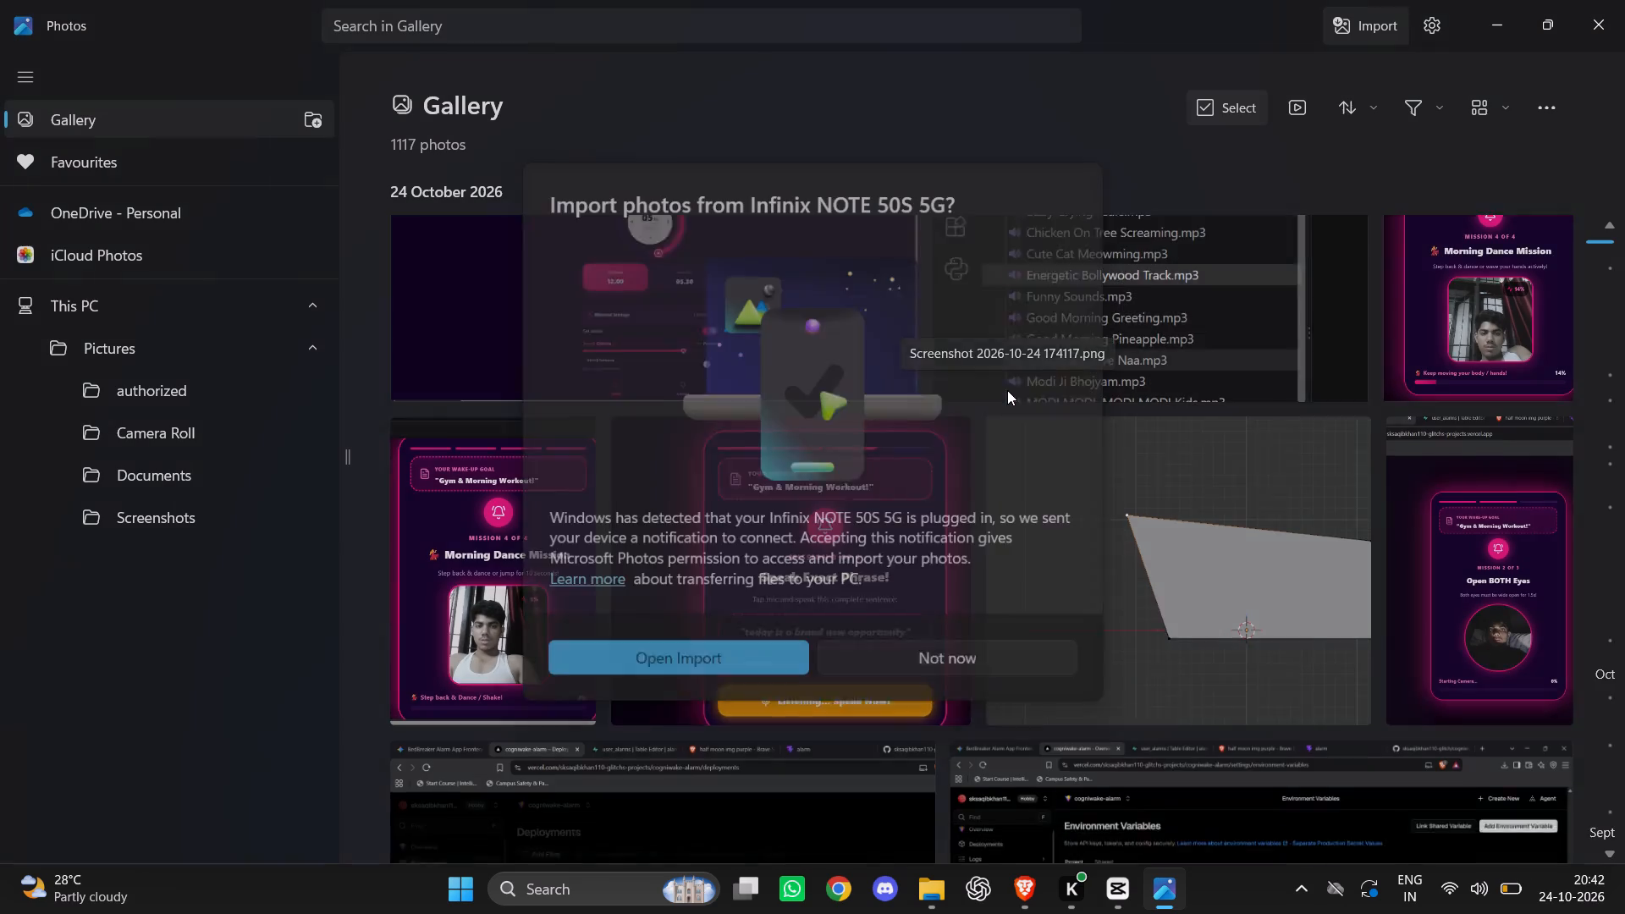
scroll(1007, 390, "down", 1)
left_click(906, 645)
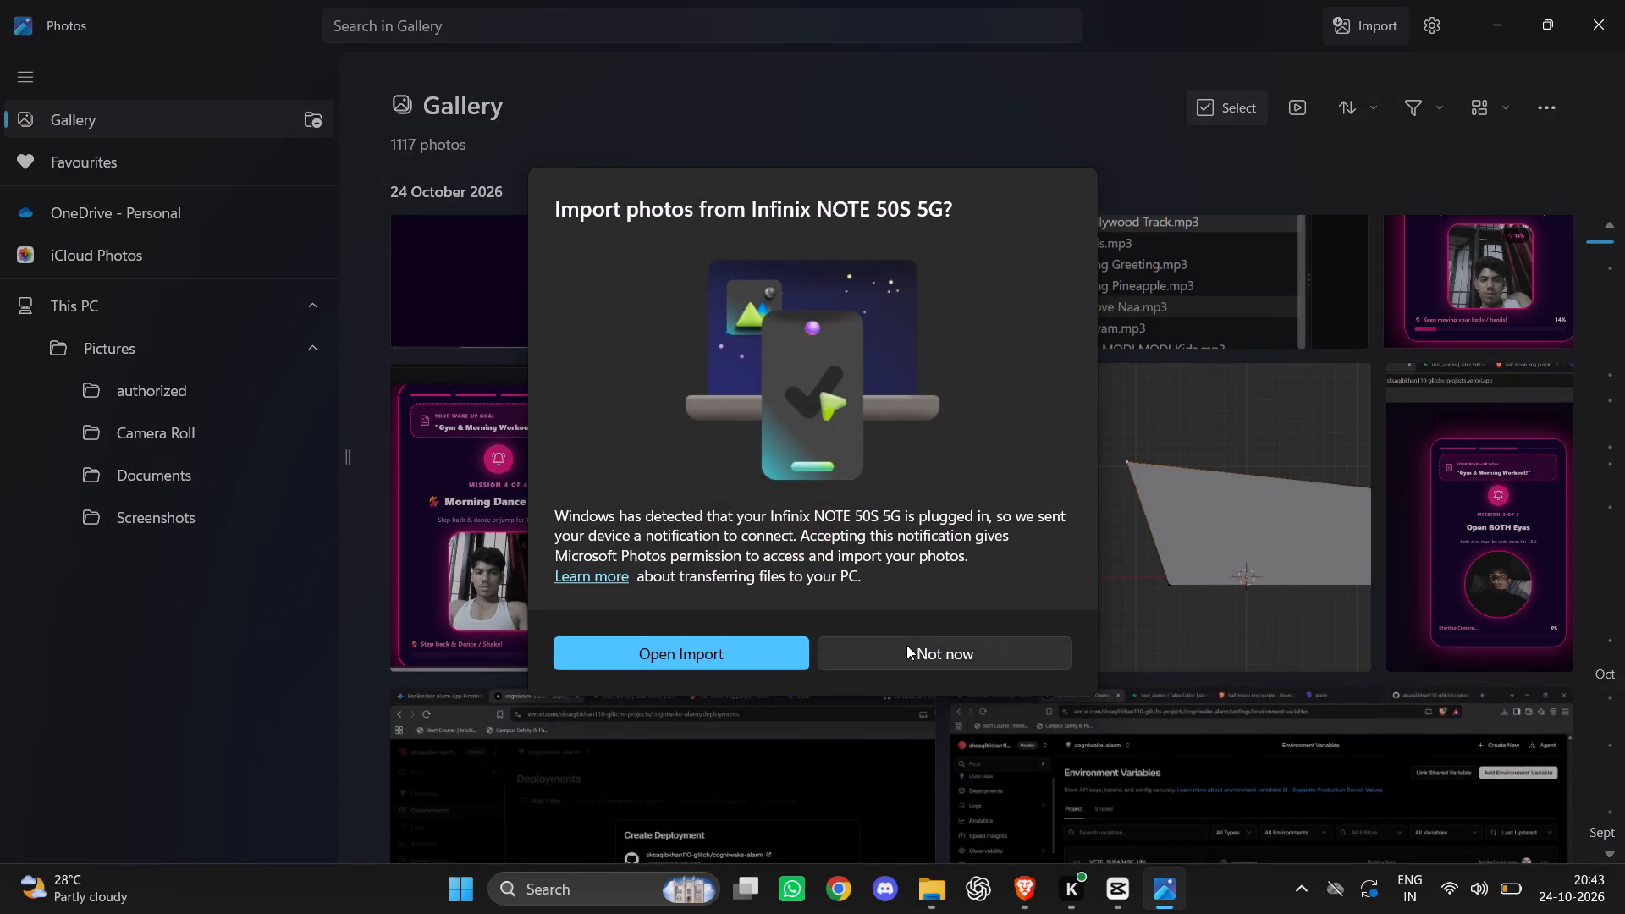
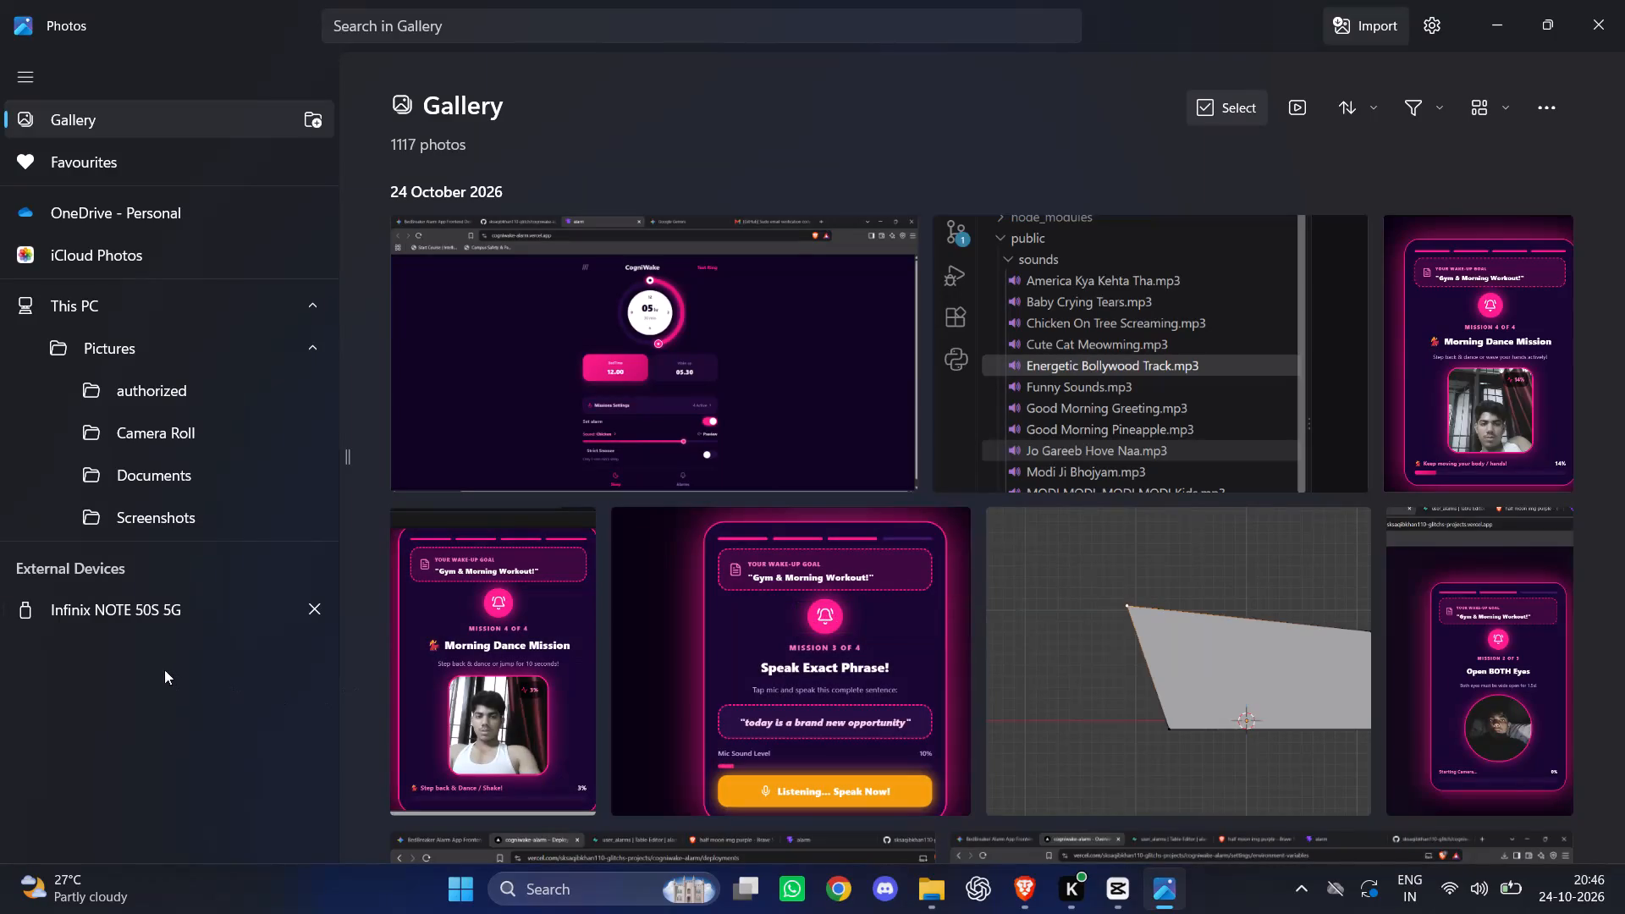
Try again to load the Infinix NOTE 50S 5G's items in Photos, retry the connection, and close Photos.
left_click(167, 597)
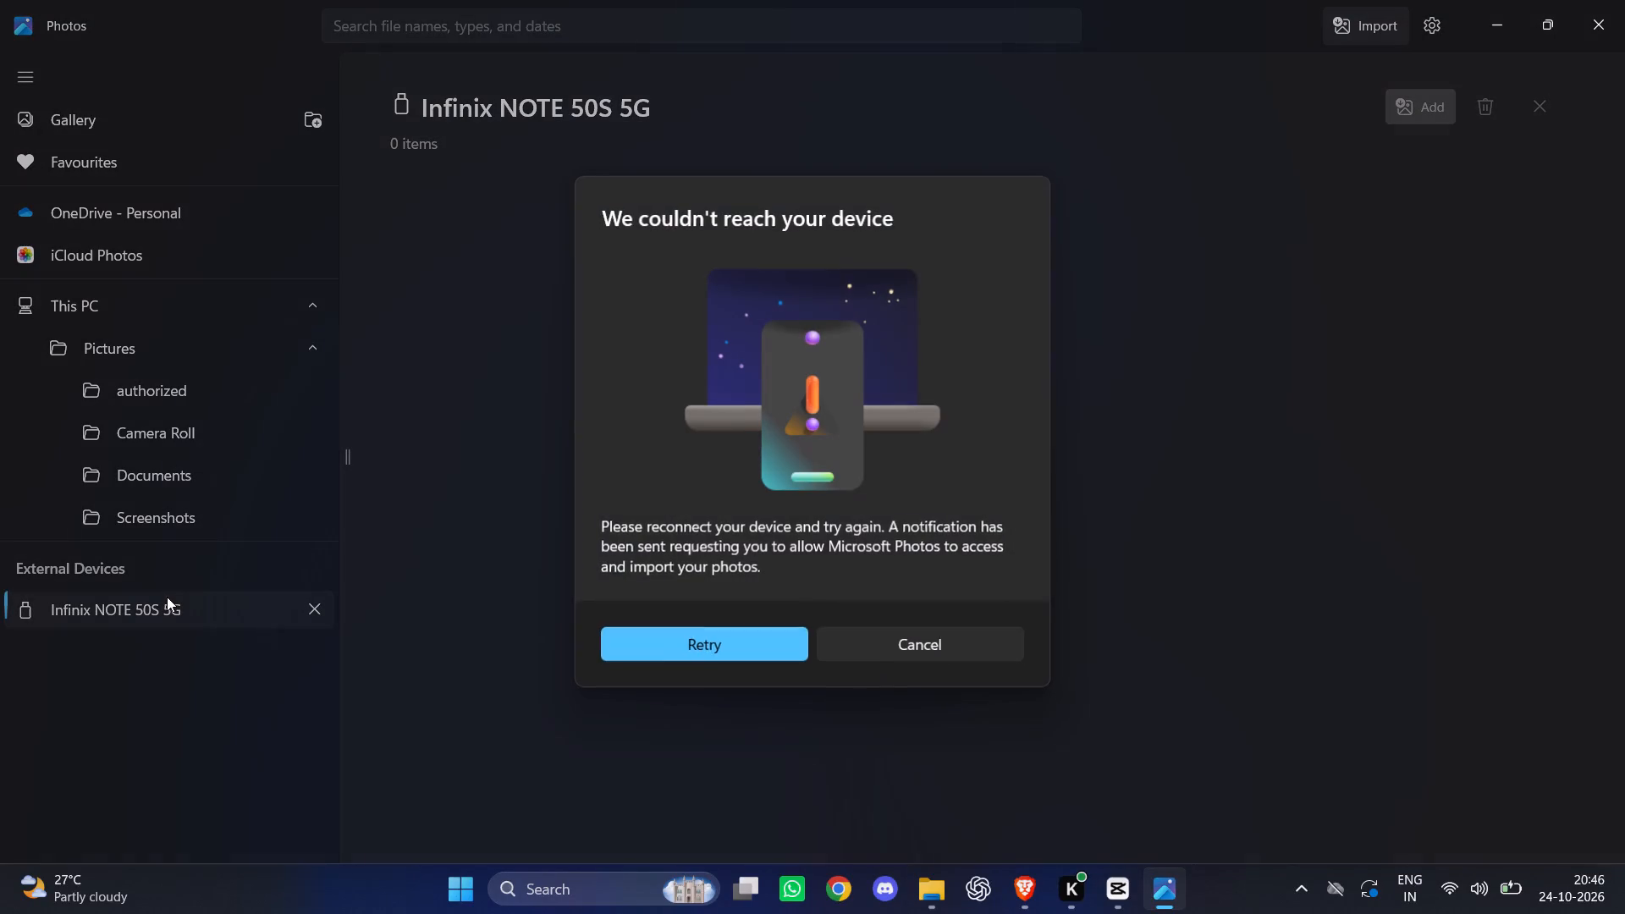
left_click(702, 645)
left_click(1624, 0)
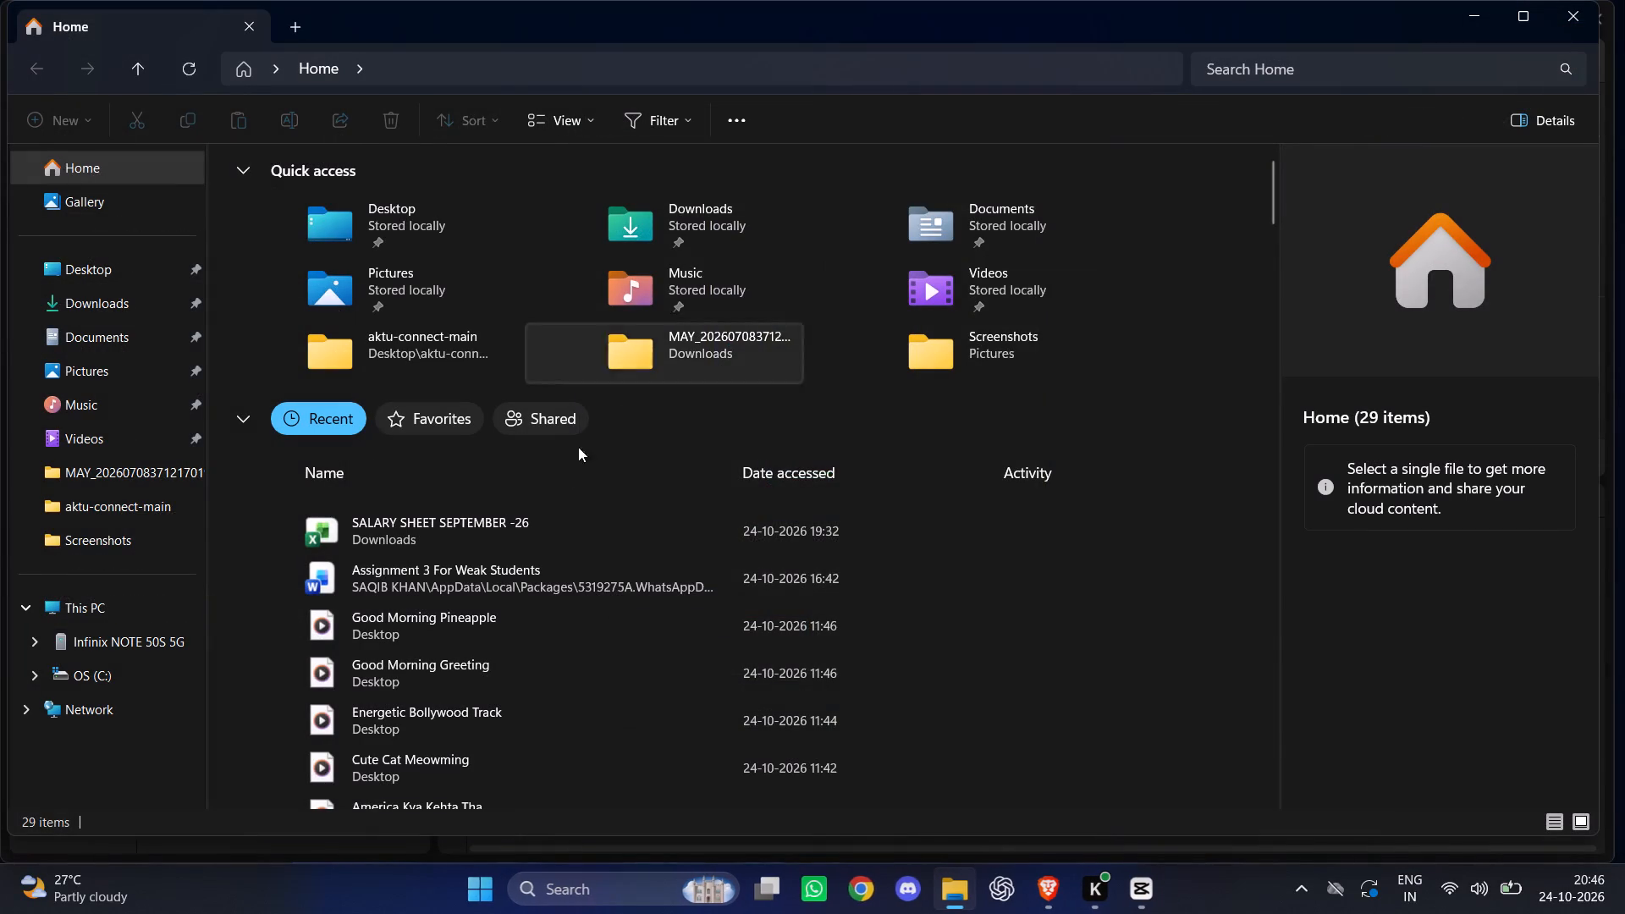
In File Explorer, open the Infinix NOTE 50S 5G's Internal shared storage and look through its Download folder for the wanted media.
left_click(156, 643)
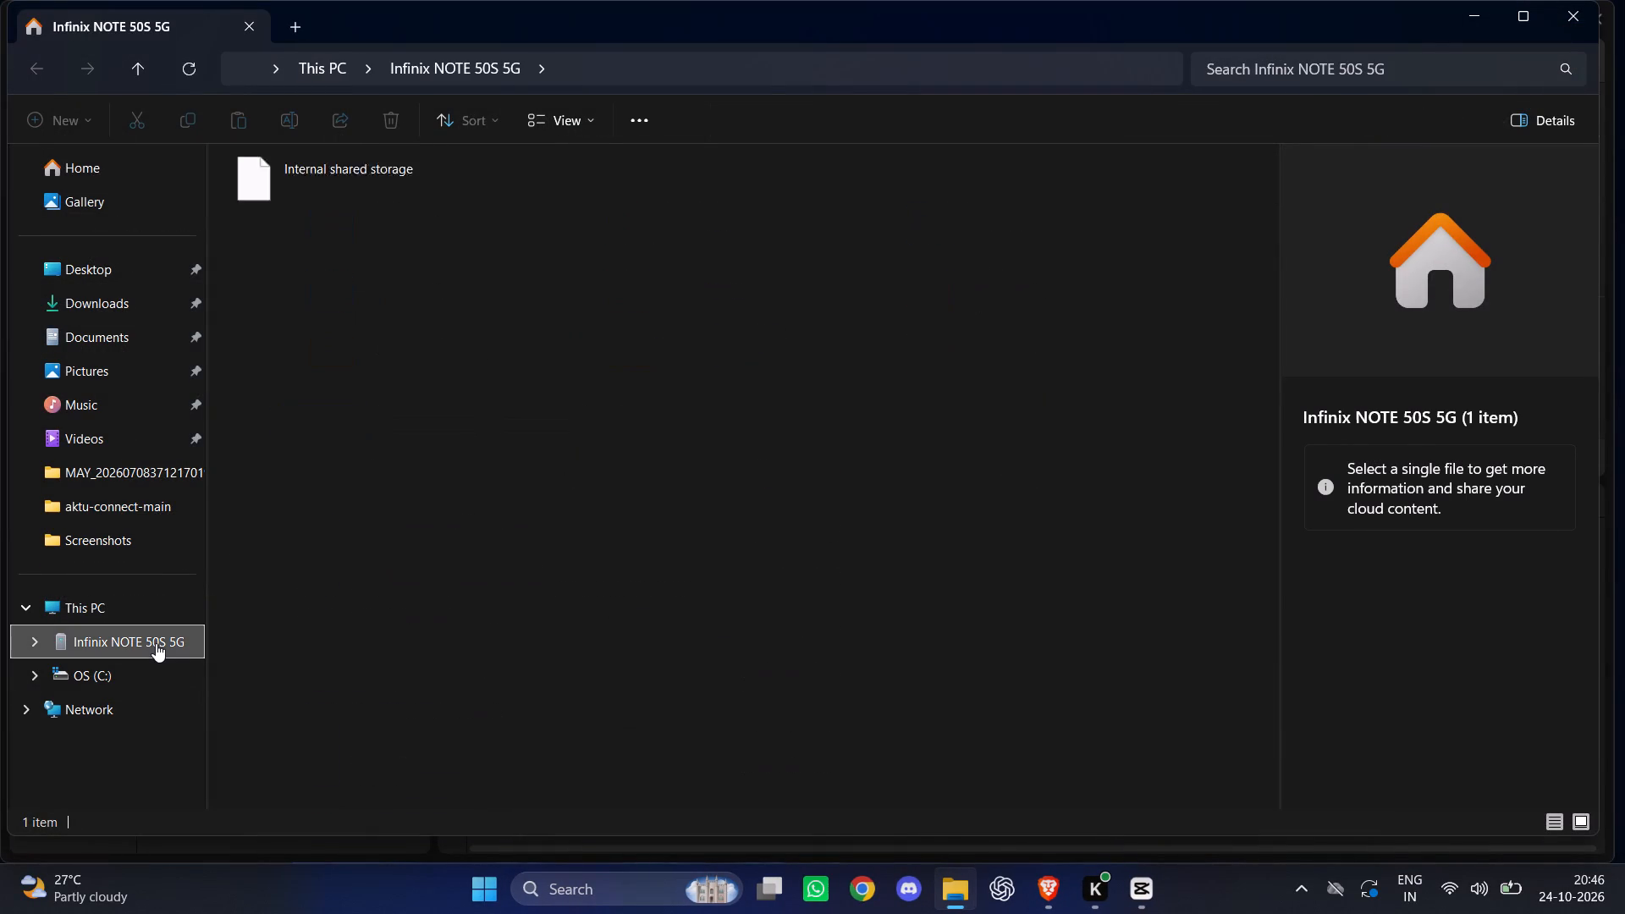
double_click(411, 164)
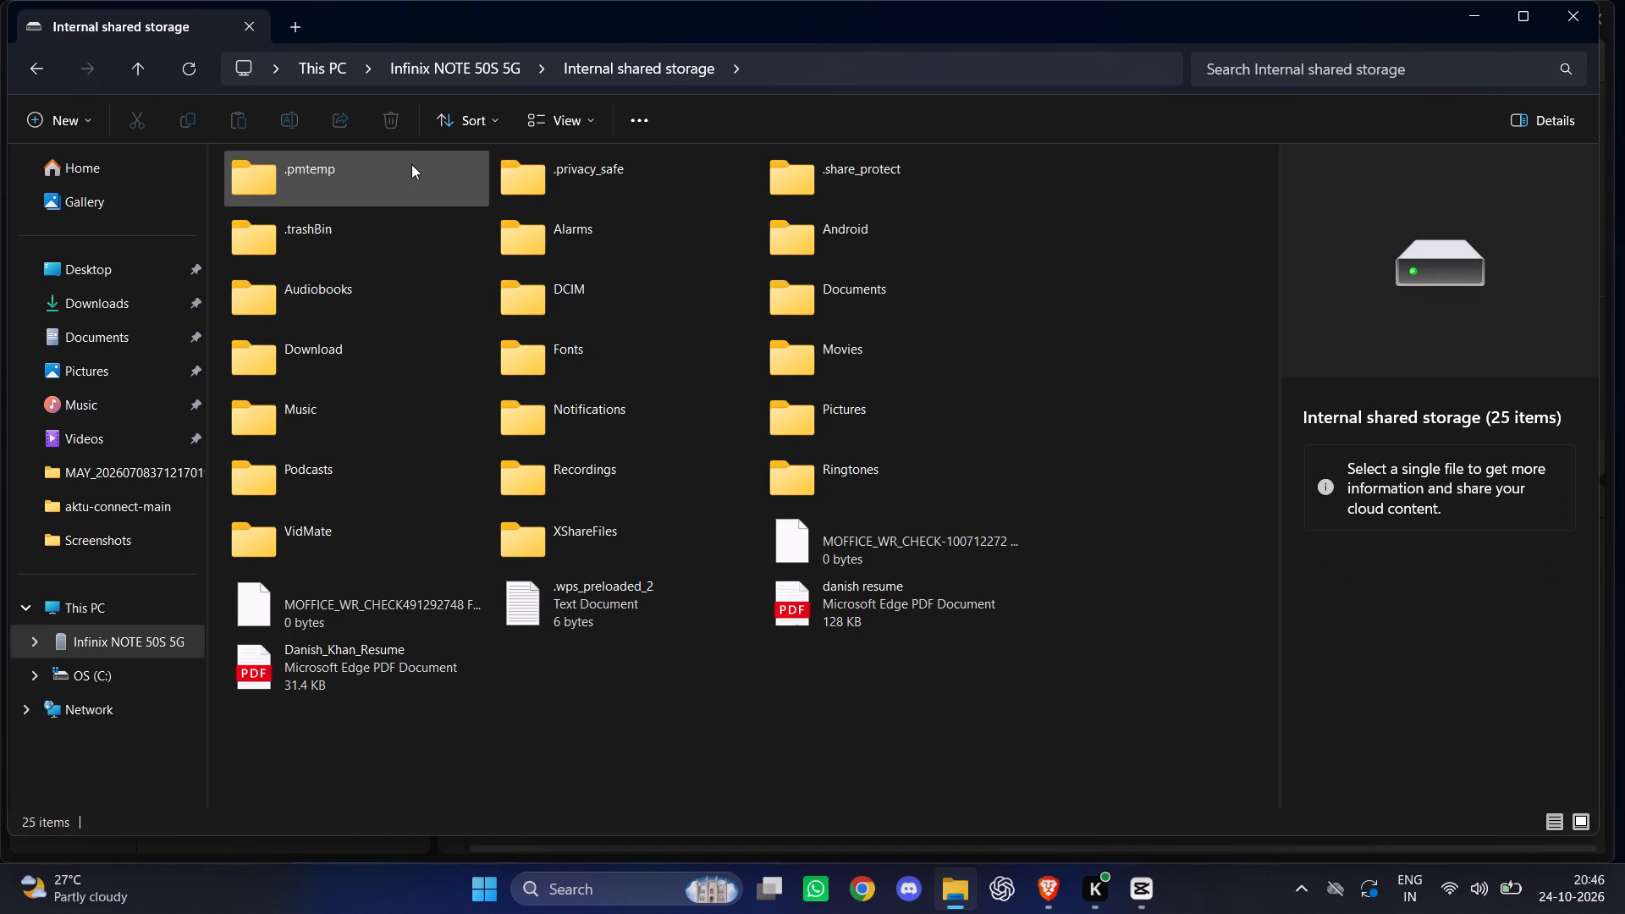
left_click(330, 418)
double_click(360, 356)
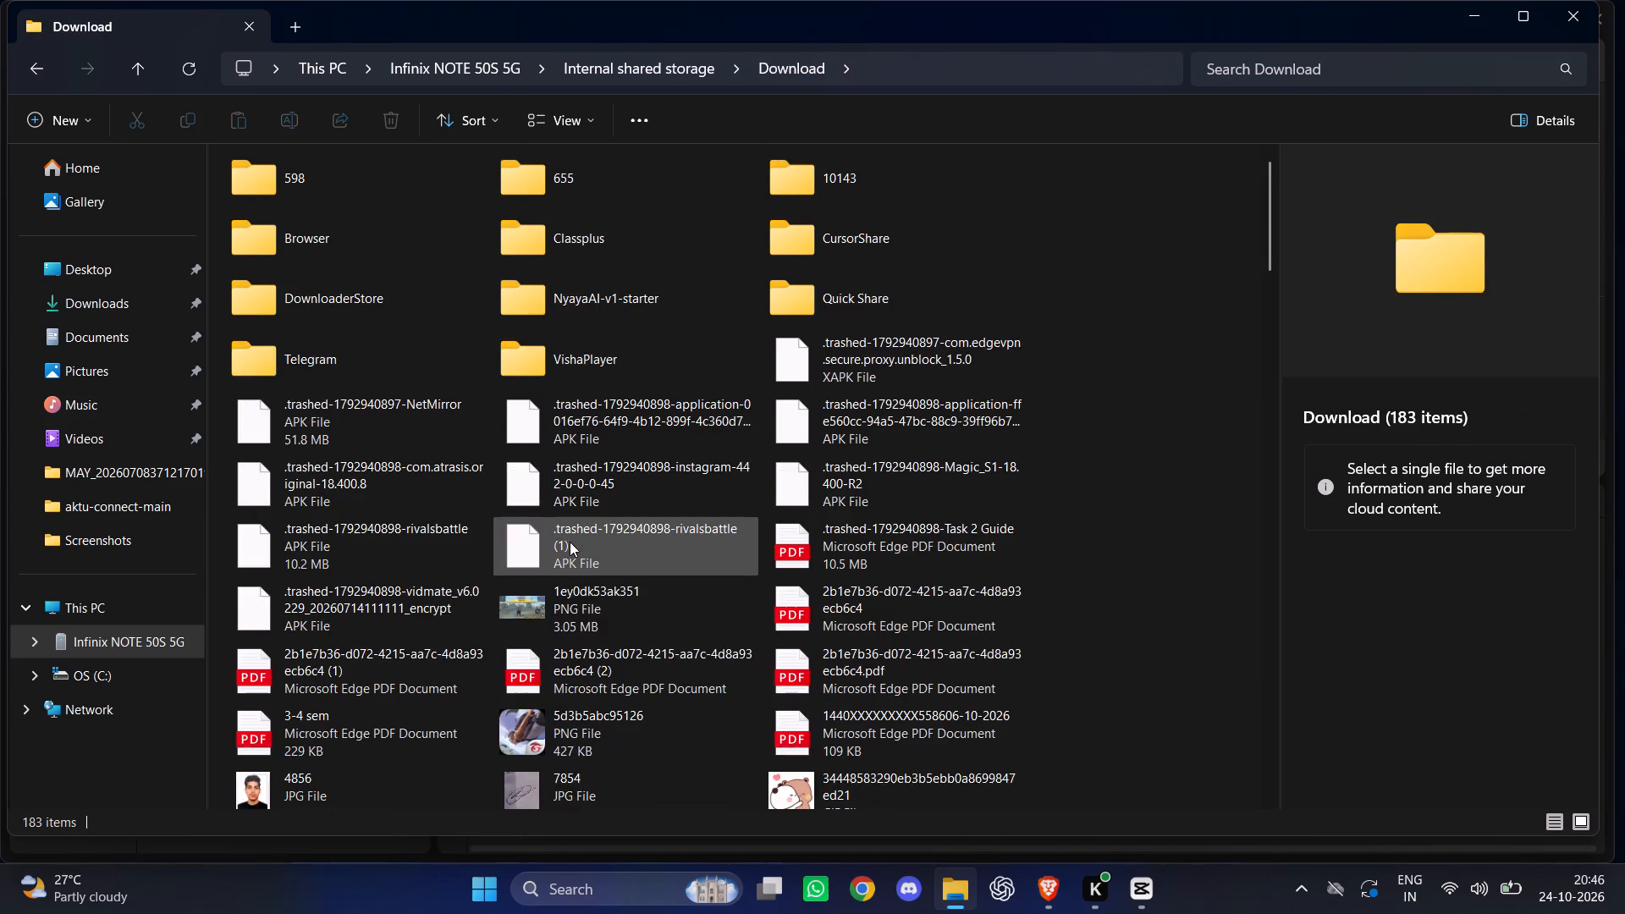
scroll(570, 542, "down", 6)
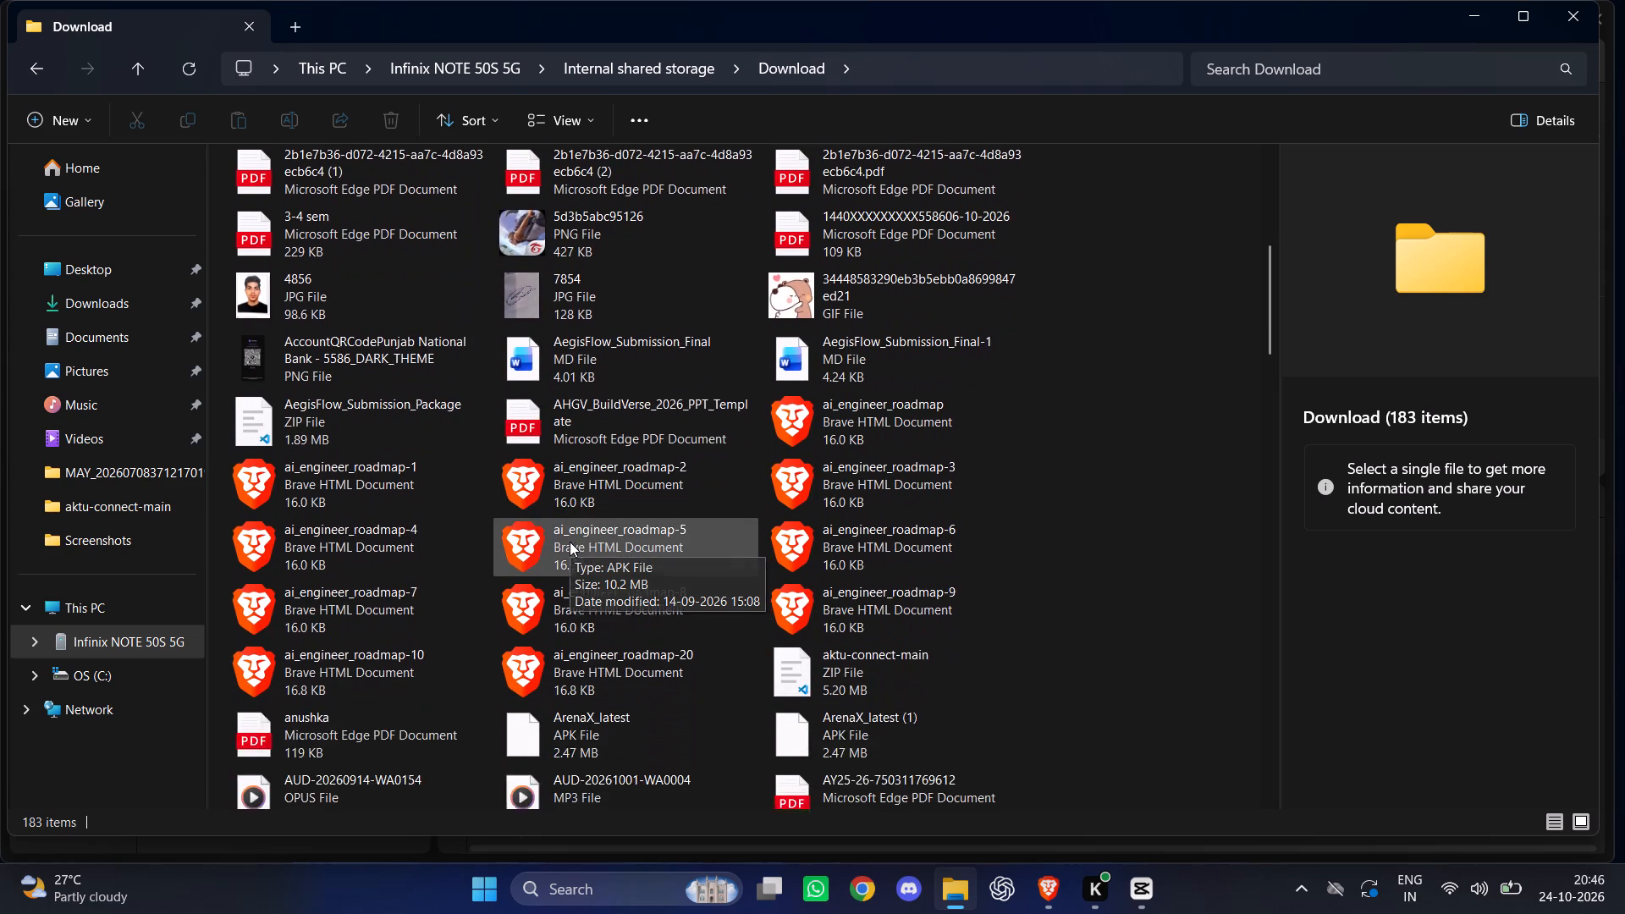
scroll(570, 542, "down", 13)
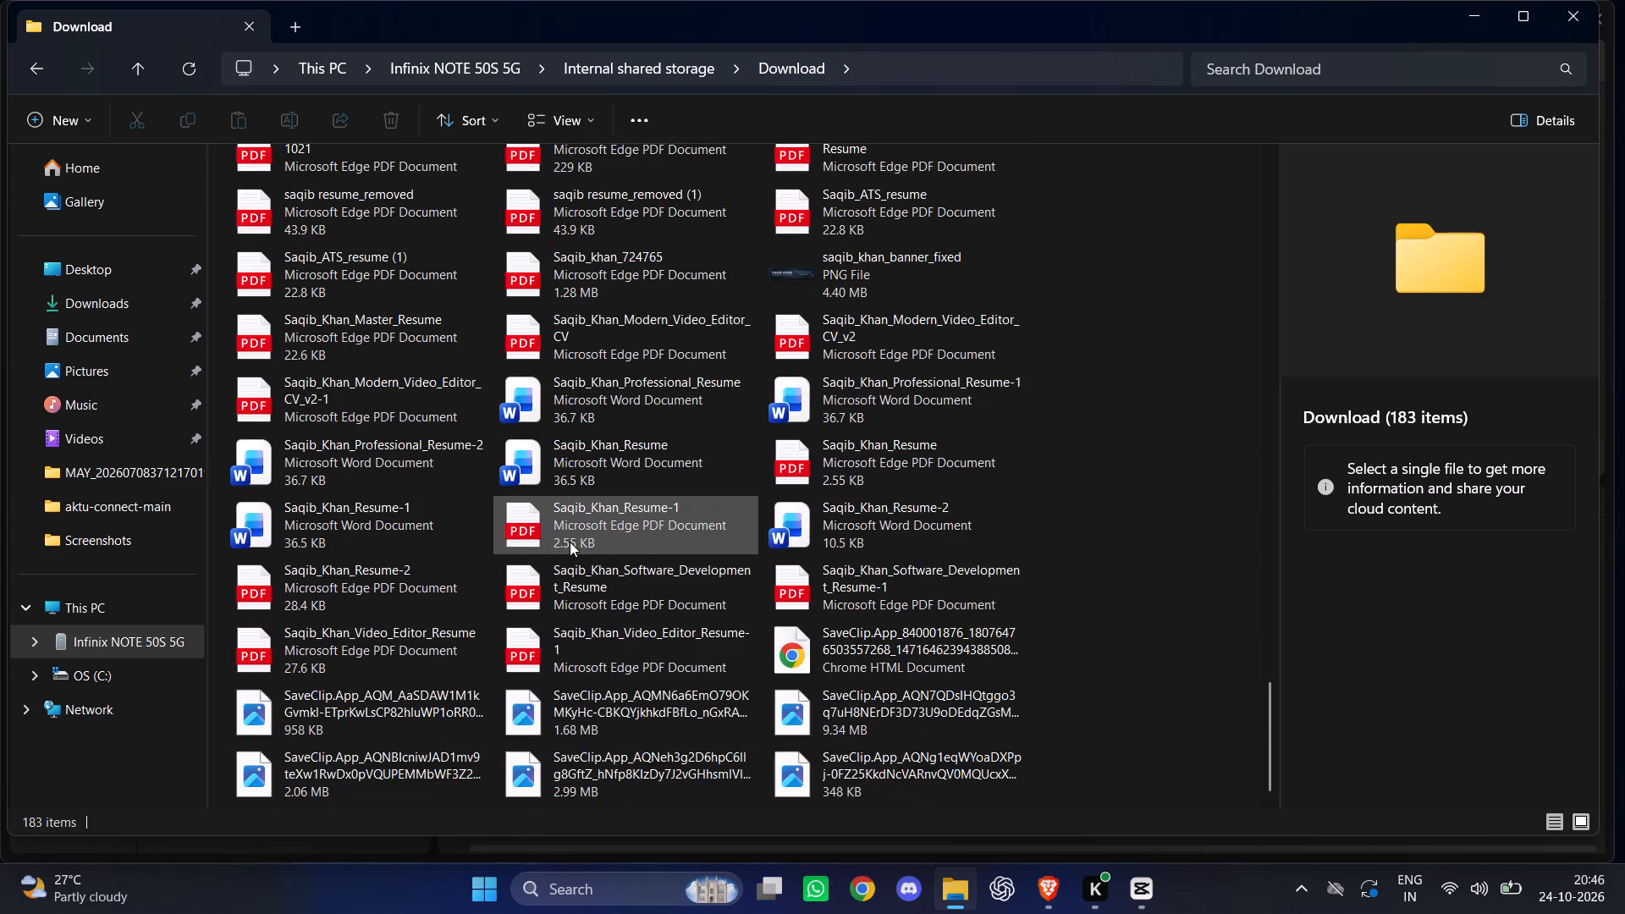
scroll(569, 519, "down", 2)
scroll(569, 519, "up", 1)
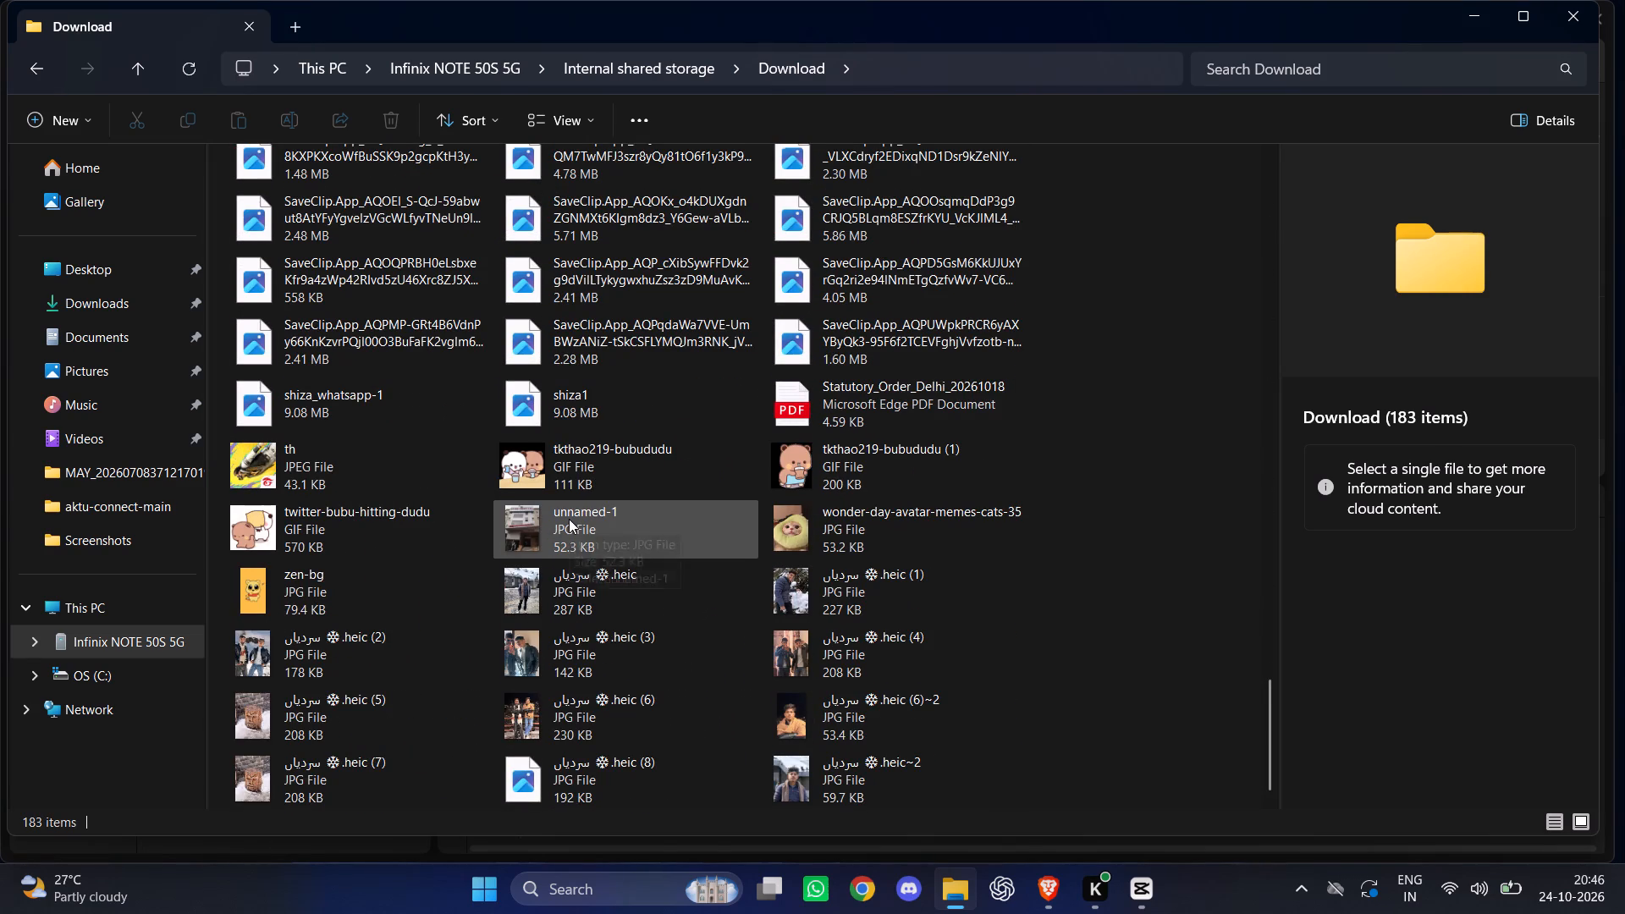
scroll(569, 519, "up", 2)
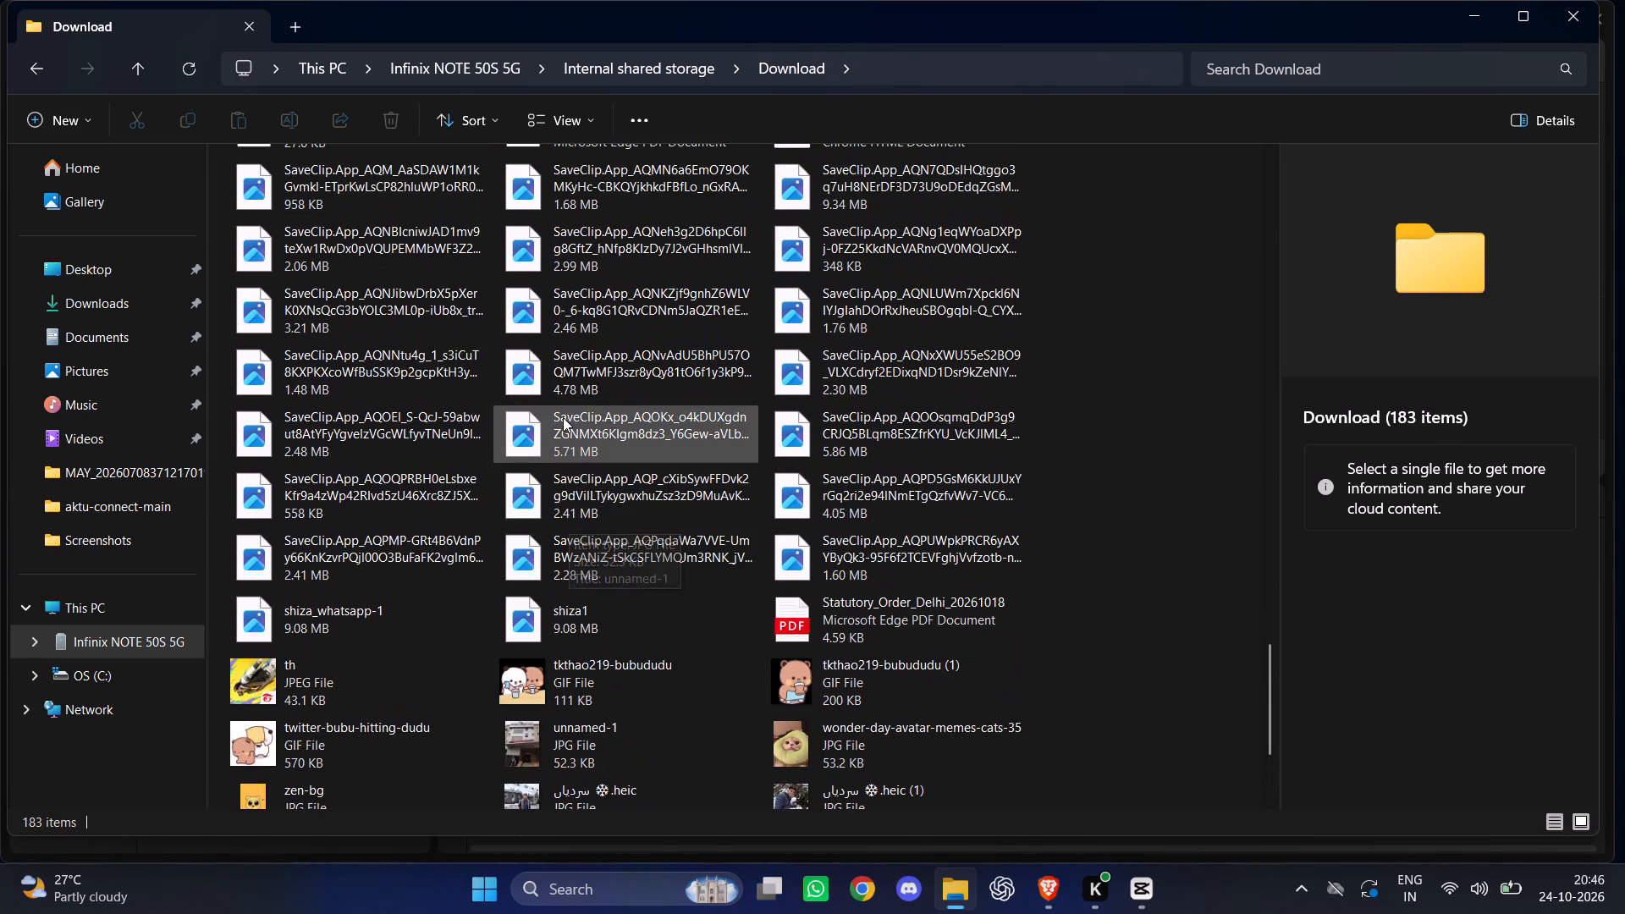
Preview several of the SaveClip.App videos in the phone's Download folder, skipping ahead in playback to check their content.
left_click(563, 417)
double_click(670, 414)
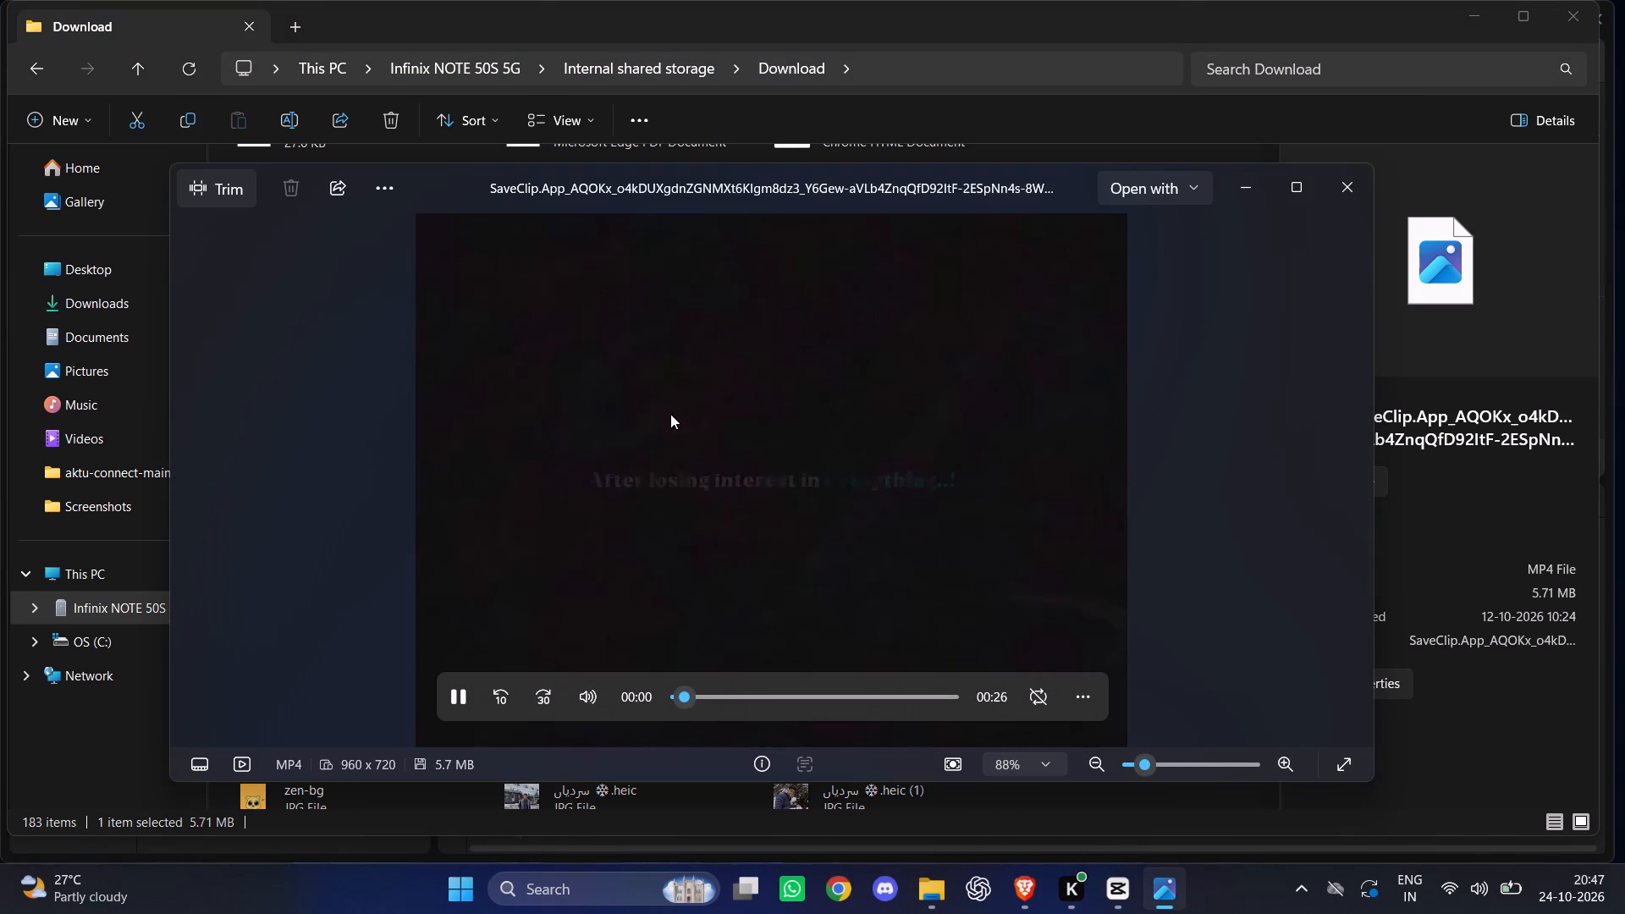
left_click(780, 697)
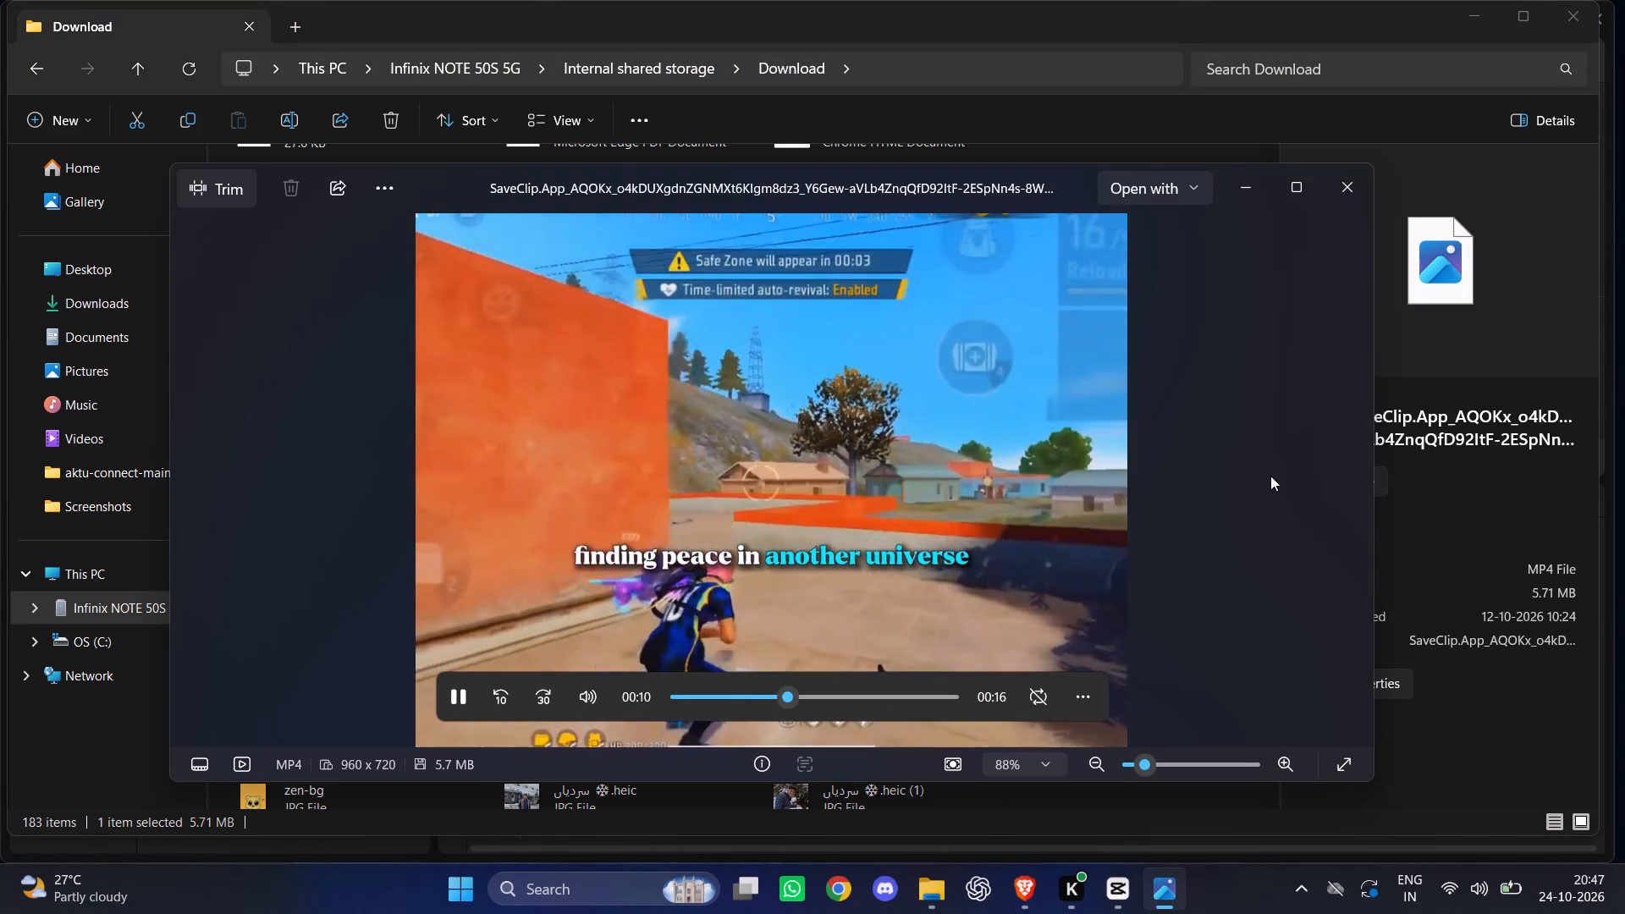
left_click(1344, 188)
scroll(664, 438, "up", 1)
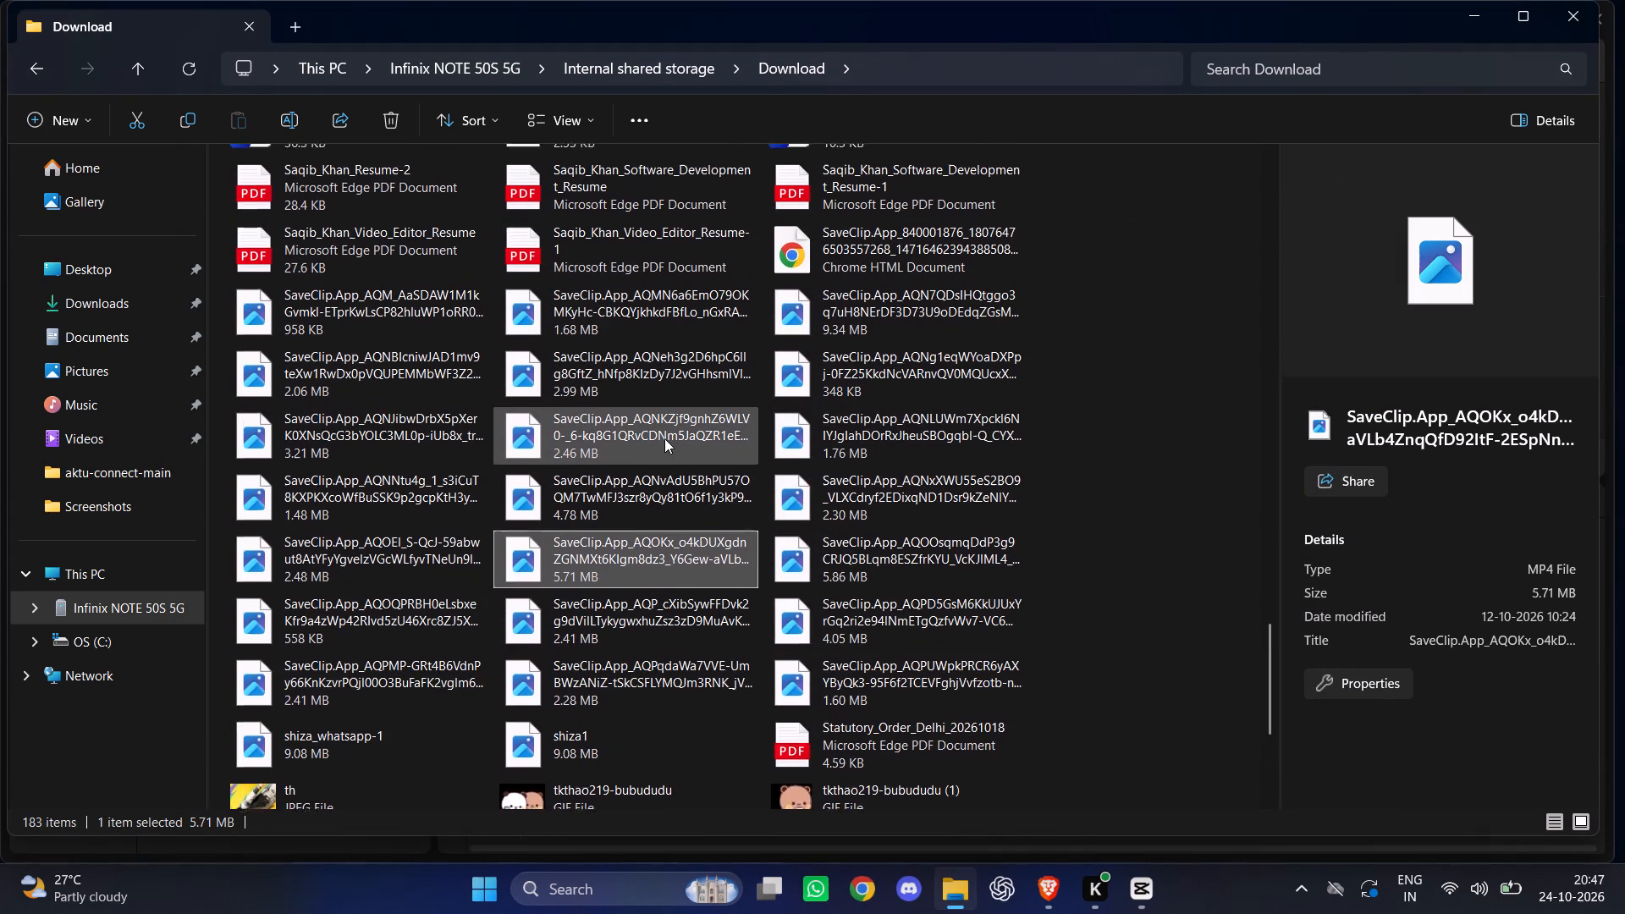
scroll(664, 438, "up", 1)
left_click(664, 438)
double_click(664, 438)
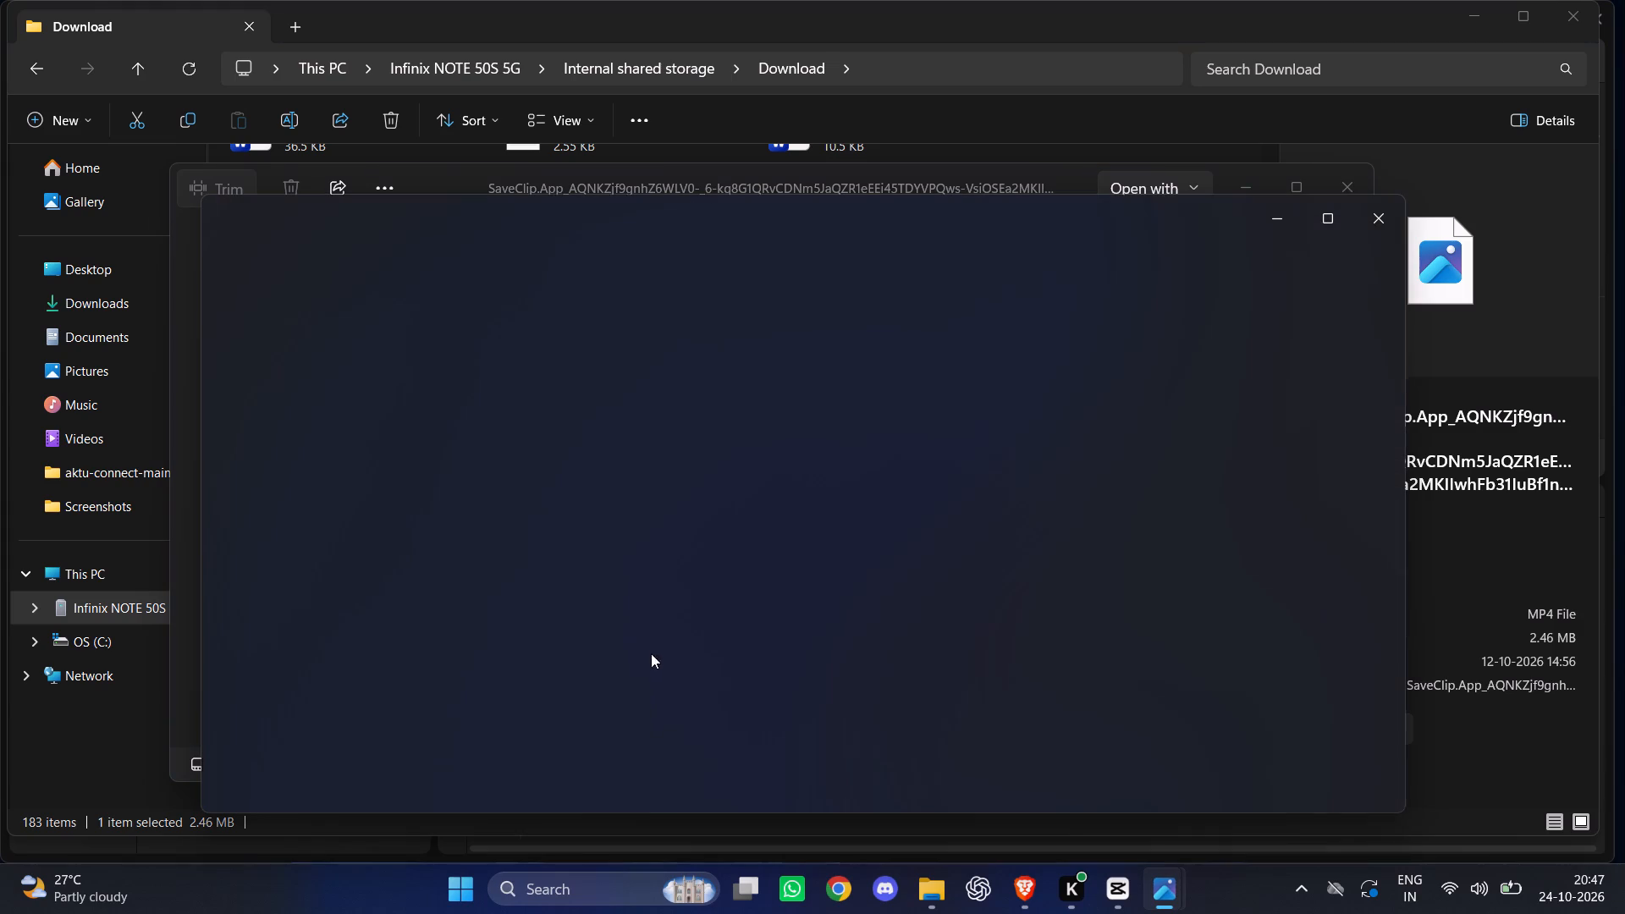
left_click(798, 736)
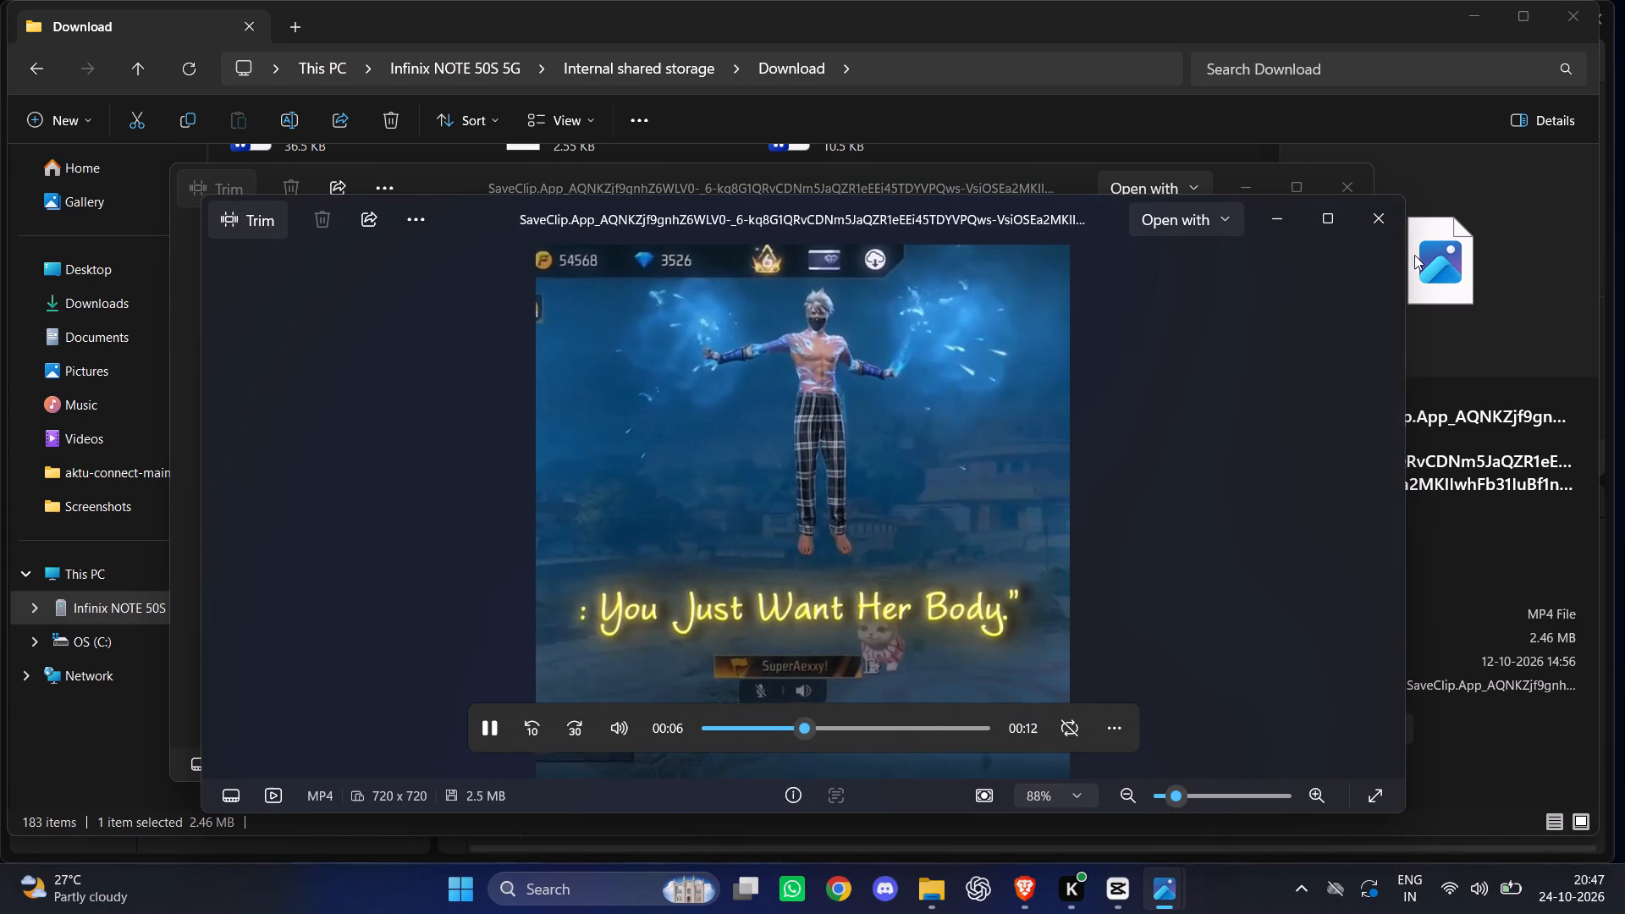
left_click(1368, 221)
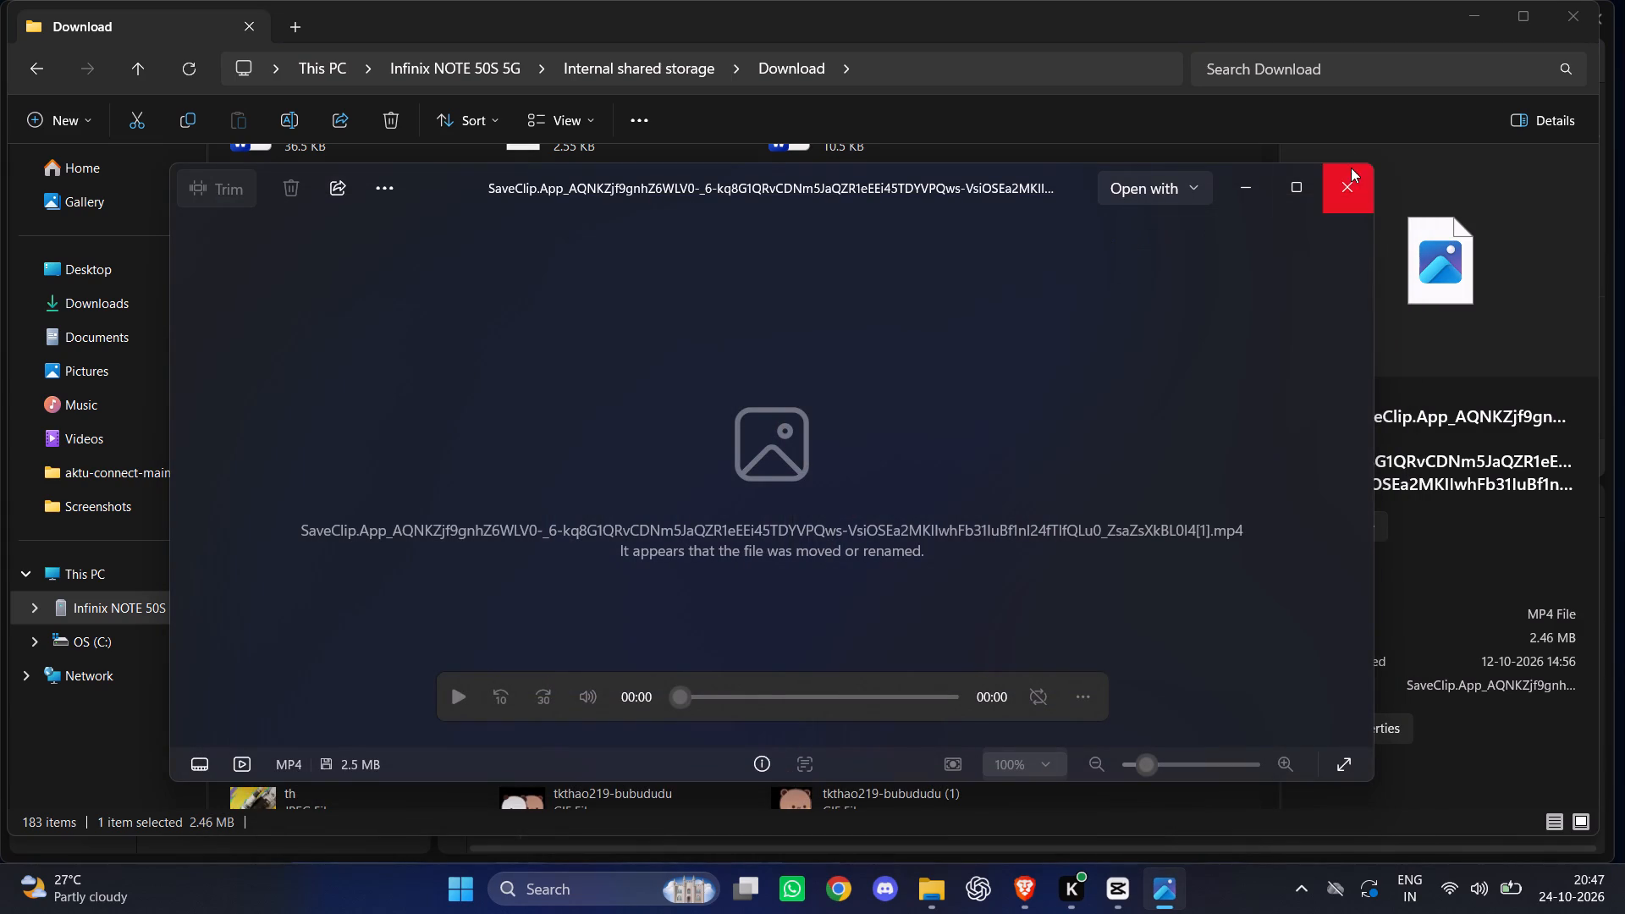
left_click(1351, 168)
scroll(331, 339, "up", 2)
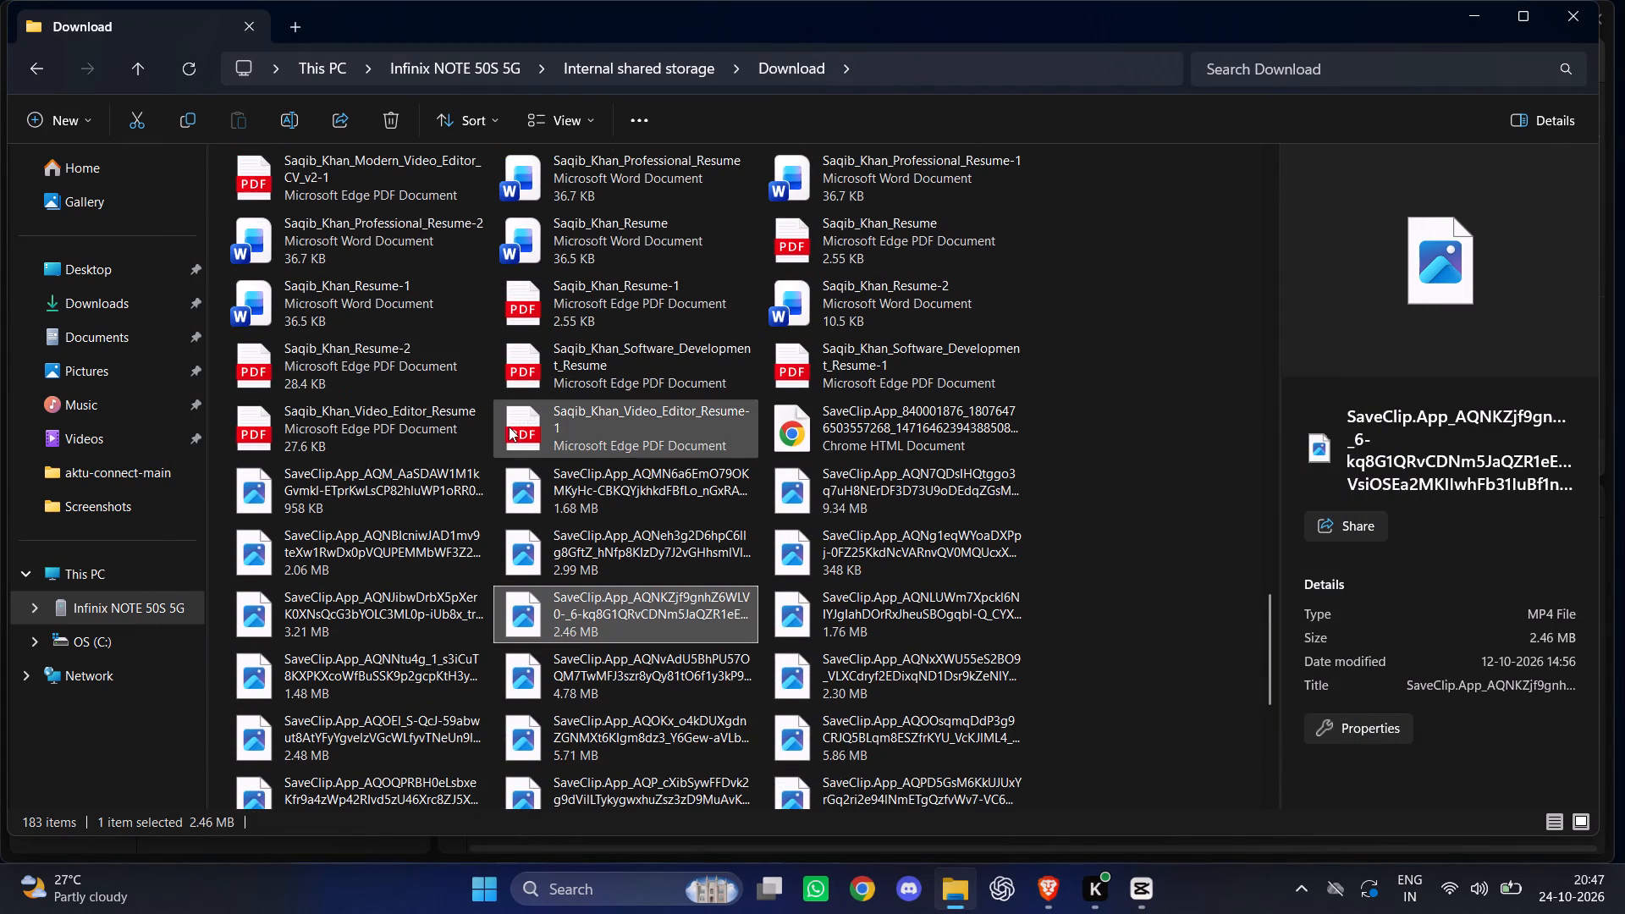
double_click(623, 509)
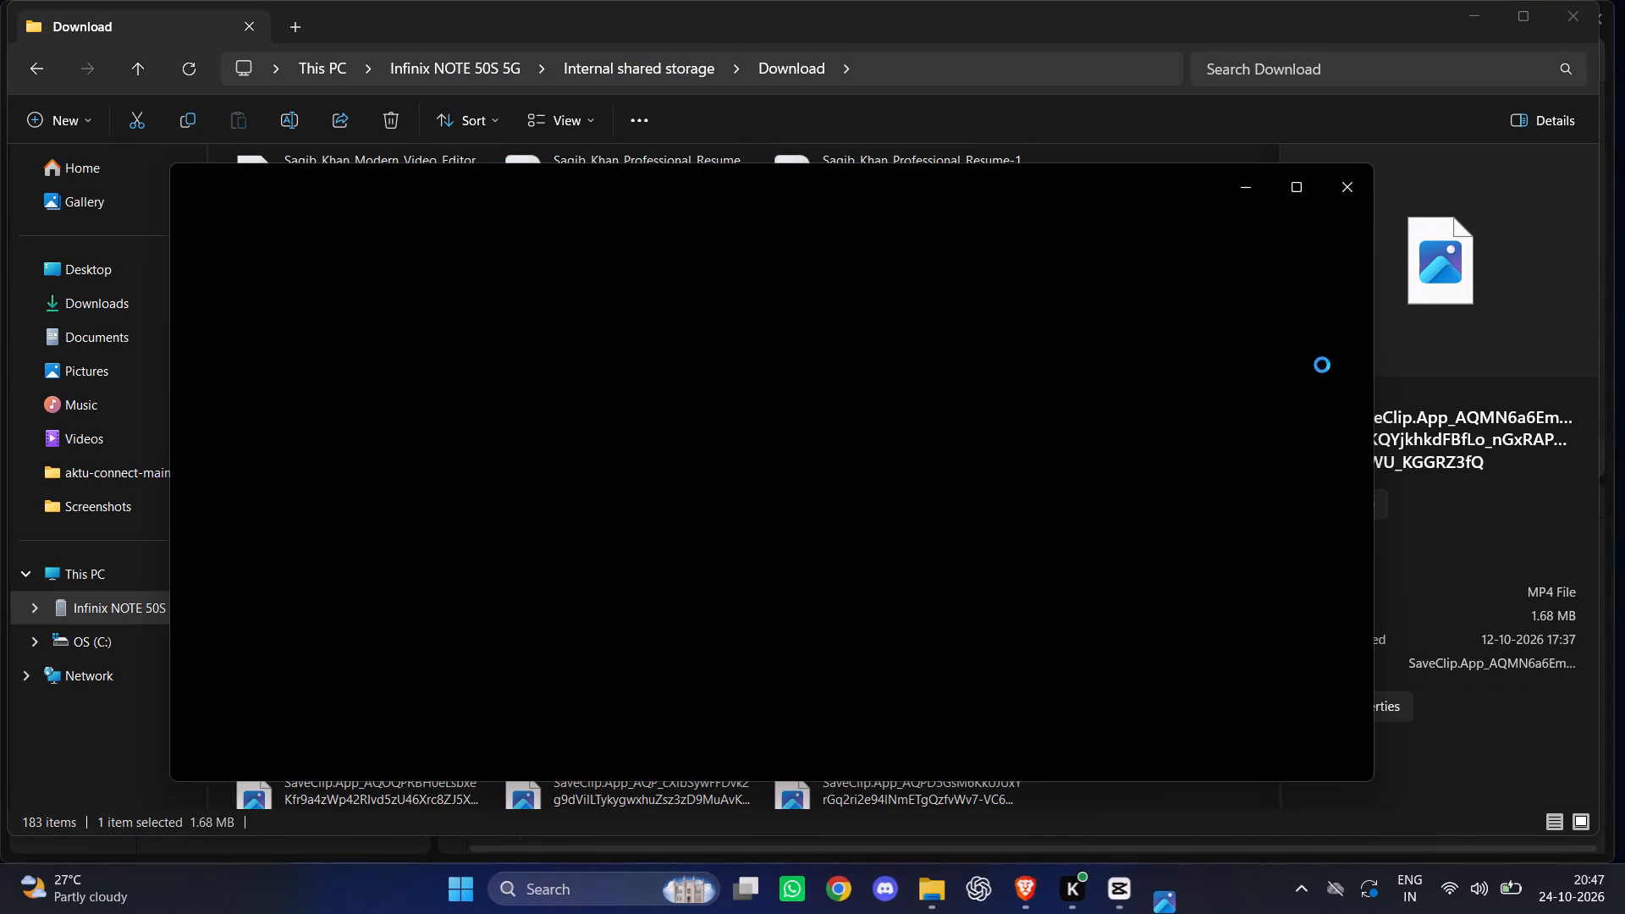
Close the video preview and look back through the files in the phone's Download folder.
left_click(1349, 195)
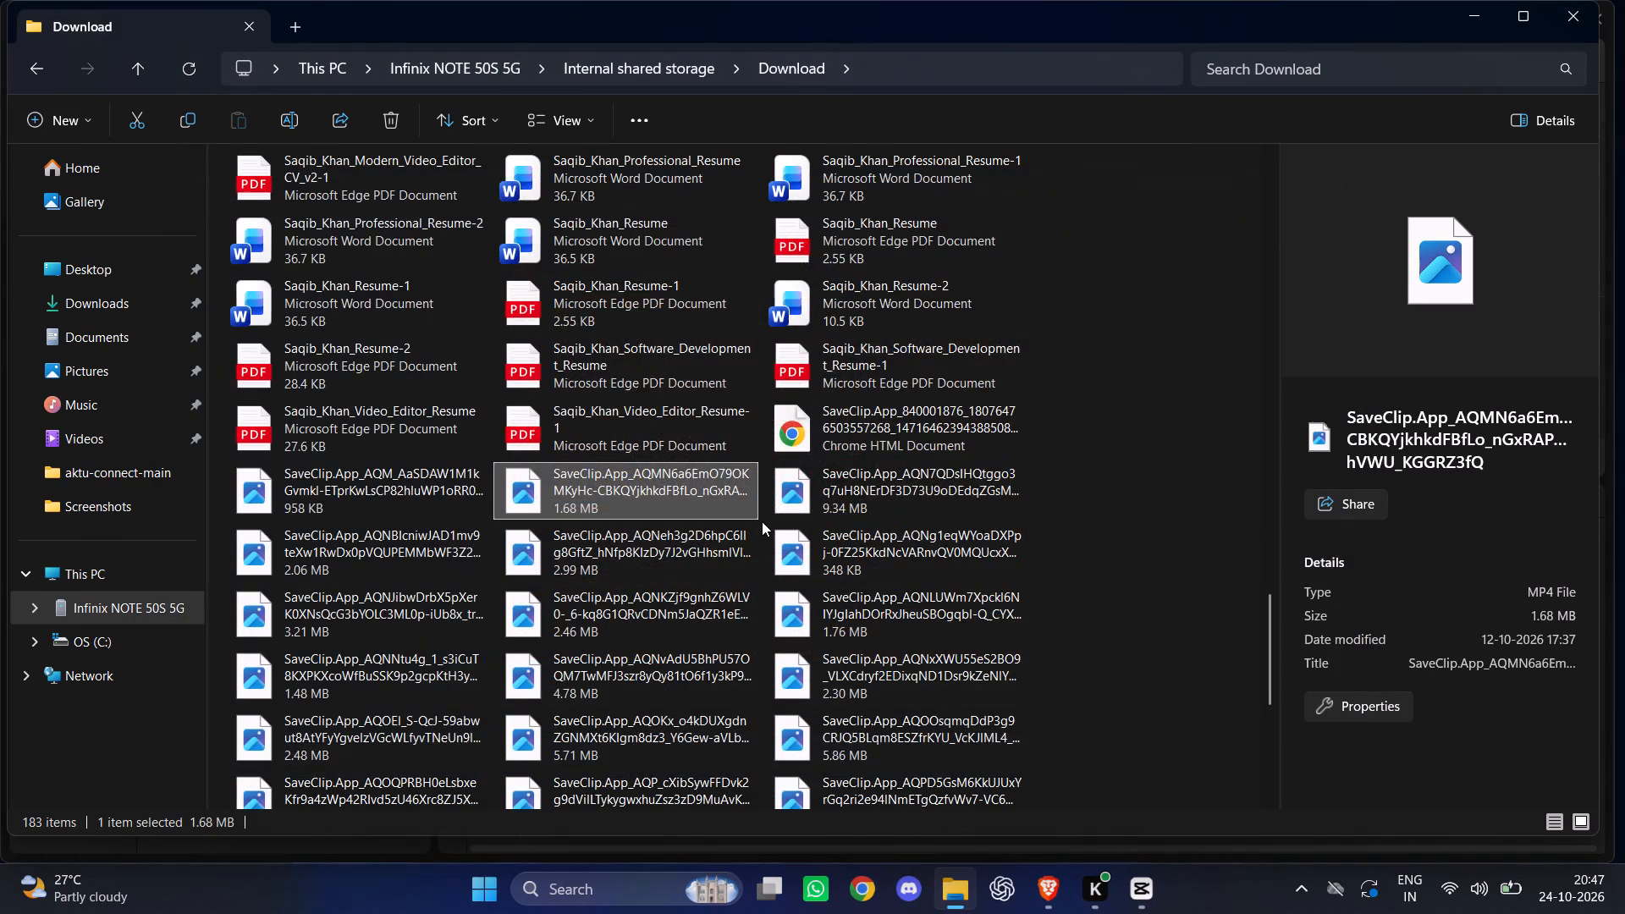
scroll(762, 521, "up", 7)
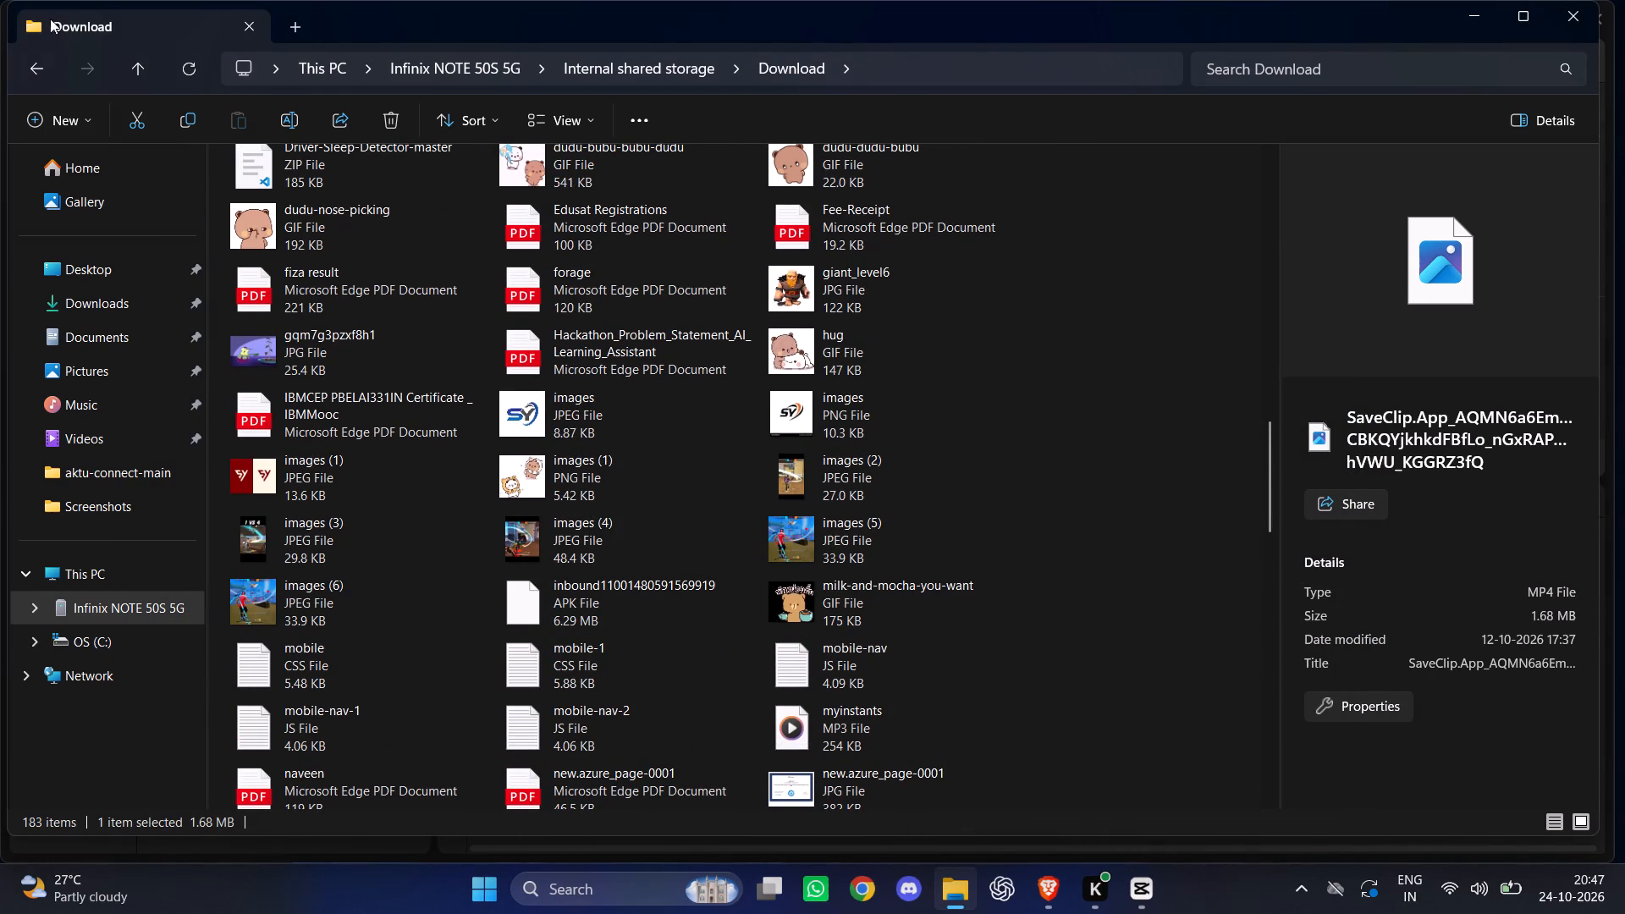
In the phone's Android folder, check data, then media's com.instagram.android and com.video.fun.app subfolders for the wanted media.
left_click(150, 54)
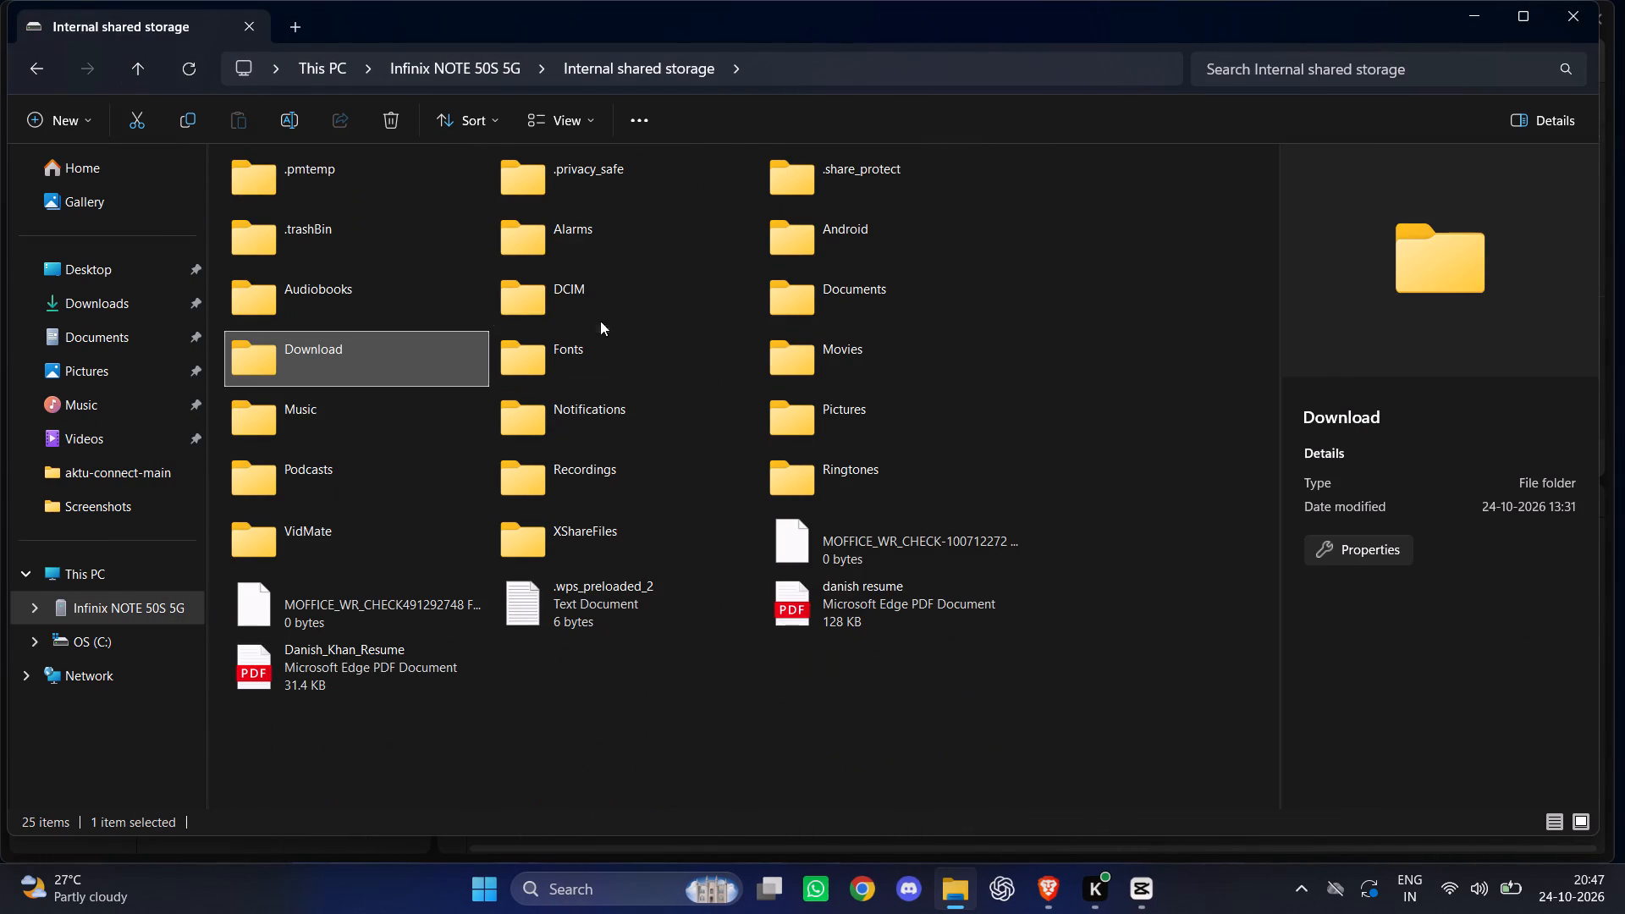
double_click(834, 228)
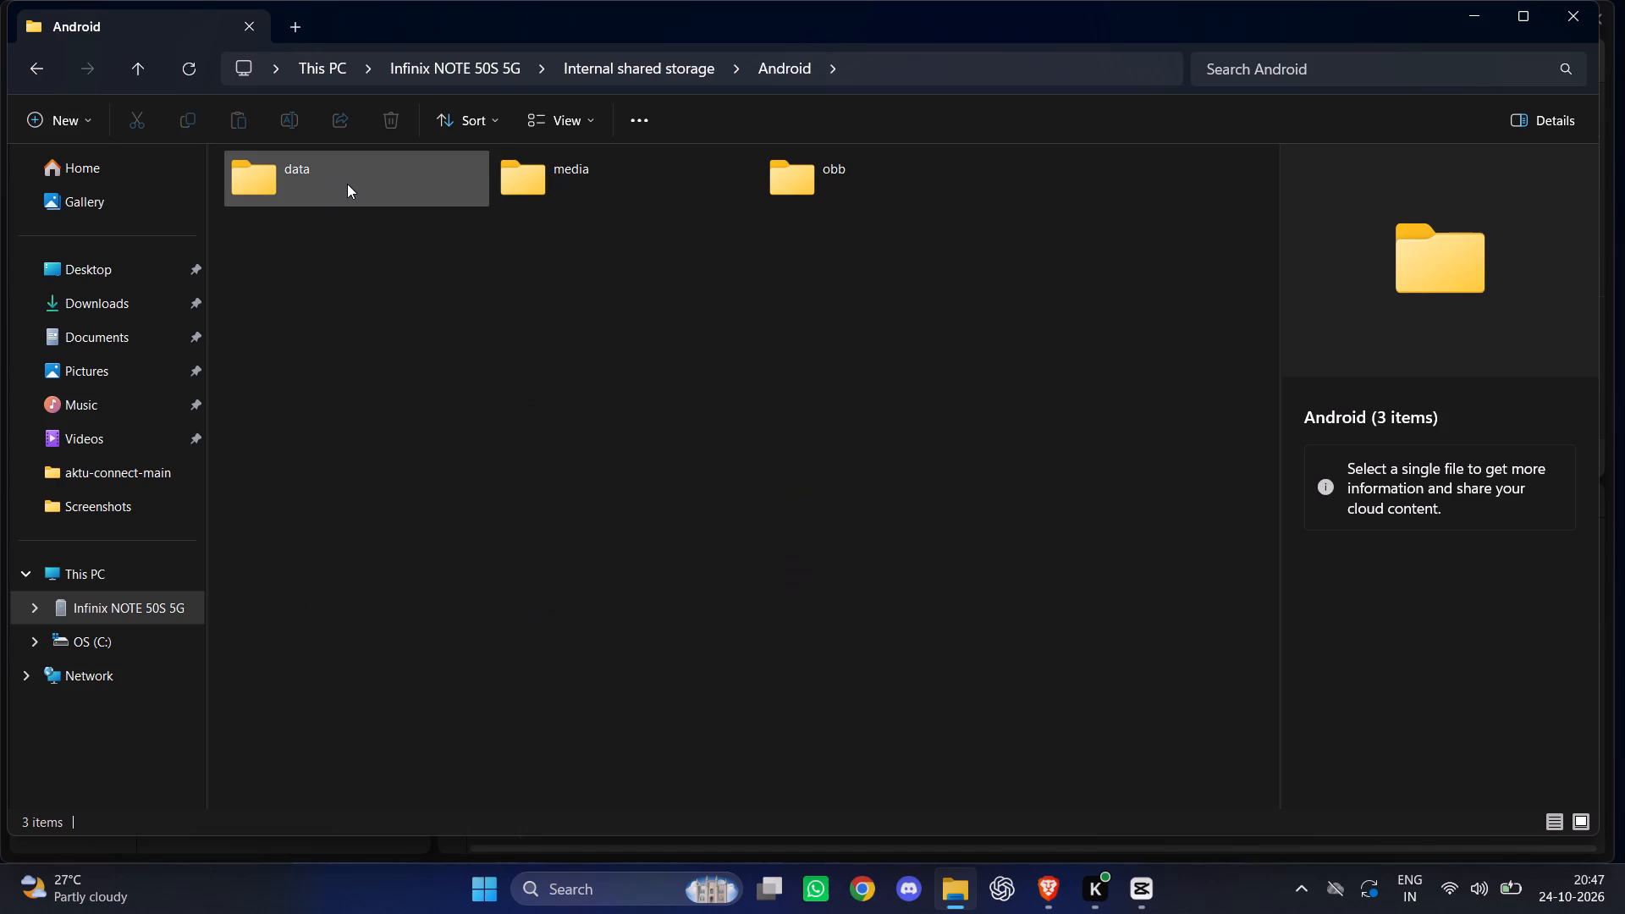
double_click(347, 184)
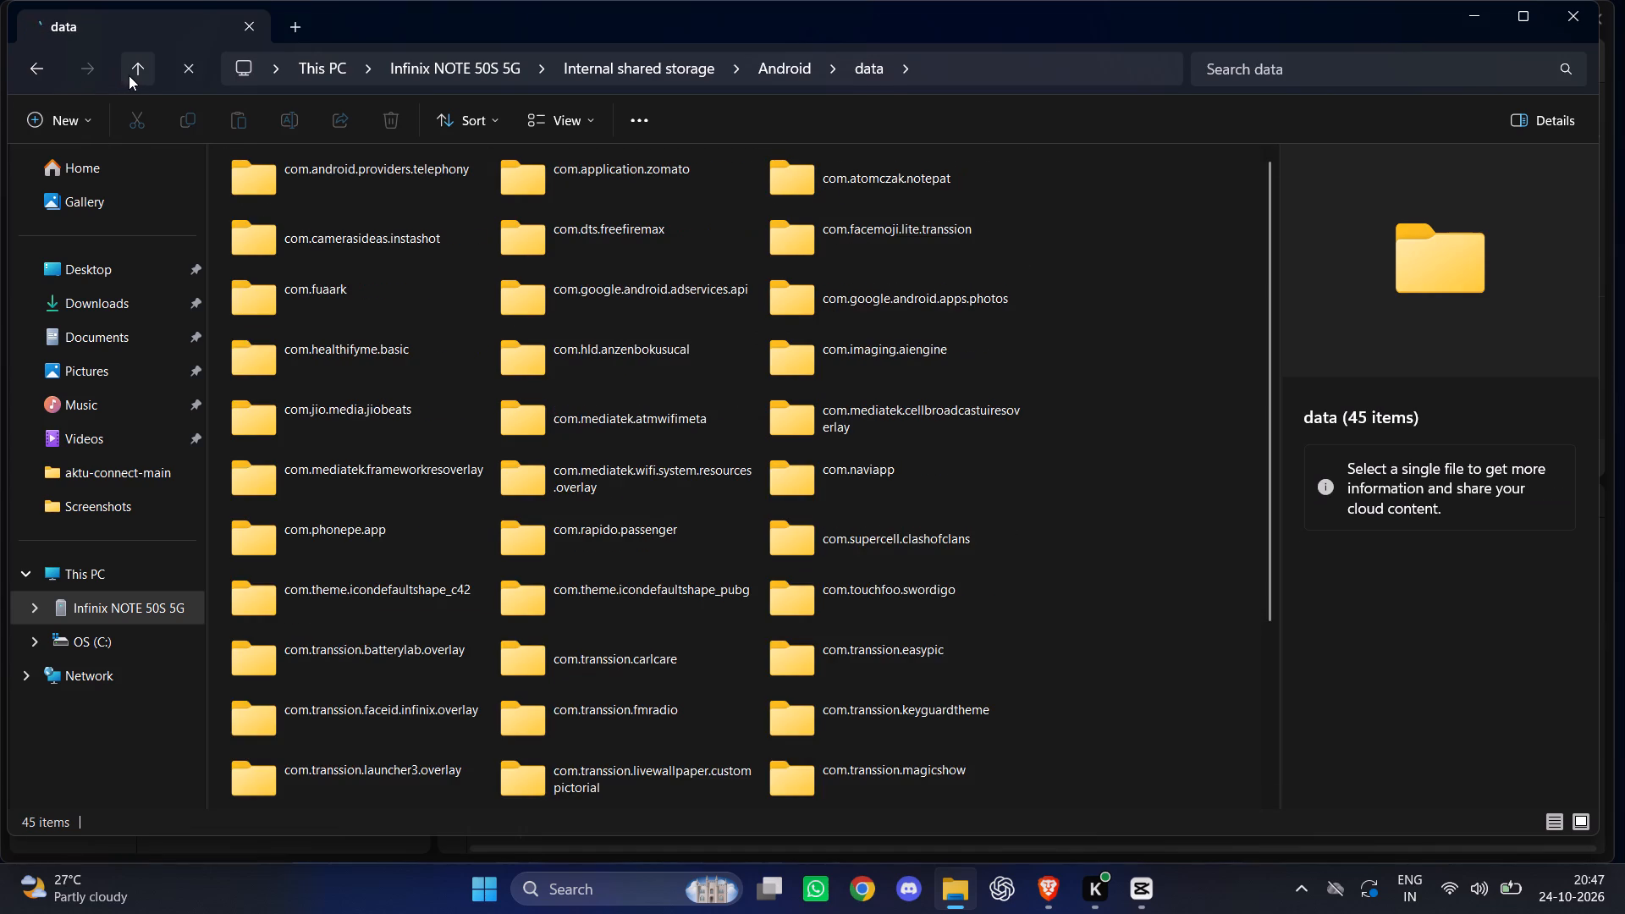
left_click(129, 76)
left_click(683, 212)
left_click_drag(683, 212, 623, 195)
double_click(623, 195)
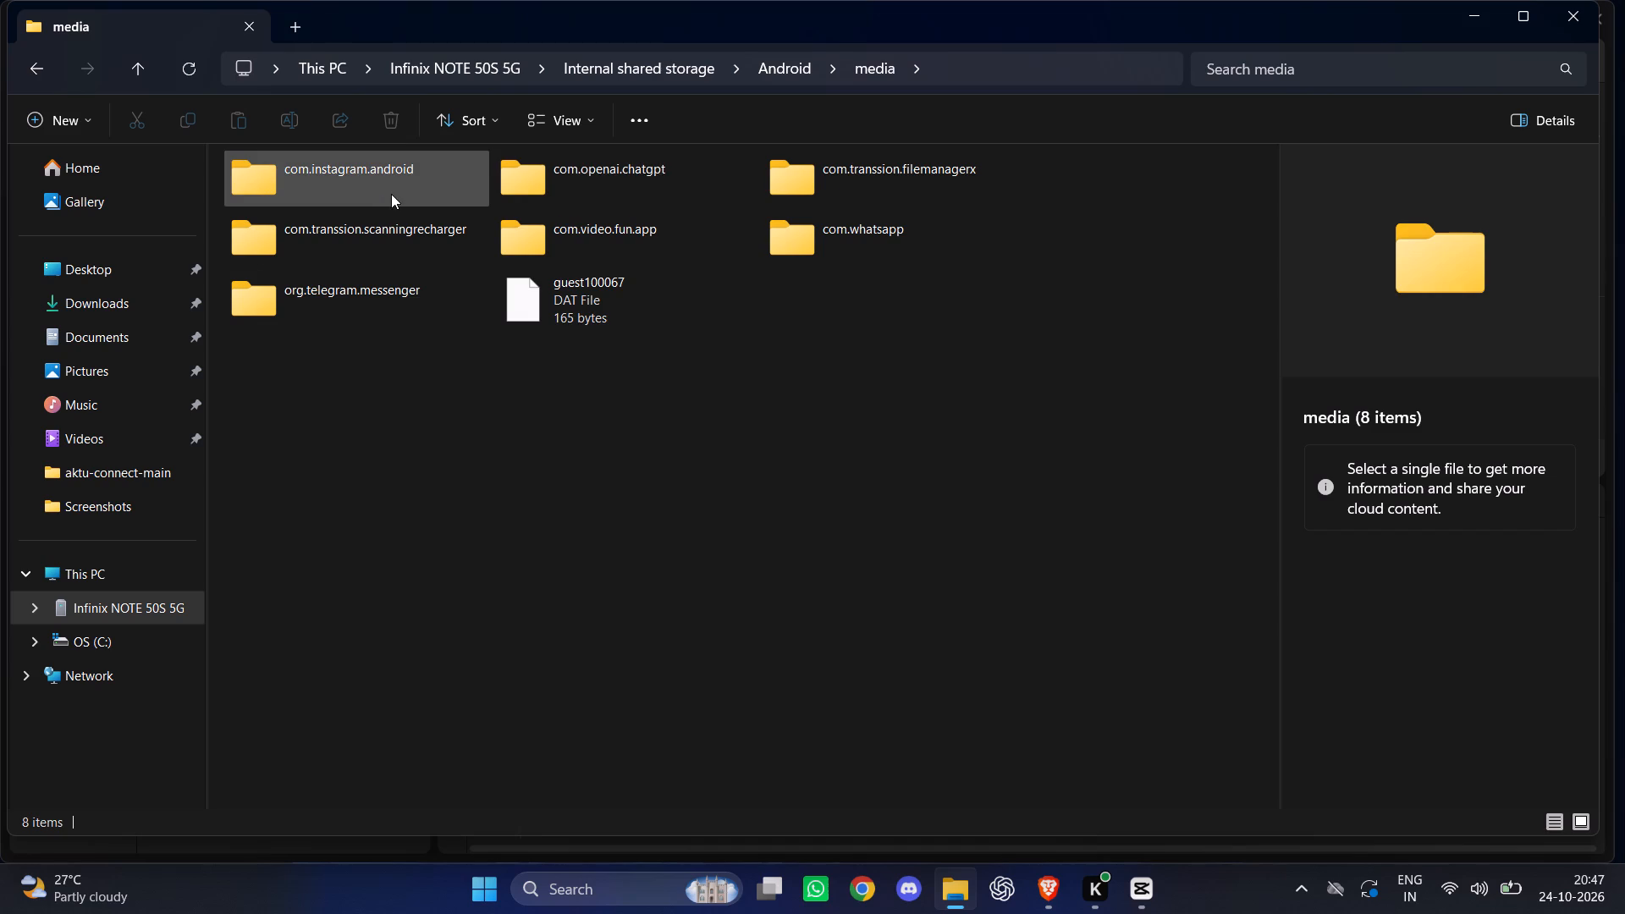
double_click(391, 194)
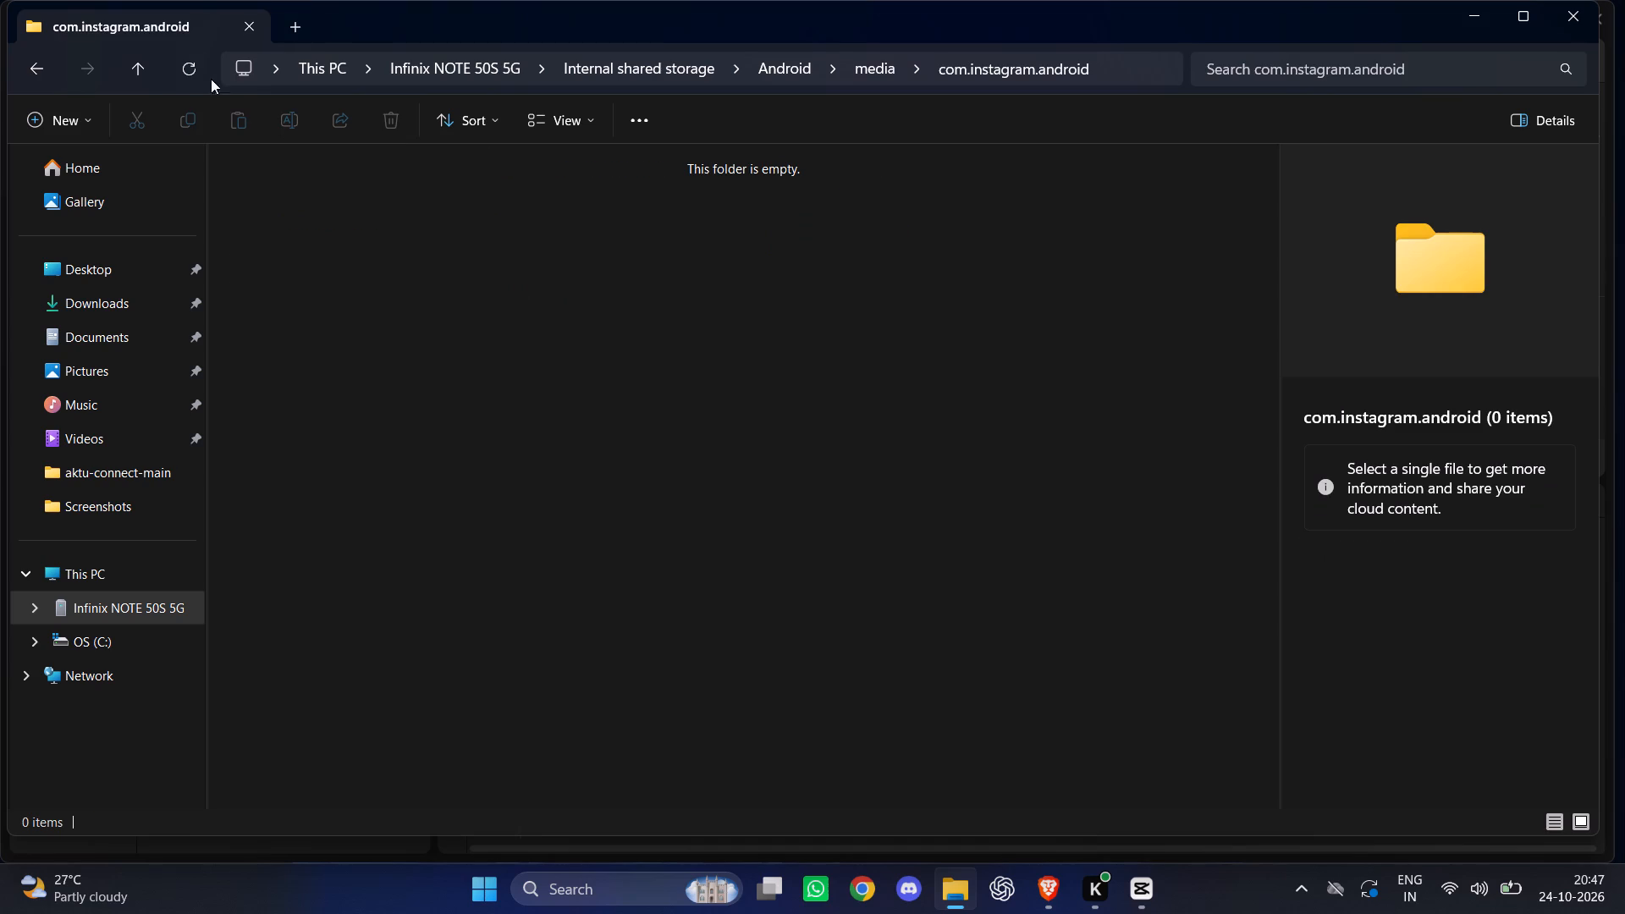
left_click(151, 59)
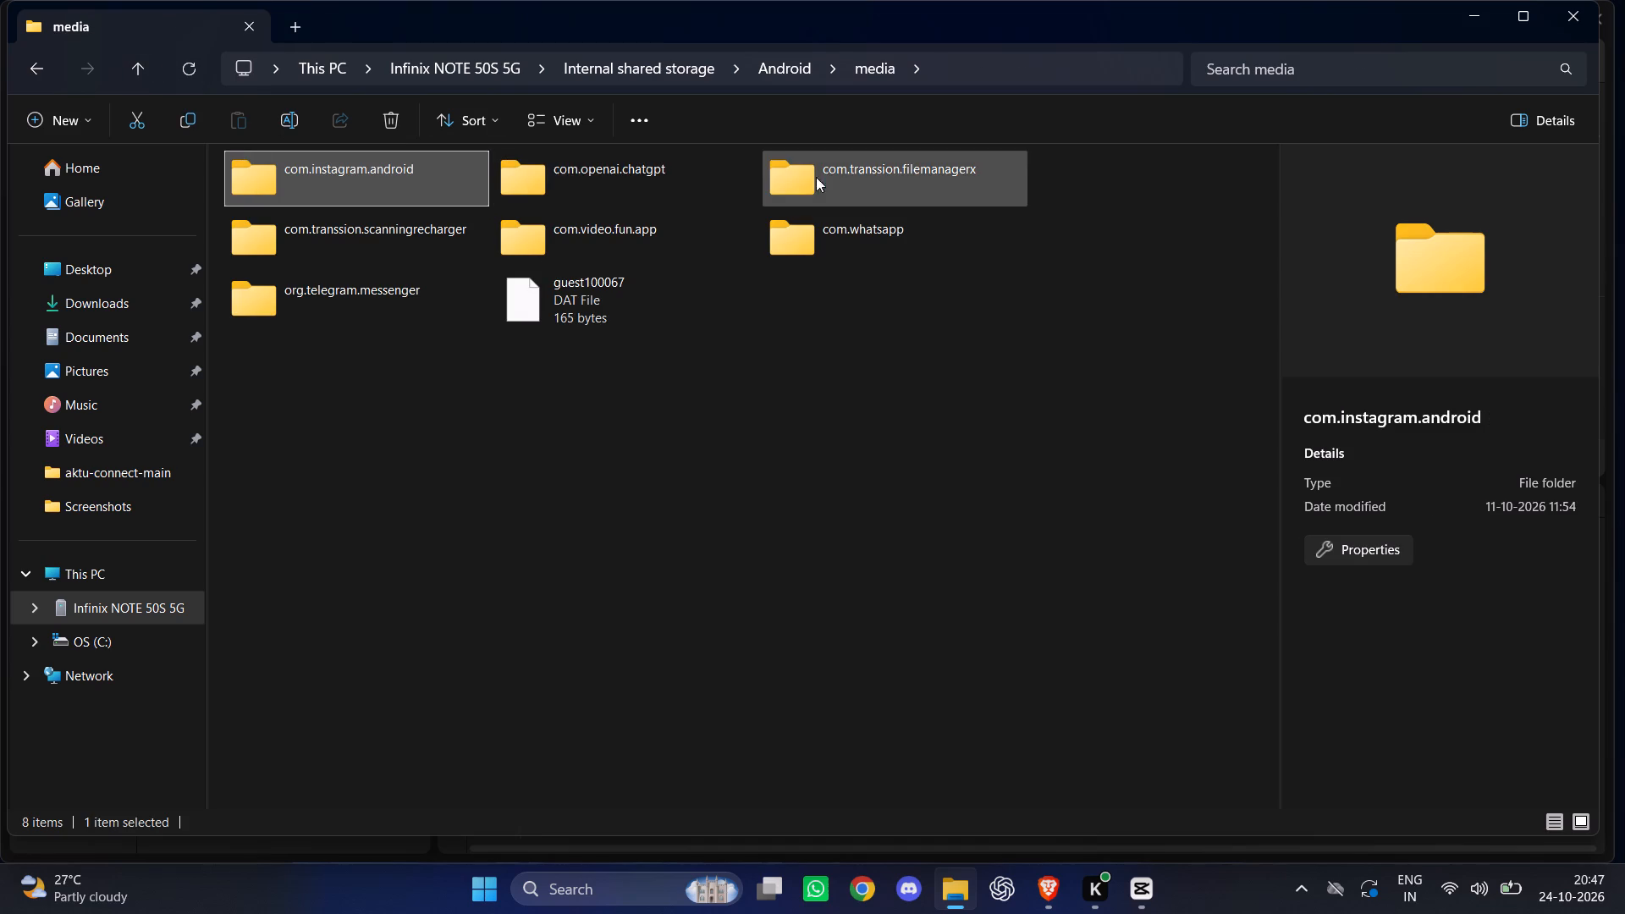
double_click(515, 231)
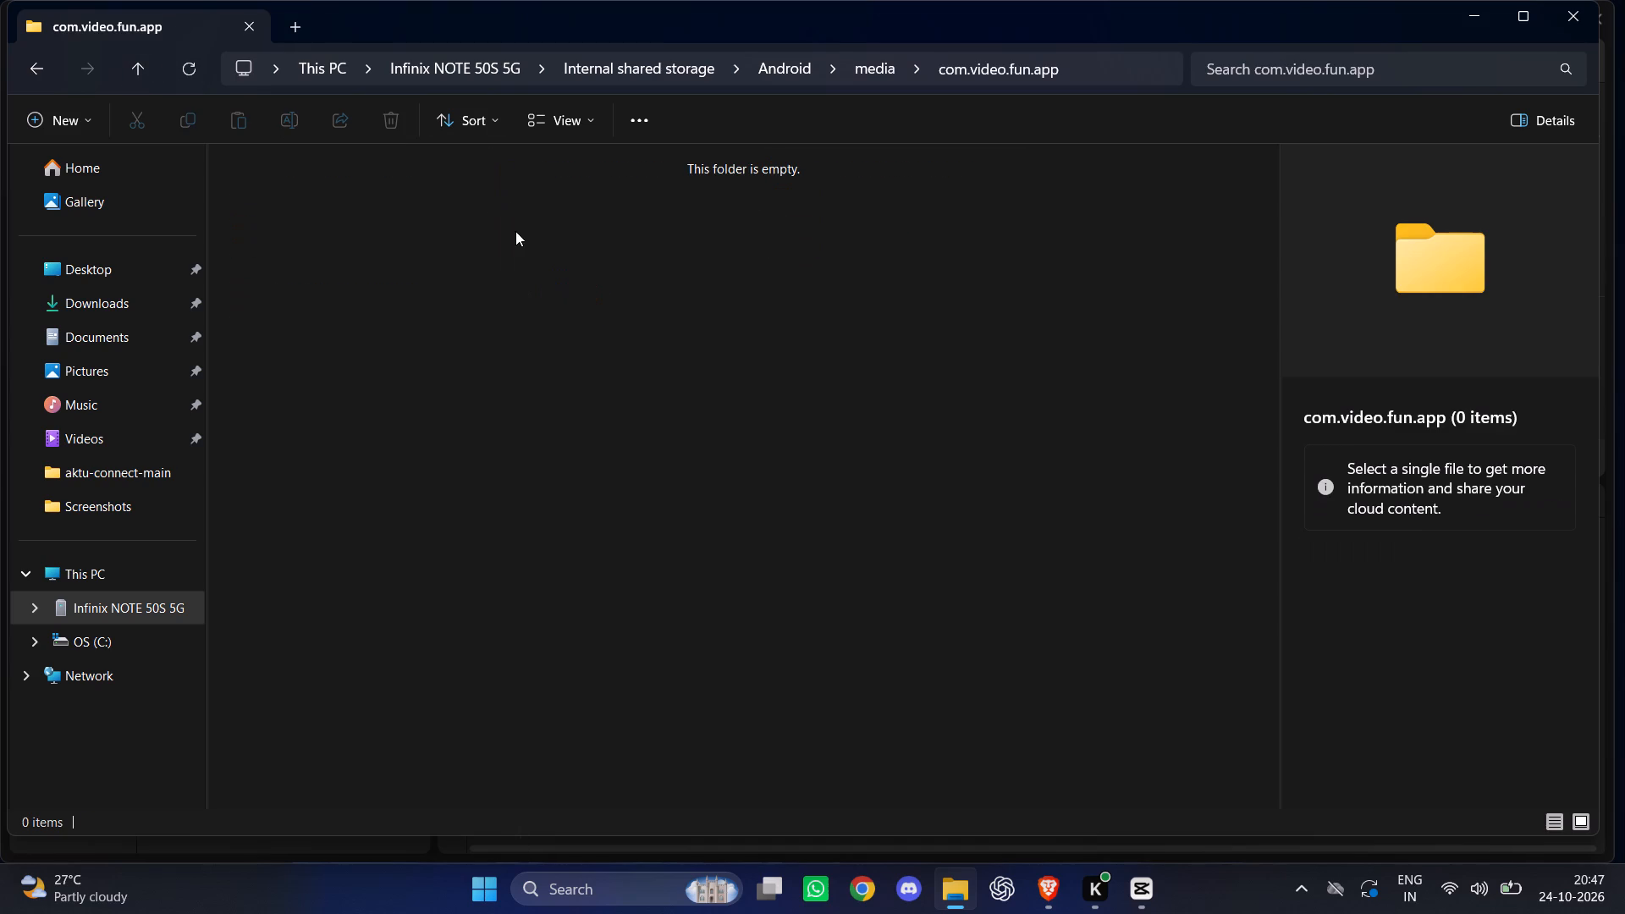
left_click(129, 69)
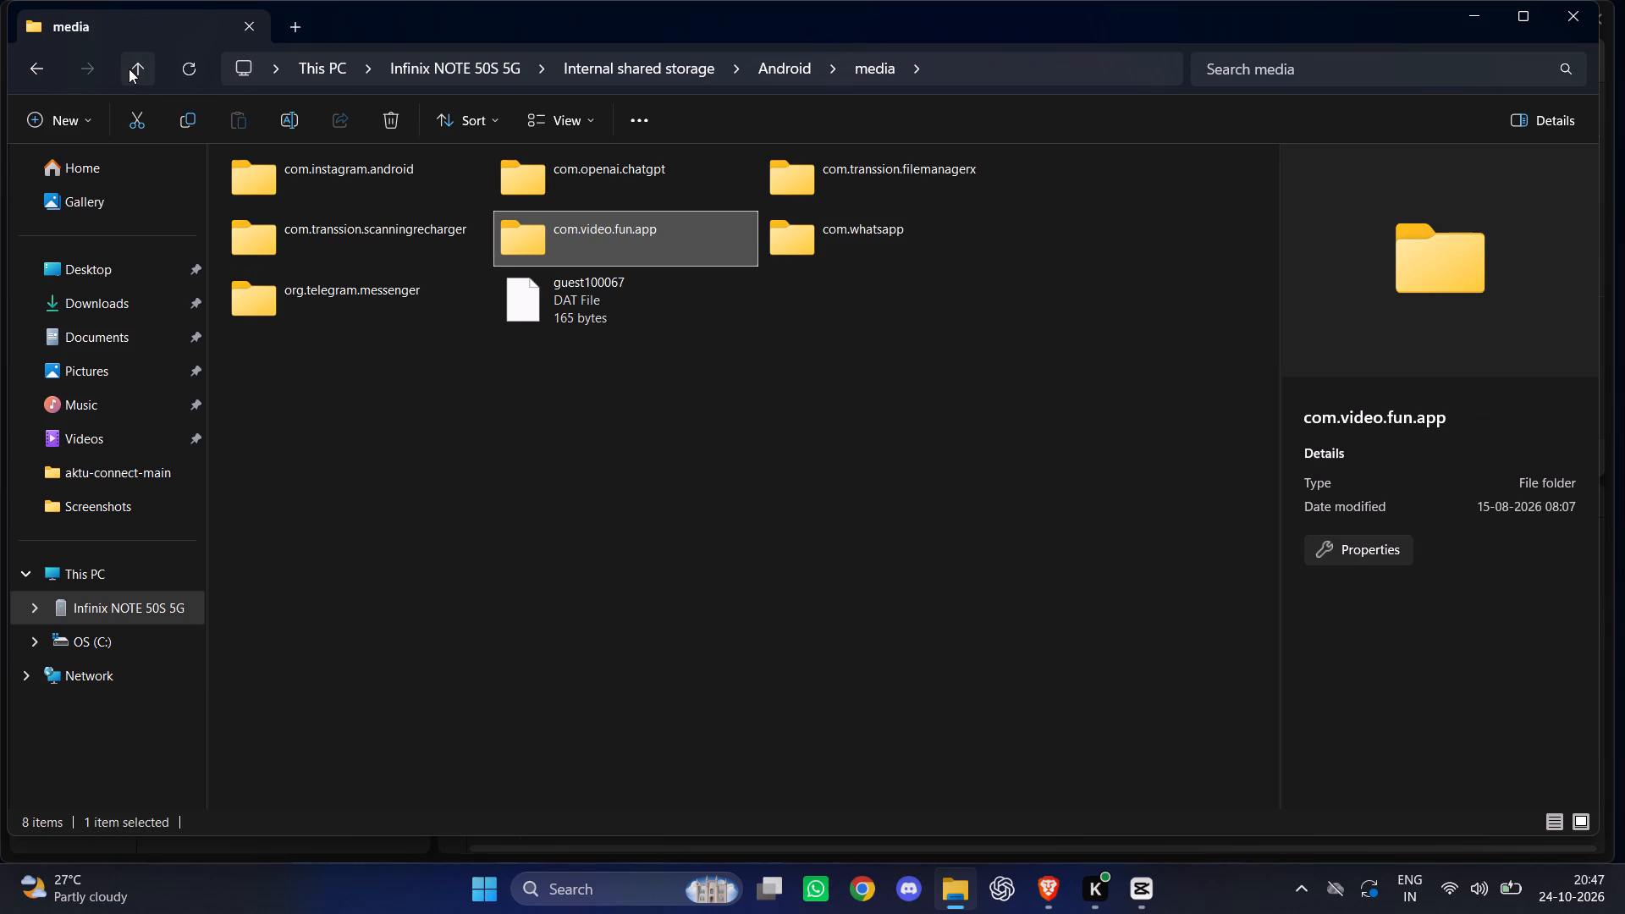
Open the Android folder's data subfolder and look through its app folders for one holding the wanted media.
left_click(129, 69)
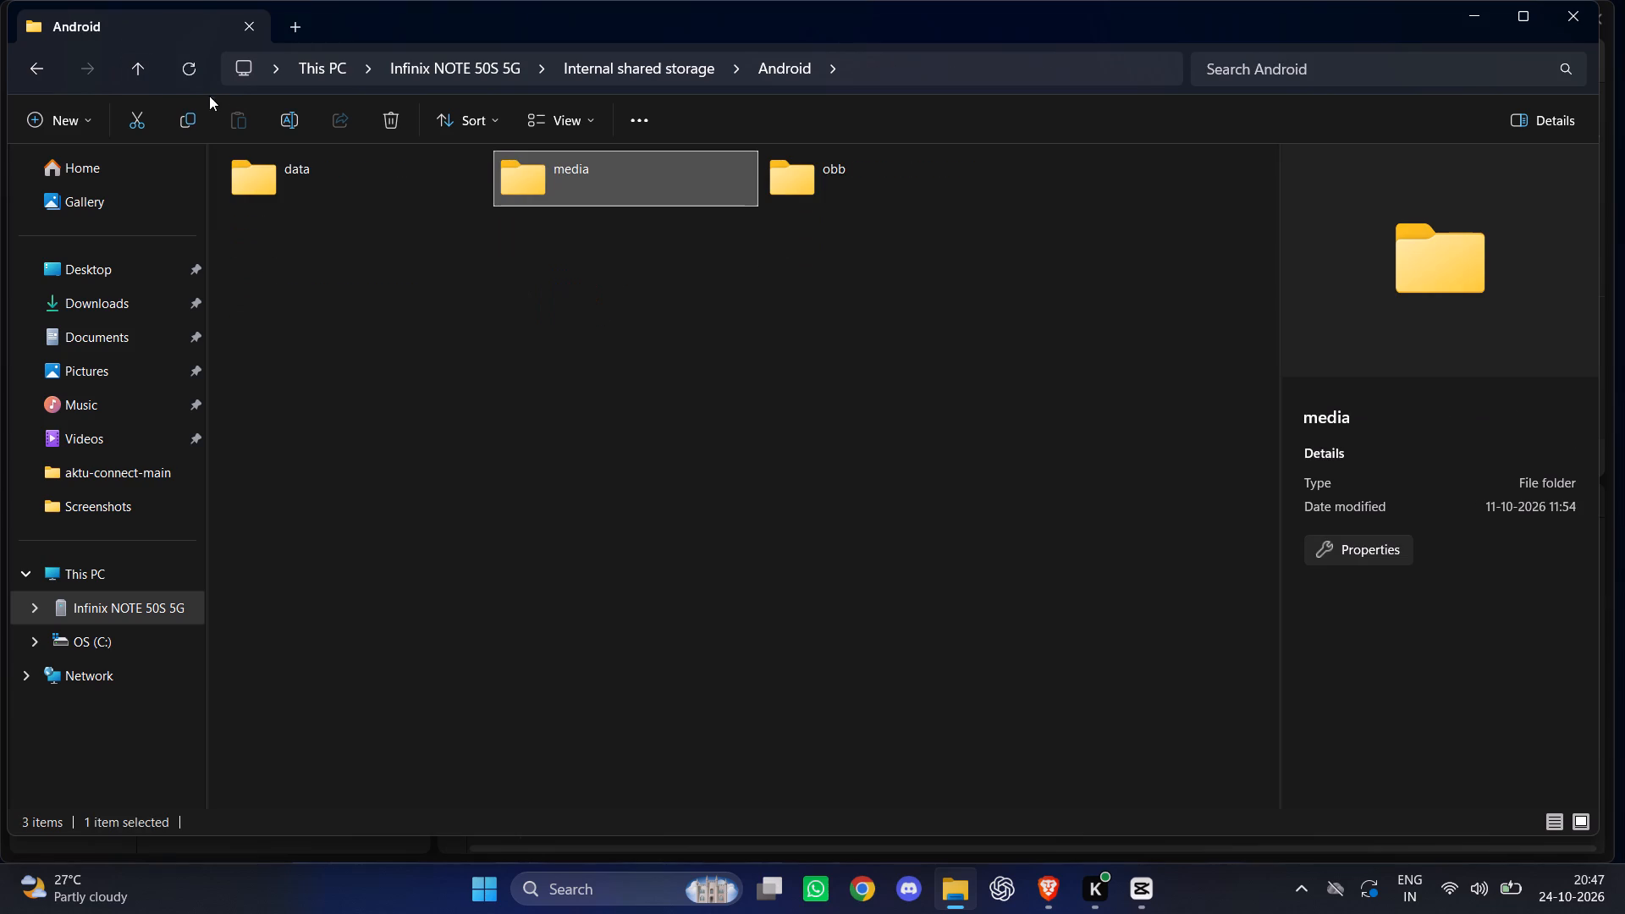
double_click(418, 171)
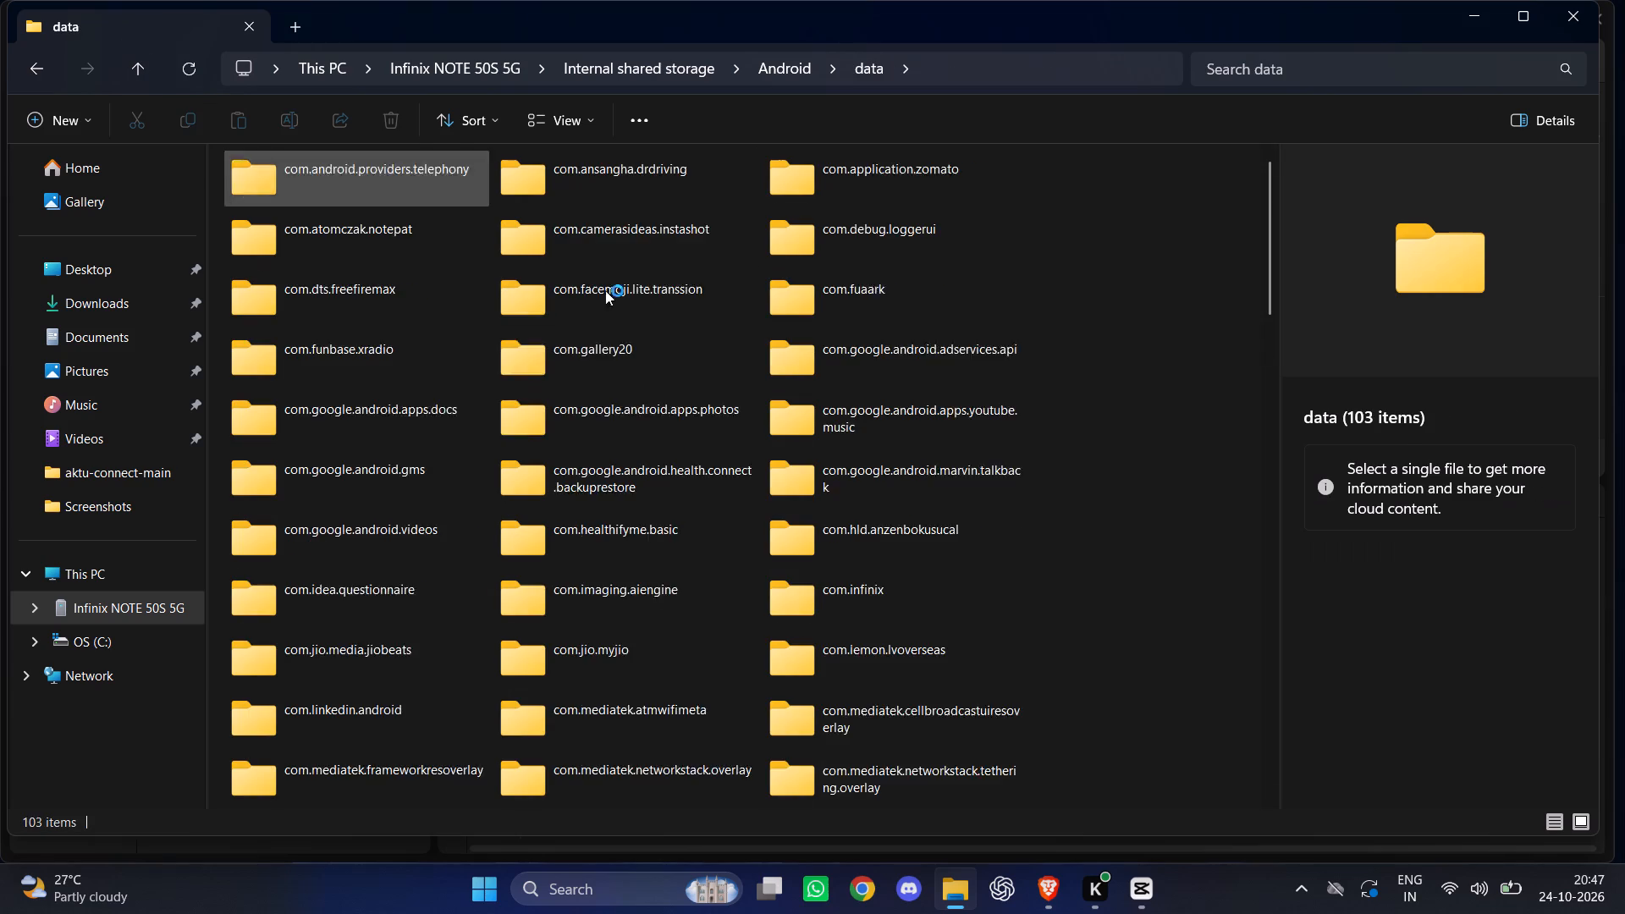
scroll(830, 473, "up", 1)
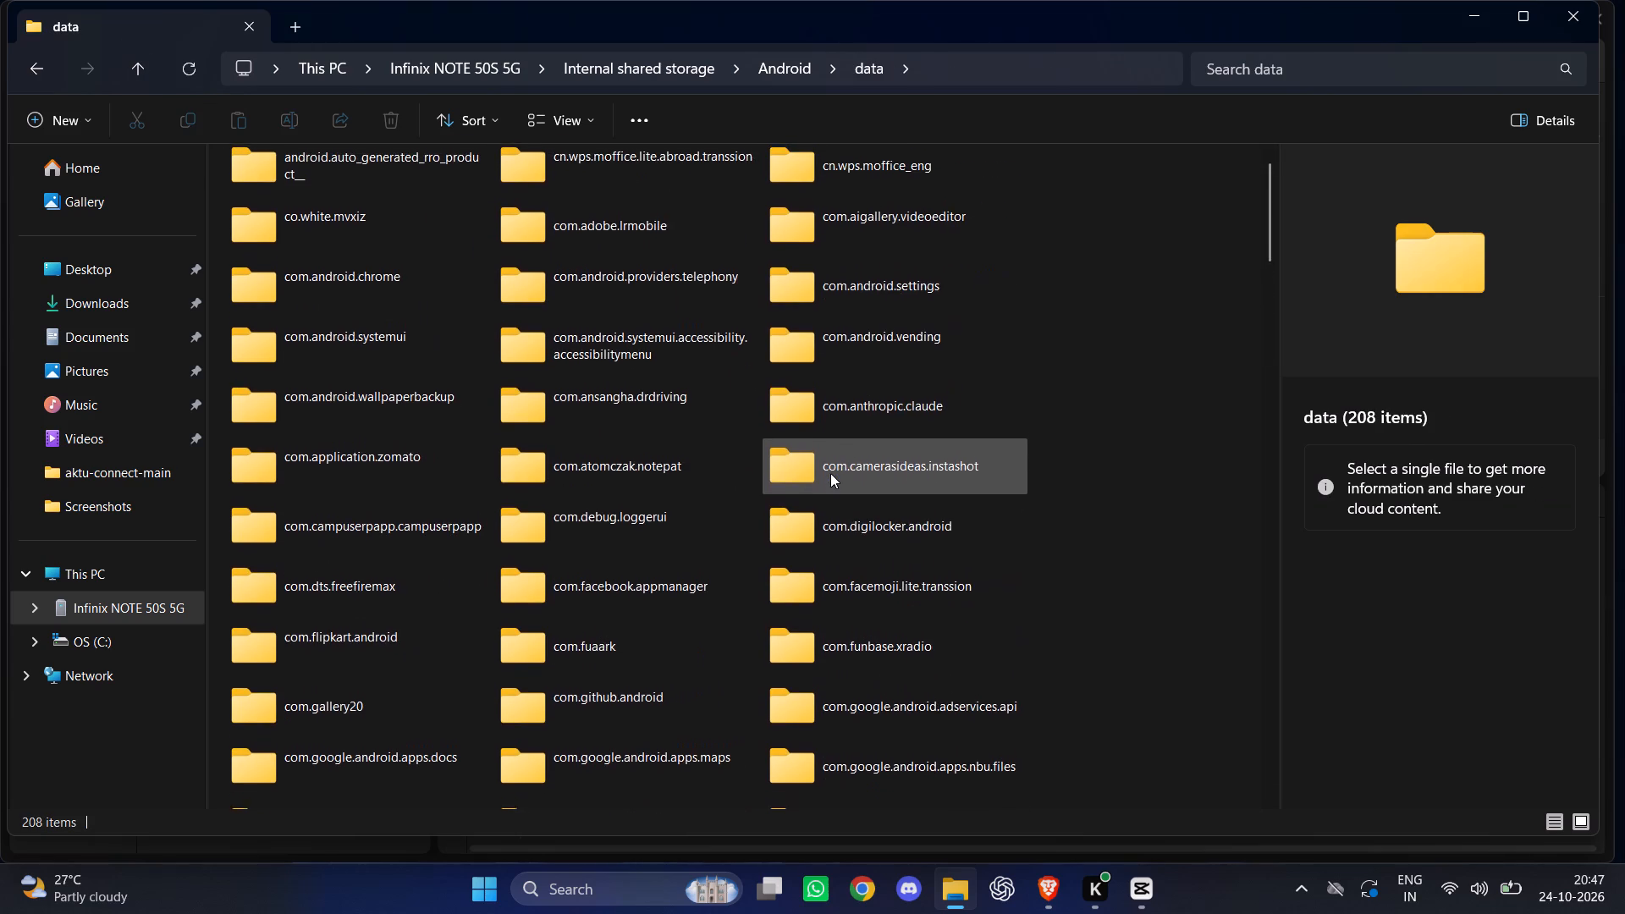
scroll(830, 473, "up", 1)
scroll(508, 614, "down", 2)
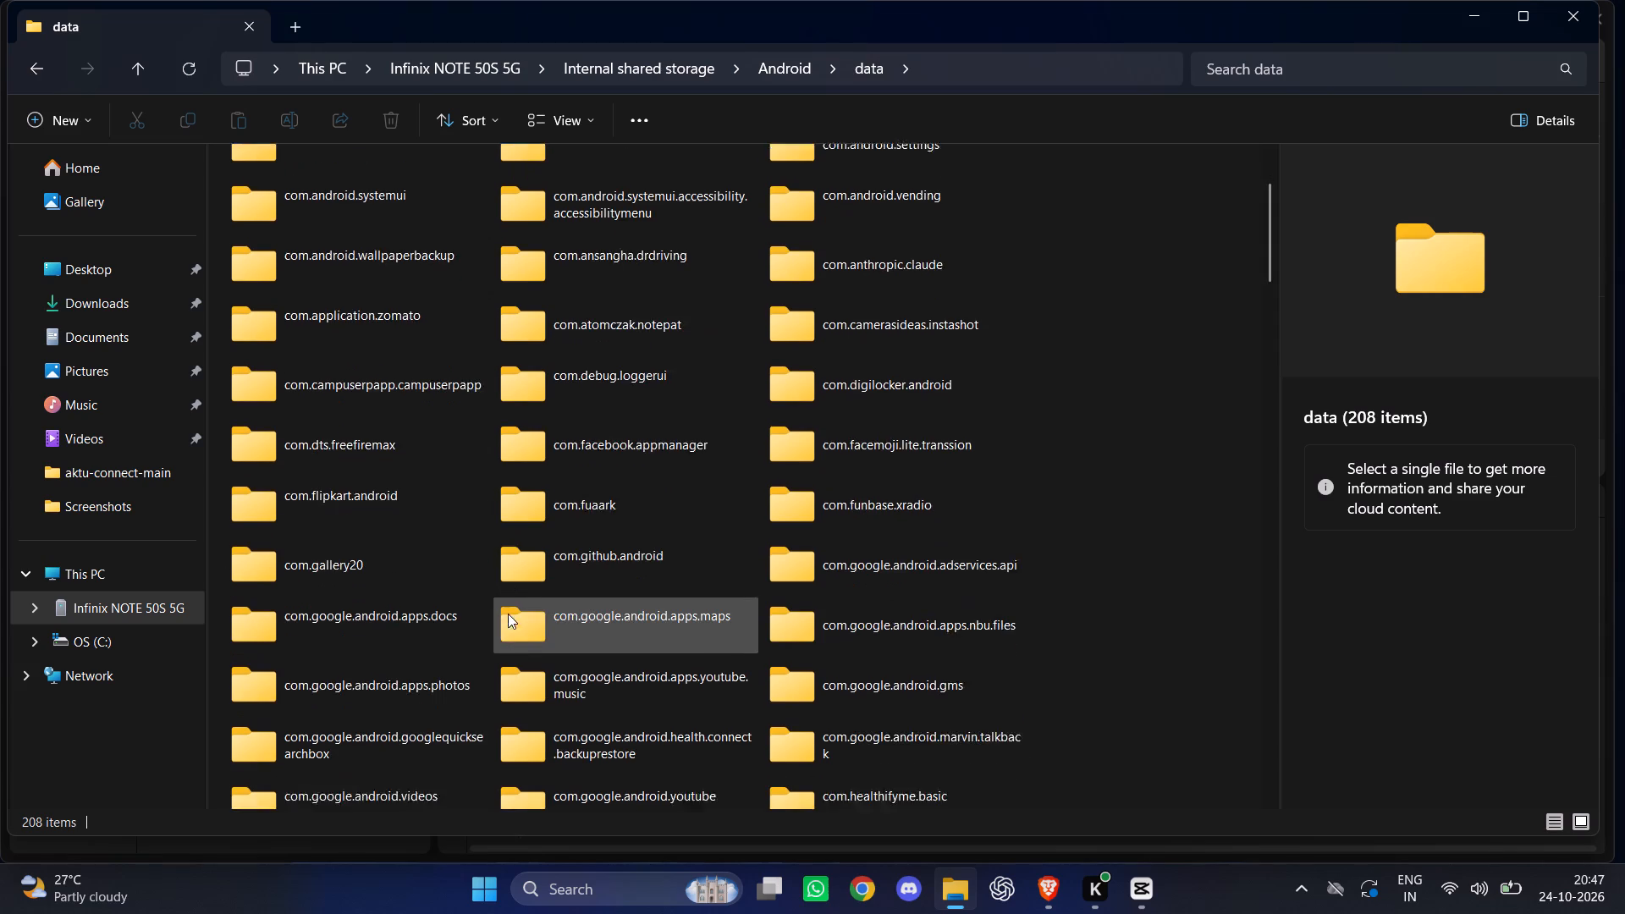
scroll(508, 614, "down", 4)
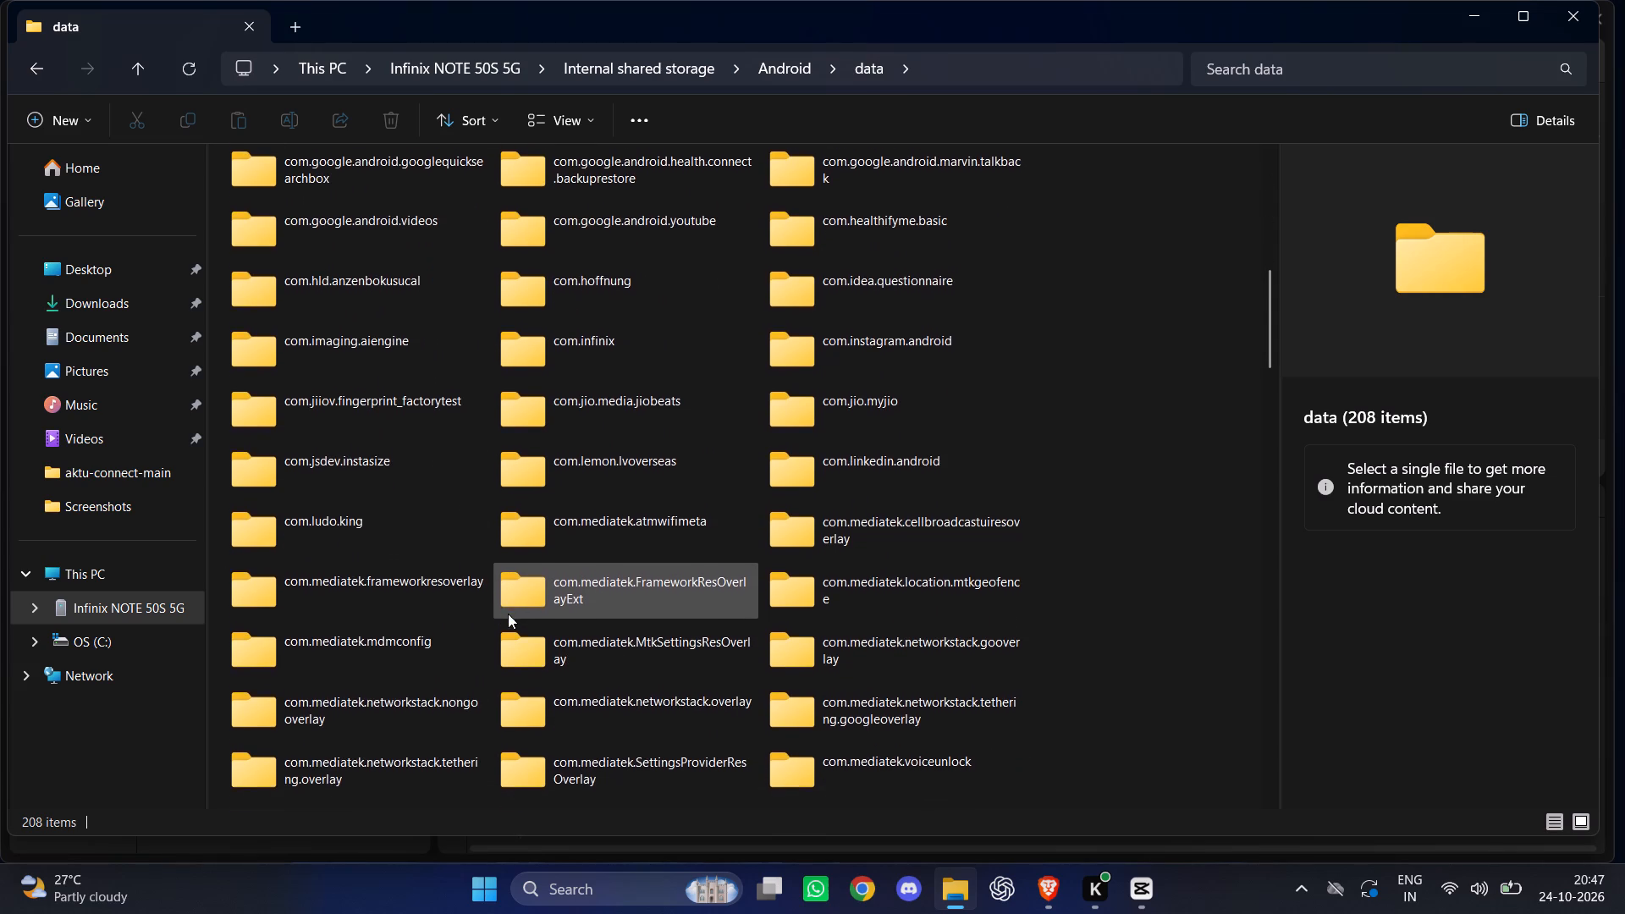
scroll(508, 614, "down", 4)
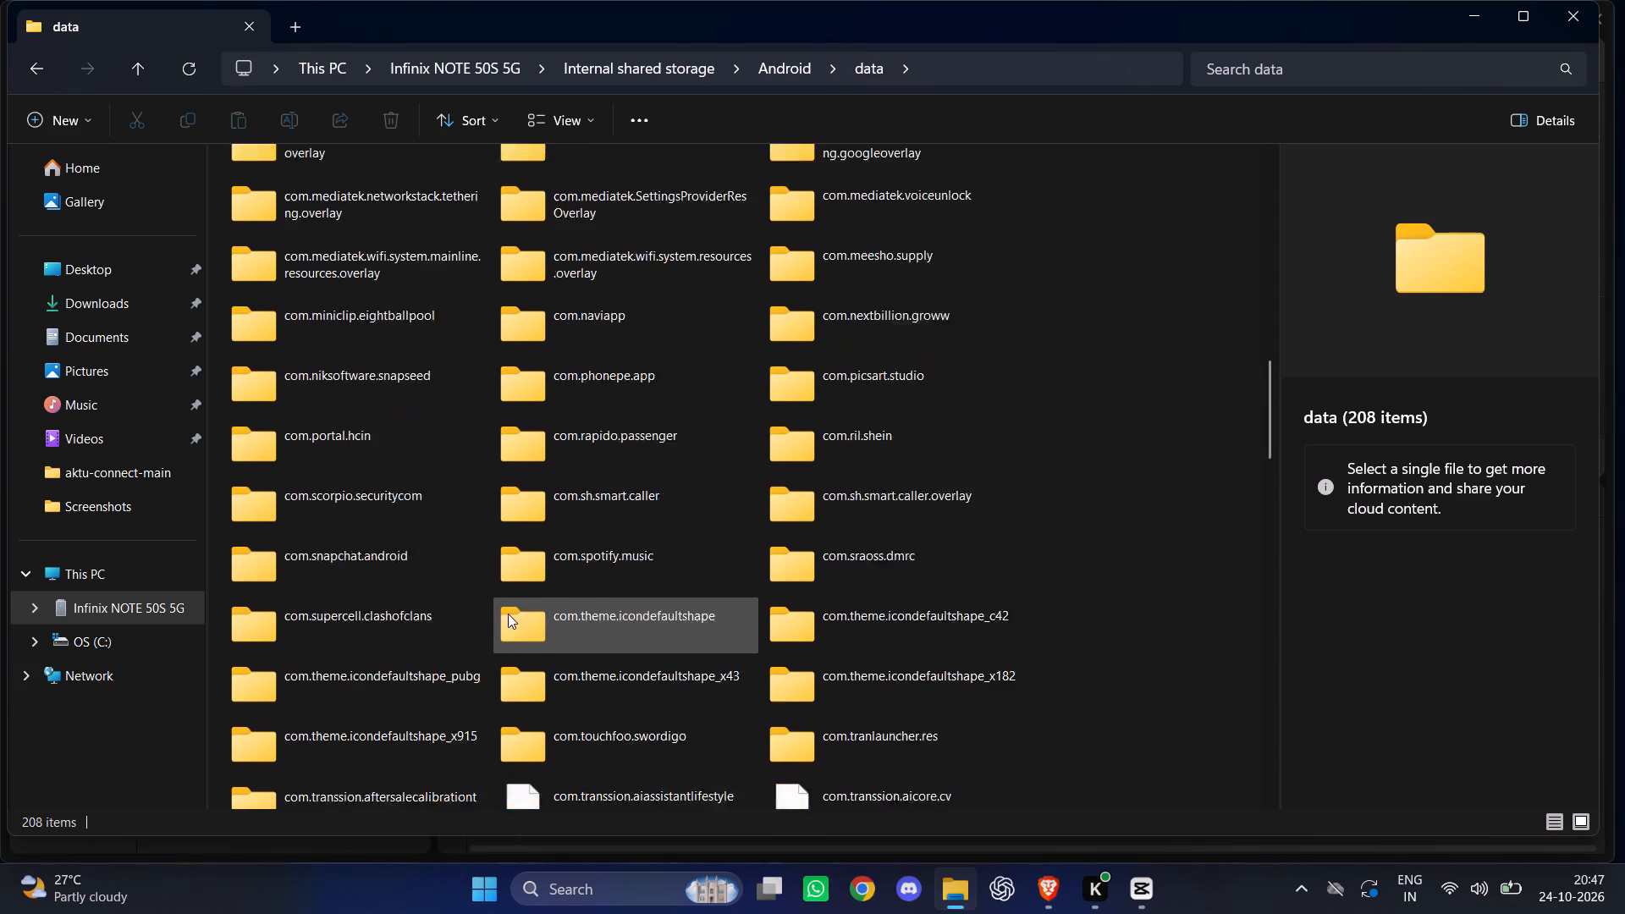
scroll(508, 614, "down", 1)
scroll(702, 674, "down", 2)
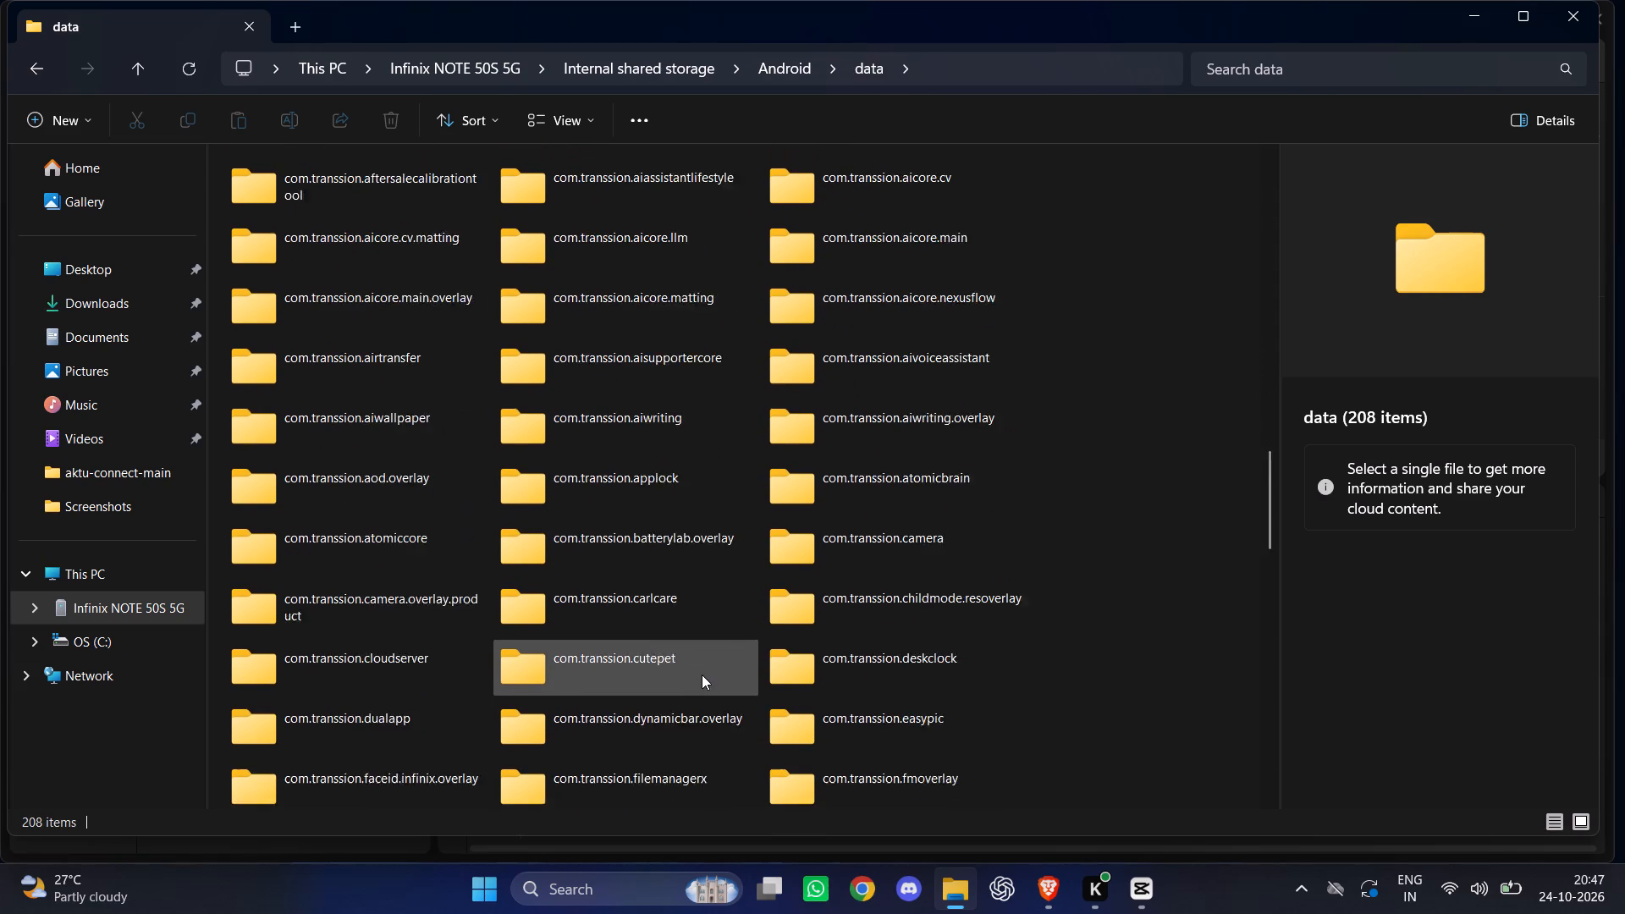
Look through the data and obb folders inside the phone's Android folder for media, and return to Internal shared storage.
scroll(702, 674, "down", 6)
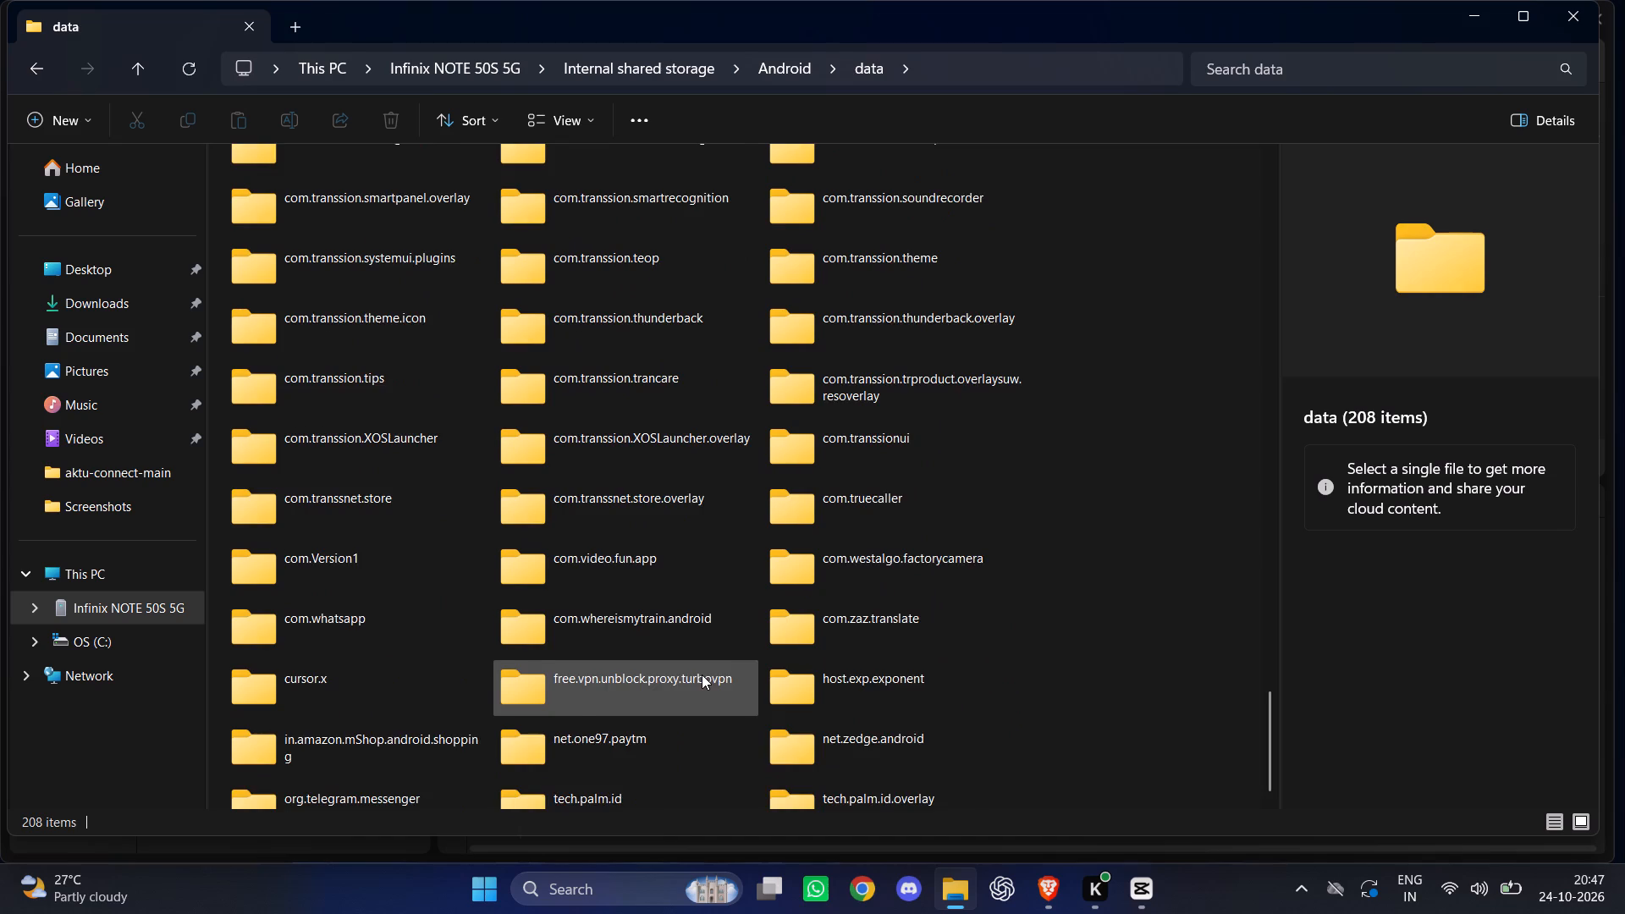
scroll(702, 674, "down", 2)
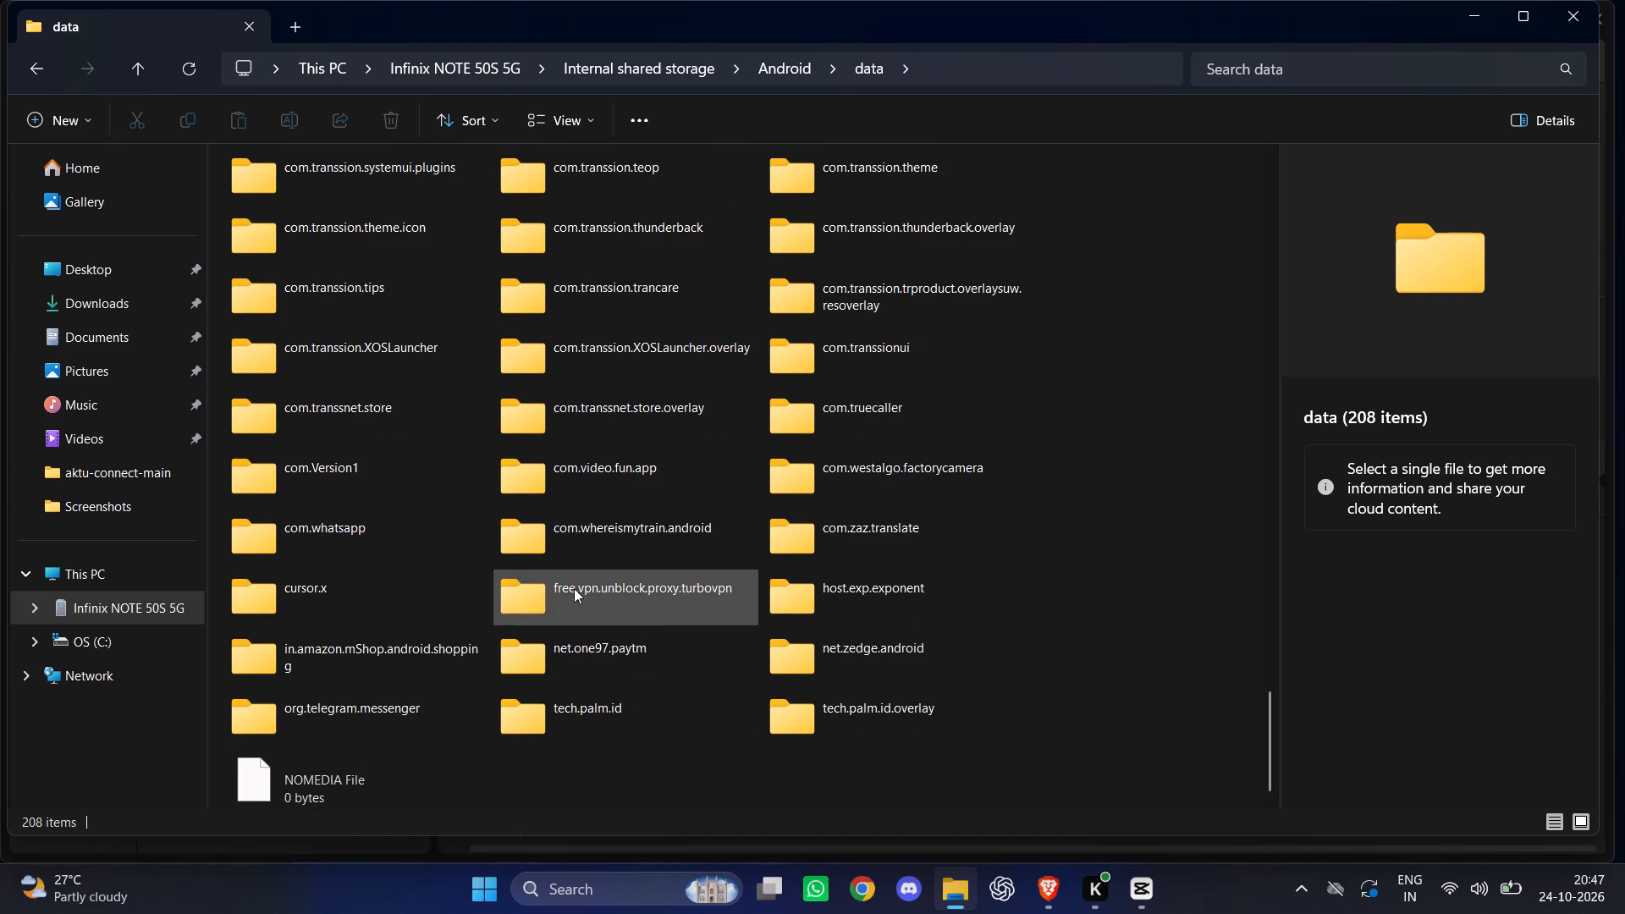
scroll(642, 526, "up", 5)
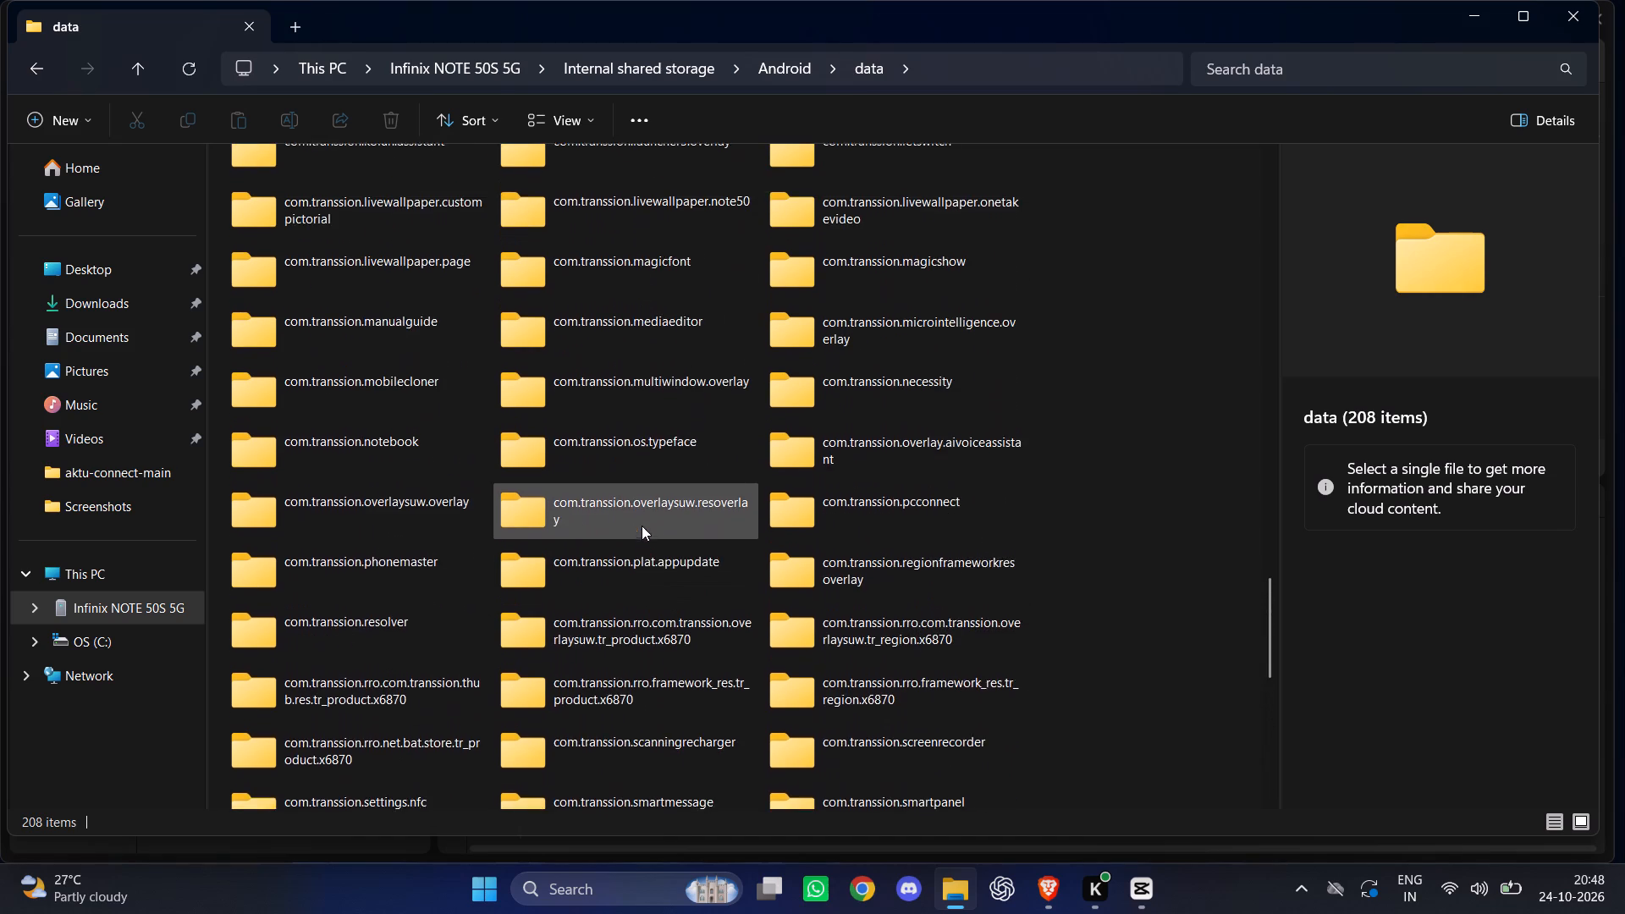
scroll(642, 526, "up", 18)
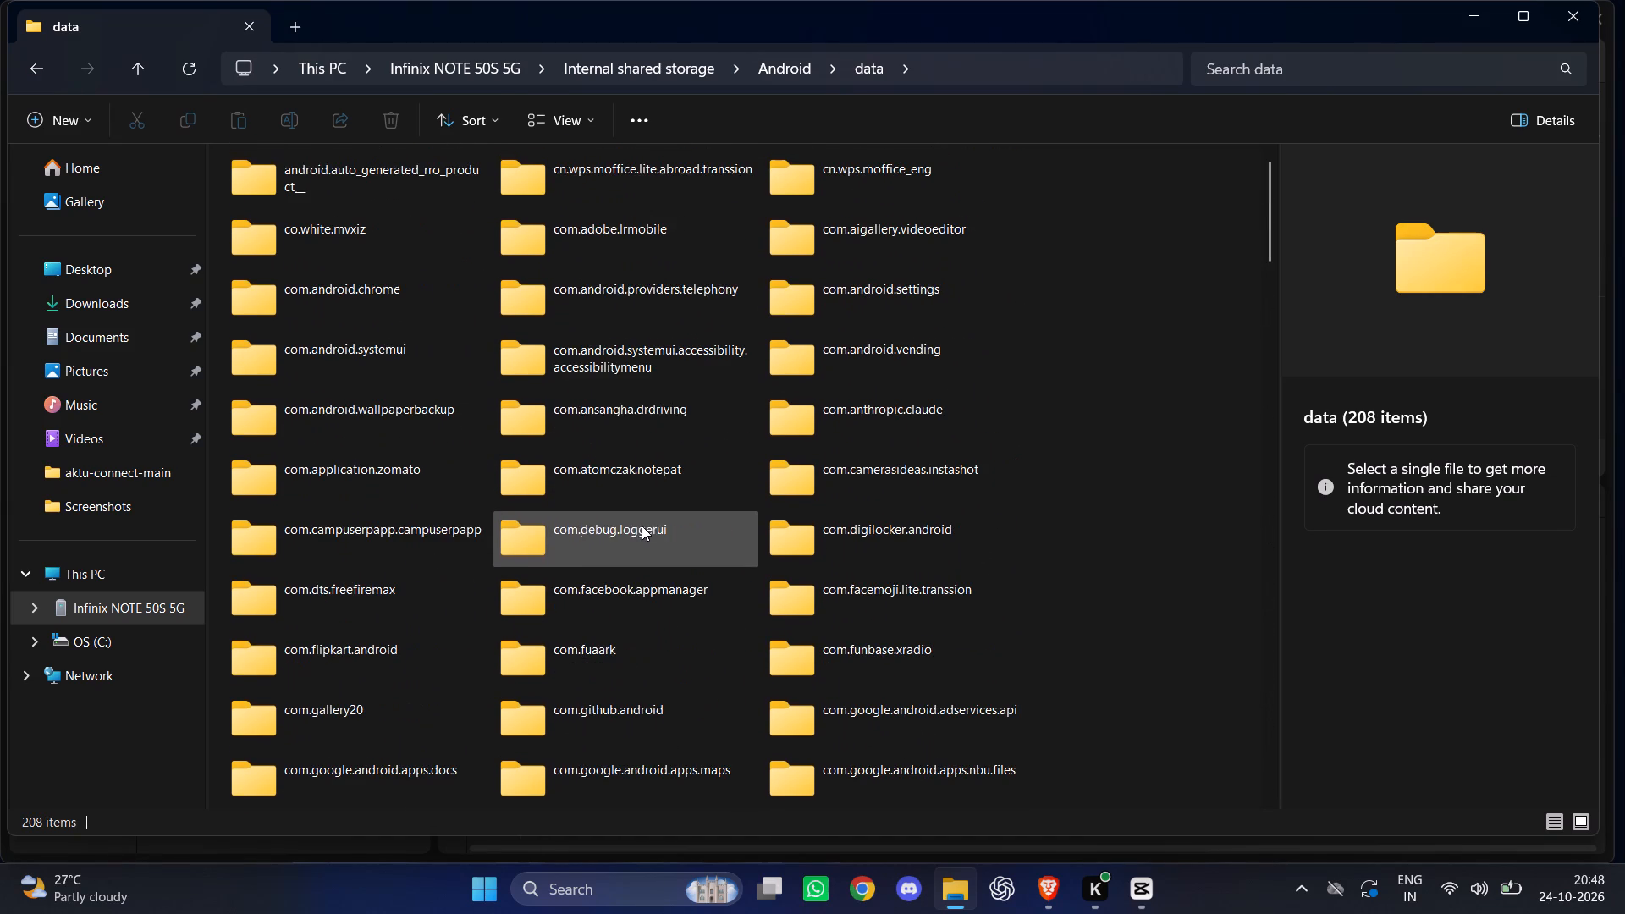
scroll(771, 261, "up", 3)
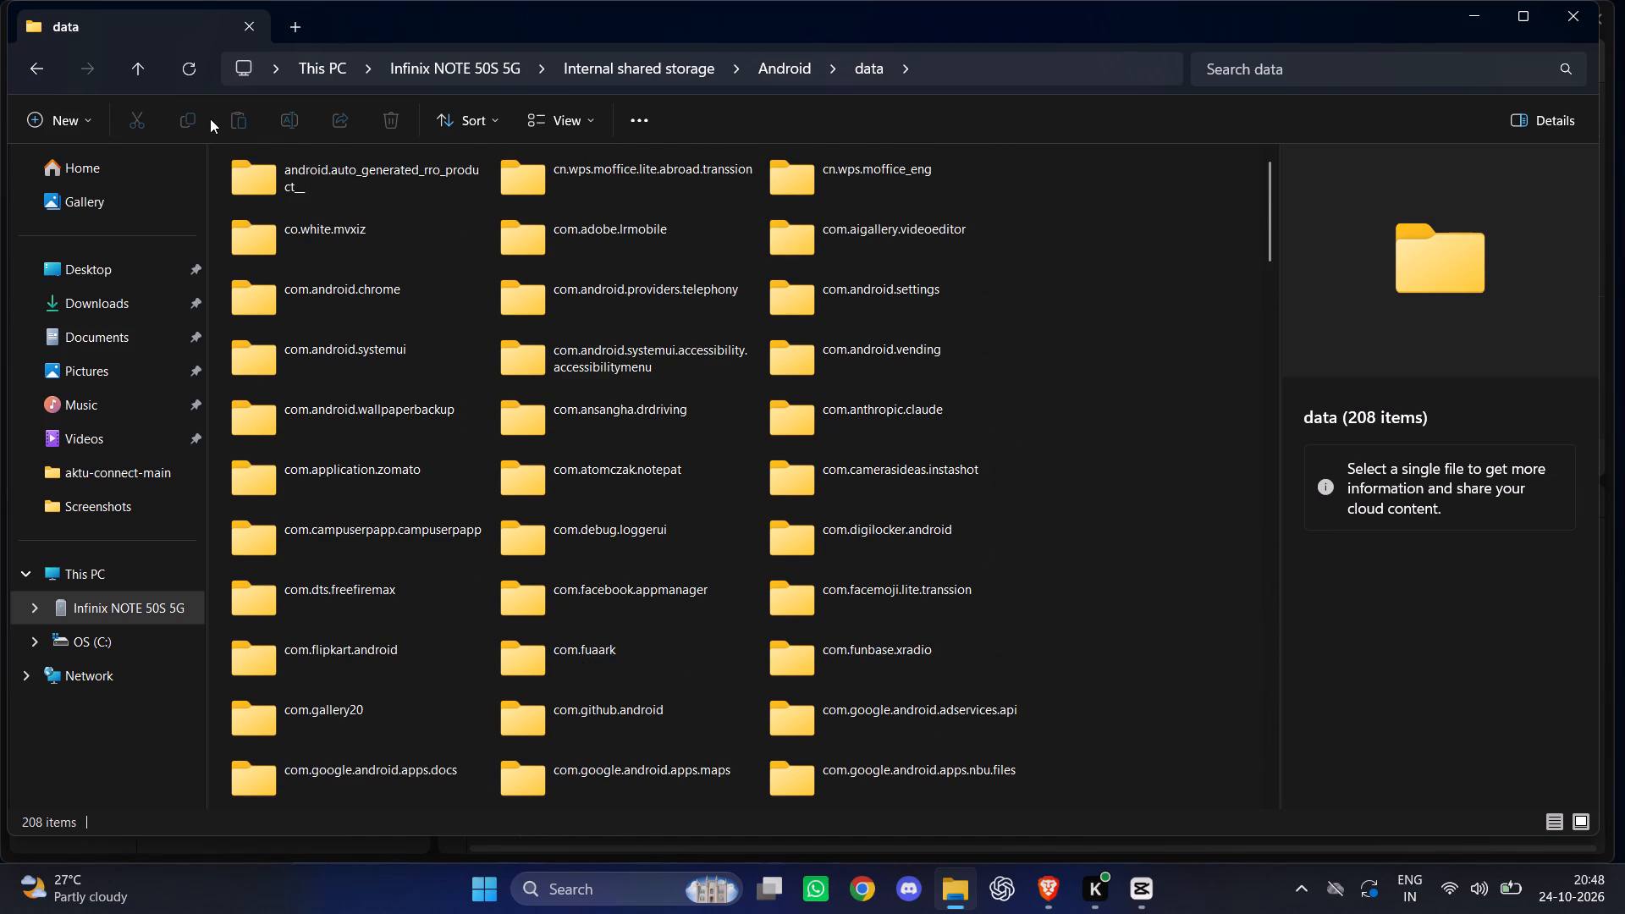
left_click(129, 69)
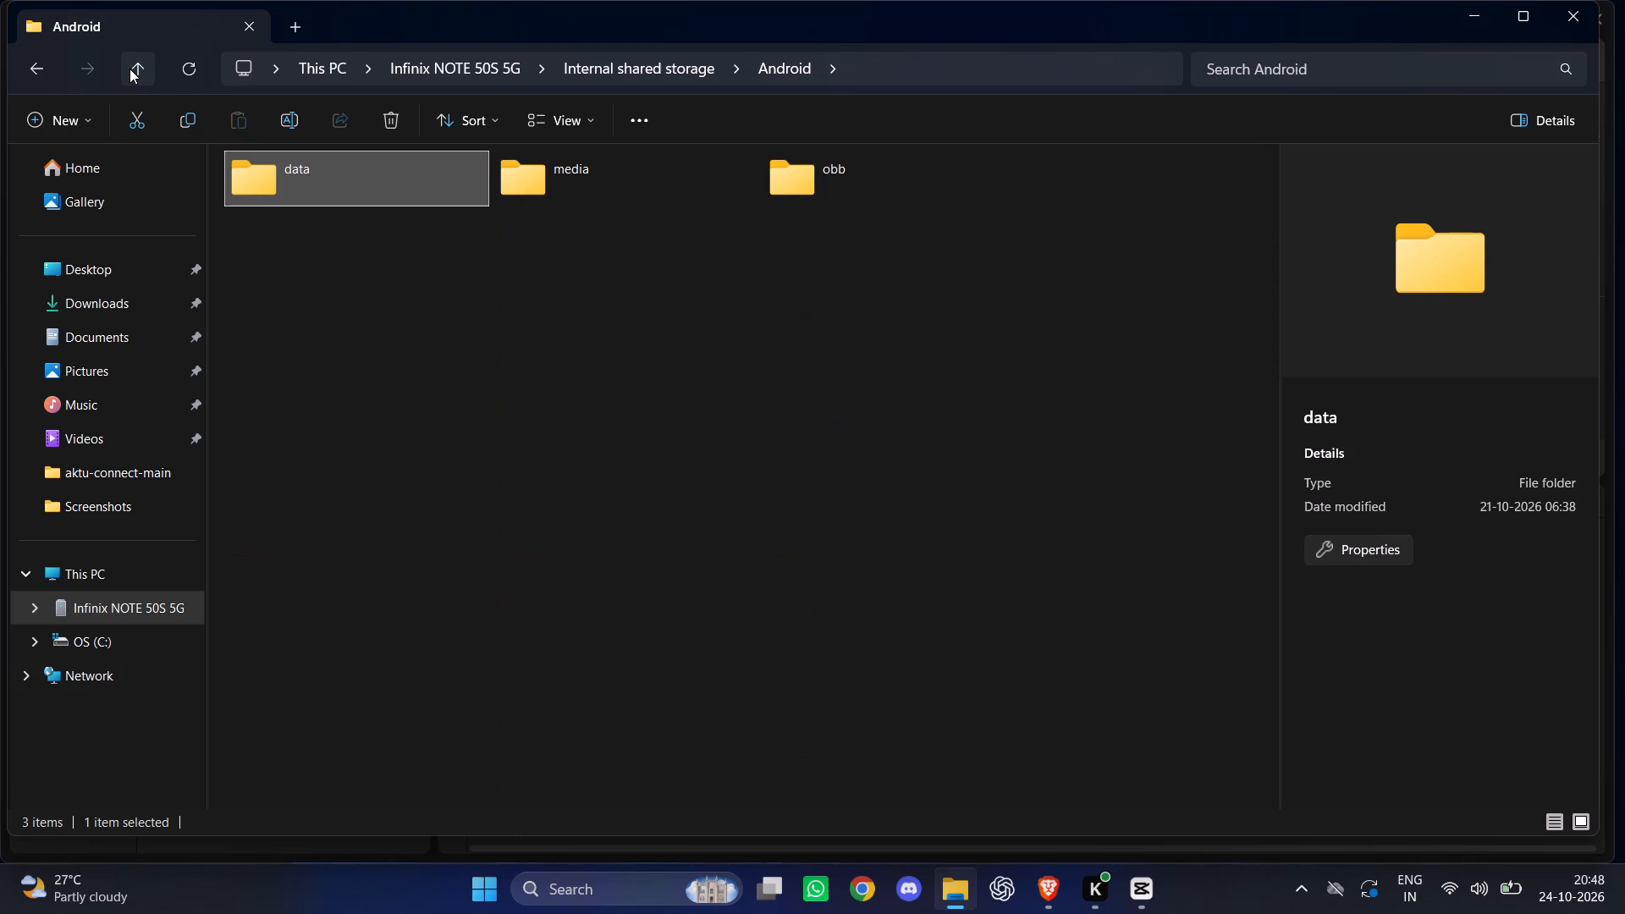
double_click(798, 204)
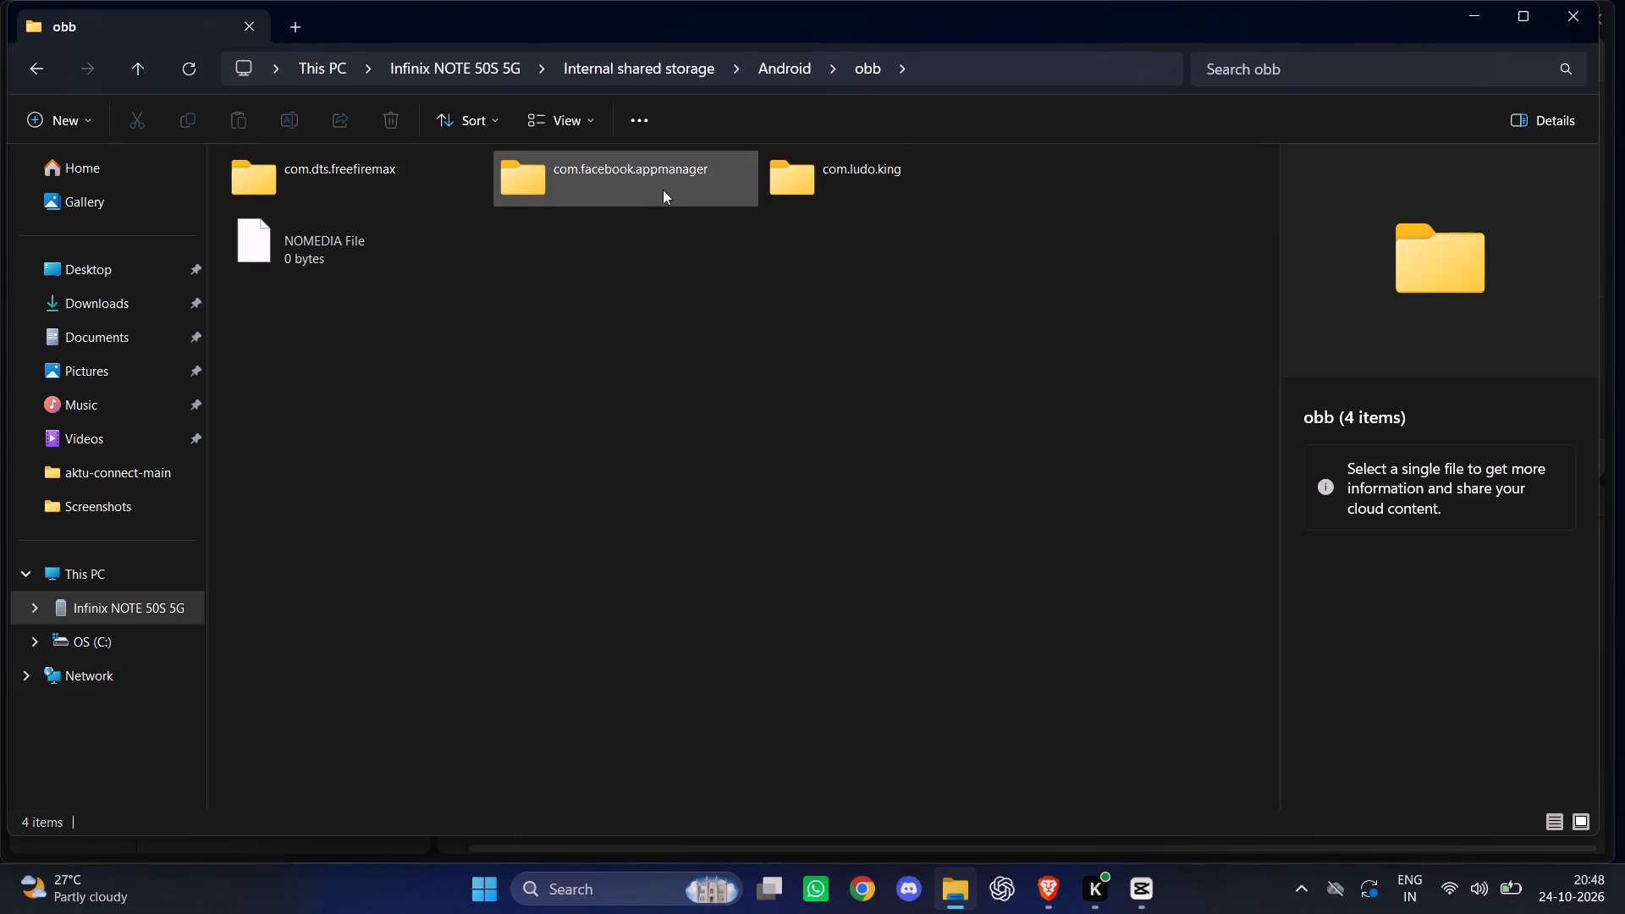
left_click(146, 72)
left_click(146, 72)
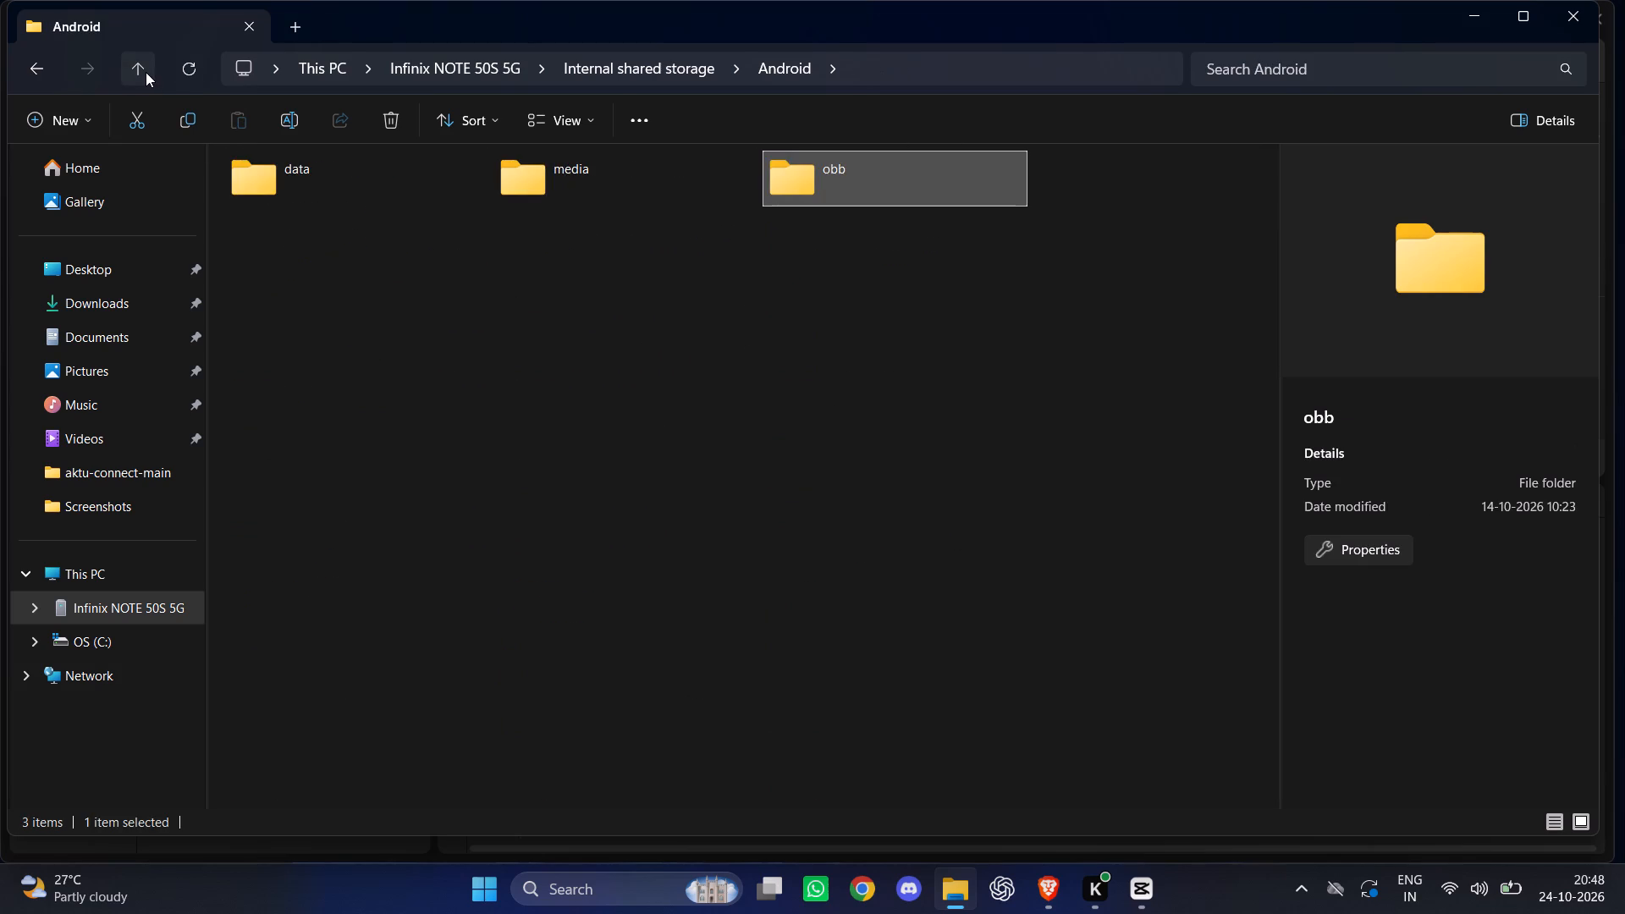
Check the contents of the phone's Documents and Movies folders, and return to Internal shared storage.
double_click(876, 307)
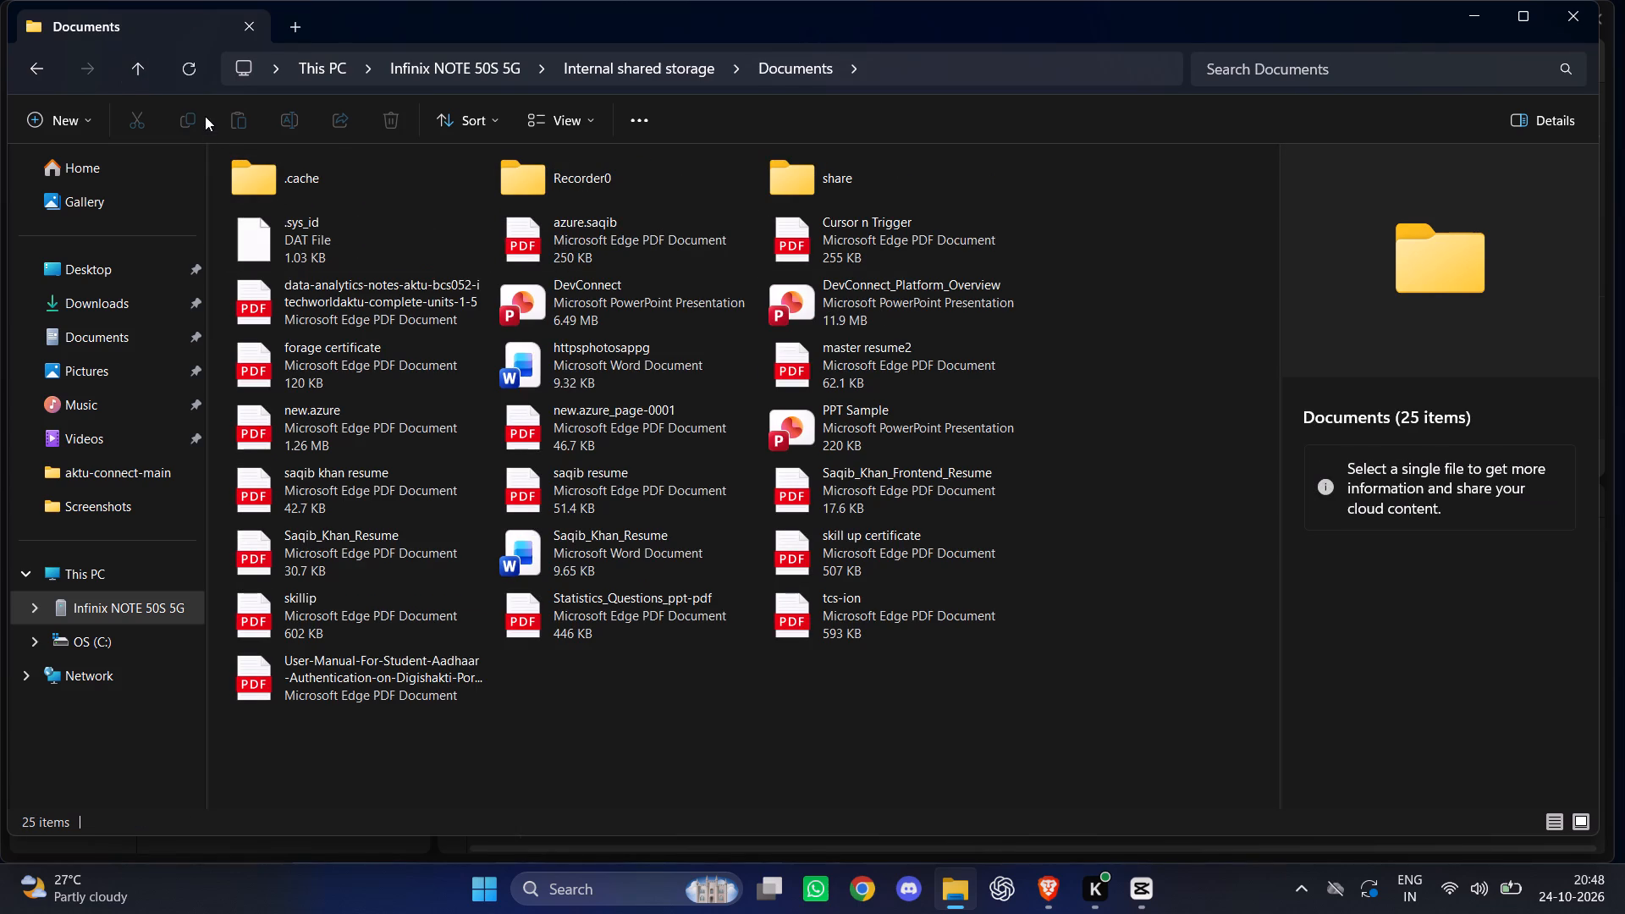
left_click(124, 67)
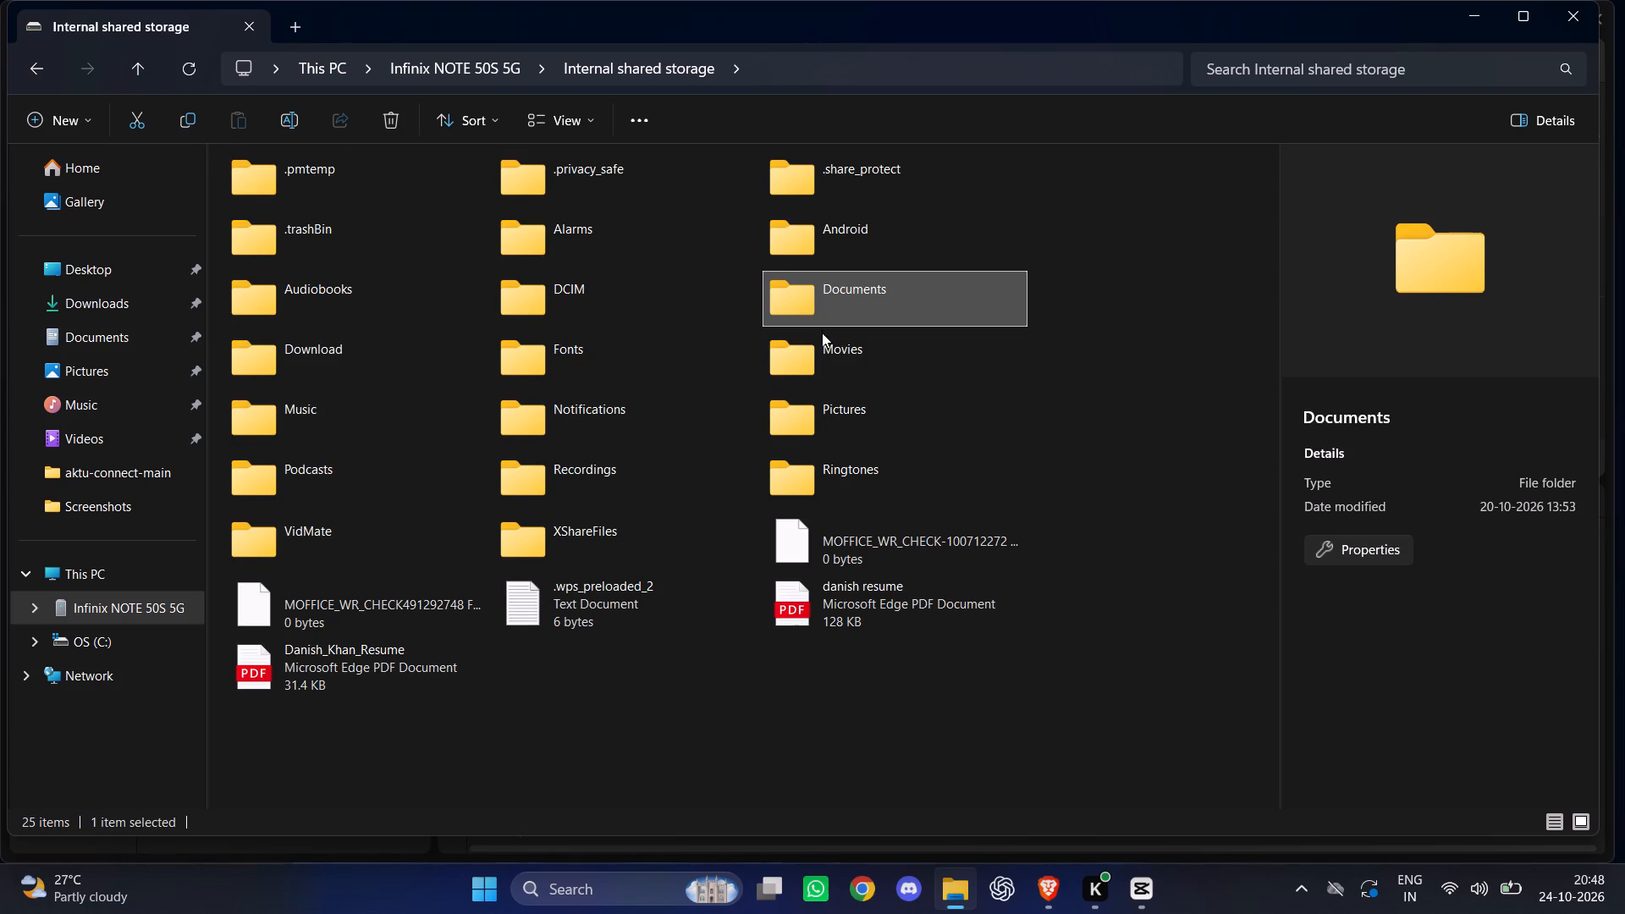
double_click(824, 349)
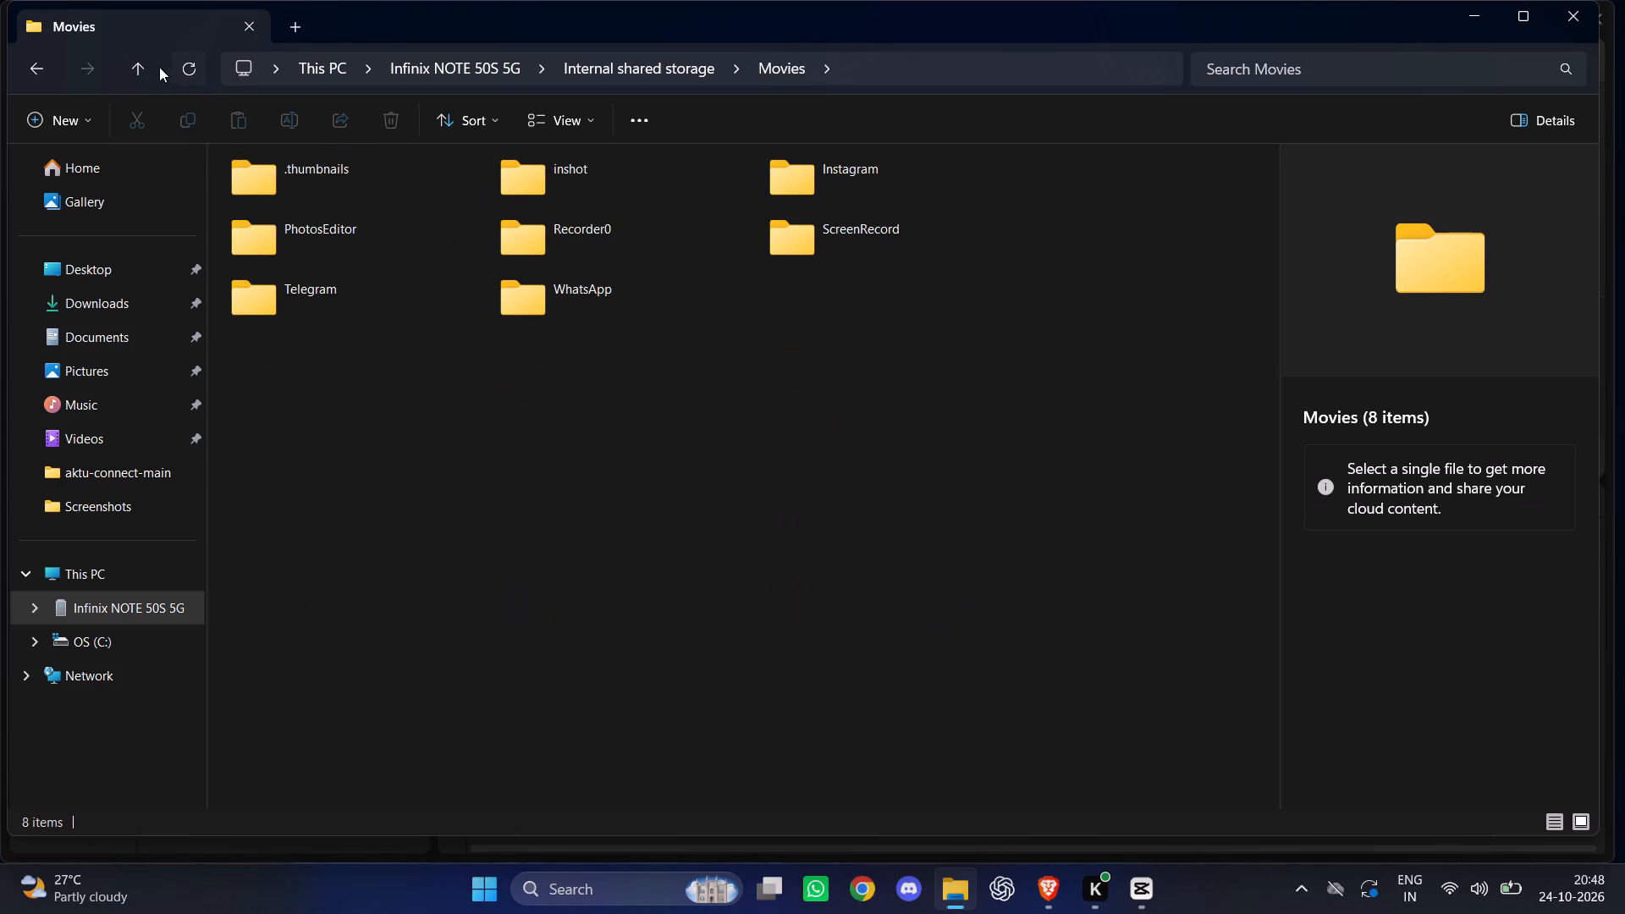
left_click(136, 64)
Look through the images in the phone's Pictures folder, and return to Internal shared storage.
left_click_drag(912, 449, 917, 423)
double_click(917, 423)
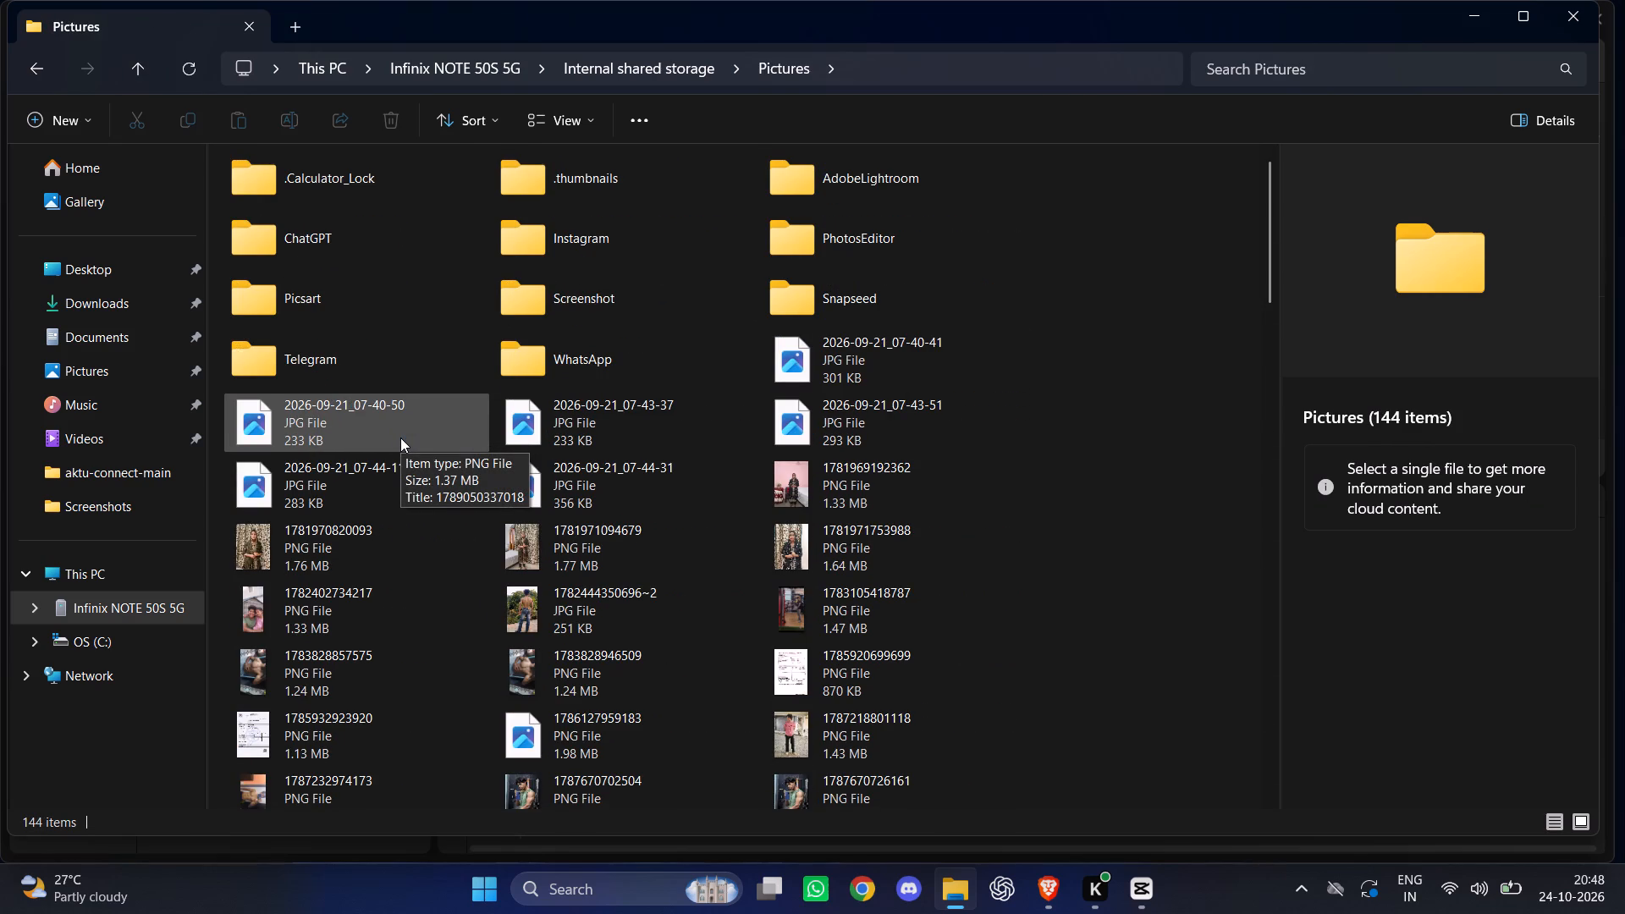
scroll(400, 438, "down", 4)
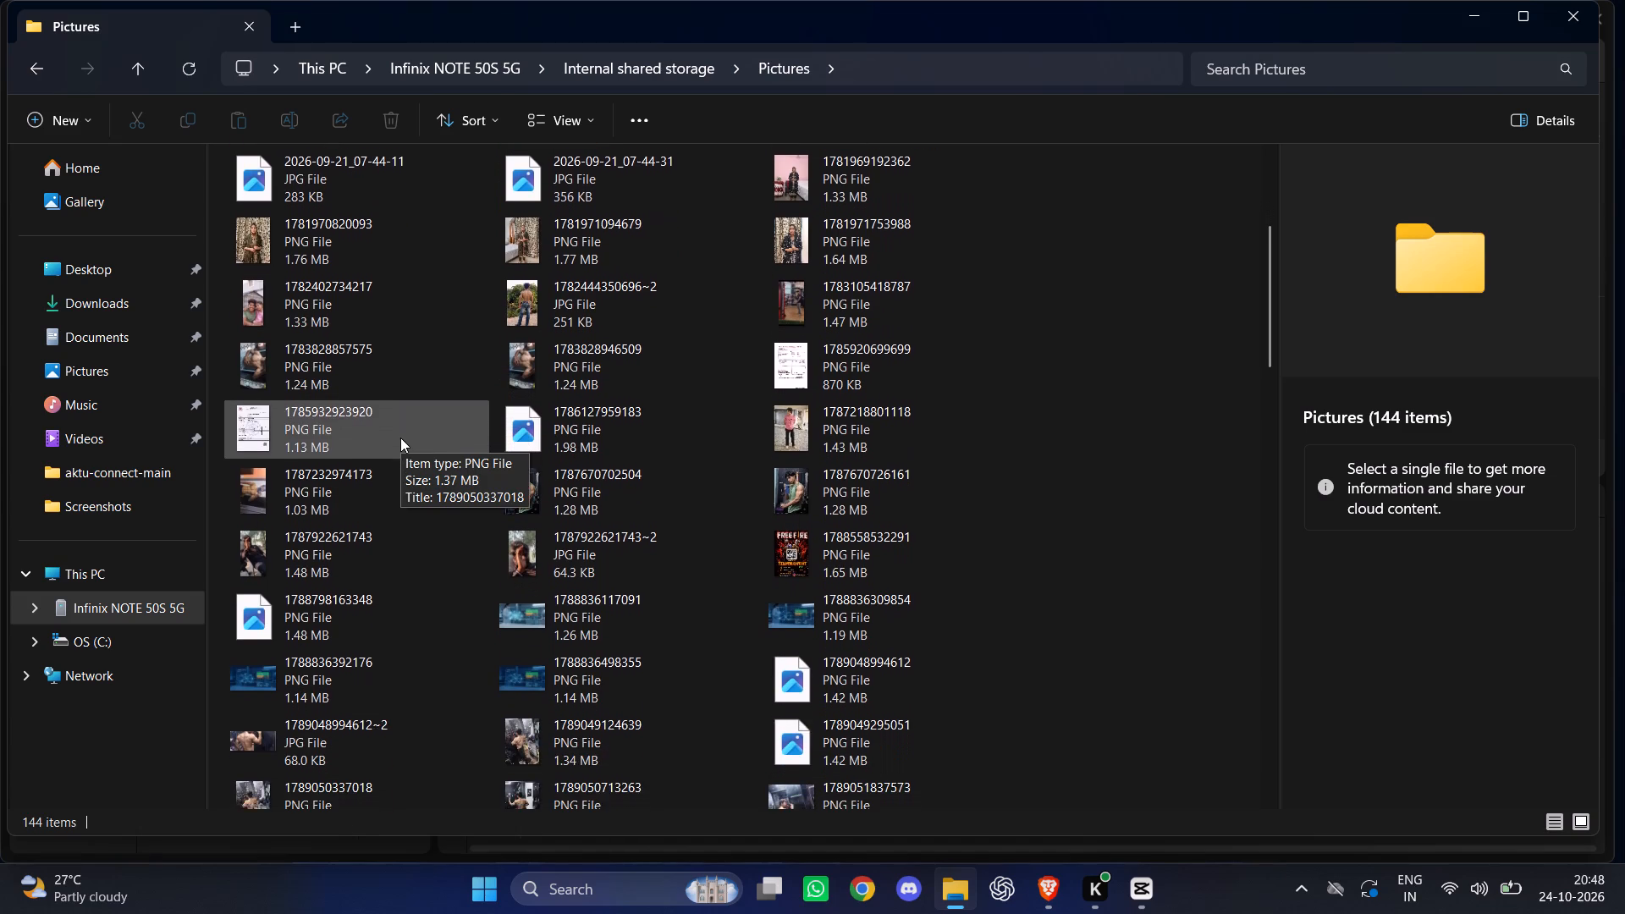
scroll(400, 438, "down", 7)
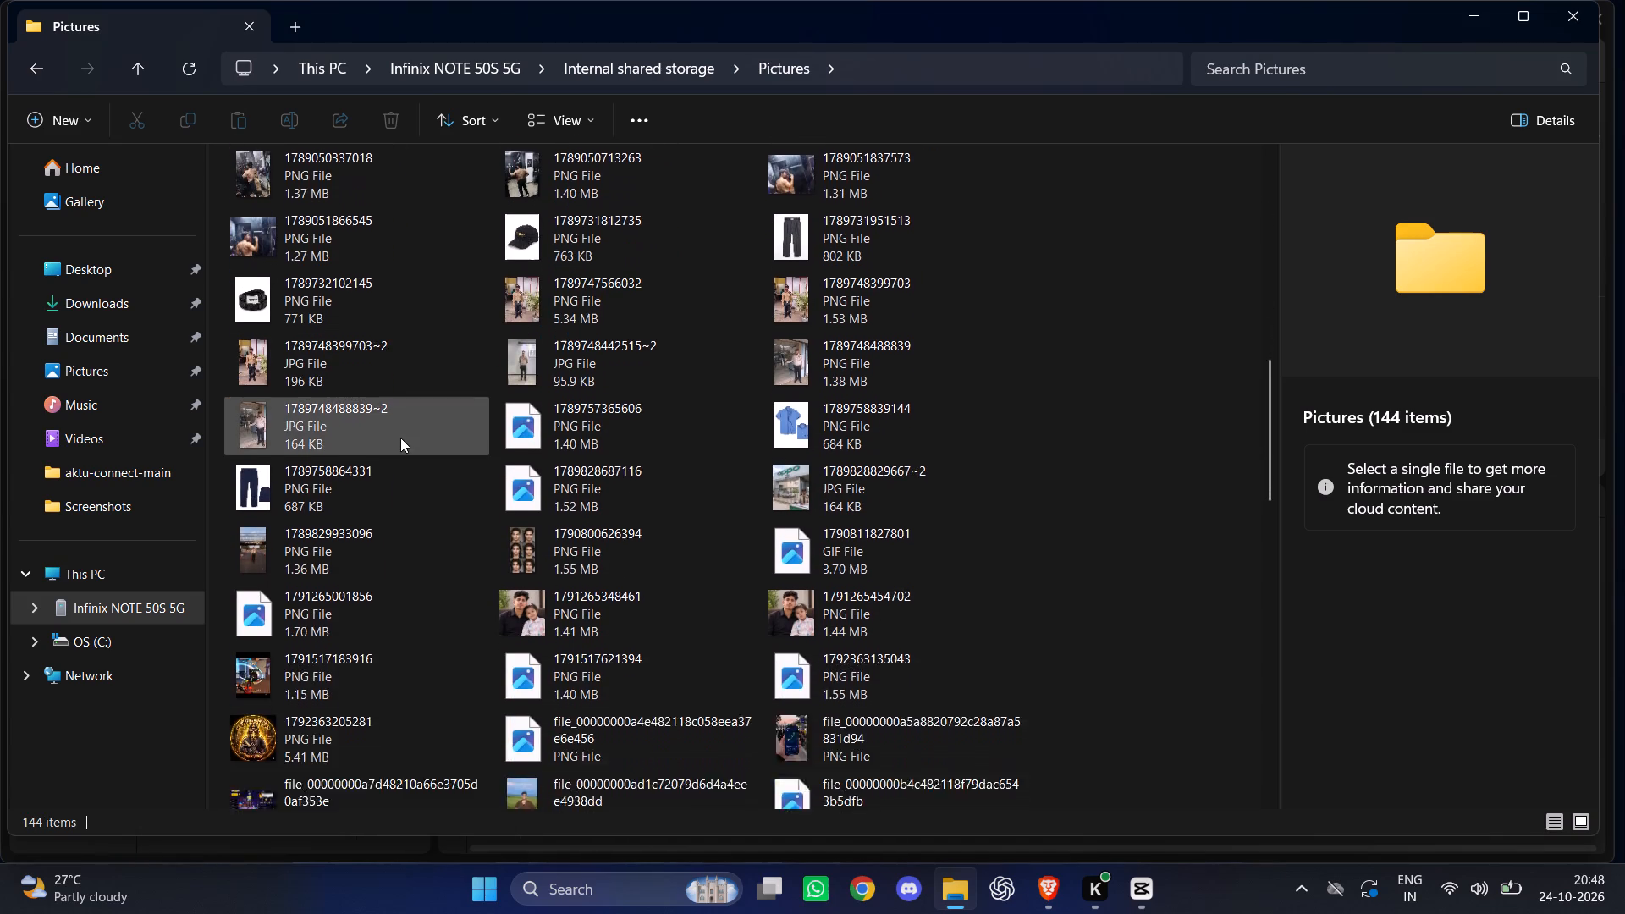
scroll(400, 438, "down", 5)
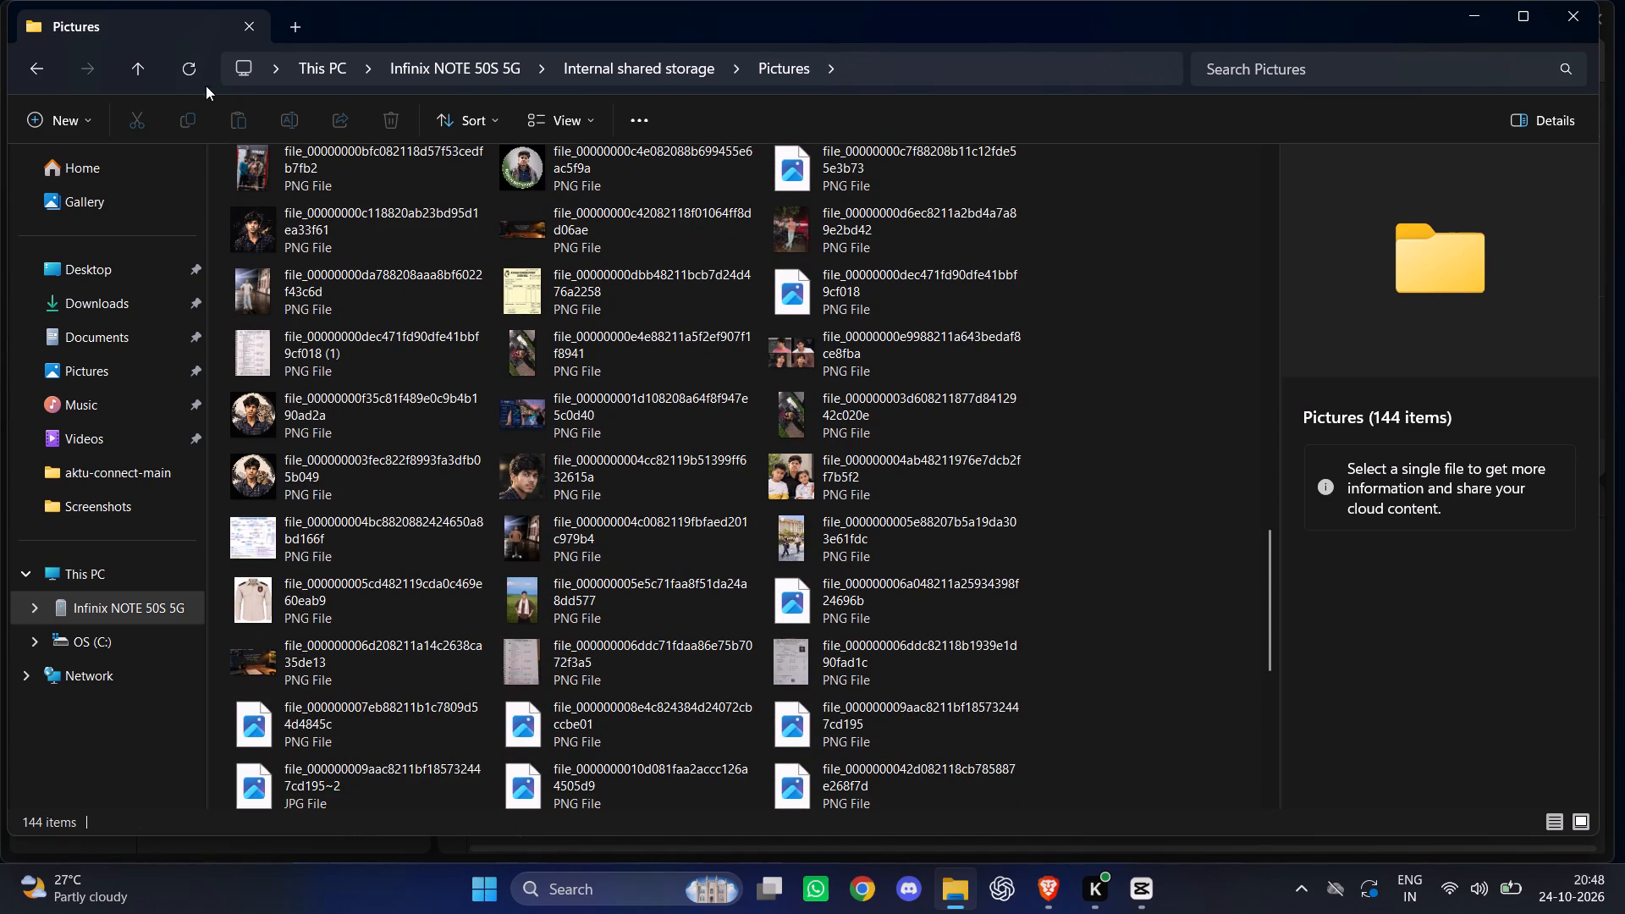
left_click(160, 73)
left_click(153, 73)
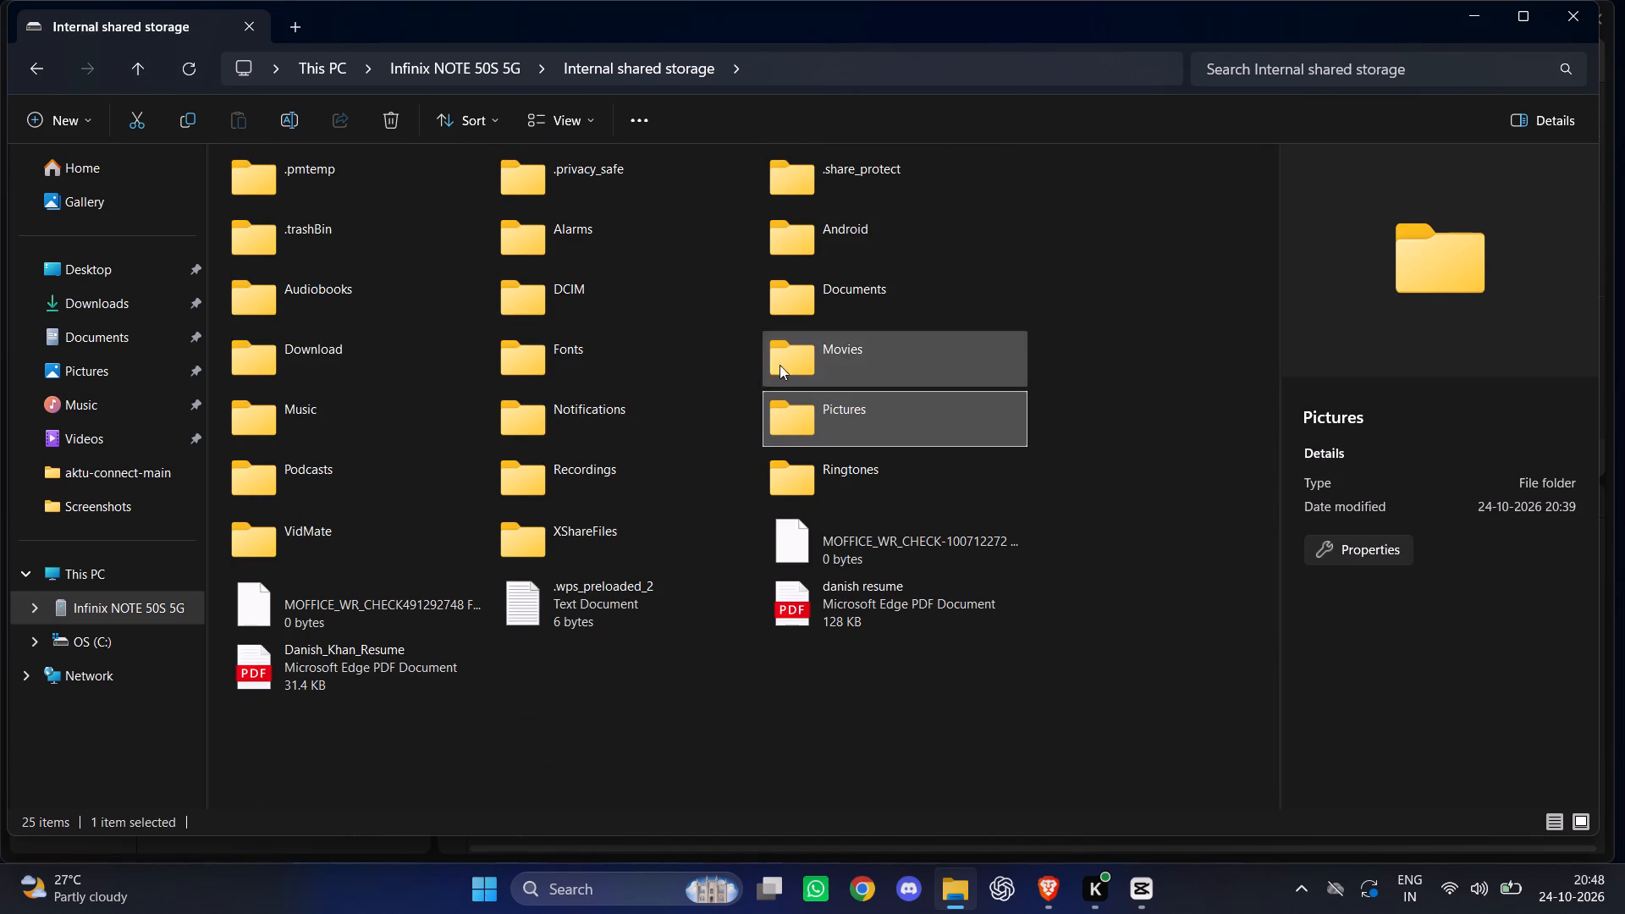
Open the Recordings folder in the phone's Internal shared storage.
left_click(810, 470)
left_click(671, 474)
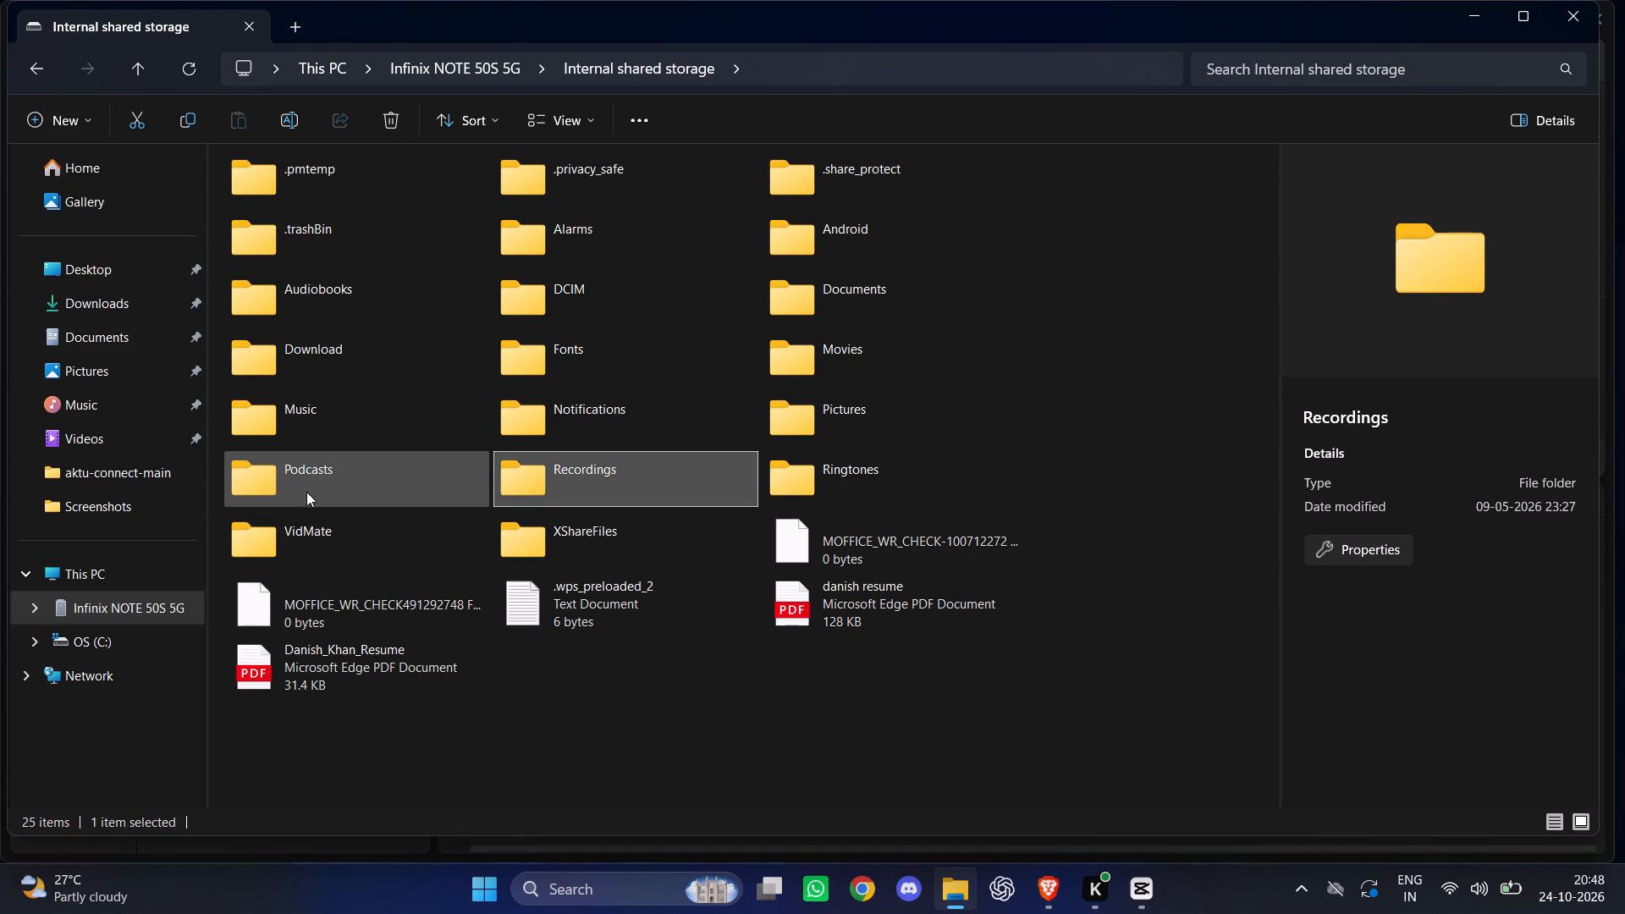
left_click(331, 421)
double_click(537, 483)
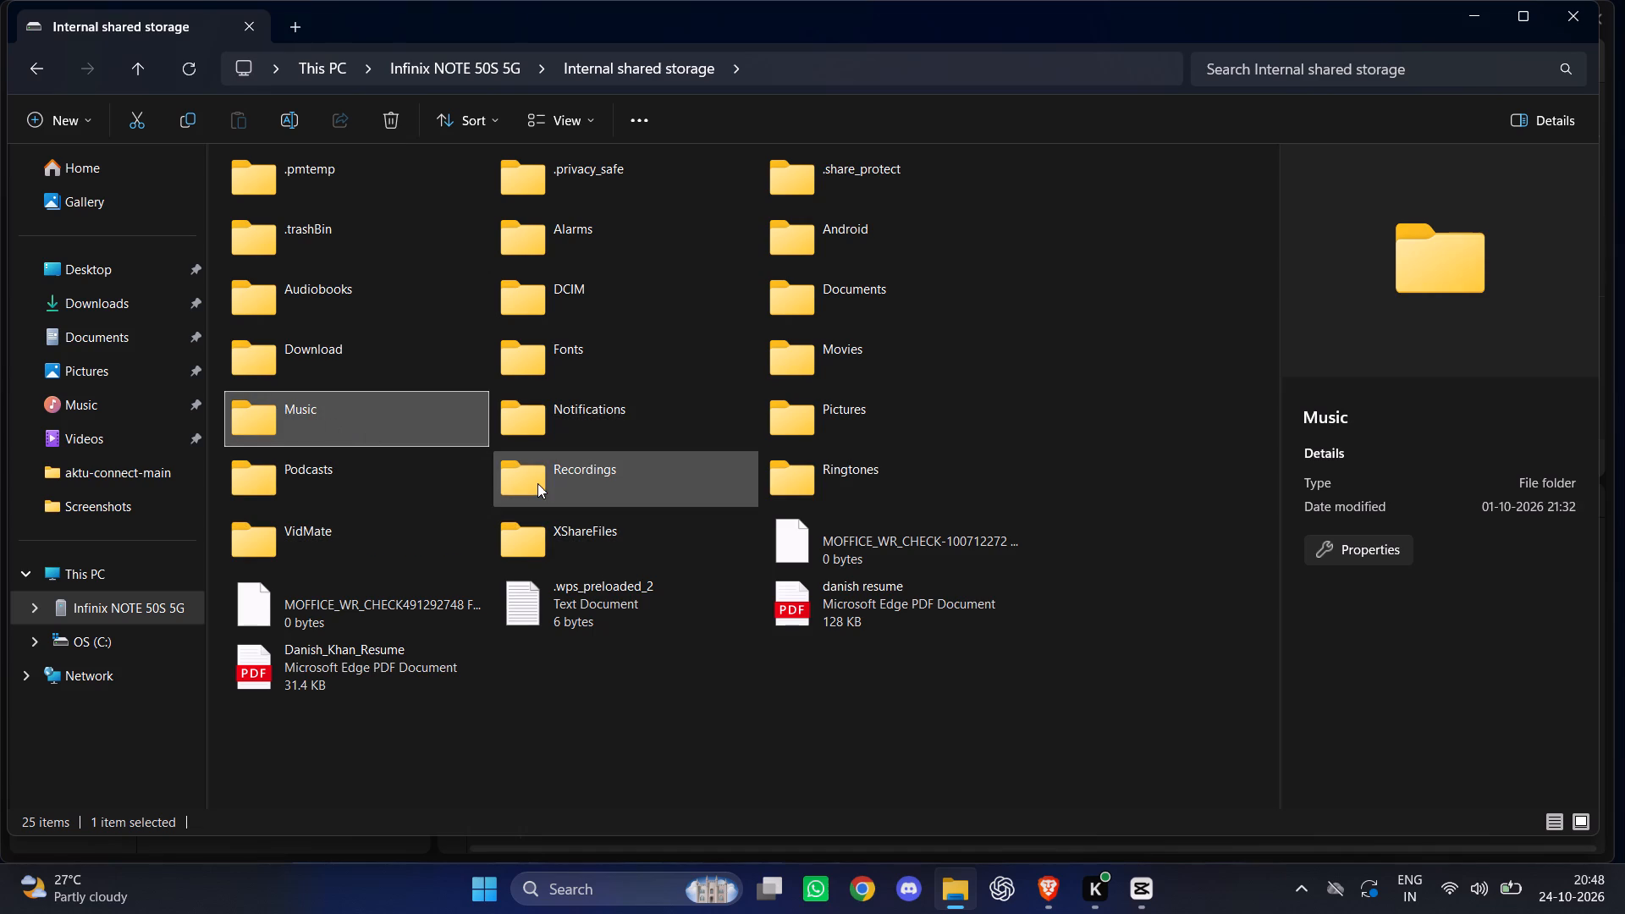
Check the contents of the phone's Recordings and Fonts folders, and return to Internal shared storage.
left_click(135, 85)
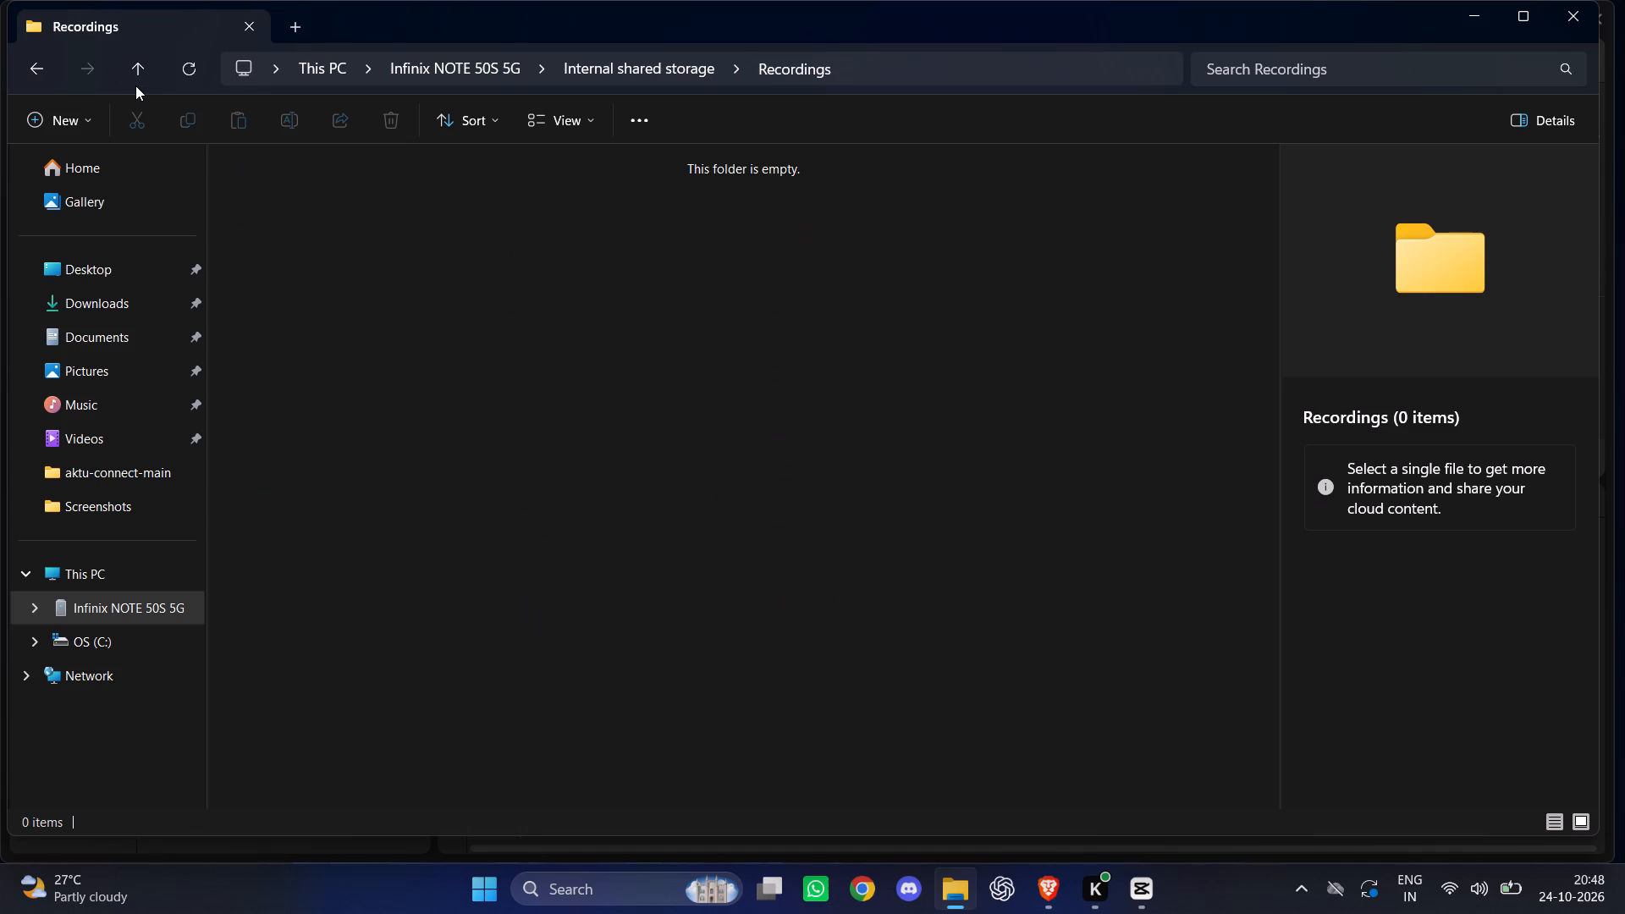
left_click(135, 67)
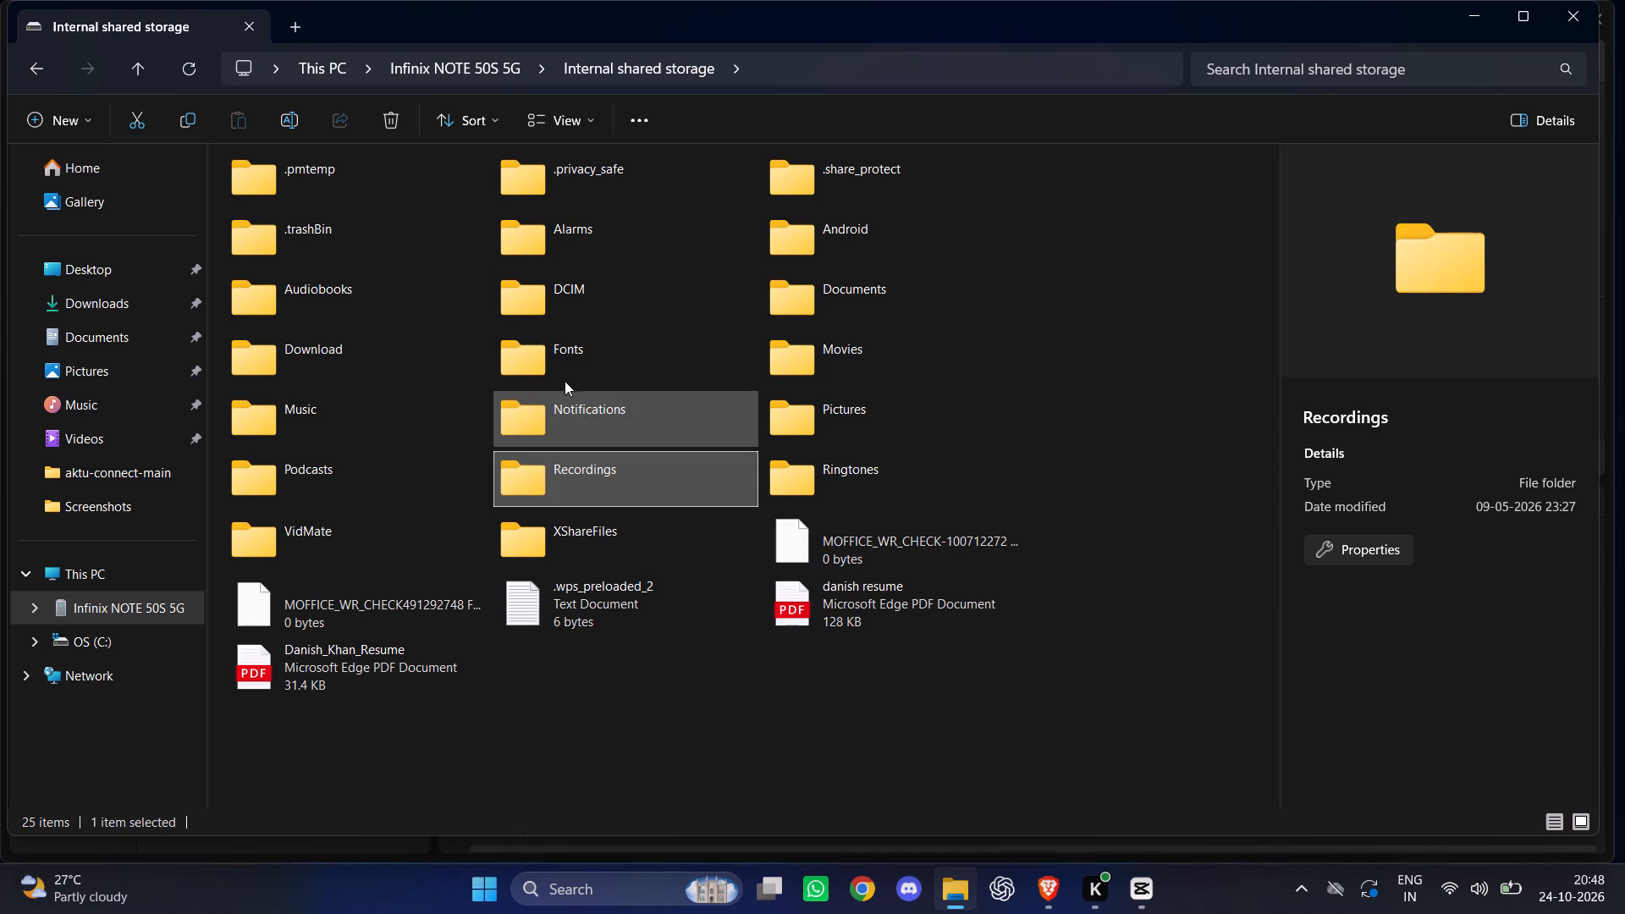
double_click(556, 335)
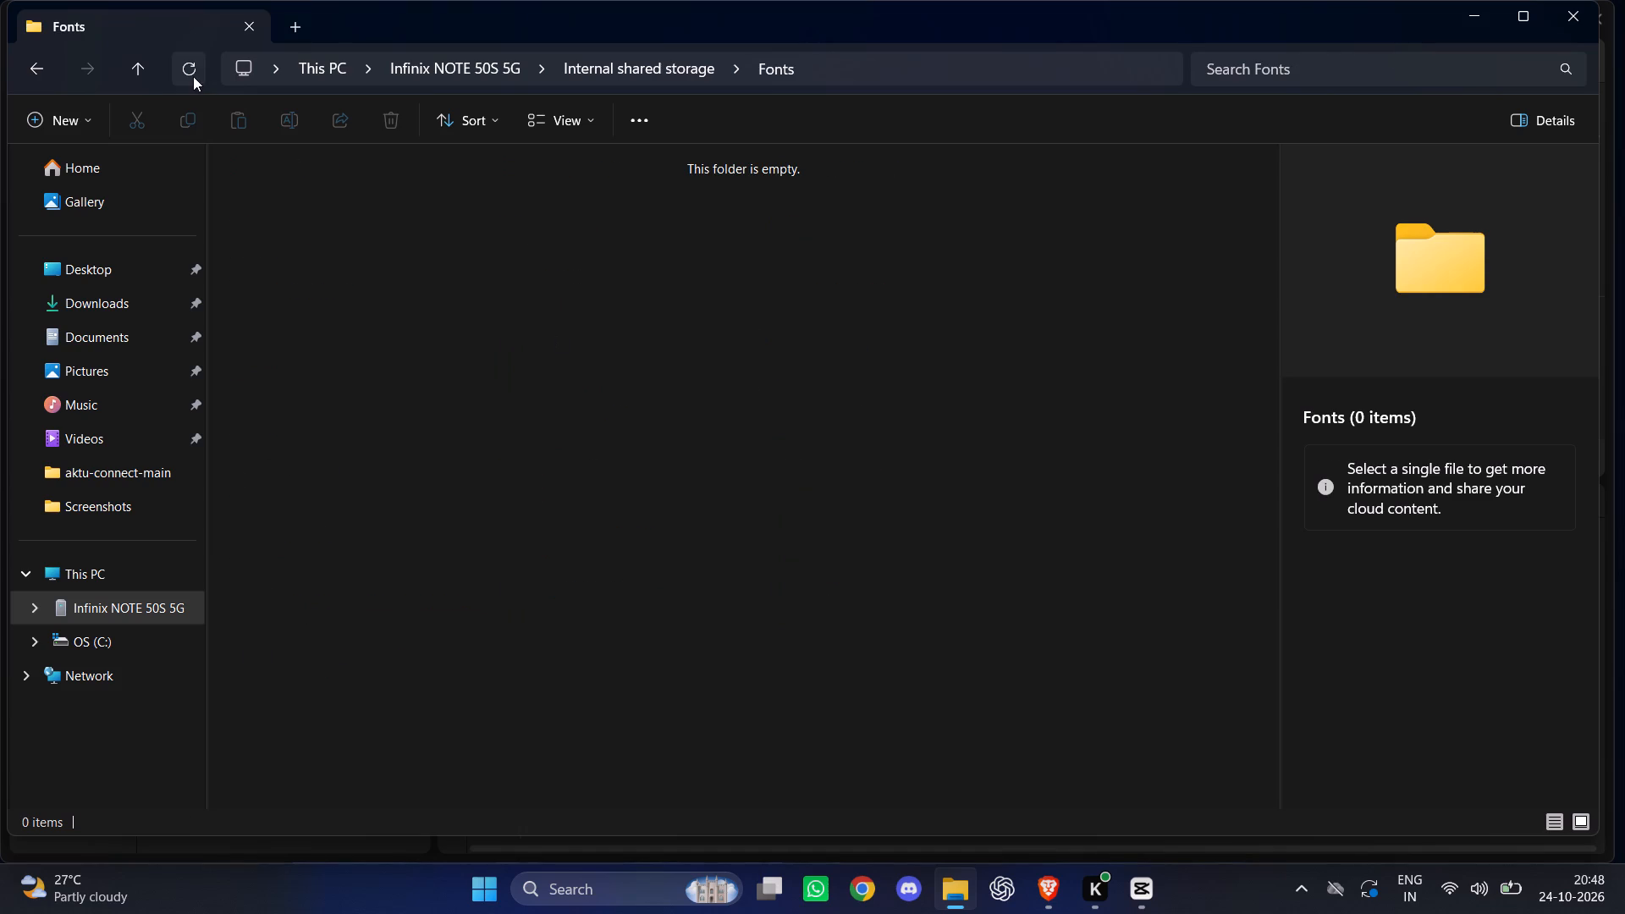
left_click(149, 68)
left_click(323, 344)
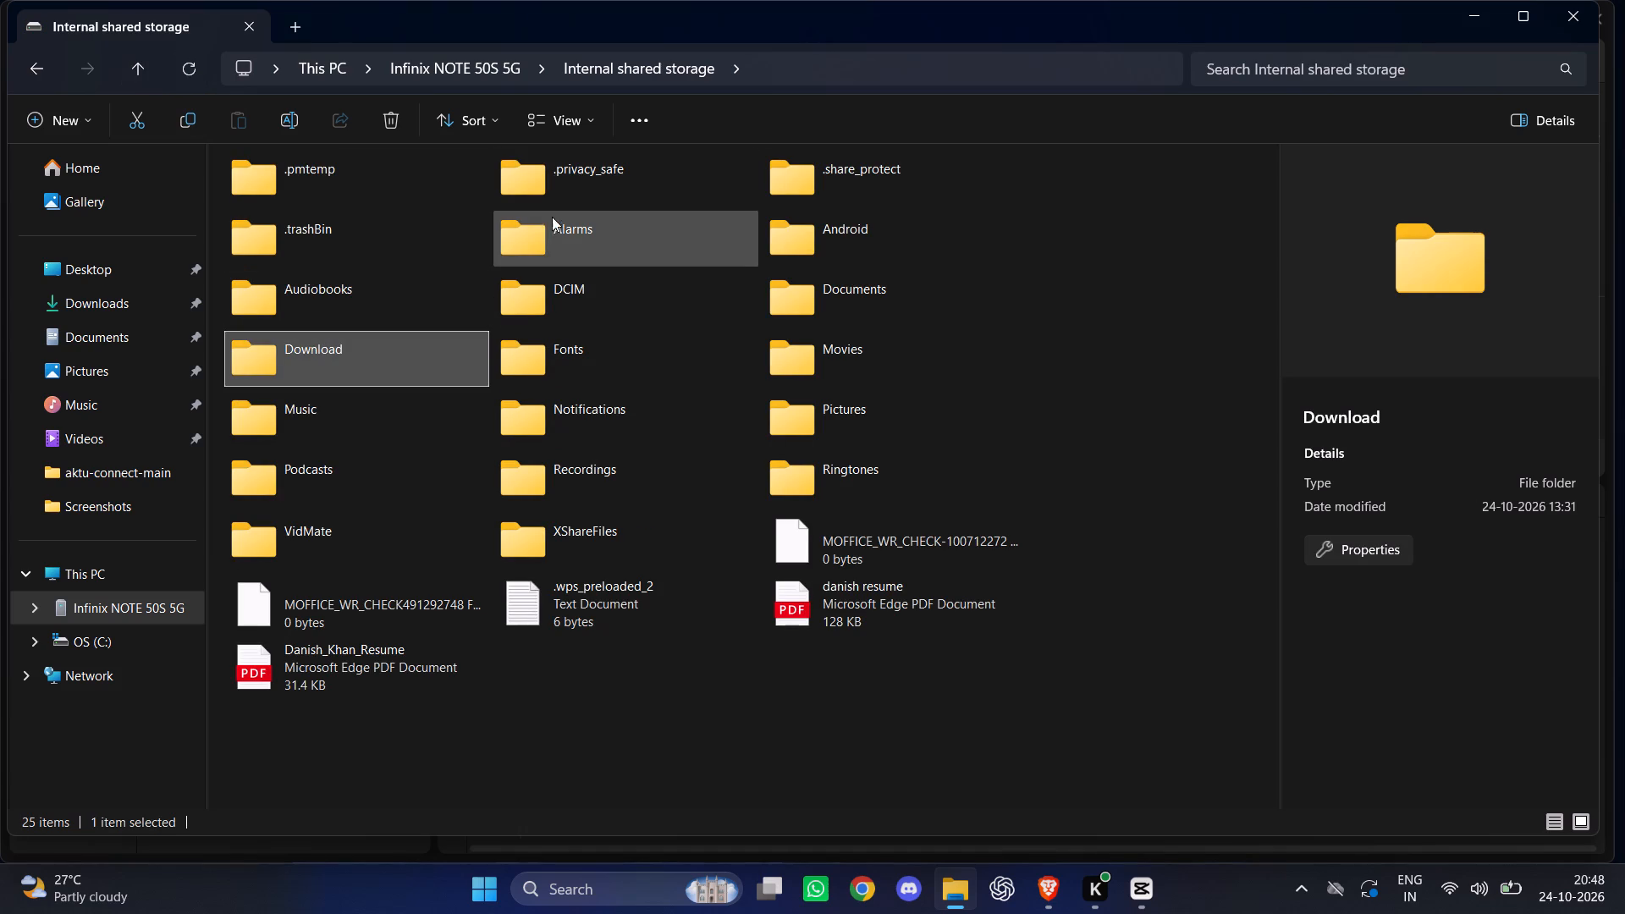
left_click(804, 253)
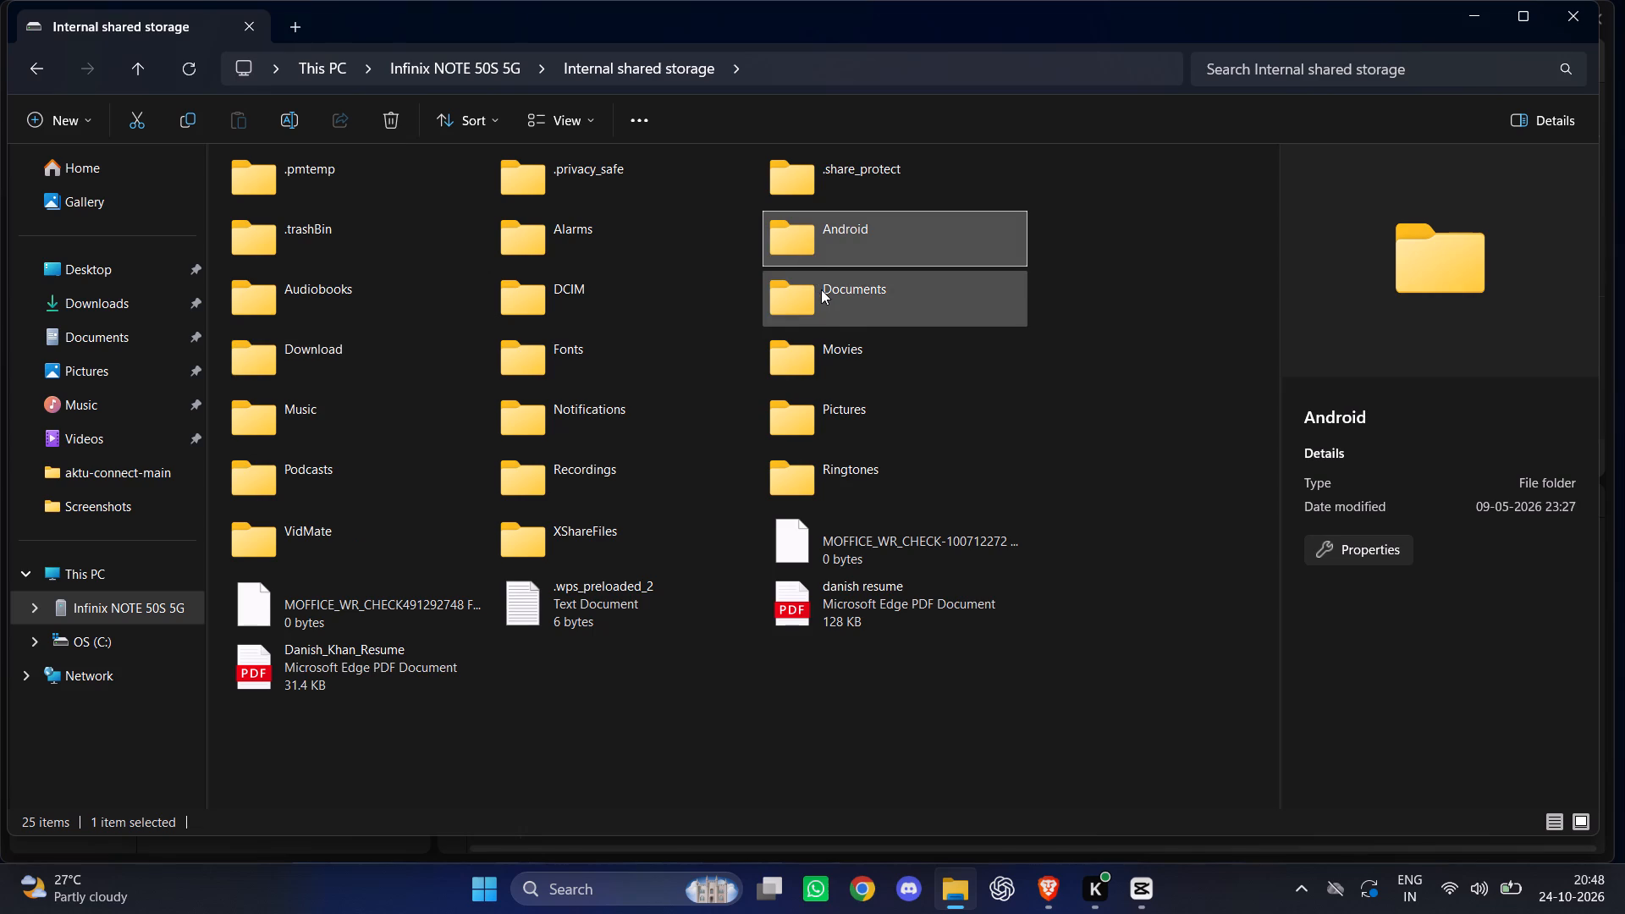
Open the Instagram folder inside the phone's Movies folder and preview the video VID_20260618_025828_486, skipping ahead in it.
double_click(821, 337)
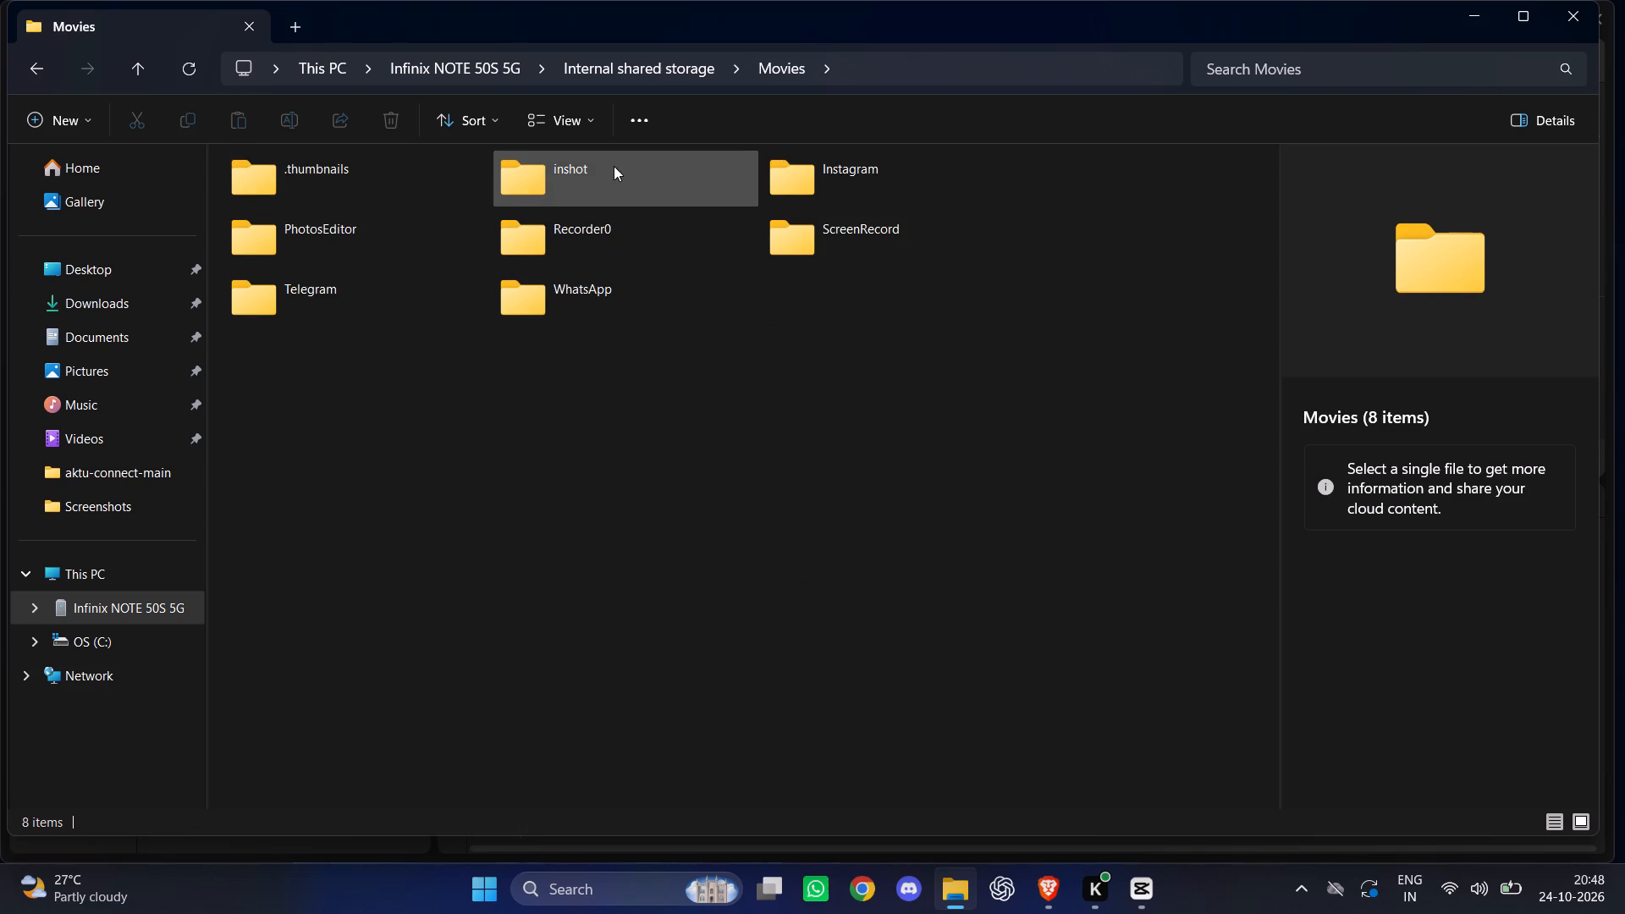
double_click(792, 173)
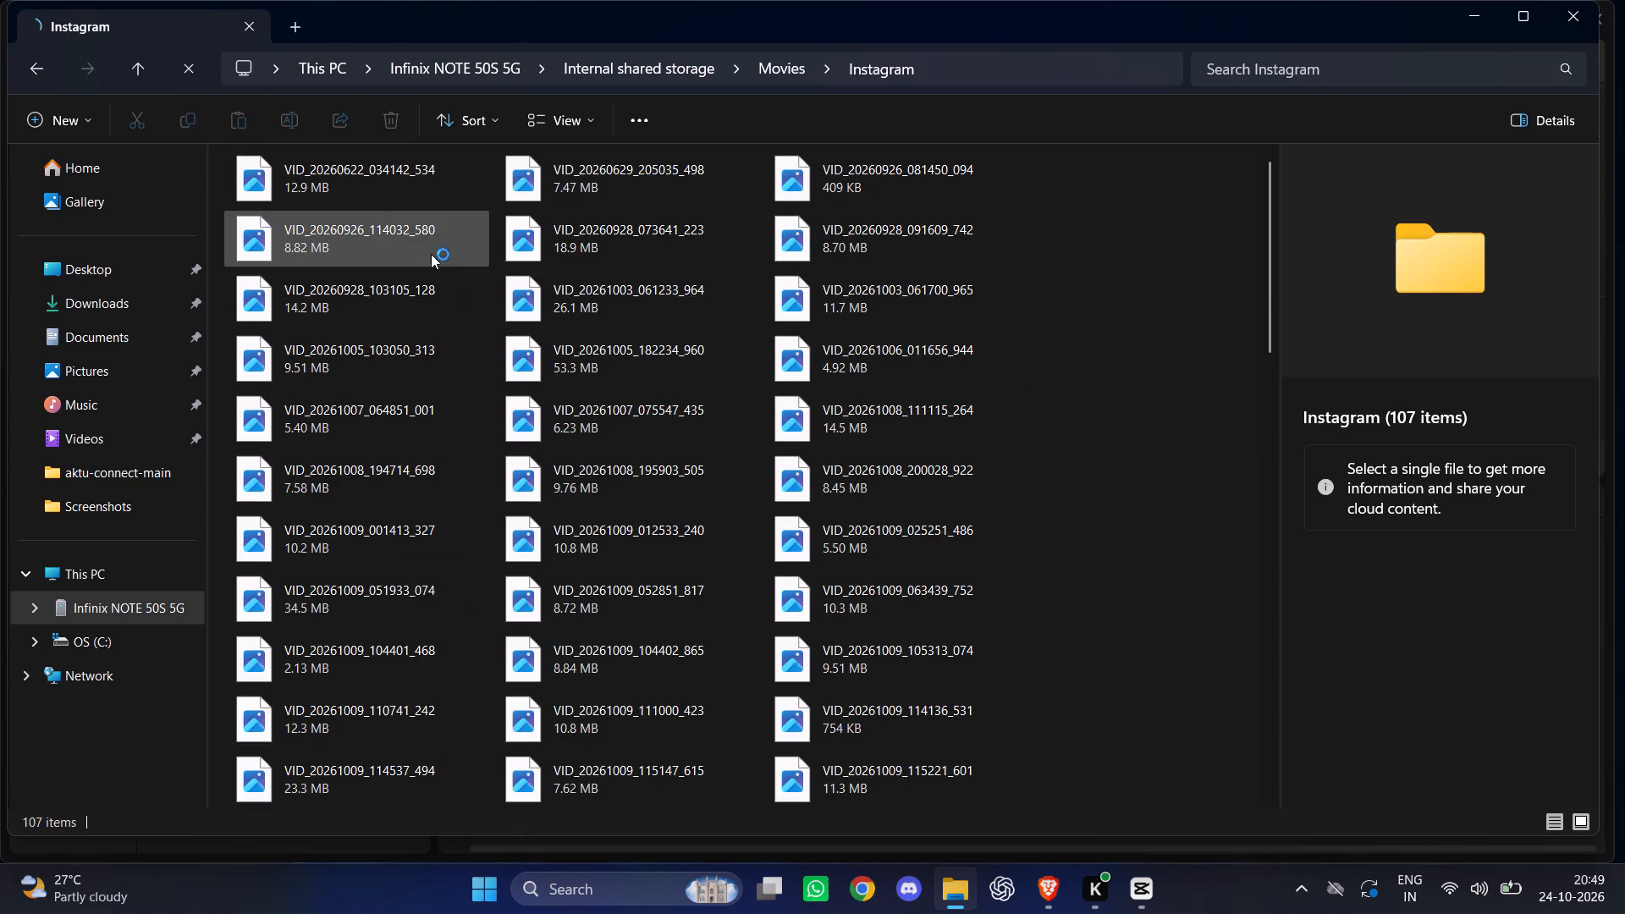
double_click(388, 195)
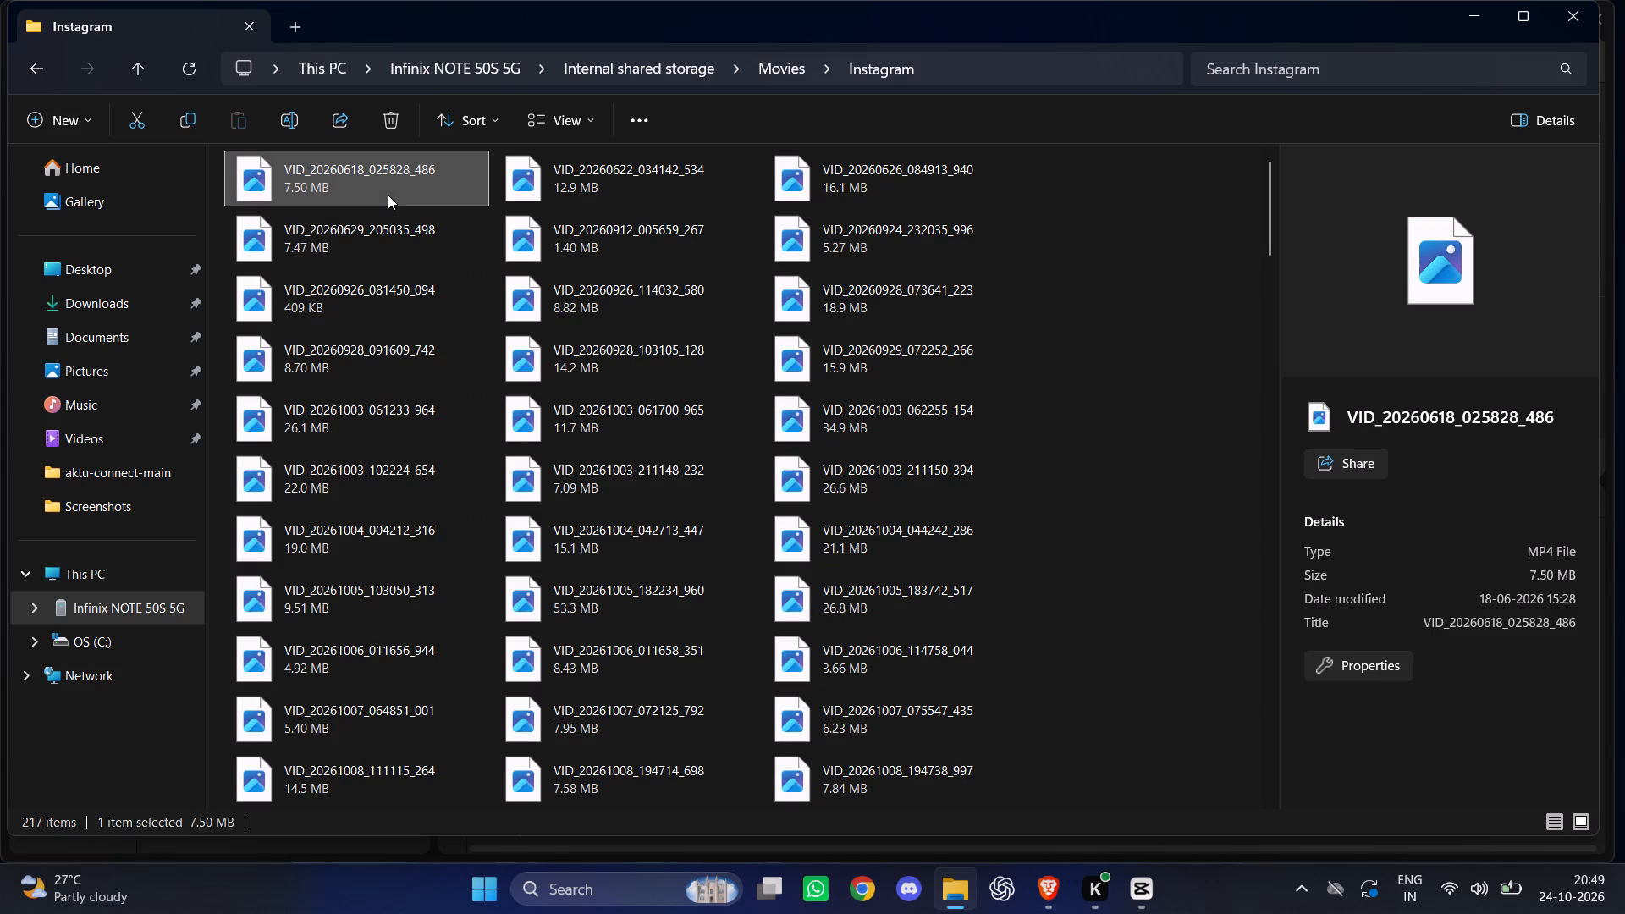
double_click(388, 195)
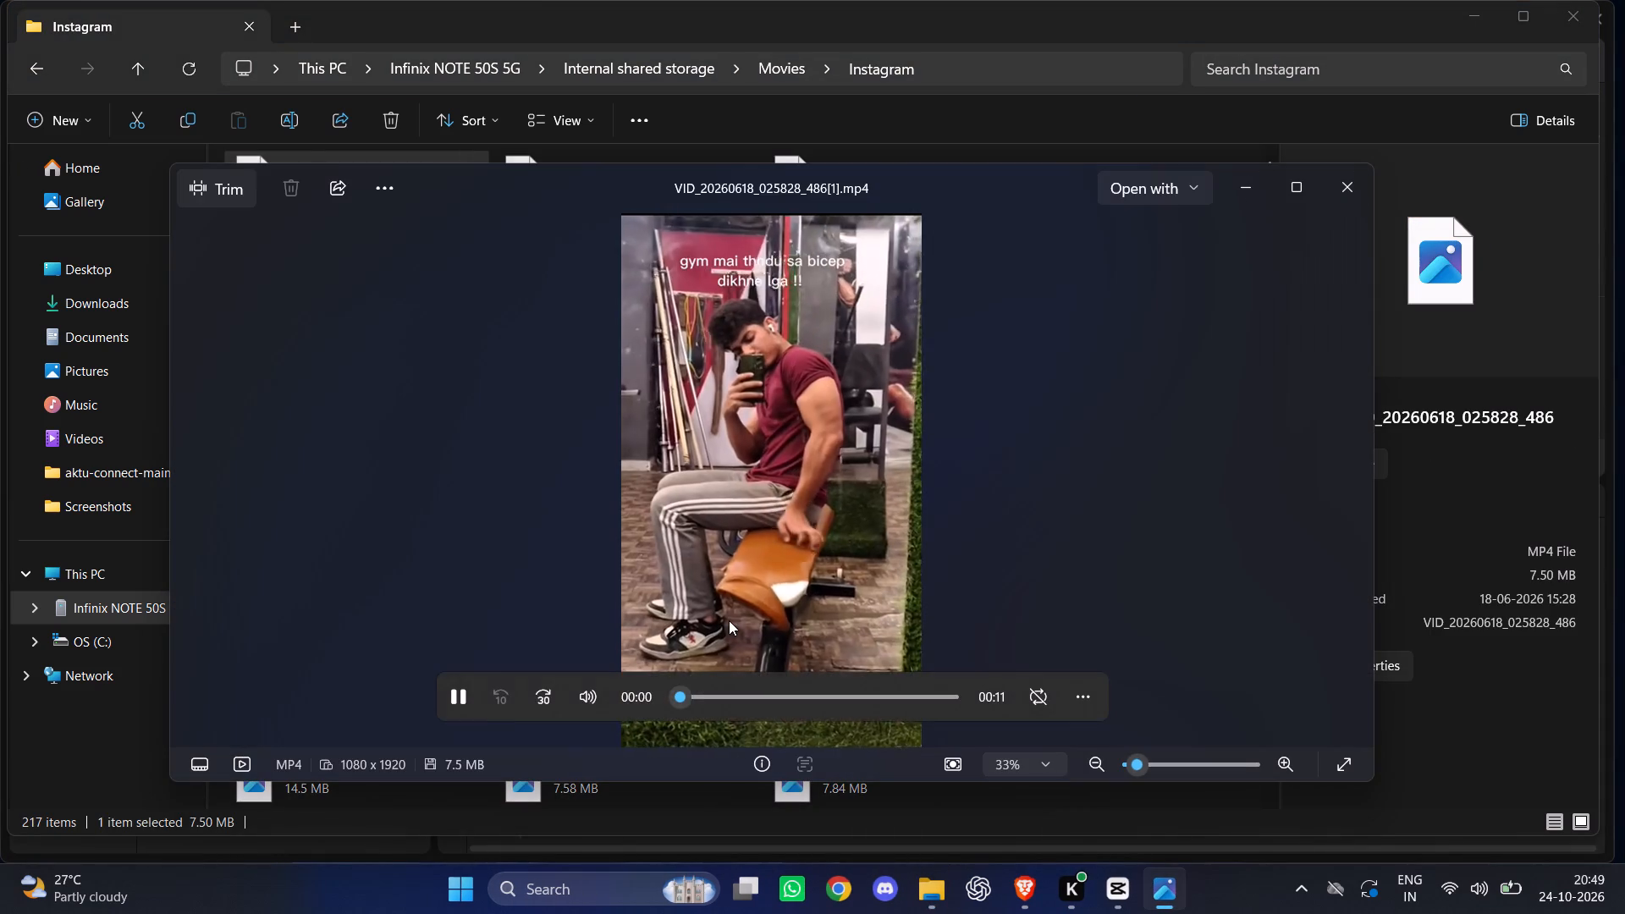
left_click(769, 697)
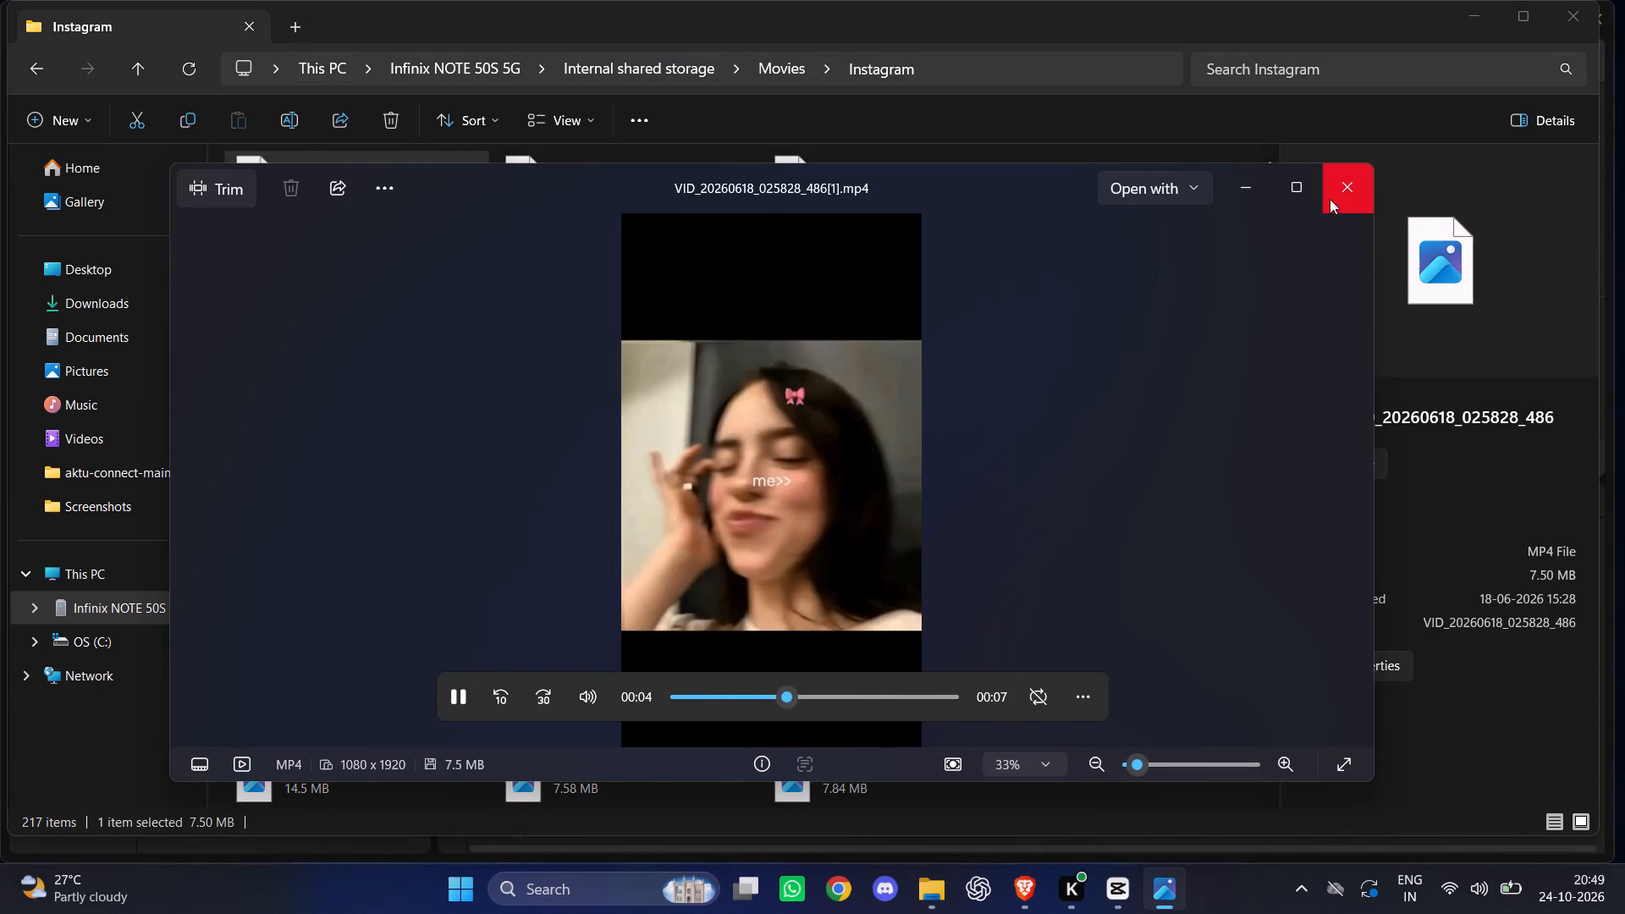
left_click(1357, 201)
Preview the videos VID_20261009_001413_327 and VID_20261008_195939_967 from the Instagram folder, closing each after viewing.
scroll(840, 563, "up", 6)
scroll(840, 563, "down", 3)
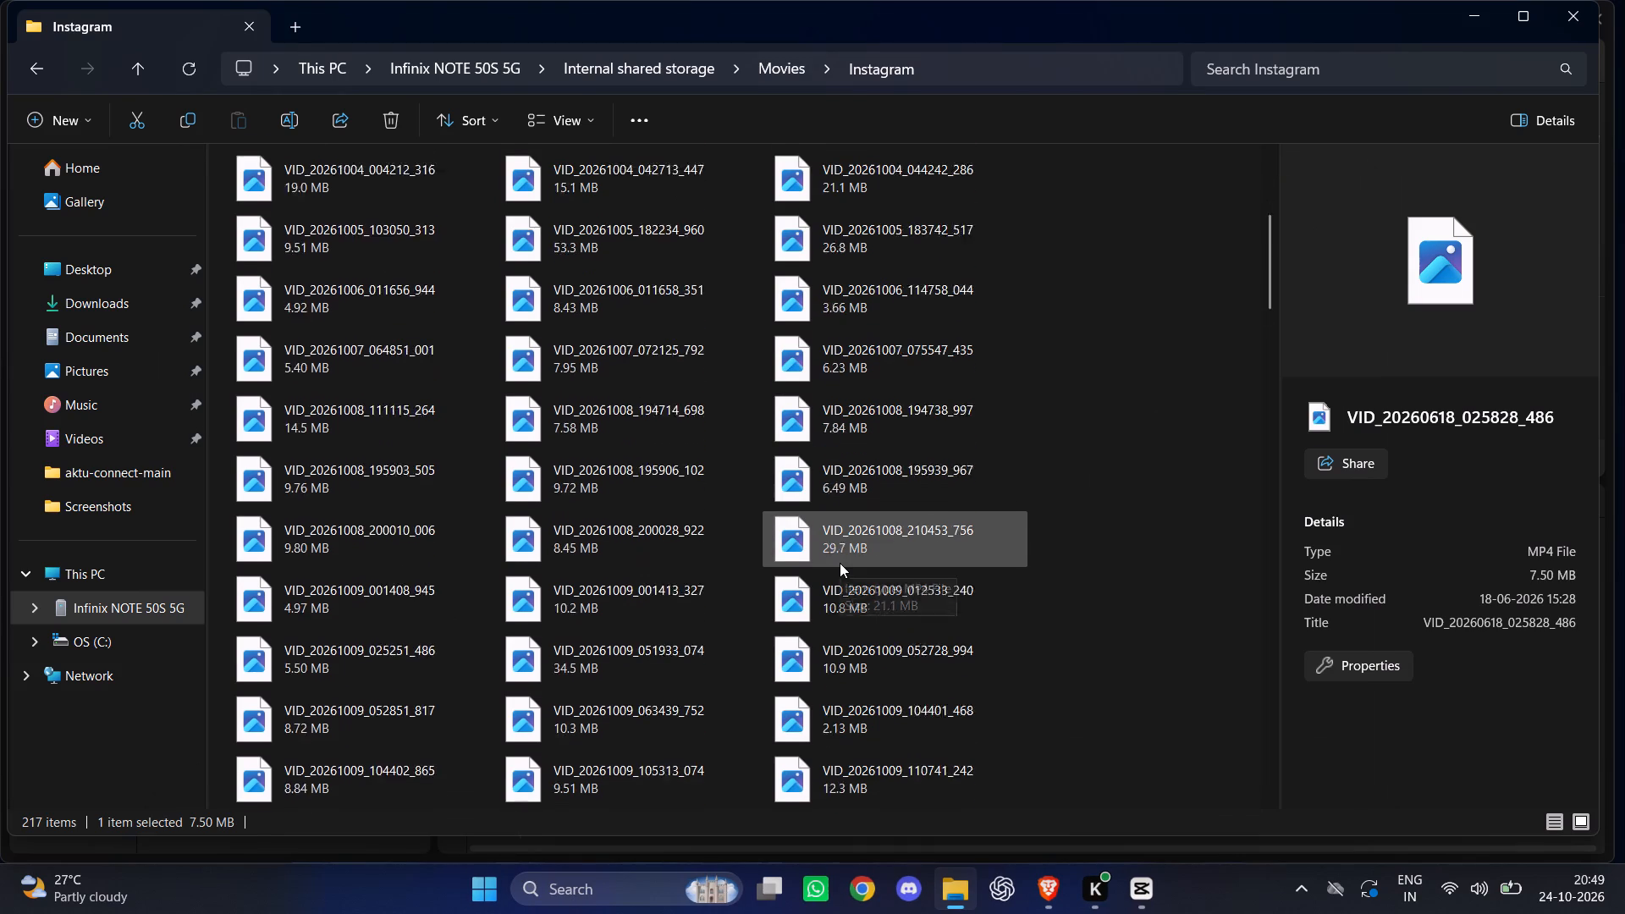
left_click(551, 582)
double_click(600, 505)
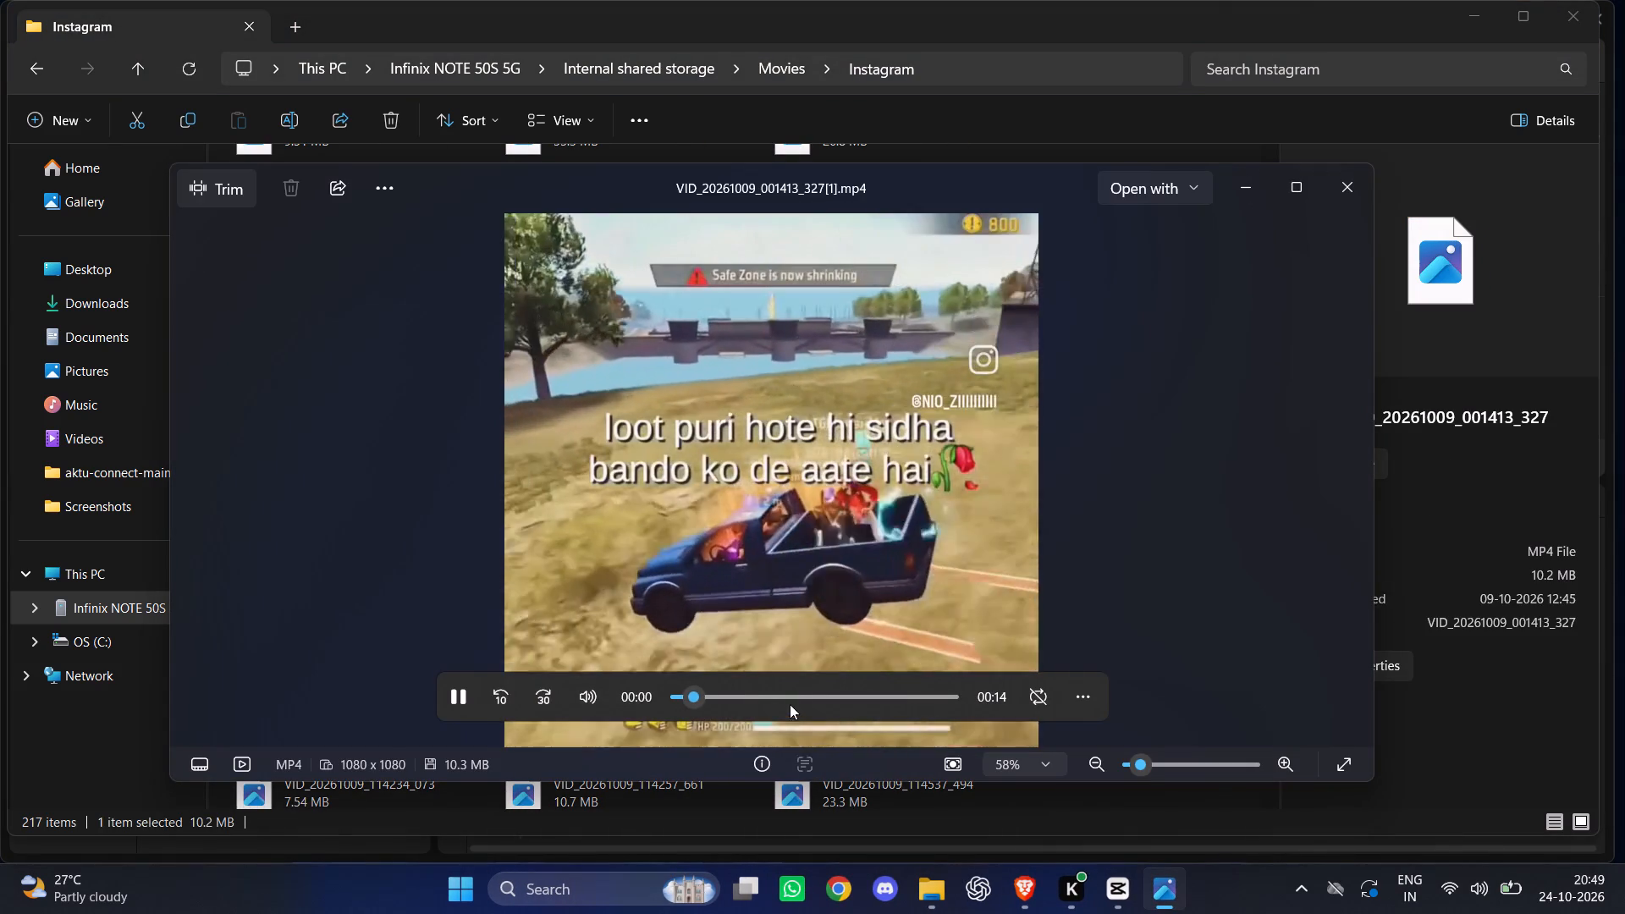
left_click(751, 696)
left_click(1331, 198)
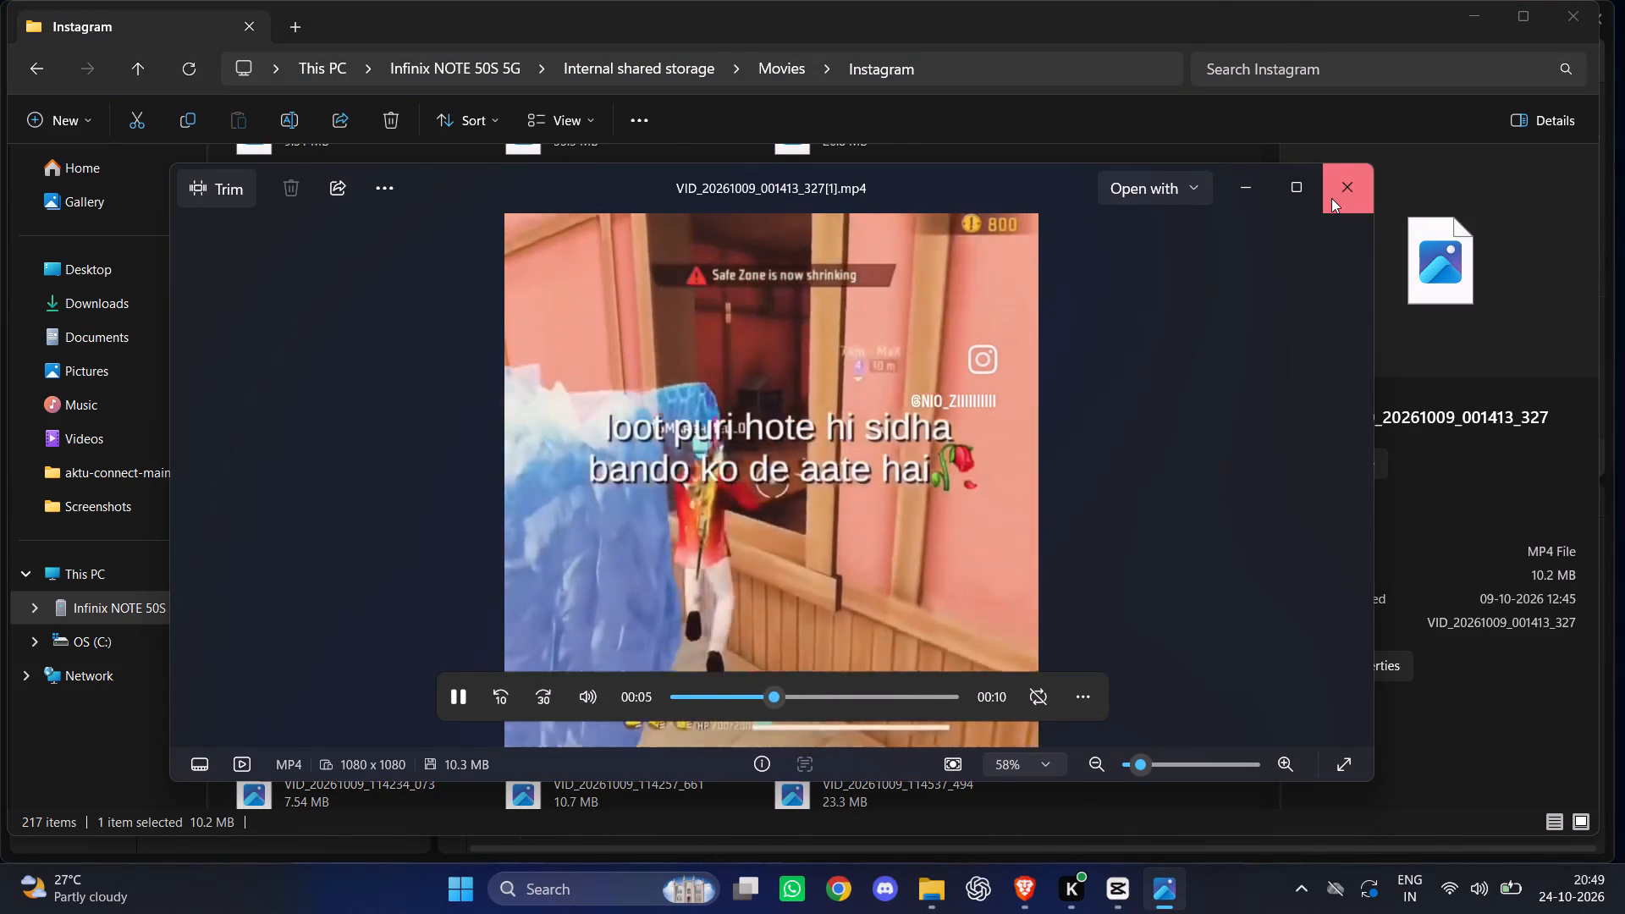
double_click(776, 349)
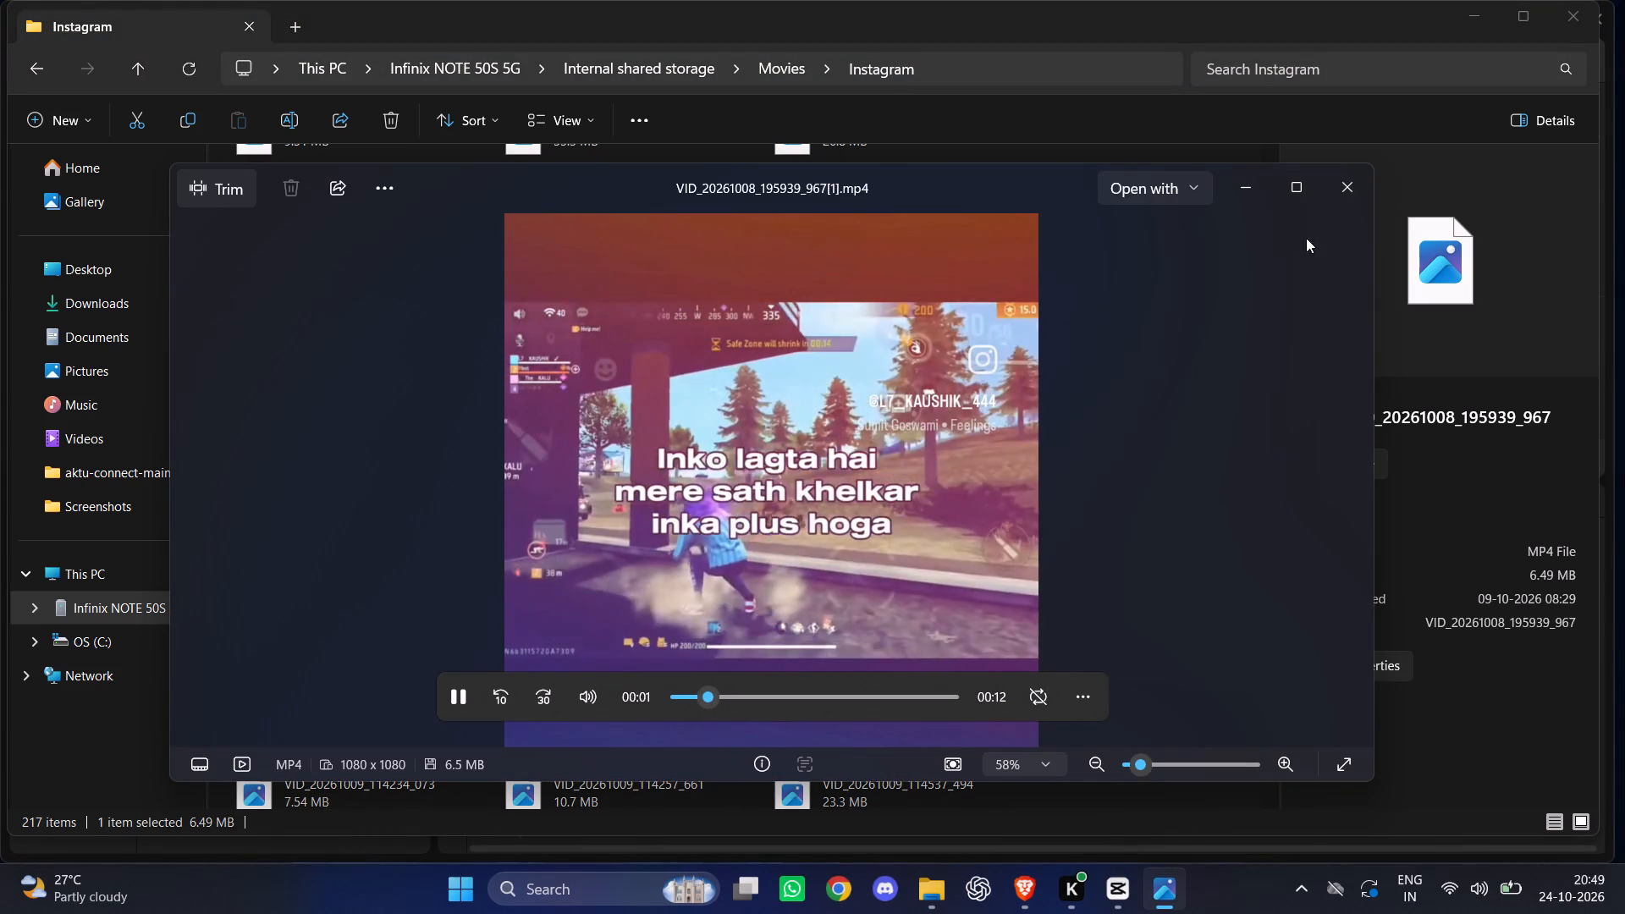
left_click(1365, 190)
Look through the remaining videos in the Instagram folder, and return to the Movies folder.
scroll(702, 548, "down", 3)
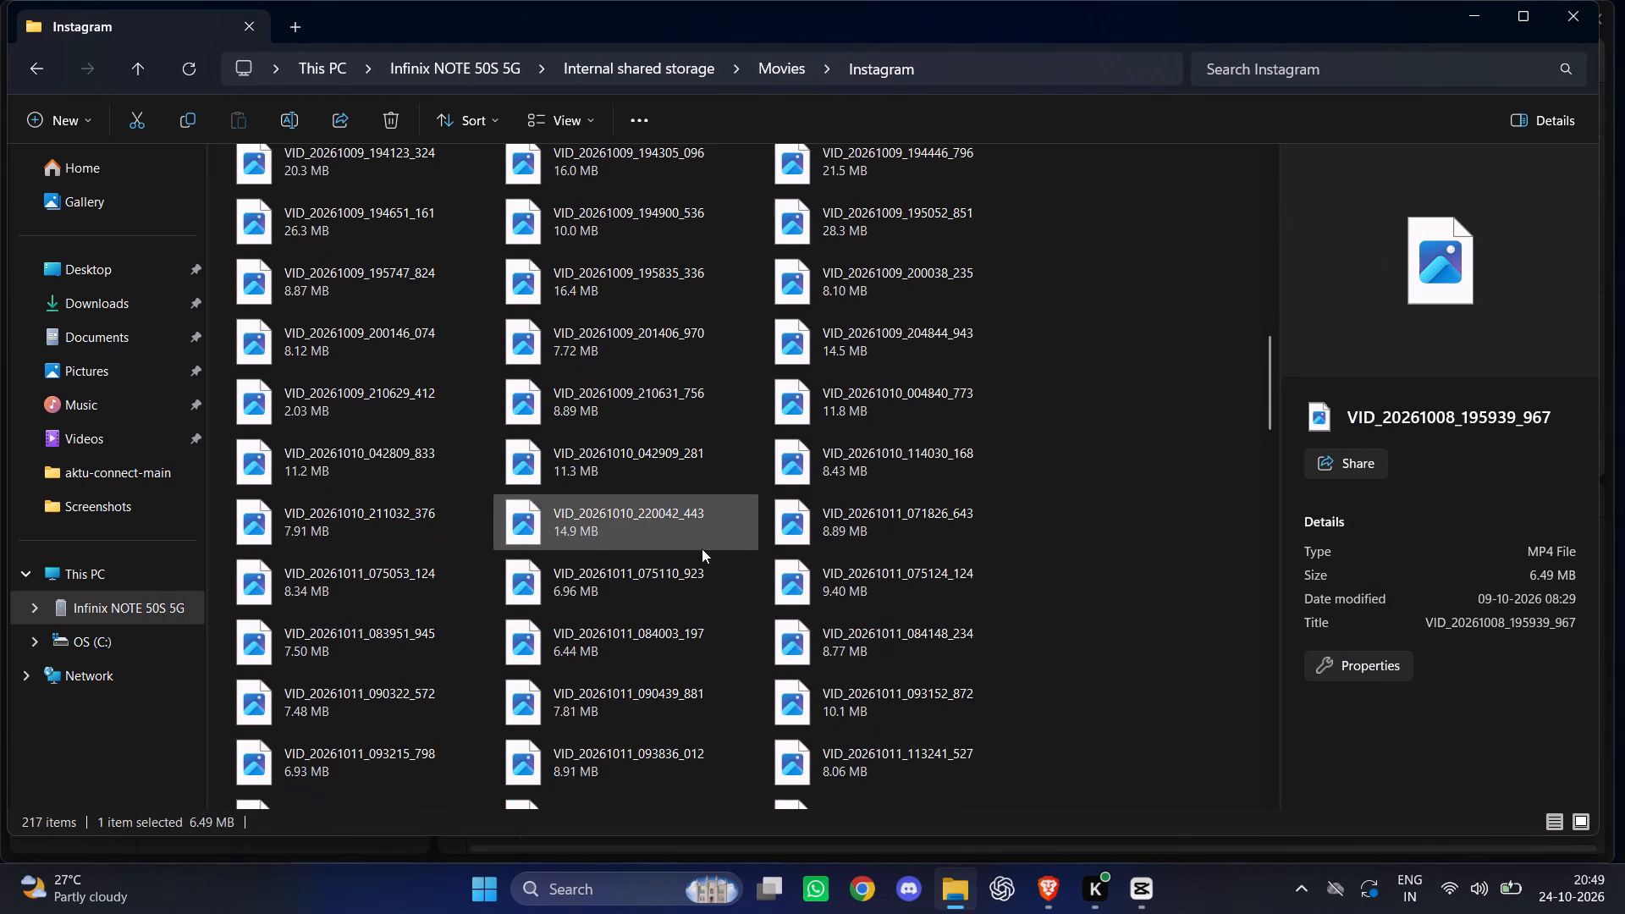
scroll(702, 548, "up", 9)
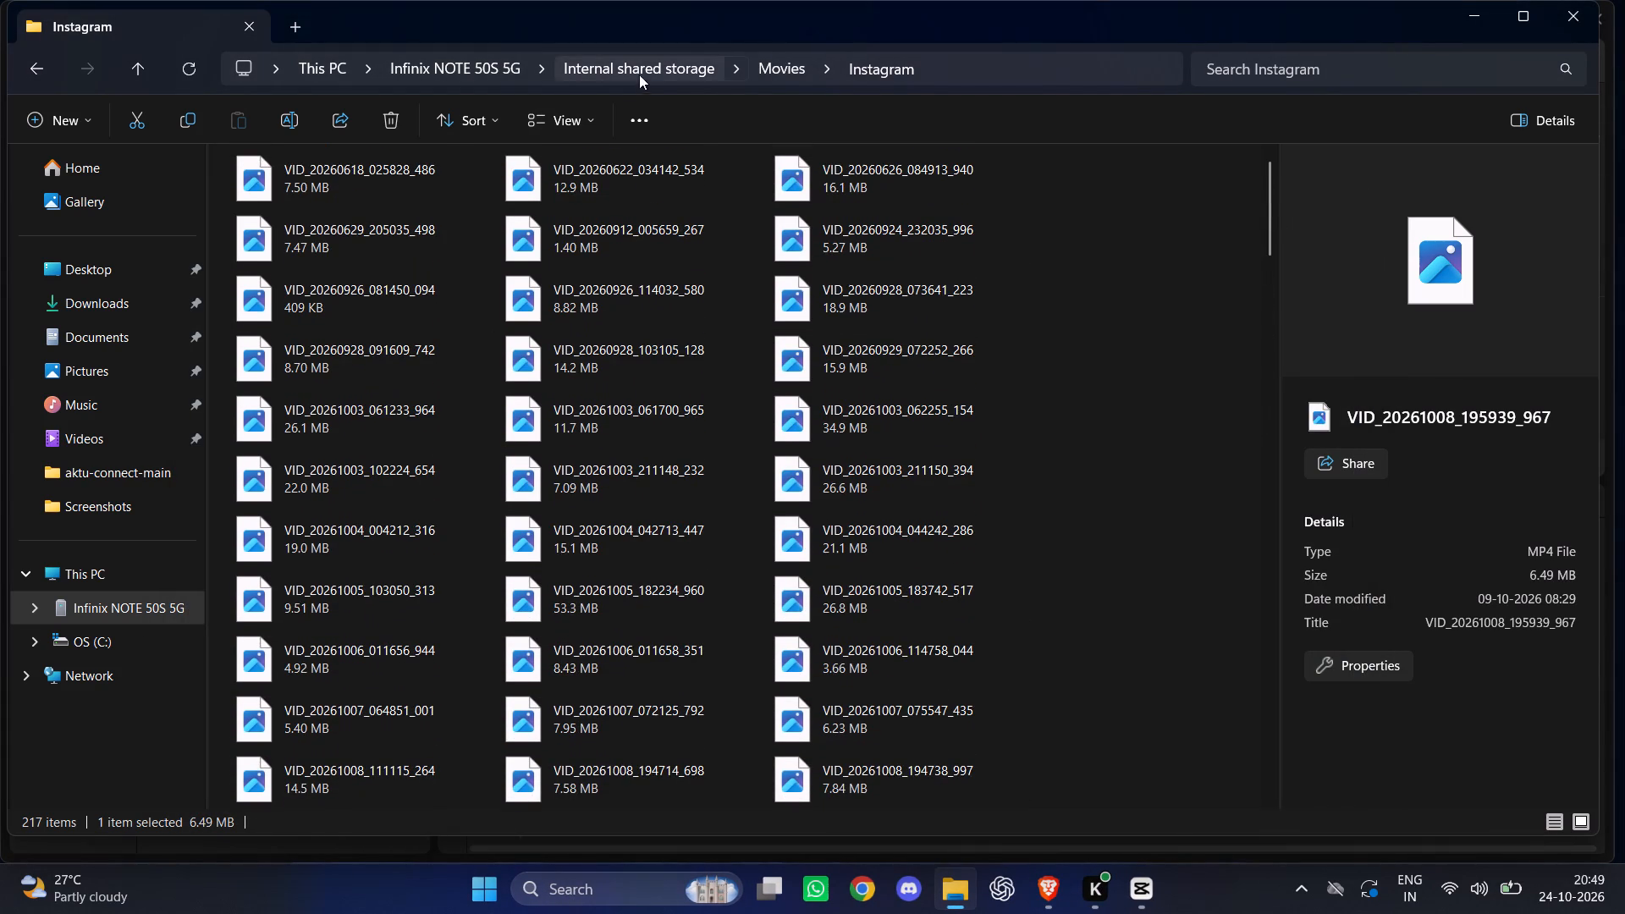
left_click(146, 71)
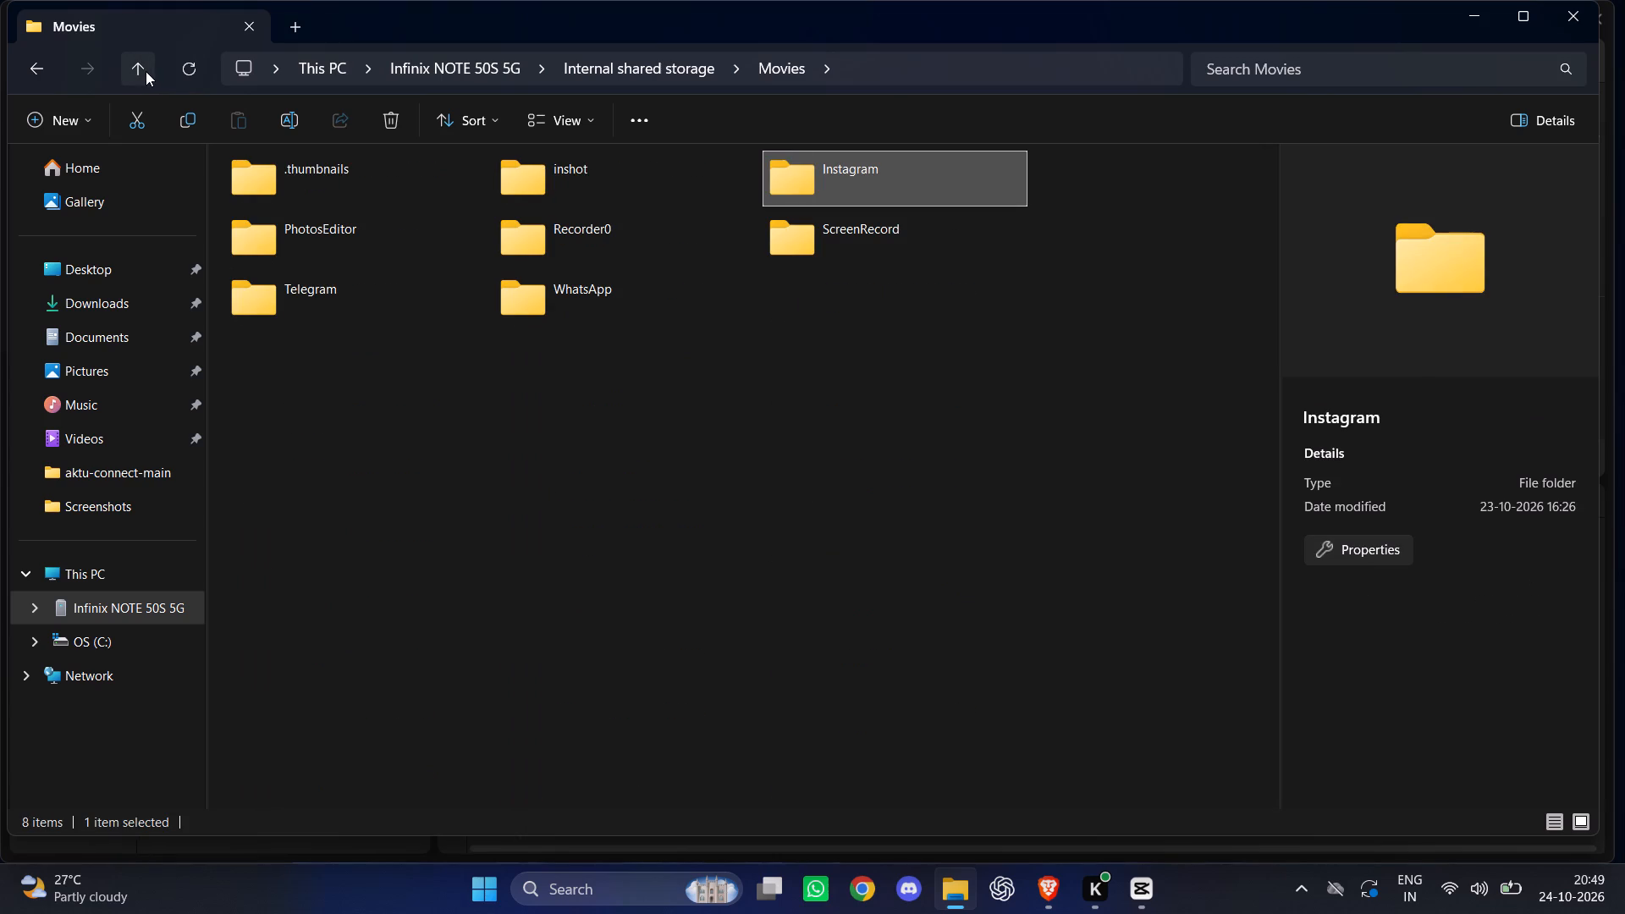
Check the Recorder0 folder inside Movies, and open the ScreenRecord folder to look at its screen recordings.
double_click(562, 241)
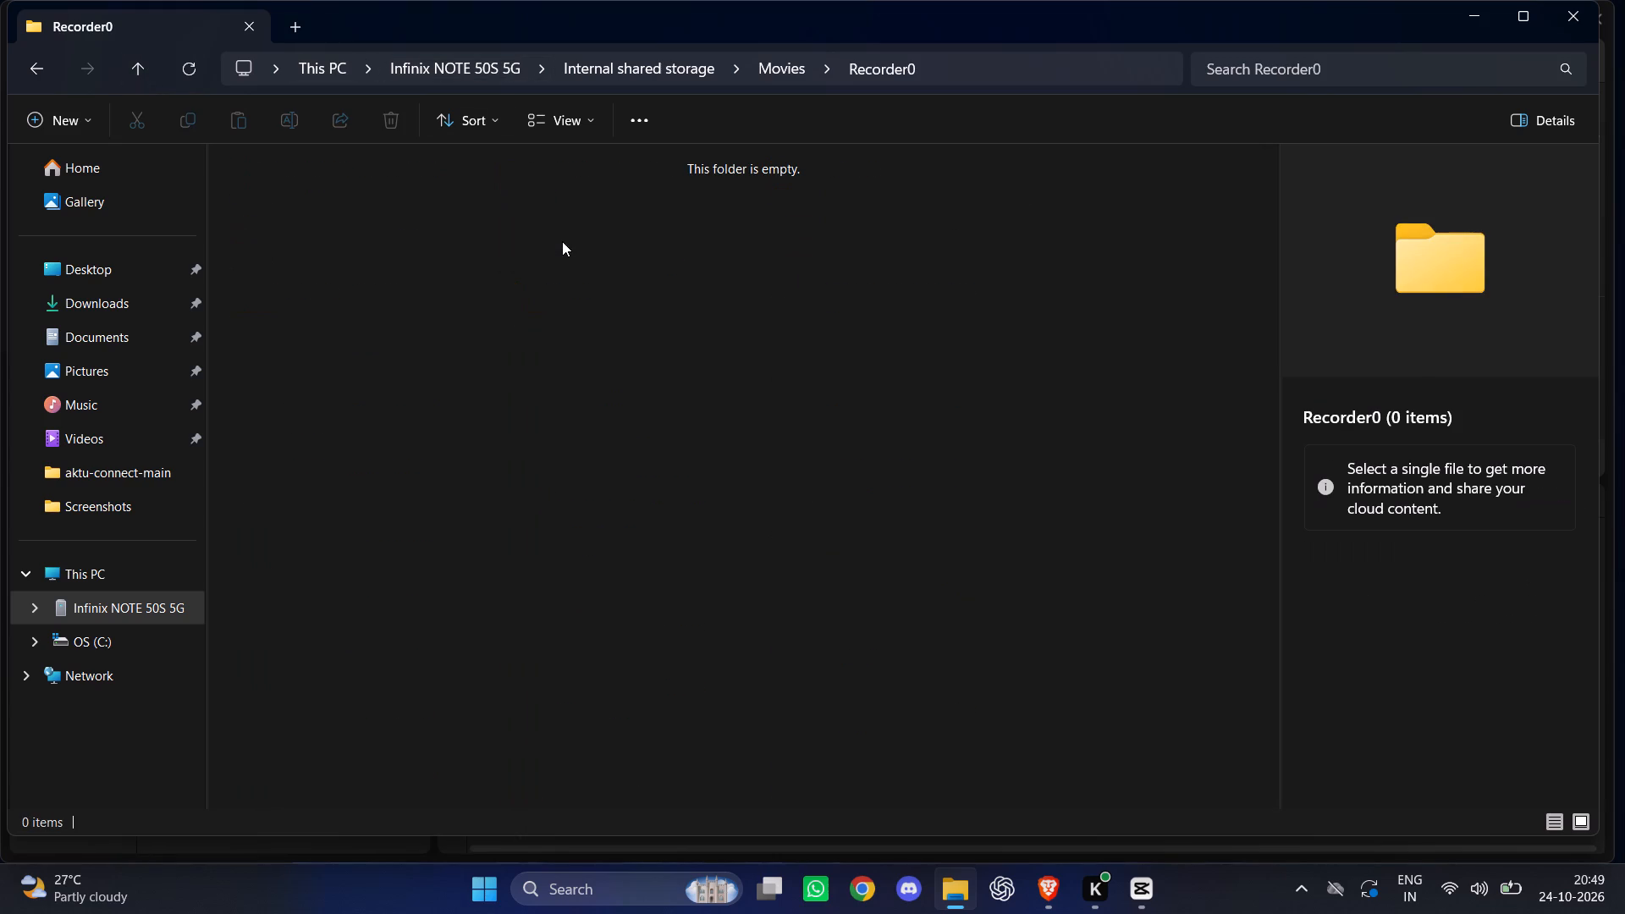
left_click(141, 73)
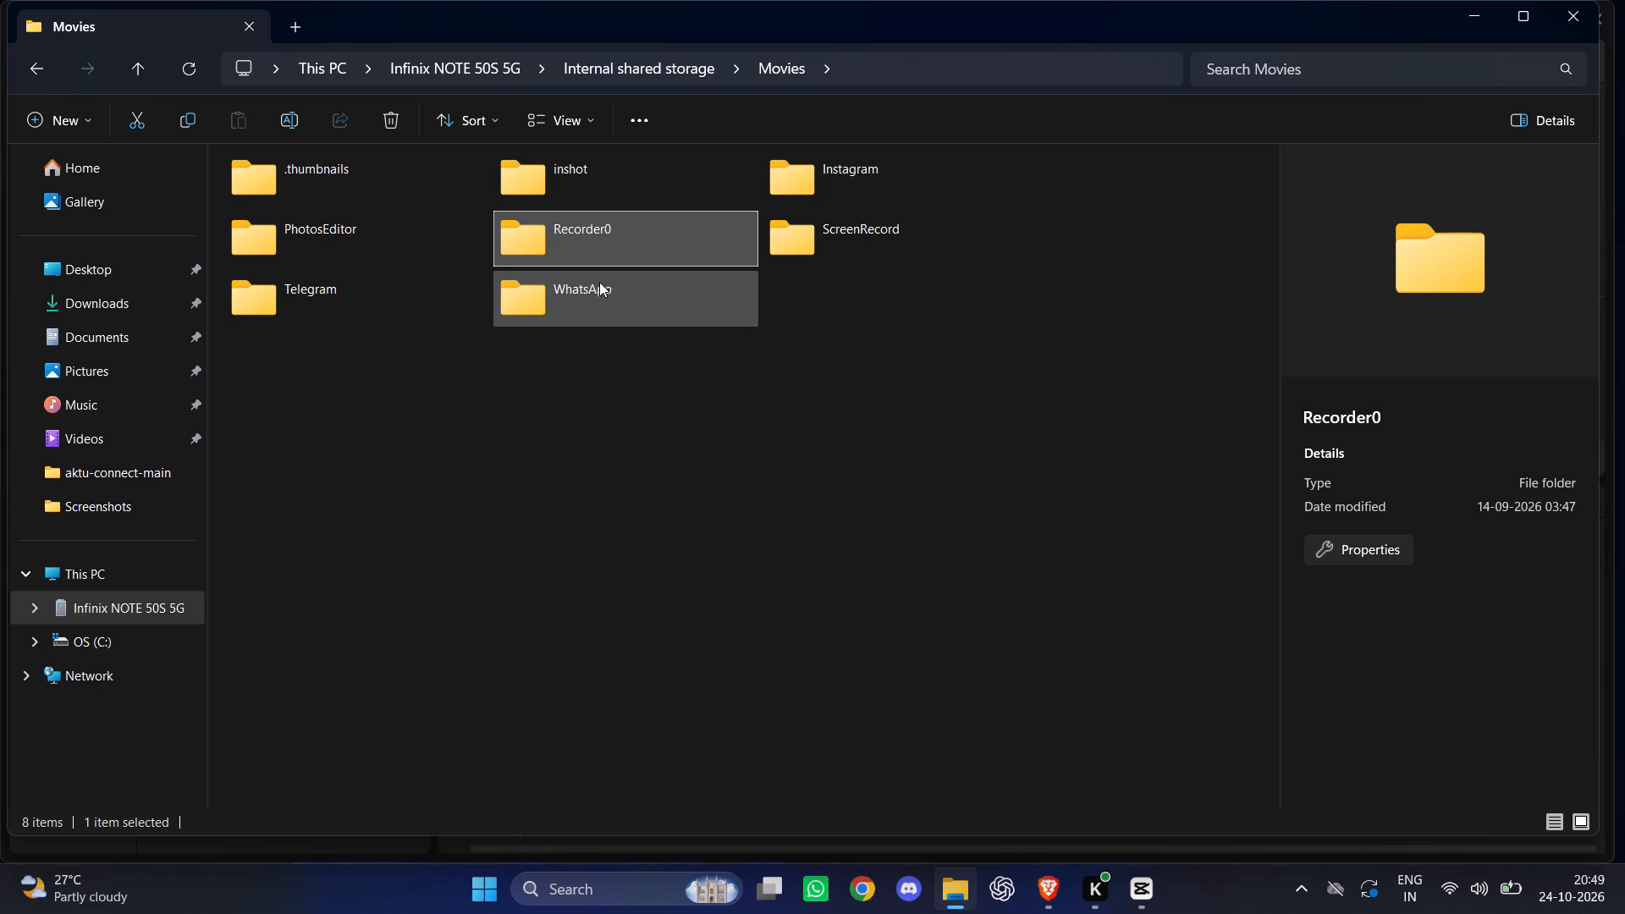
left_click(631, 294)
left_click(631, 294)
double_click(841, 203)
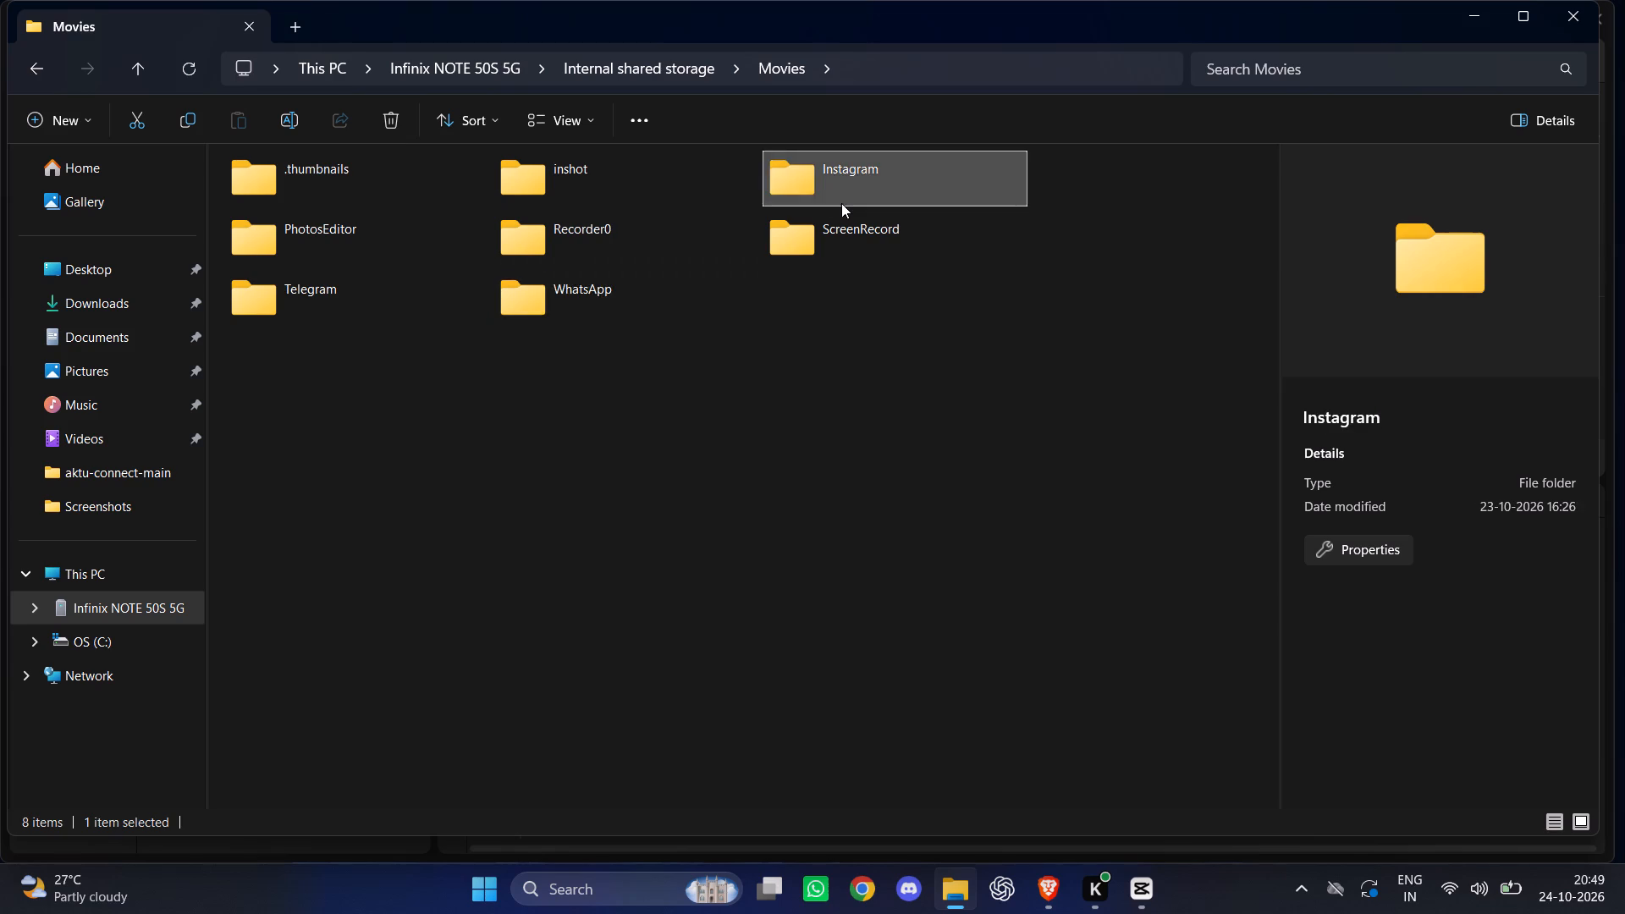
left_click(137, 66)
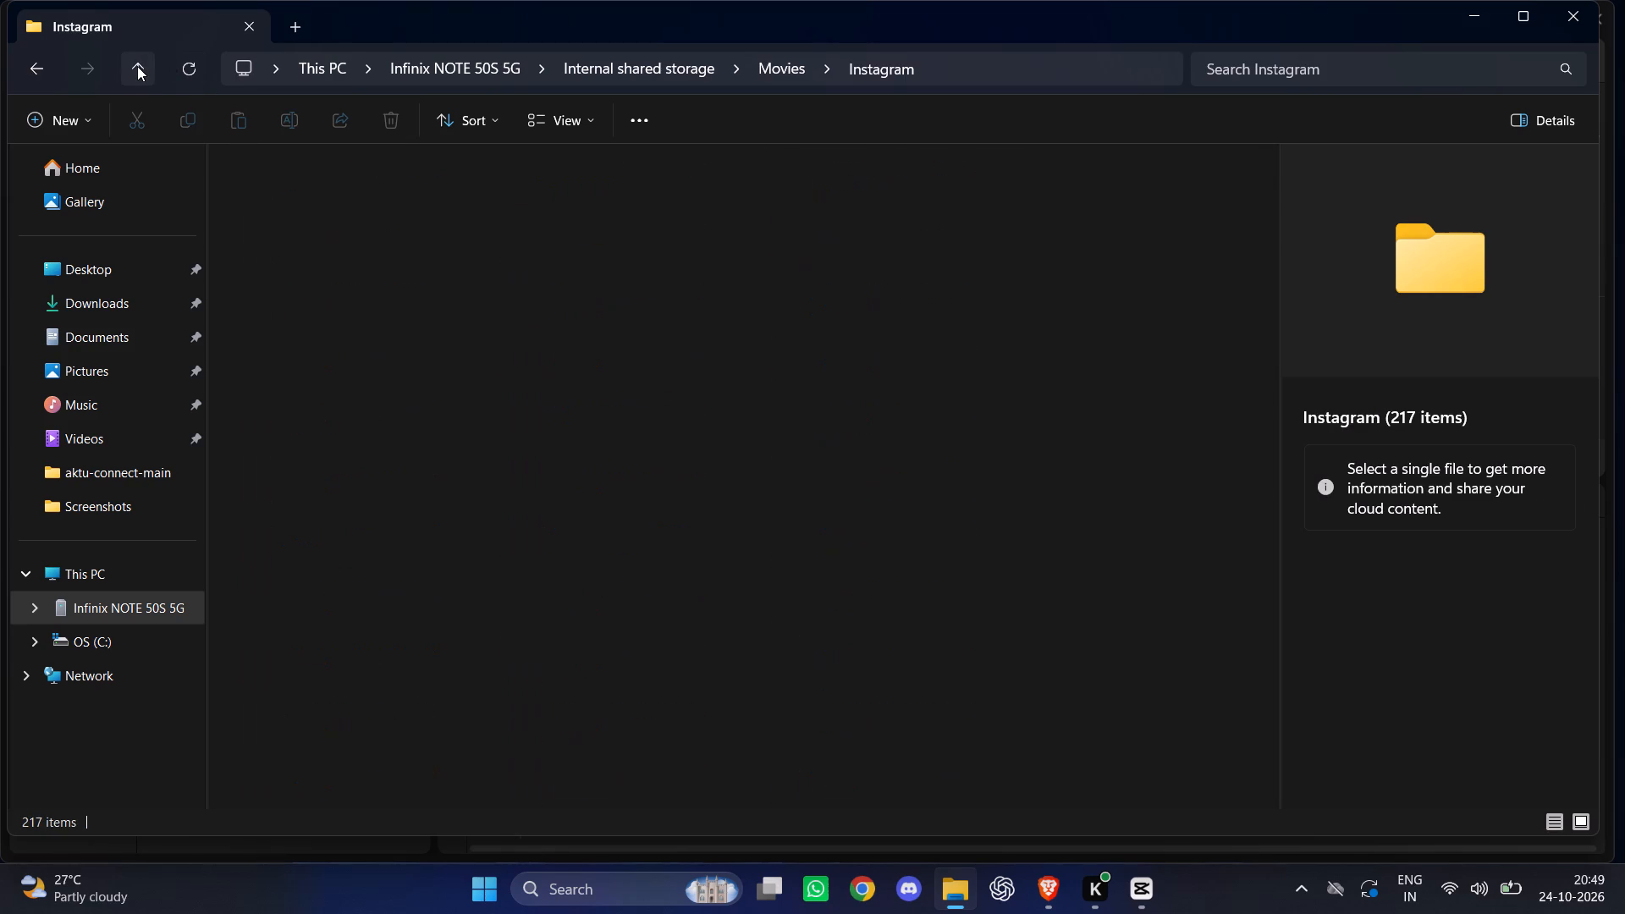
double_click(884, 254)
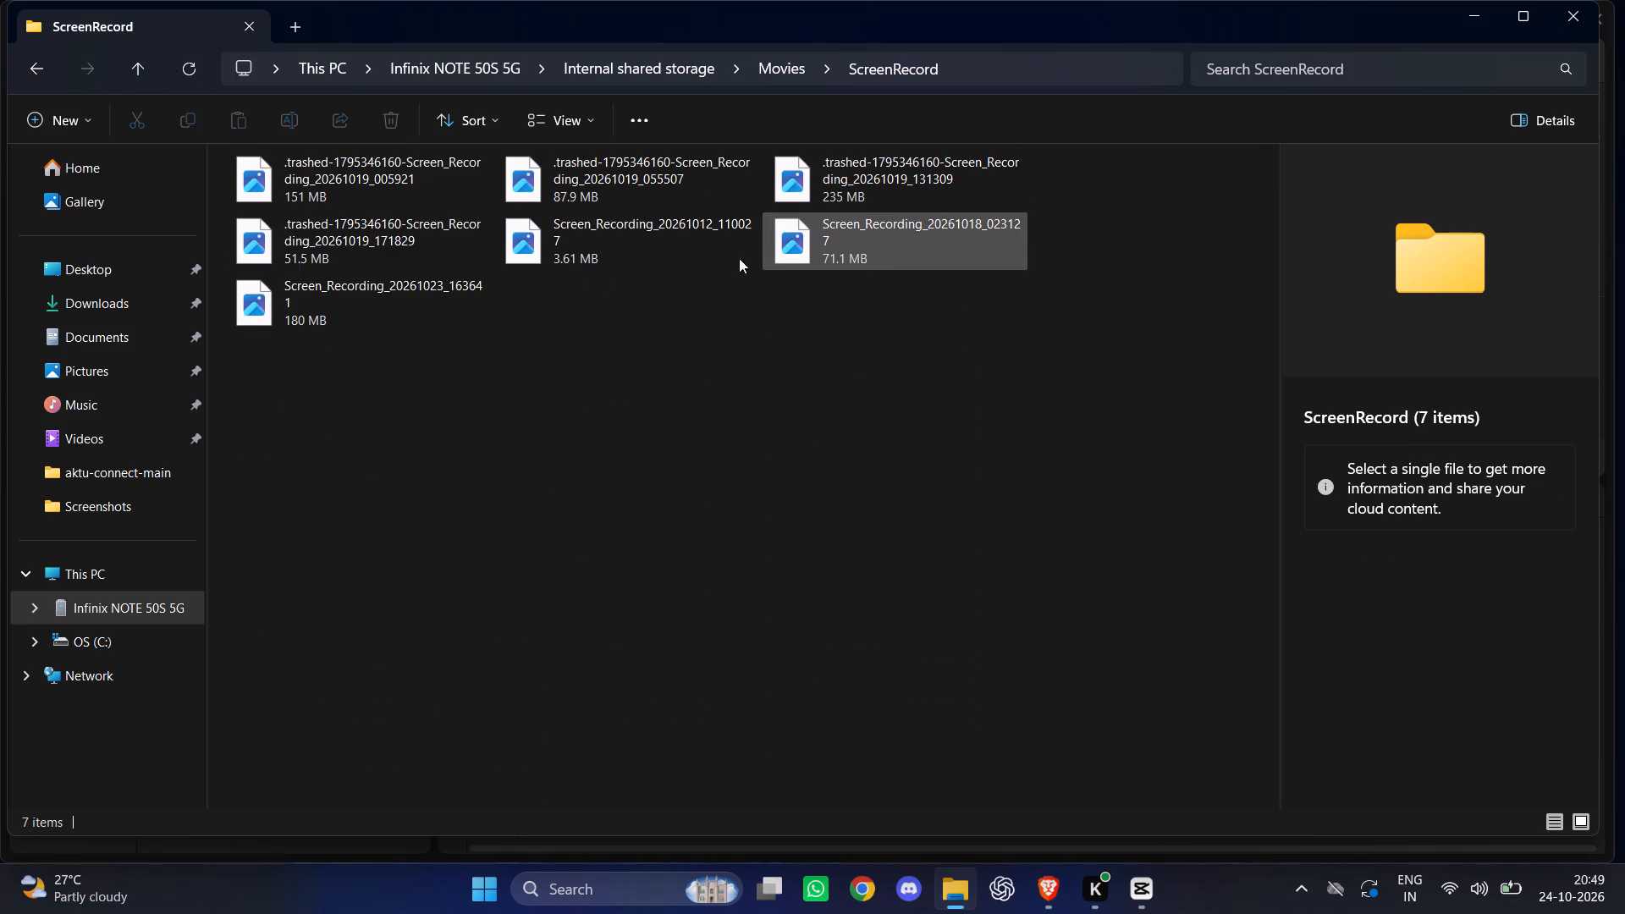
Switch to the CapCut project 1024.
left_click(1149, 901)
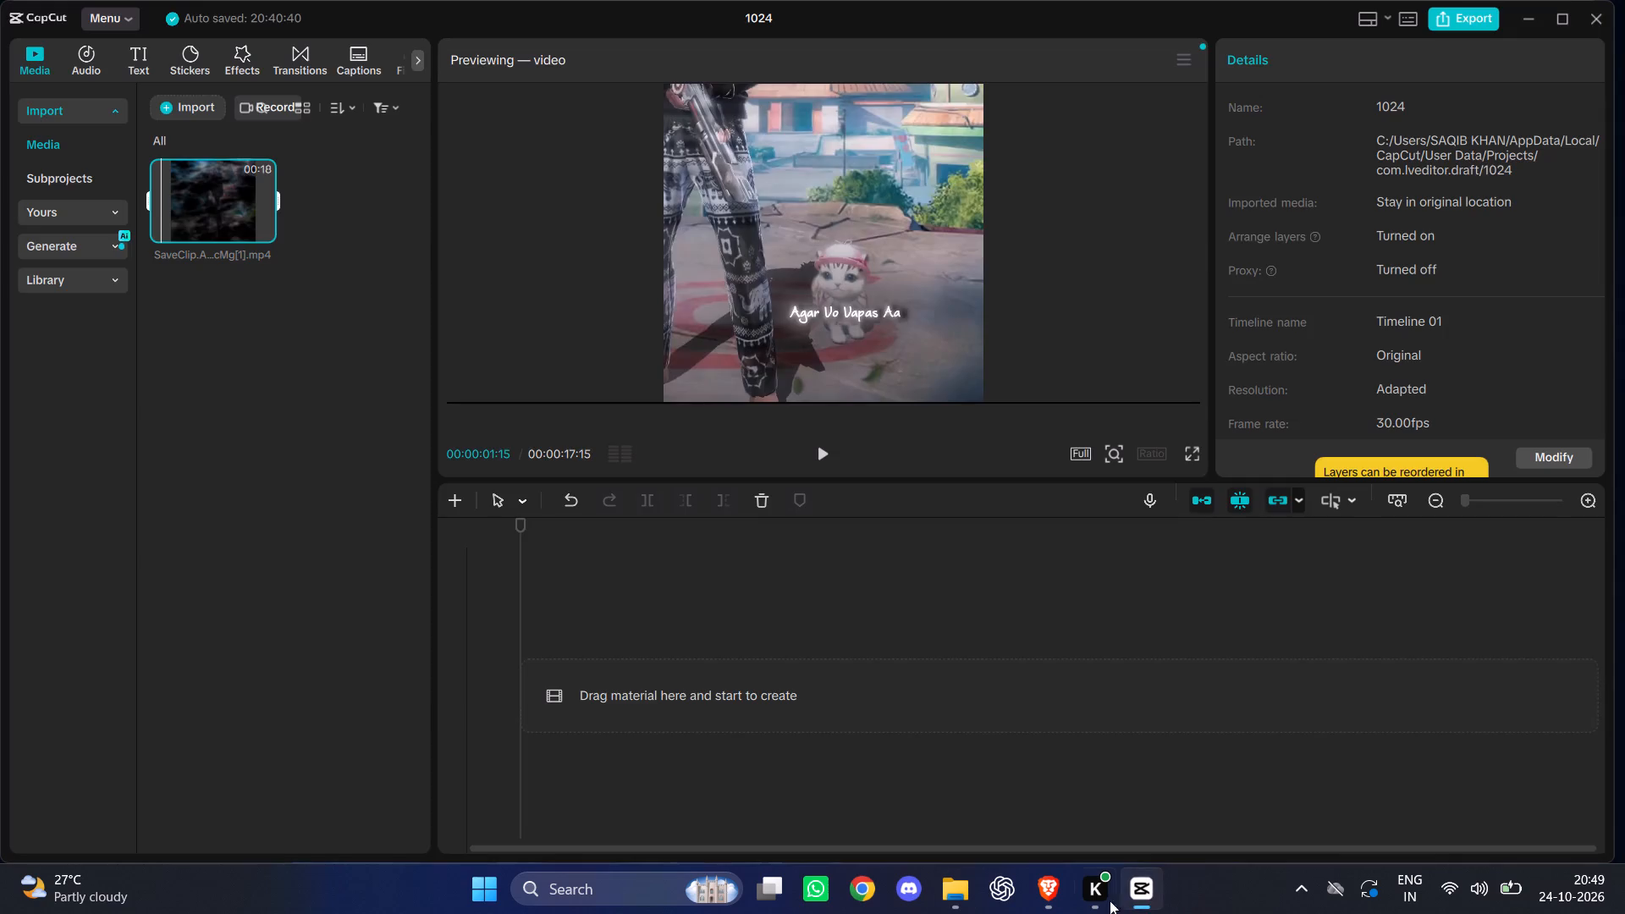
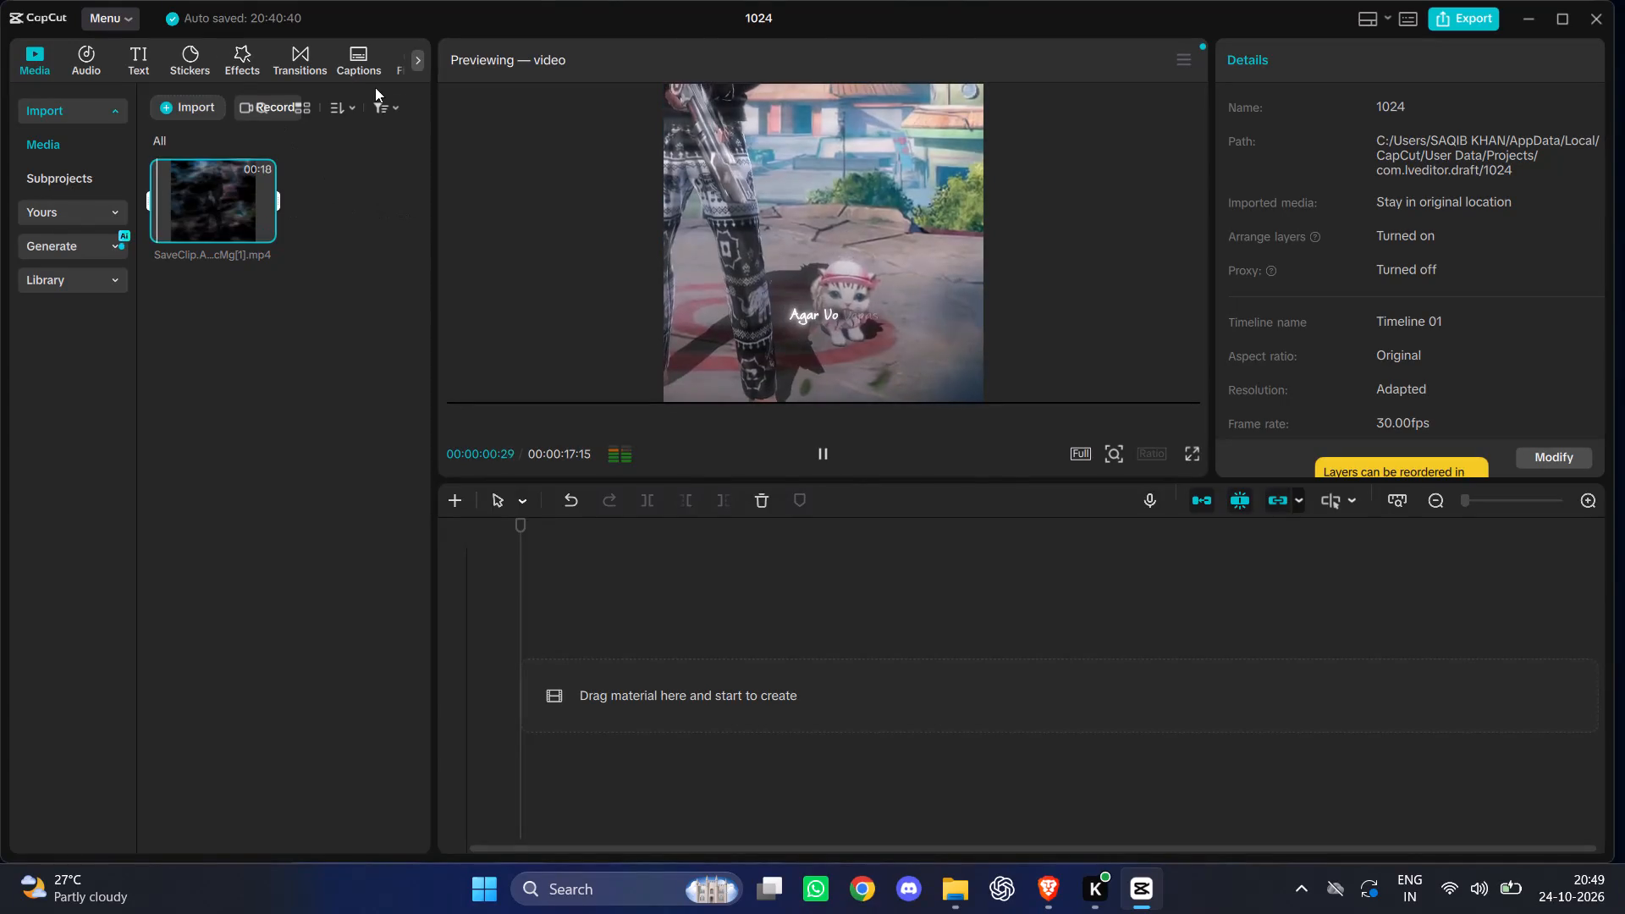
Delete the SaveClip MP4 video from the project's imported media.
key("Delete")
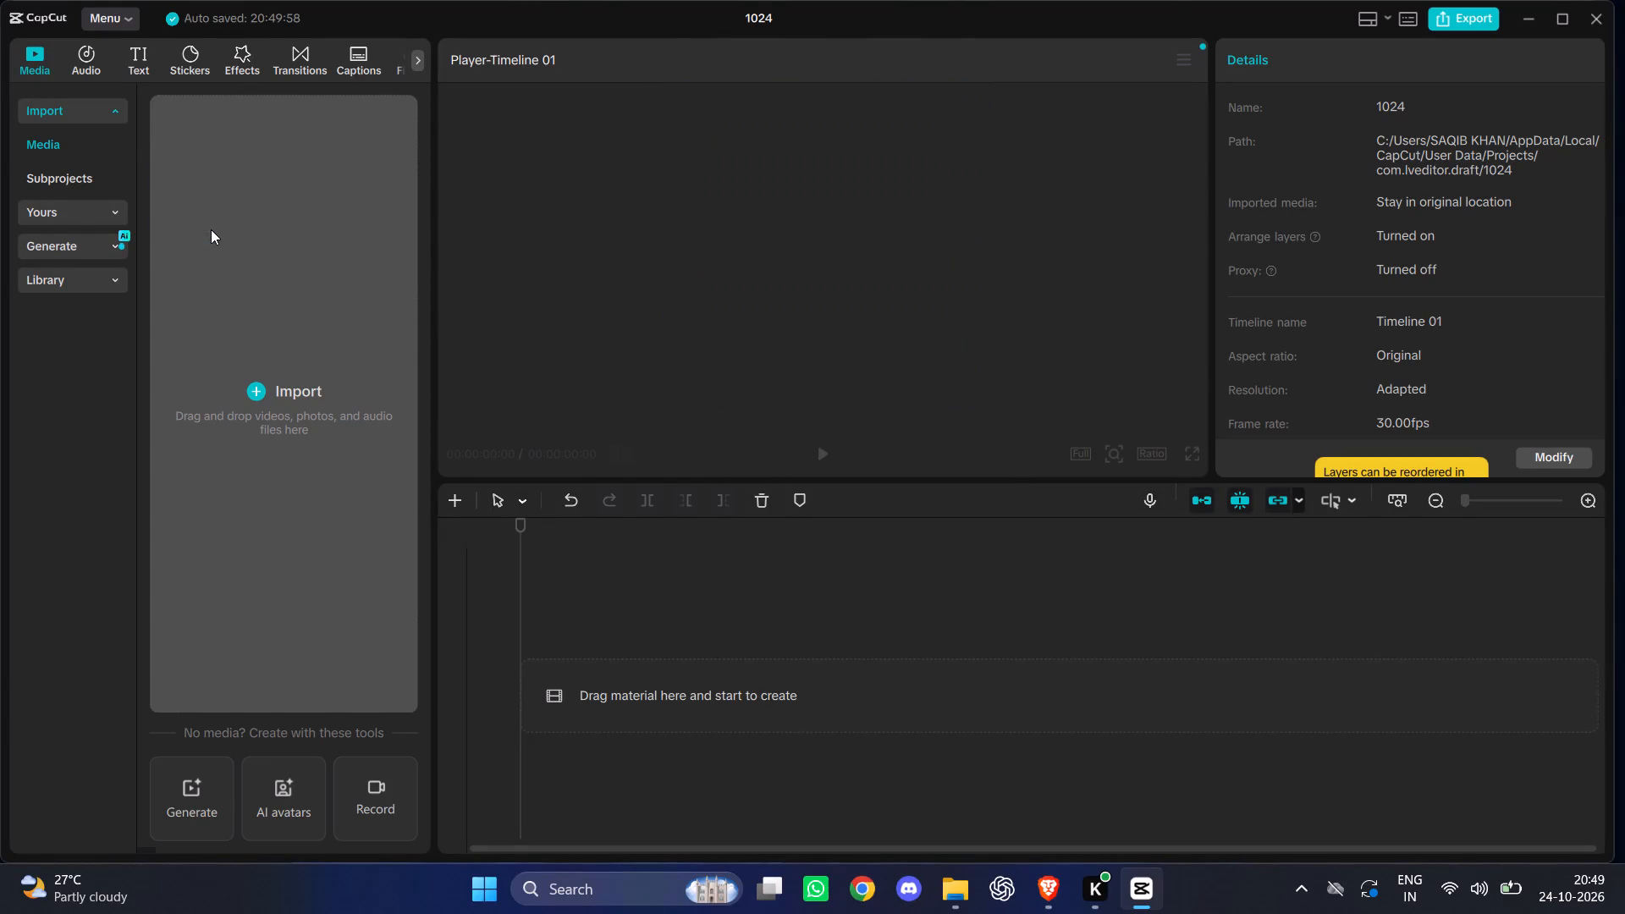
Start a new media import and locate the Infinix NOTE 50S 5G phone under This PC.
left_click(244, 258)
scroll(69, 278, "down", 10)
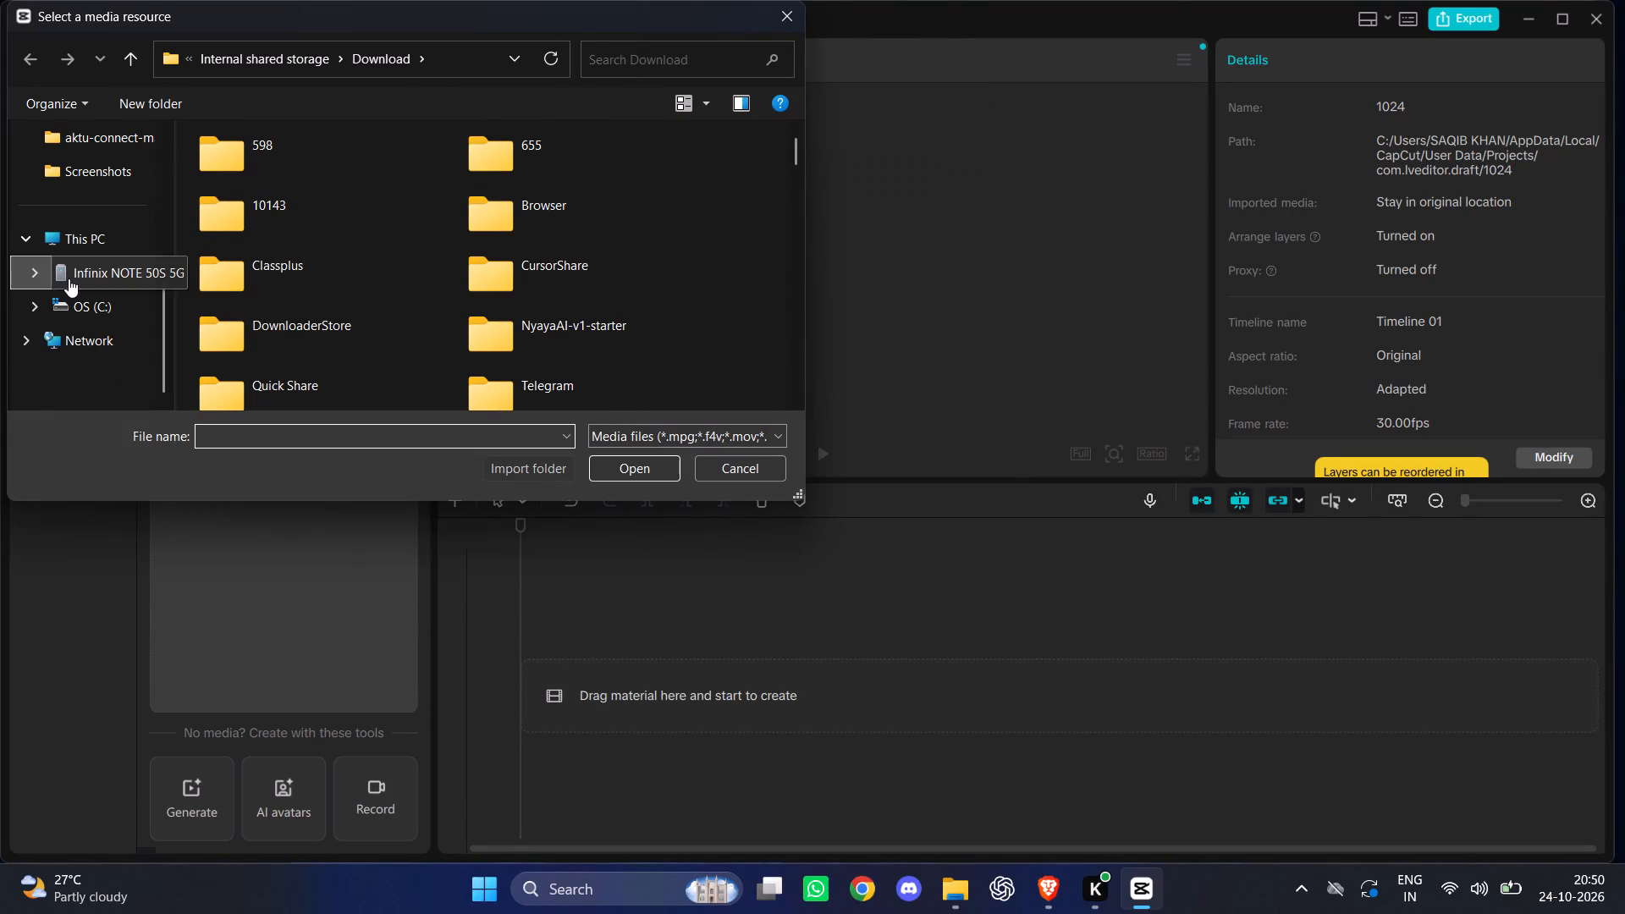
left_click(107, 278)
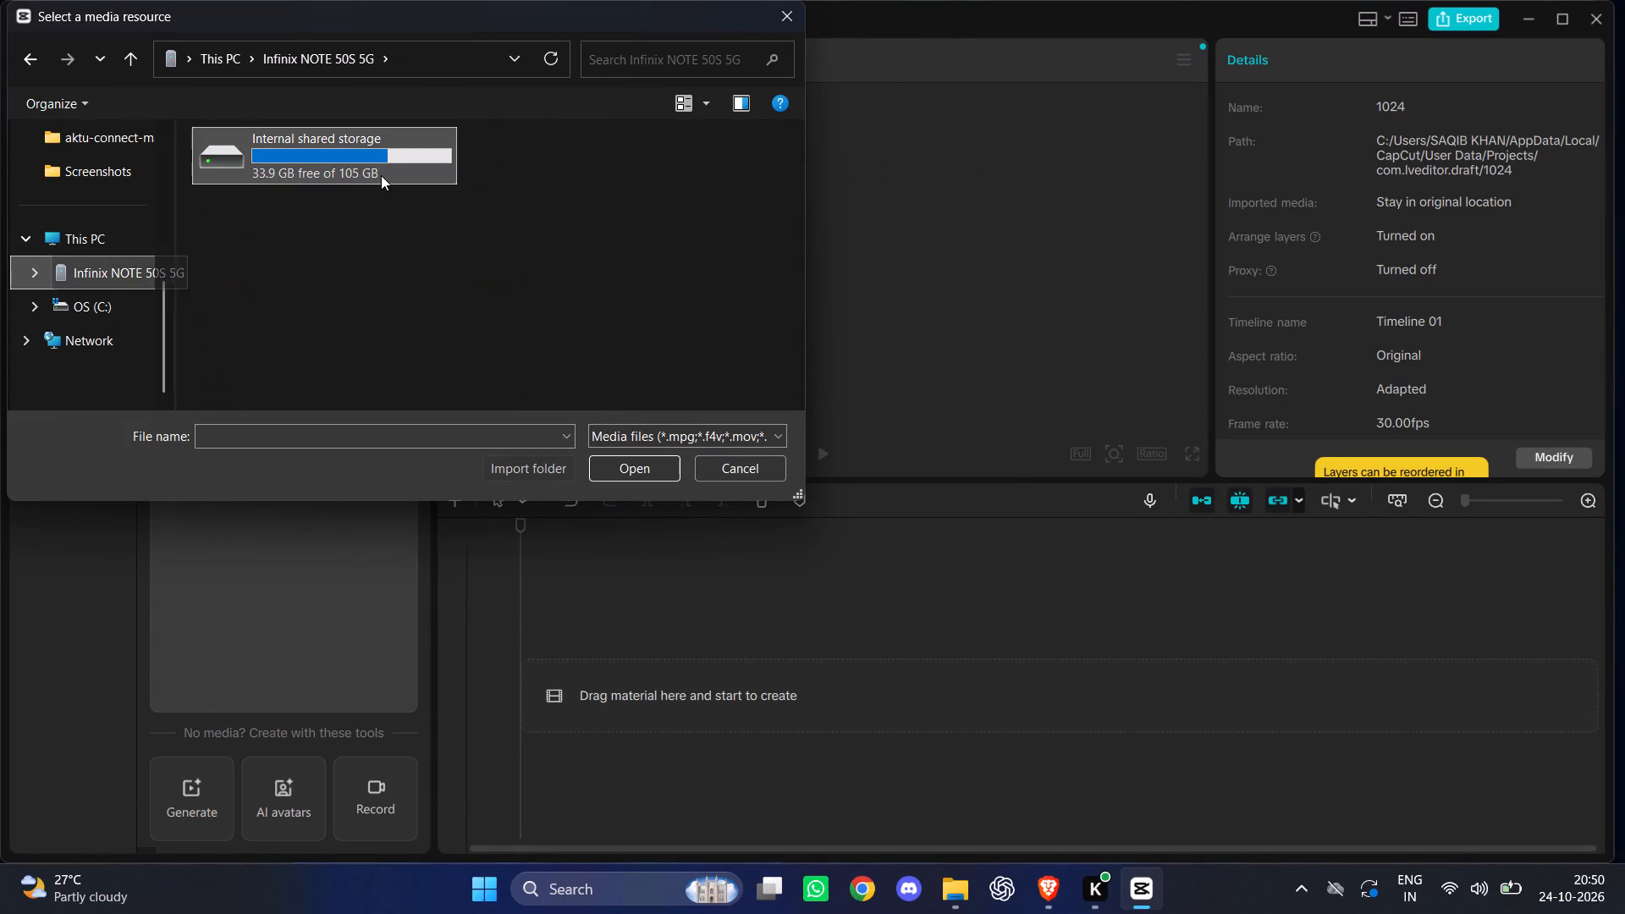
double_click(384, 173)
scroll(590, 241, "down", 5)
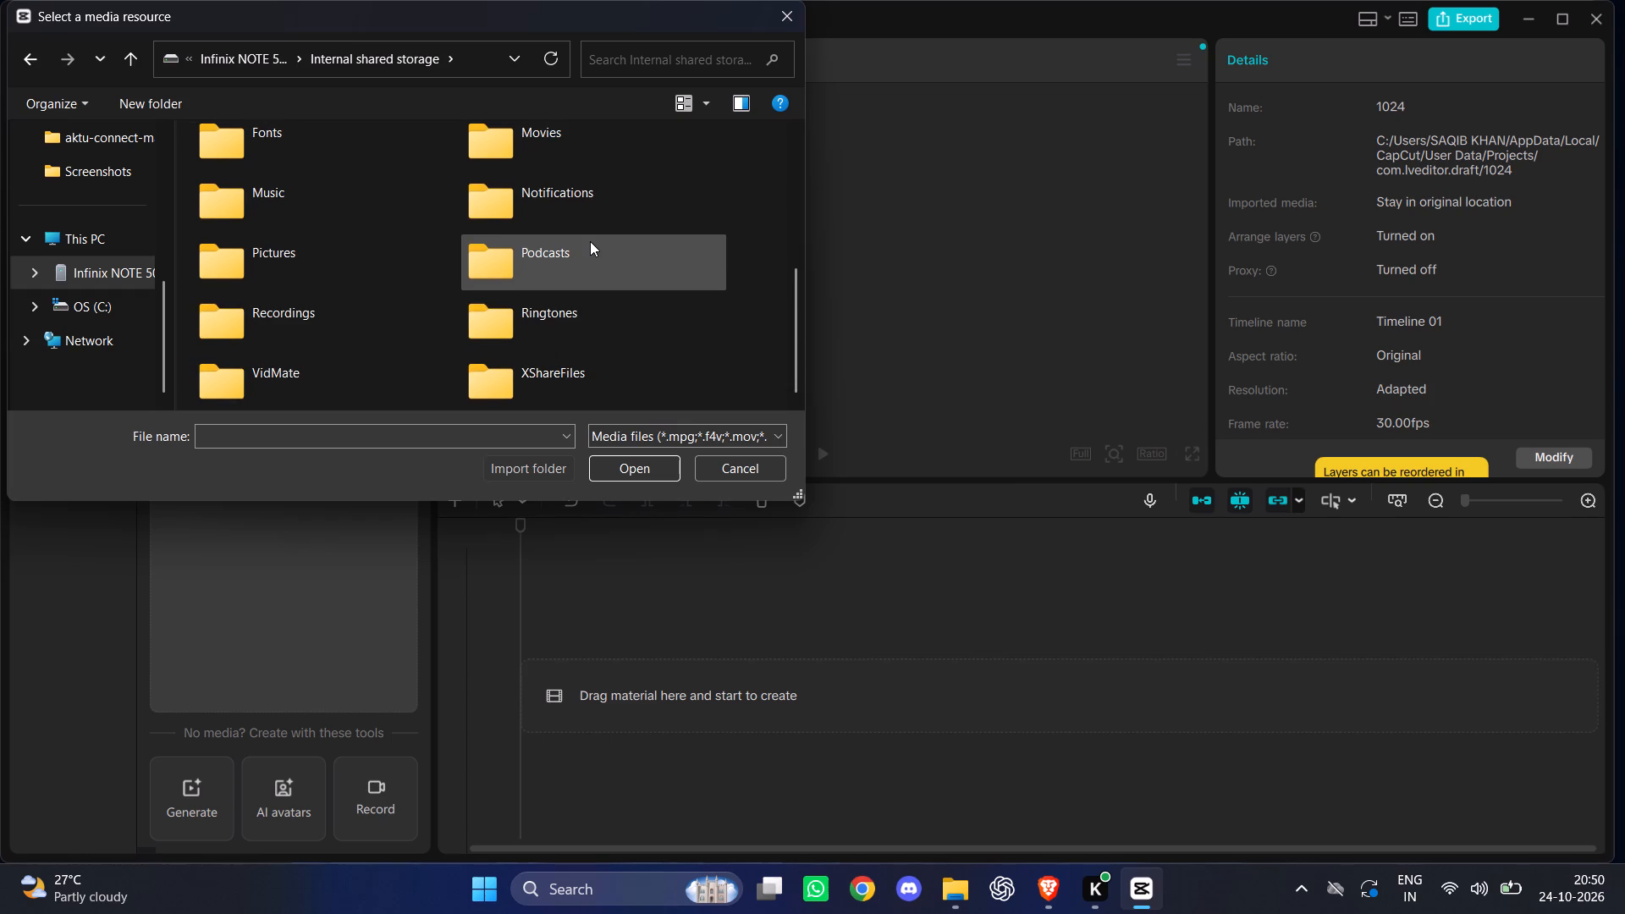
scroll(560, 328, "up", 1)
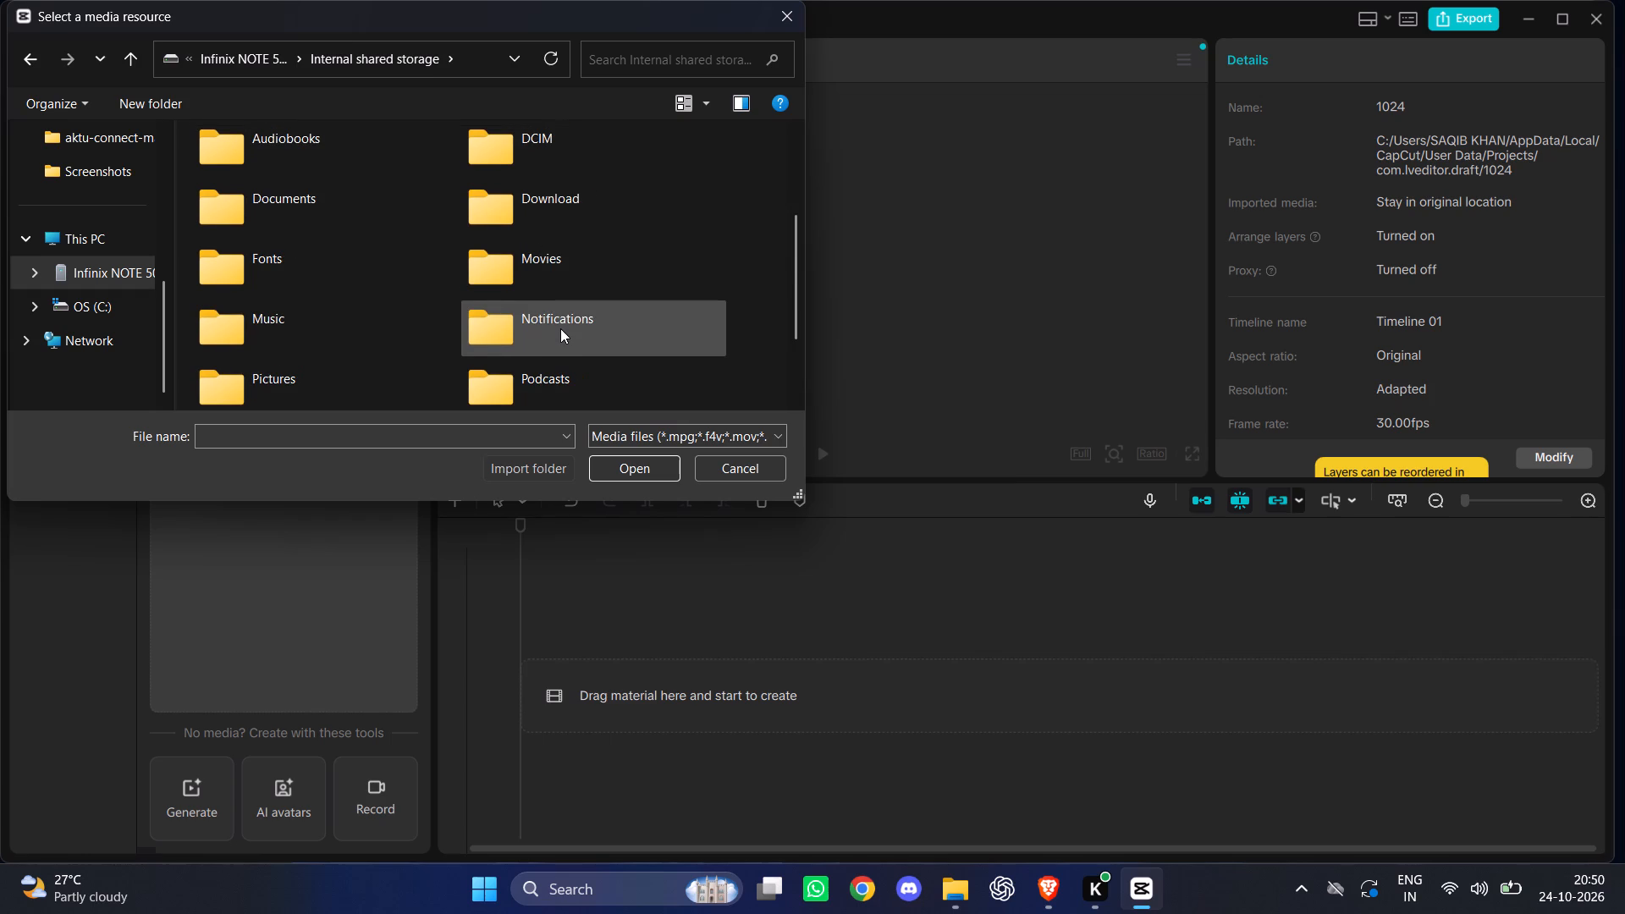
scroll(560, 328, "up", 1)
double_click(549, 263)
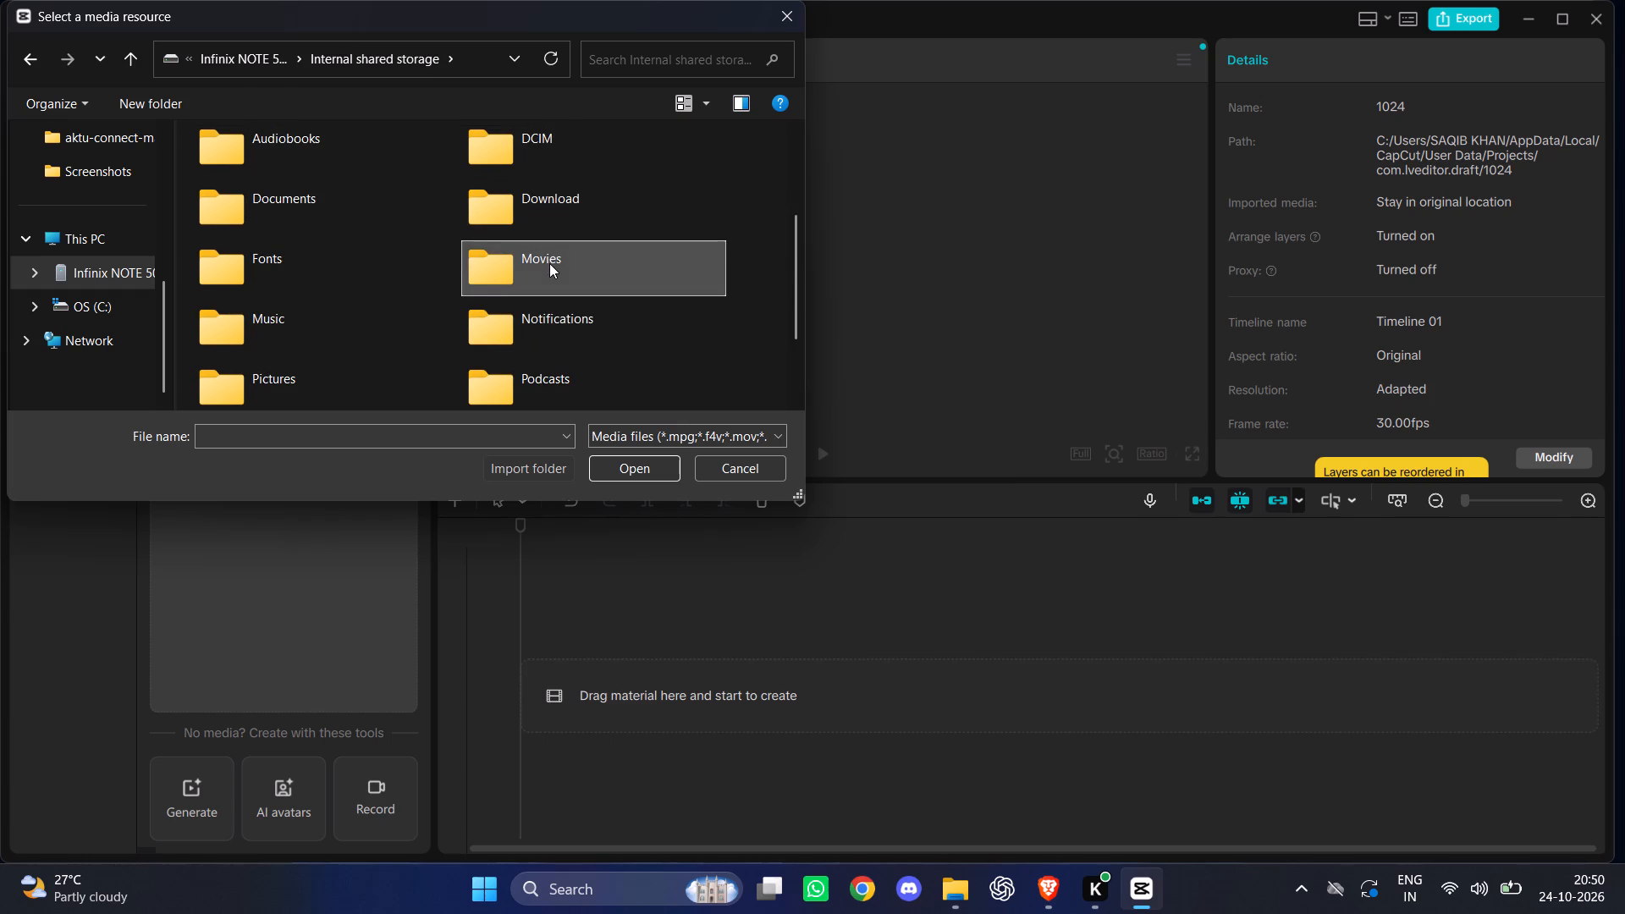
double_click(589, 283)
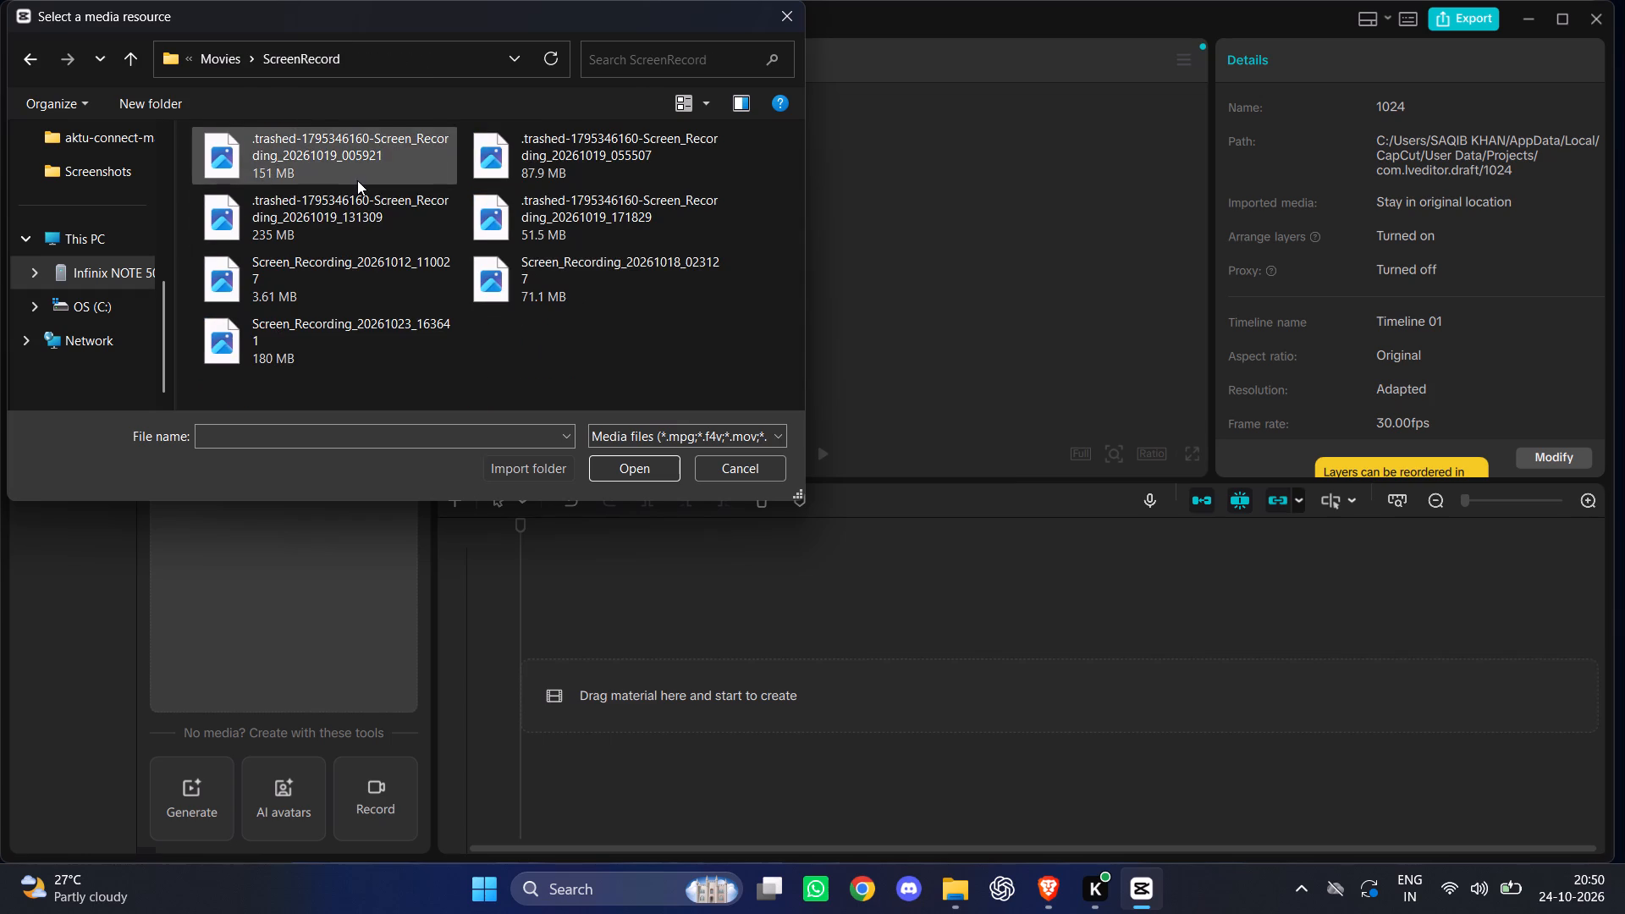
double_click(357, 180)
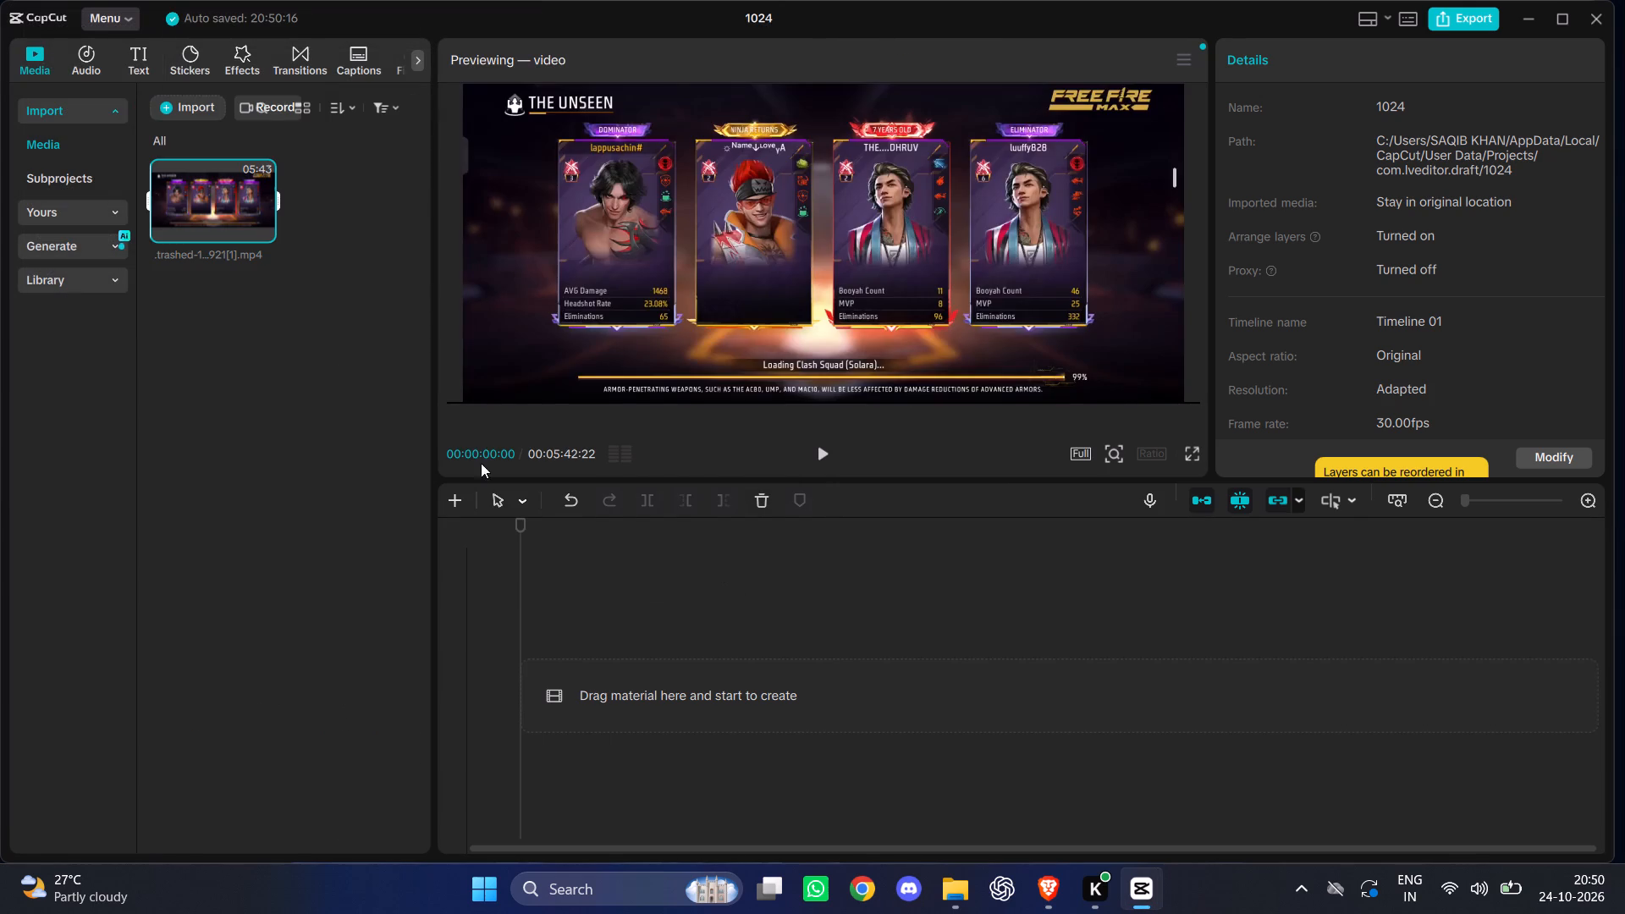
Preview the imported 005921 recording and place it at the start of the timeline's main track, with its full length in view.
left_click(829, 446)
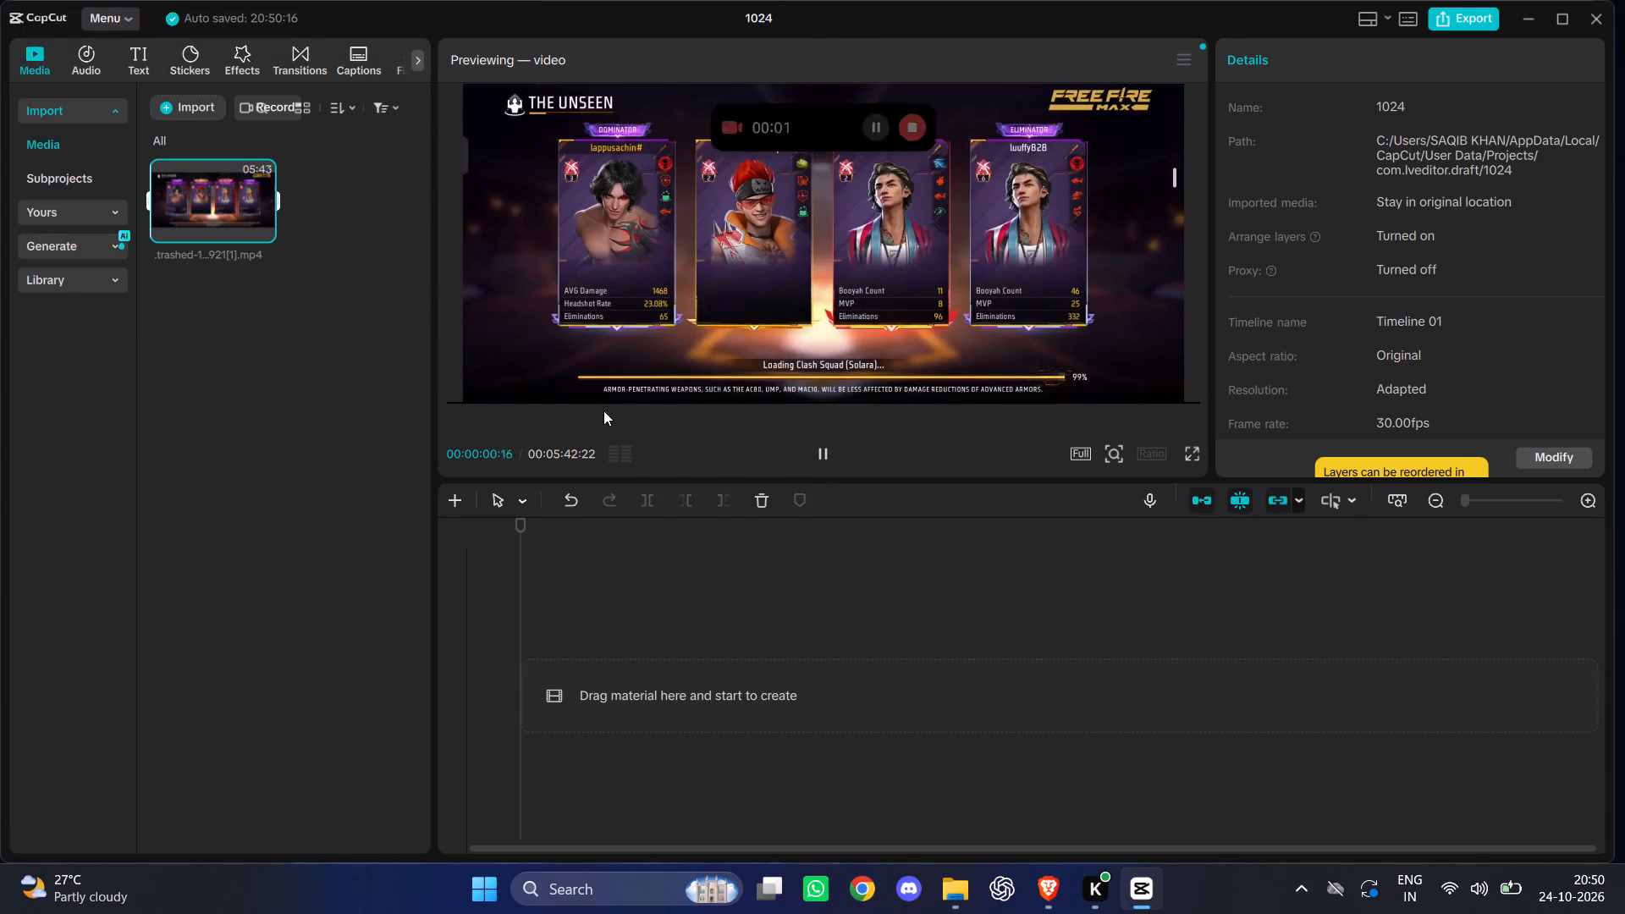
left_click_drag(222, 196, 735, 672)
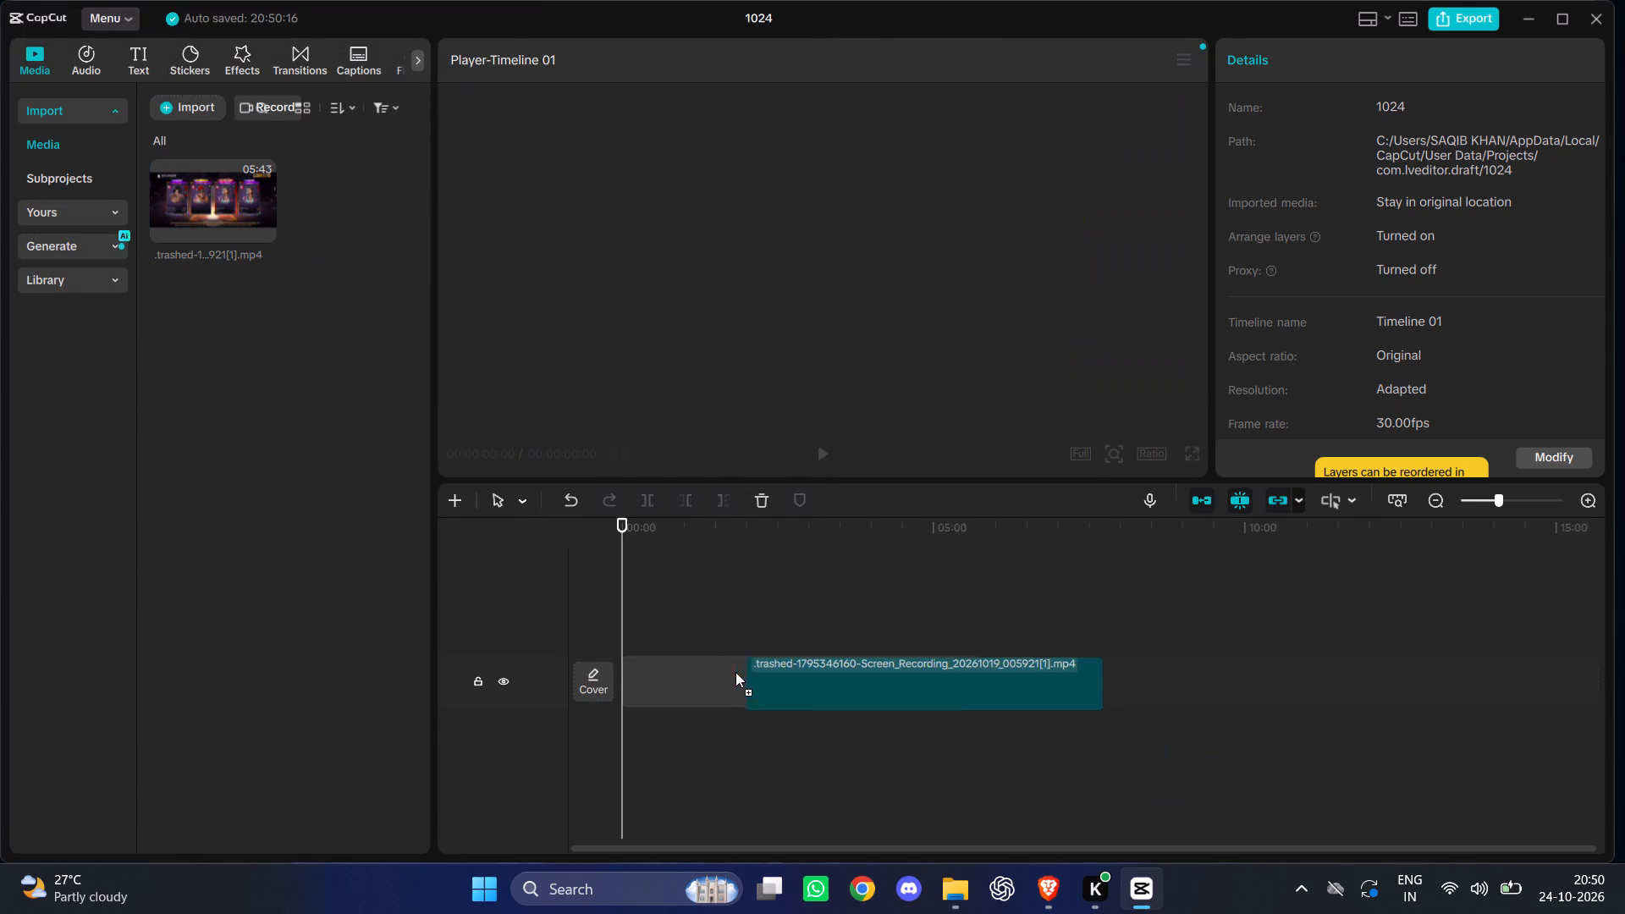
left_click_drag(735, 672, 726, 670)
scroll(801, 708, "down", 1)
scroll(801, 708, "up", 2, "ctrl")
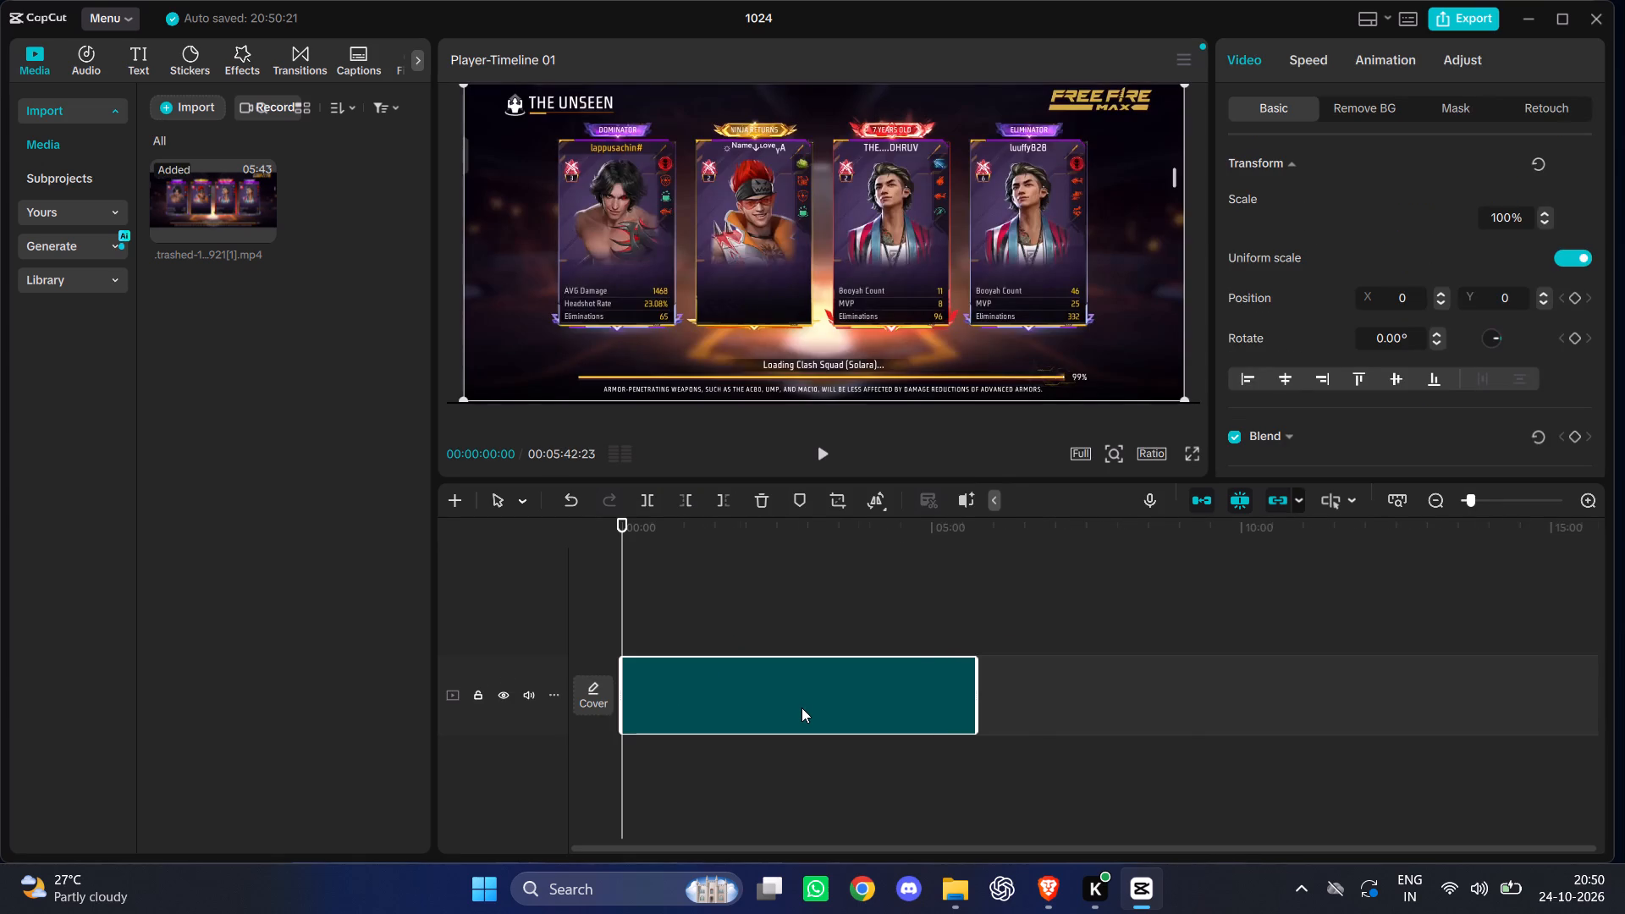
scroll(801, 708, "up", 9, "ctrl")
scroll(801, 708, "left", 1)
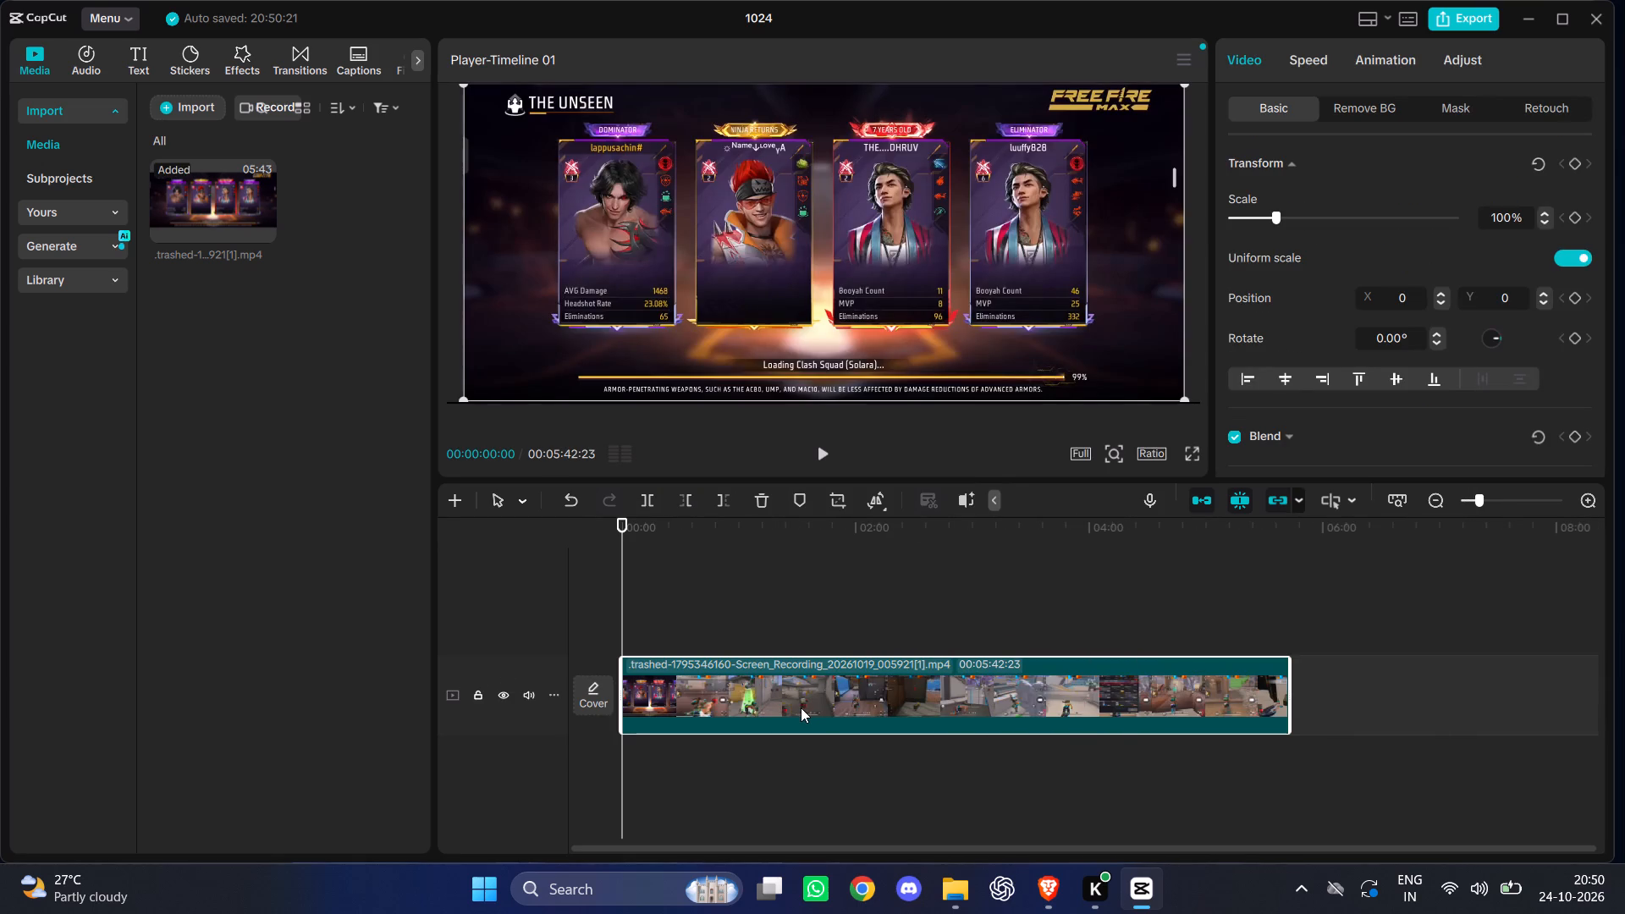
left_click_drag(855, 706, 727, 711)
Play the timeline and scrub through the 005921 gameplay clip, stopping at about 44 seconds.
left_click(818, 454)
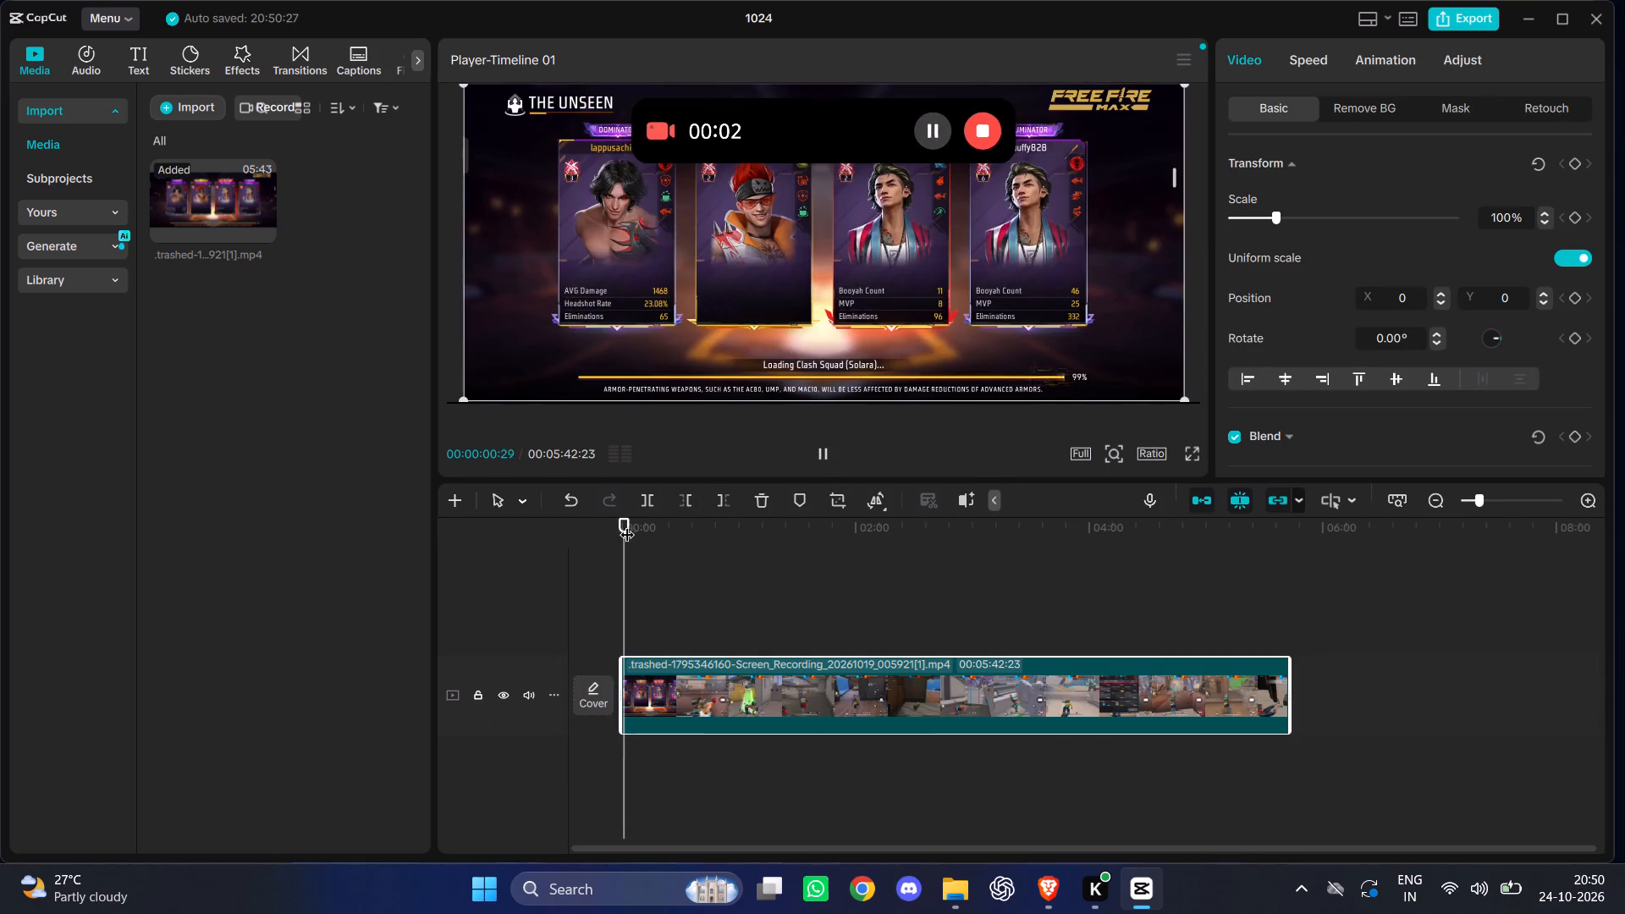
left_click_drag(626, 524, 714, 533)
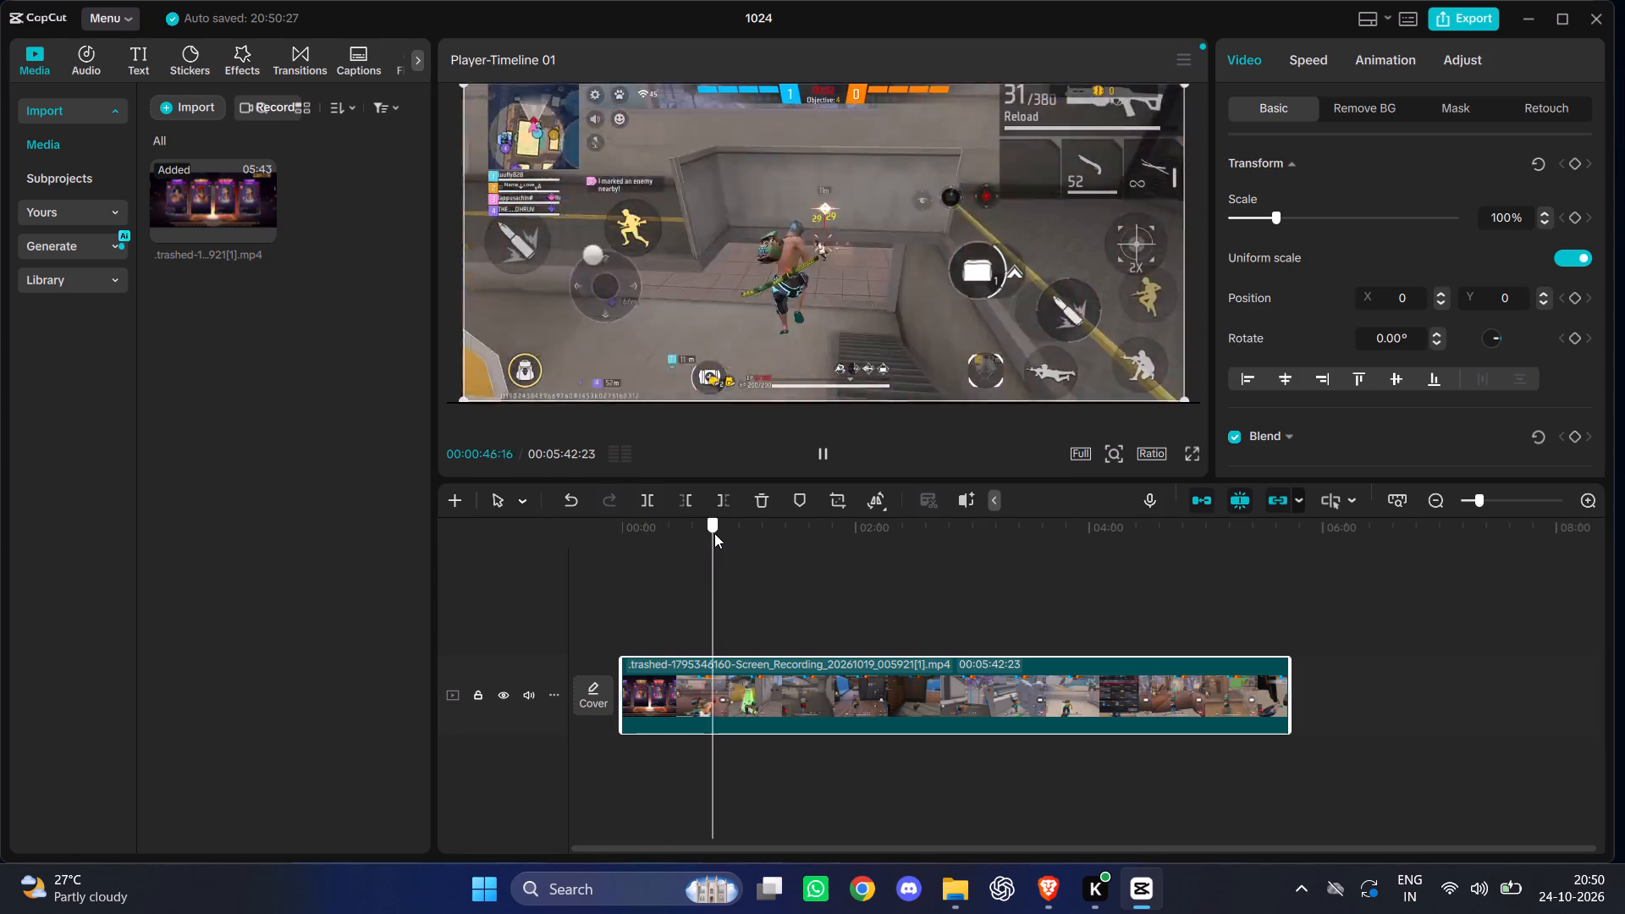
left_click_drag(714, 533, 709, 536)
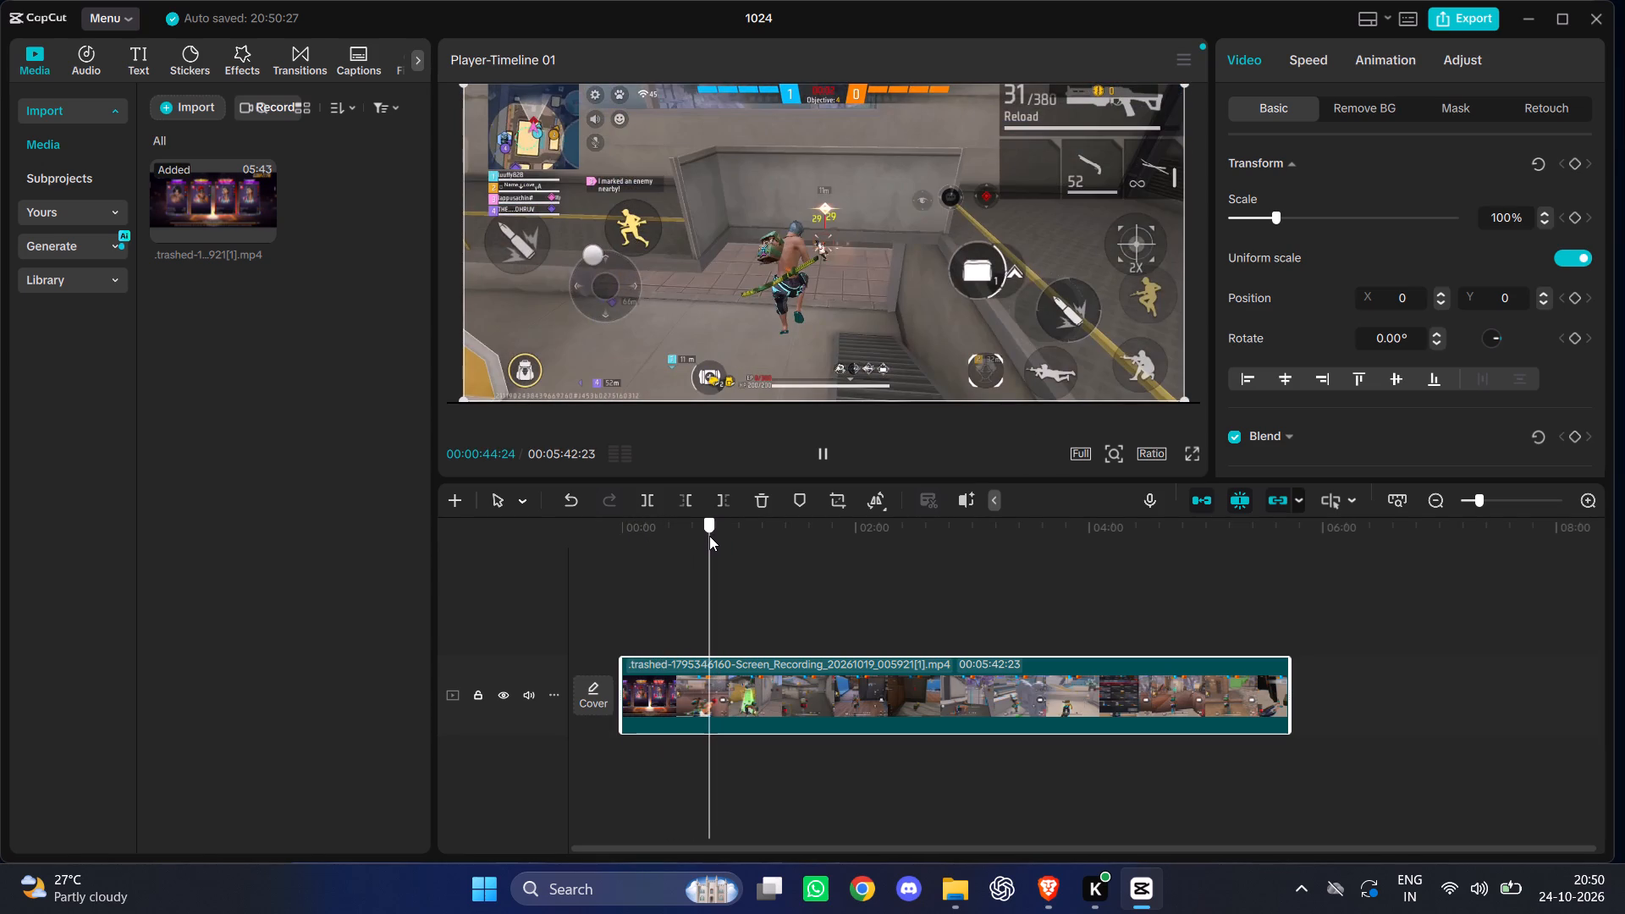
left_click_drag(709, 536, 708, 536)
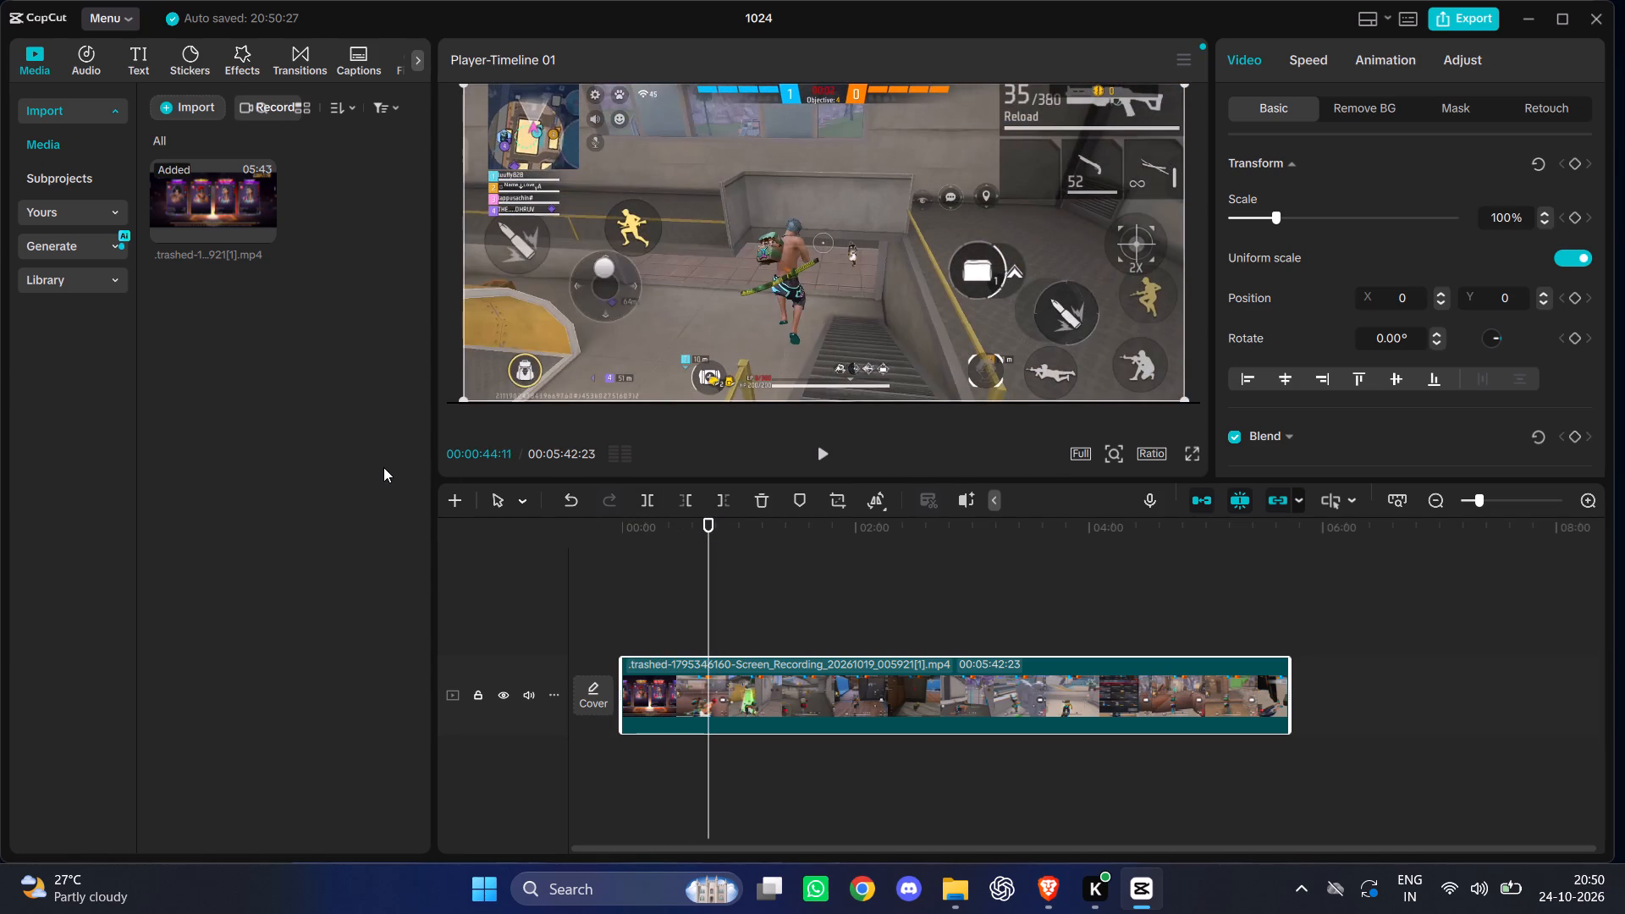
left_click(383, 467)
left_click(181, 104)
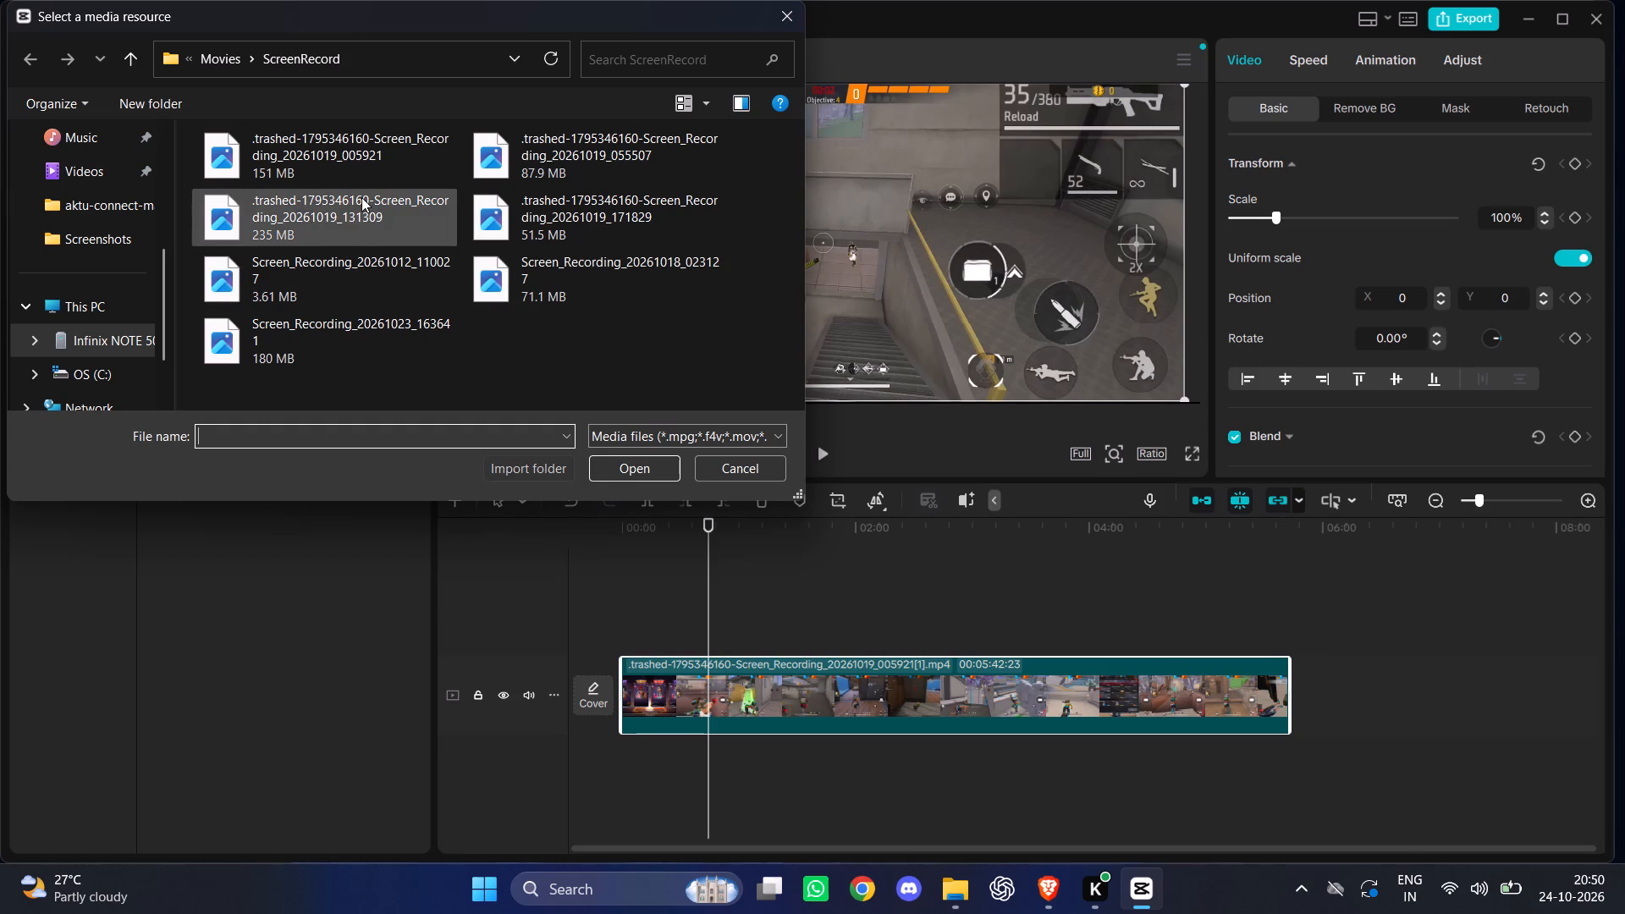
left_click(344, 223)
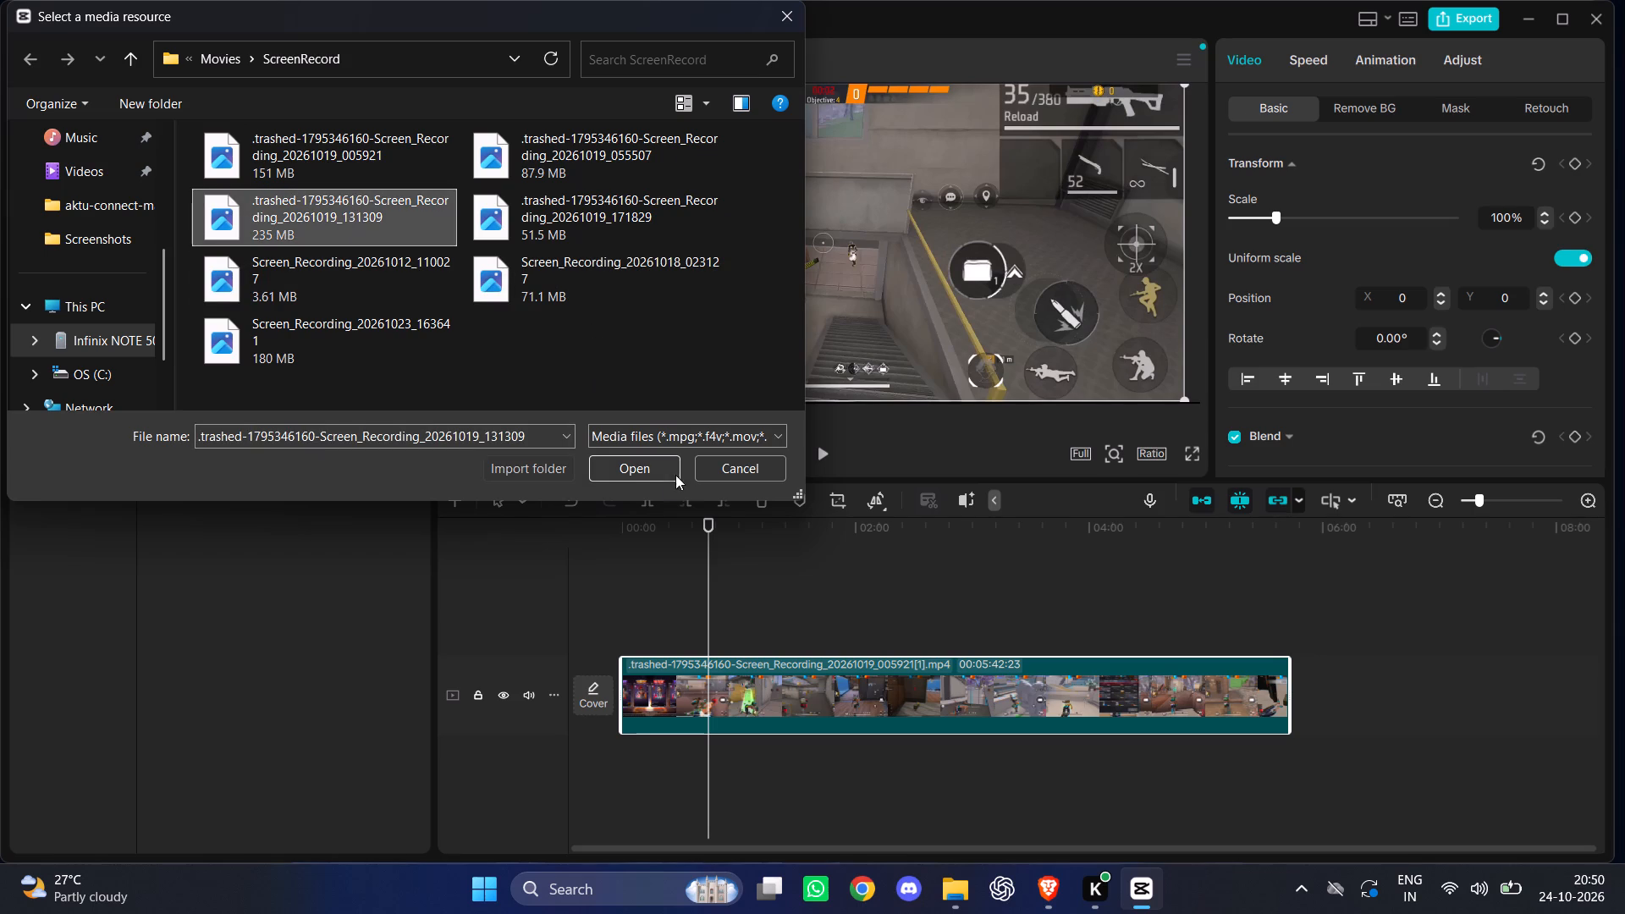
left_click_drag(653, 483, 656, 471)
left_click(656, 471)
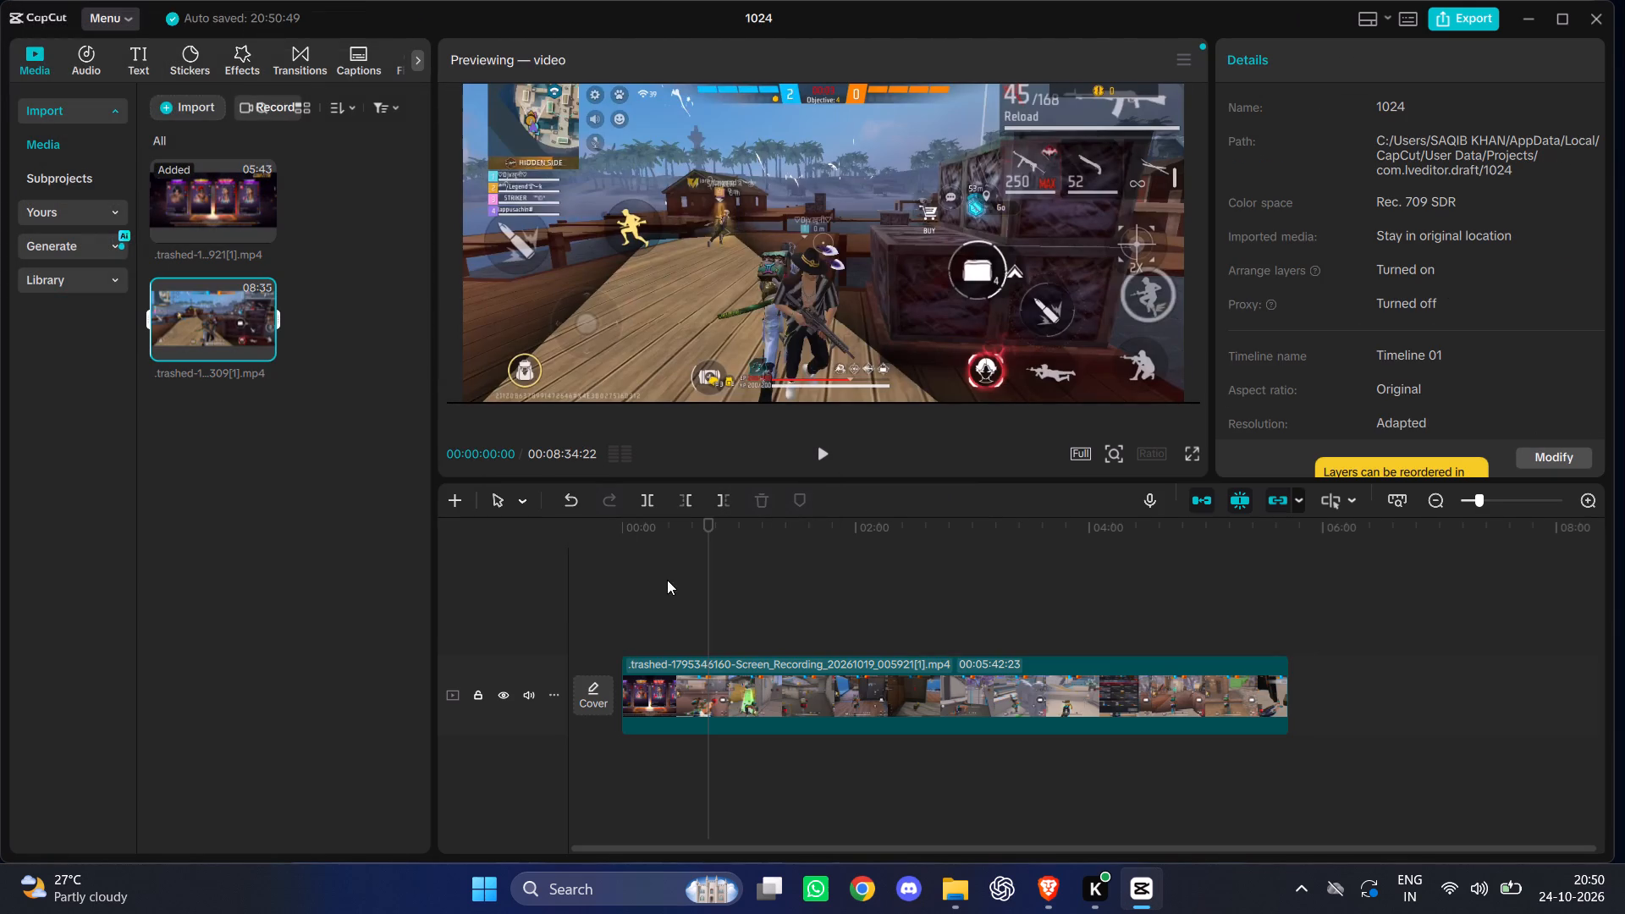
Place the 131309 recording on a new track above the 005921 clip and move it toward that clip's end.
left_click(249, 322)
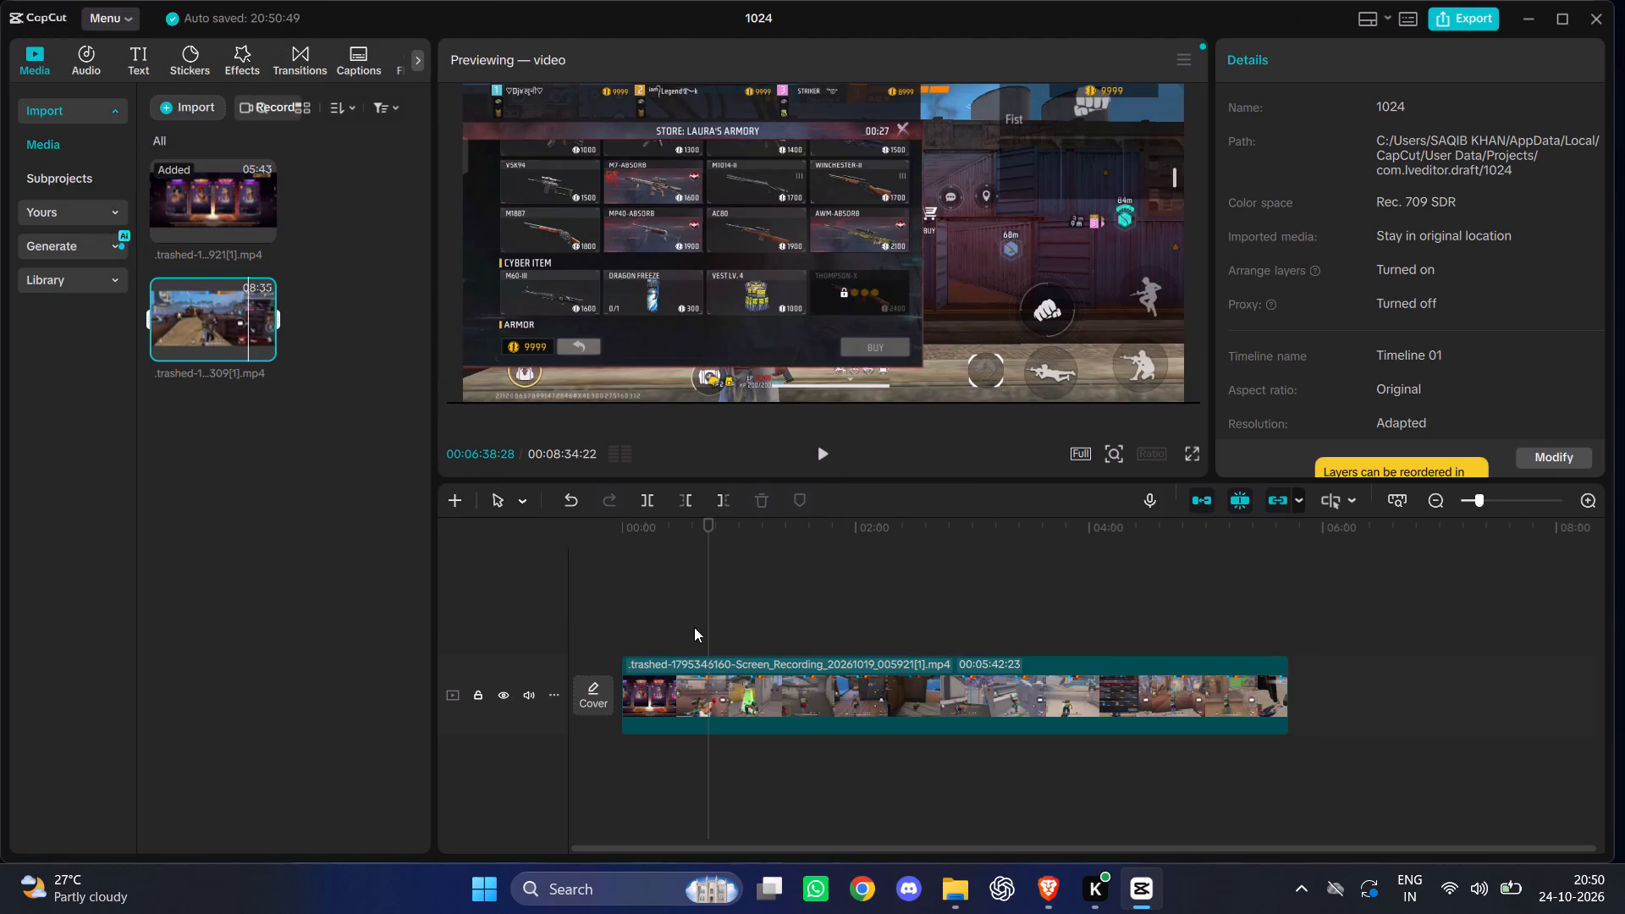
left_click_drag(223, 335, 973, 622)
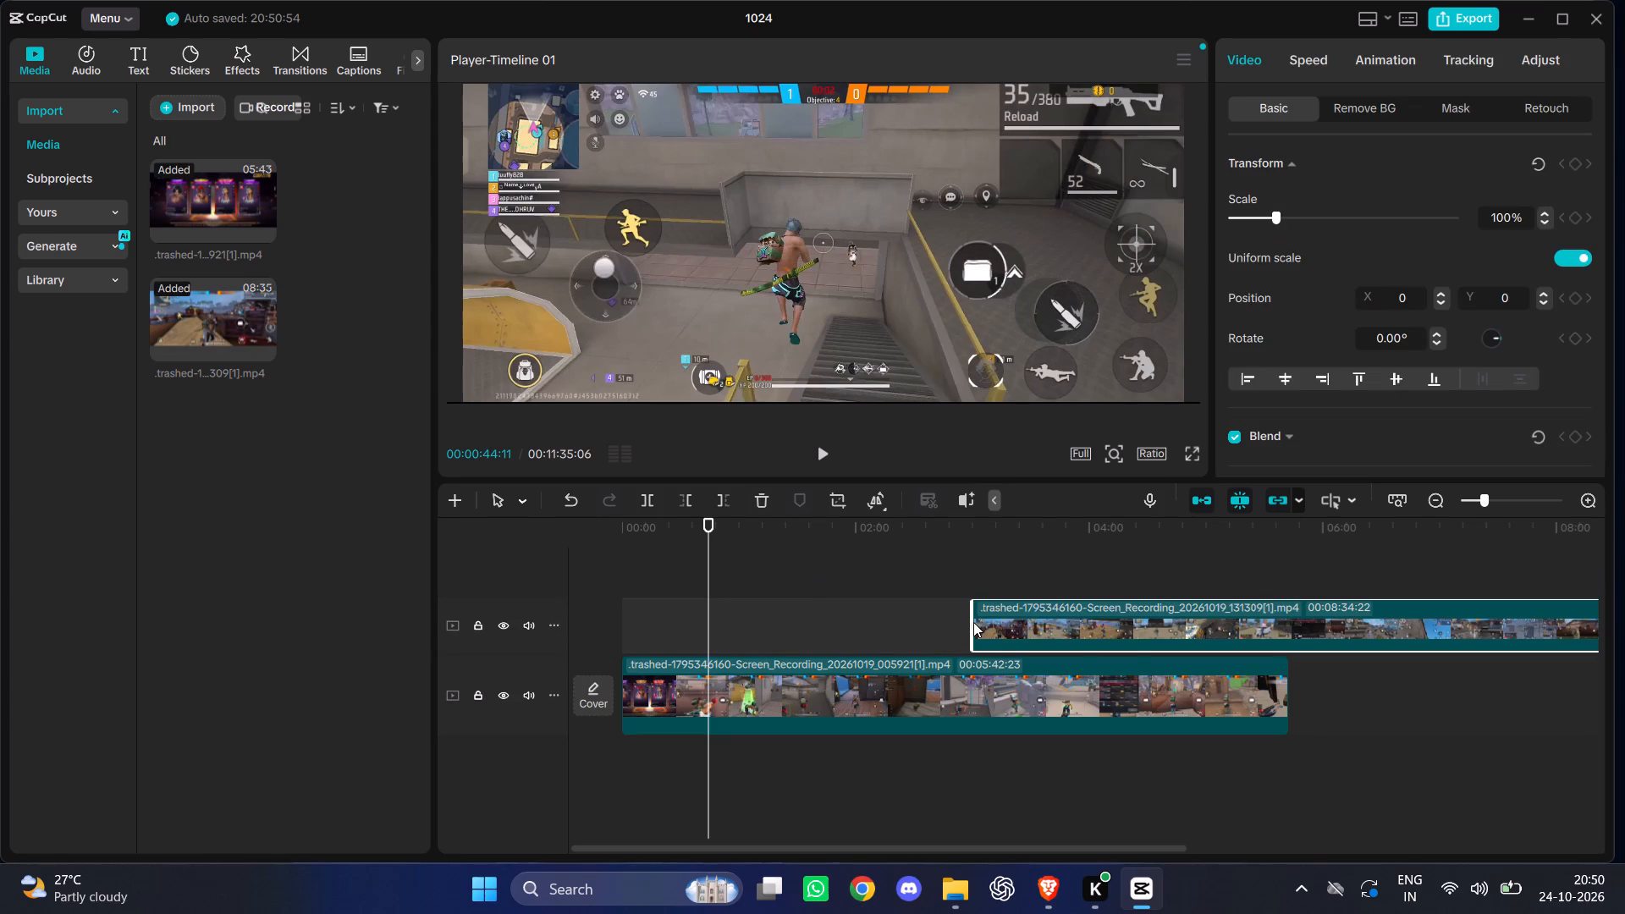
left_click_drag(1132, 651, 1149, 626)
left_click_drag(1149, 626, 1264, 647)
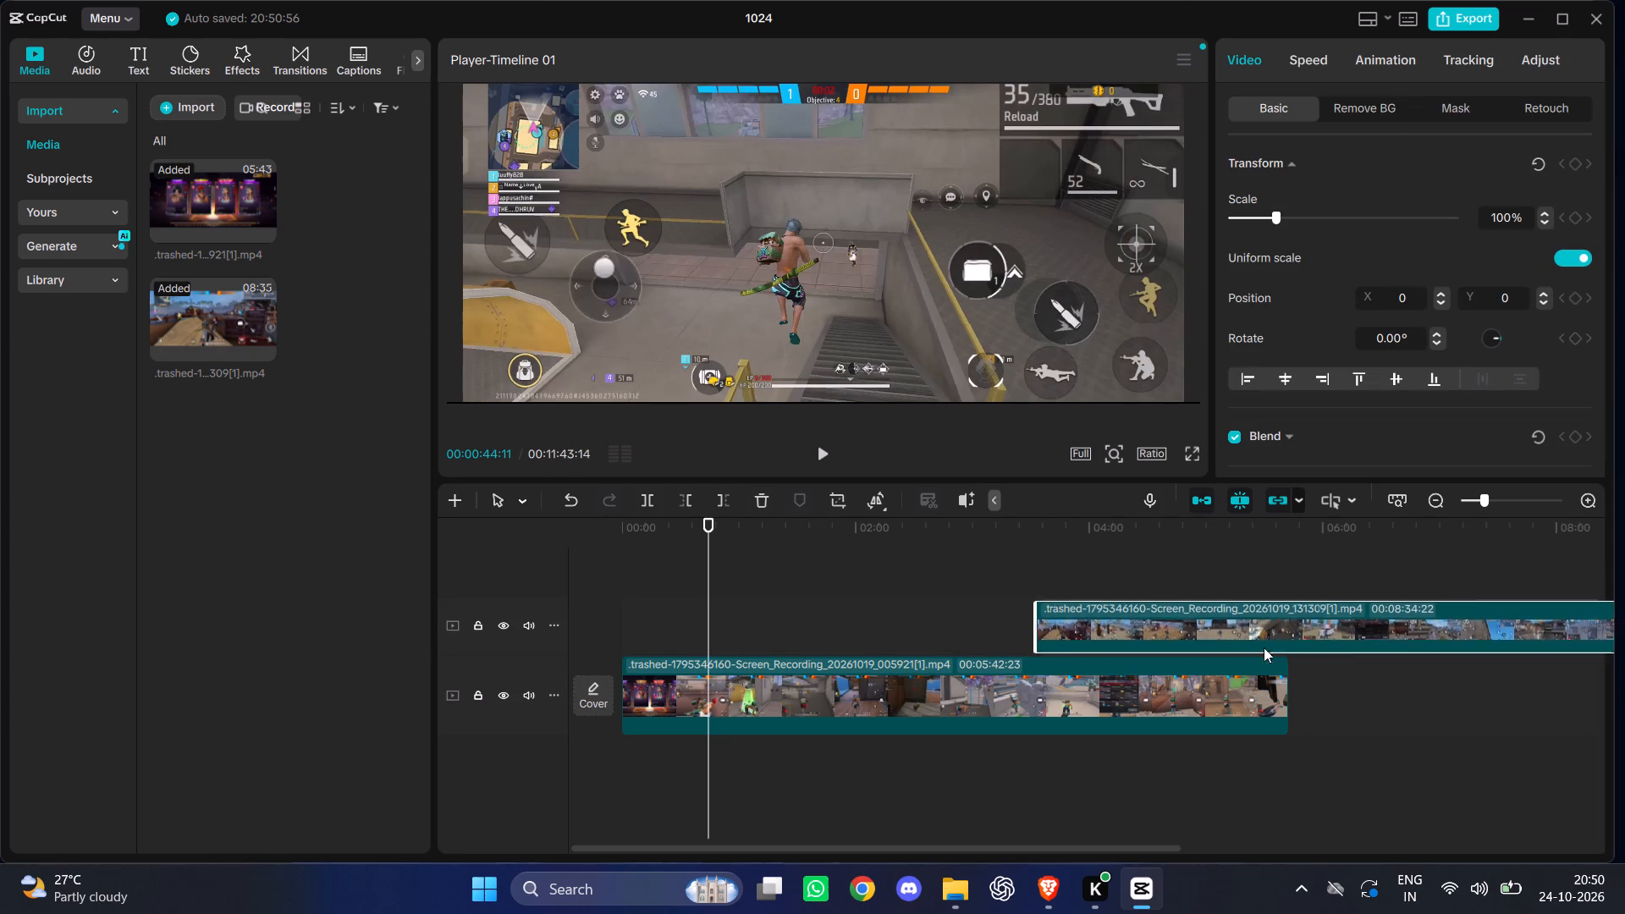
Move the 131309 recording down onto the main track, directly after the end of the 005921 clip.
left_click_drag(1264, 647, 1457, 691)
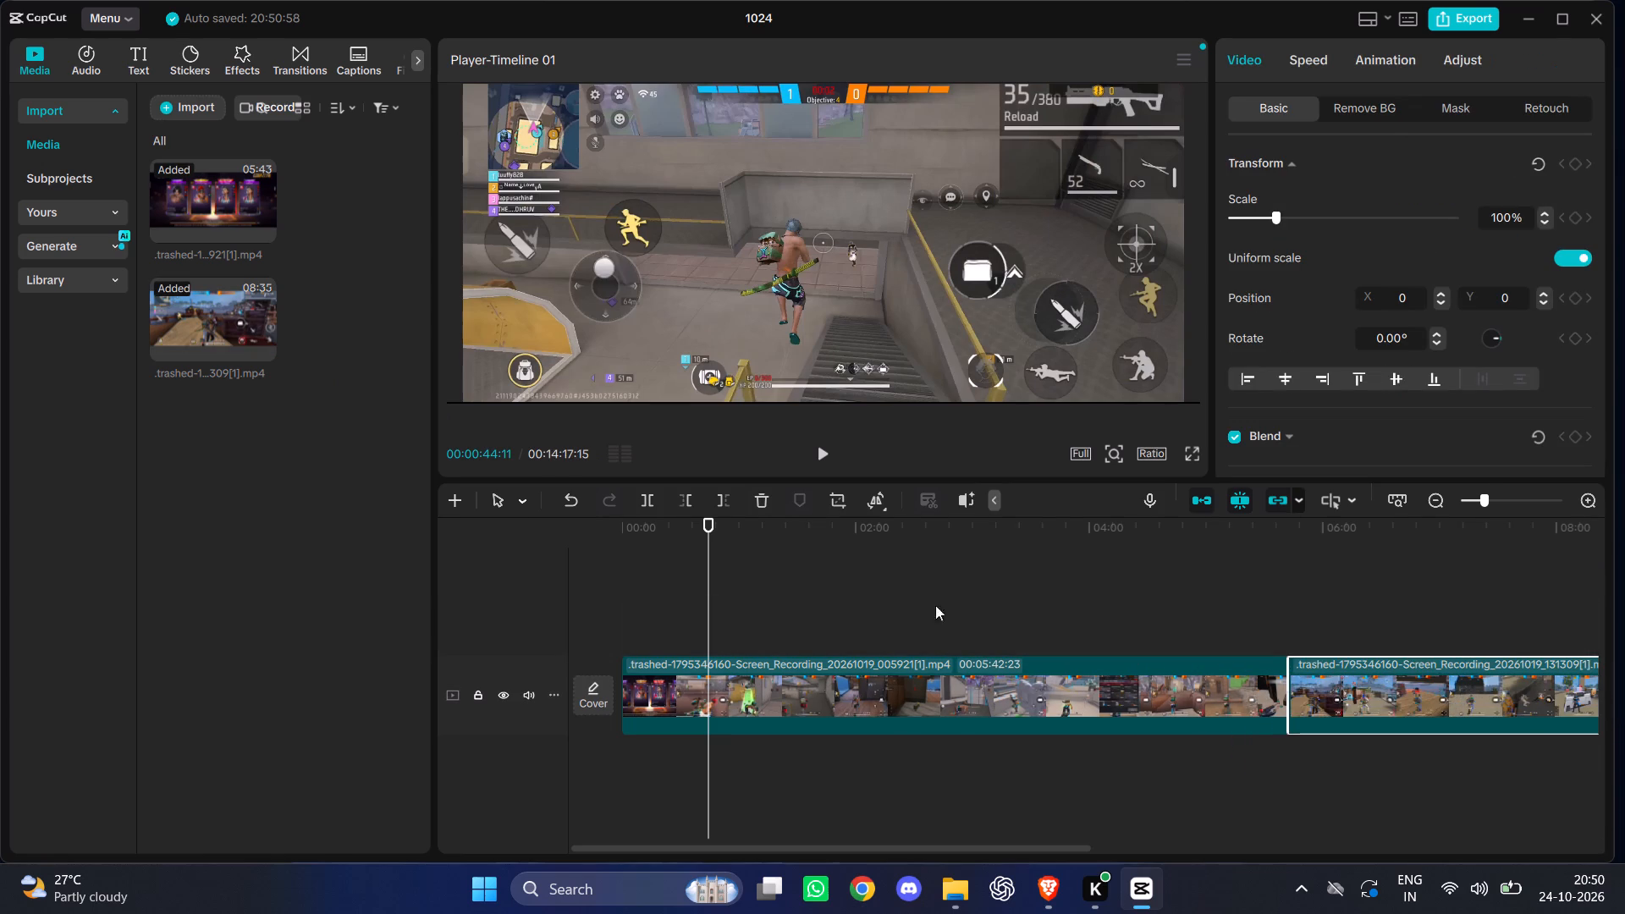
Scrub the timeline from the 005921 clip into the 131309 clip, stopping at about 6 minutes 29 seconds.
left_click(905, 599)
scroll(1040, 818, "left", 2)
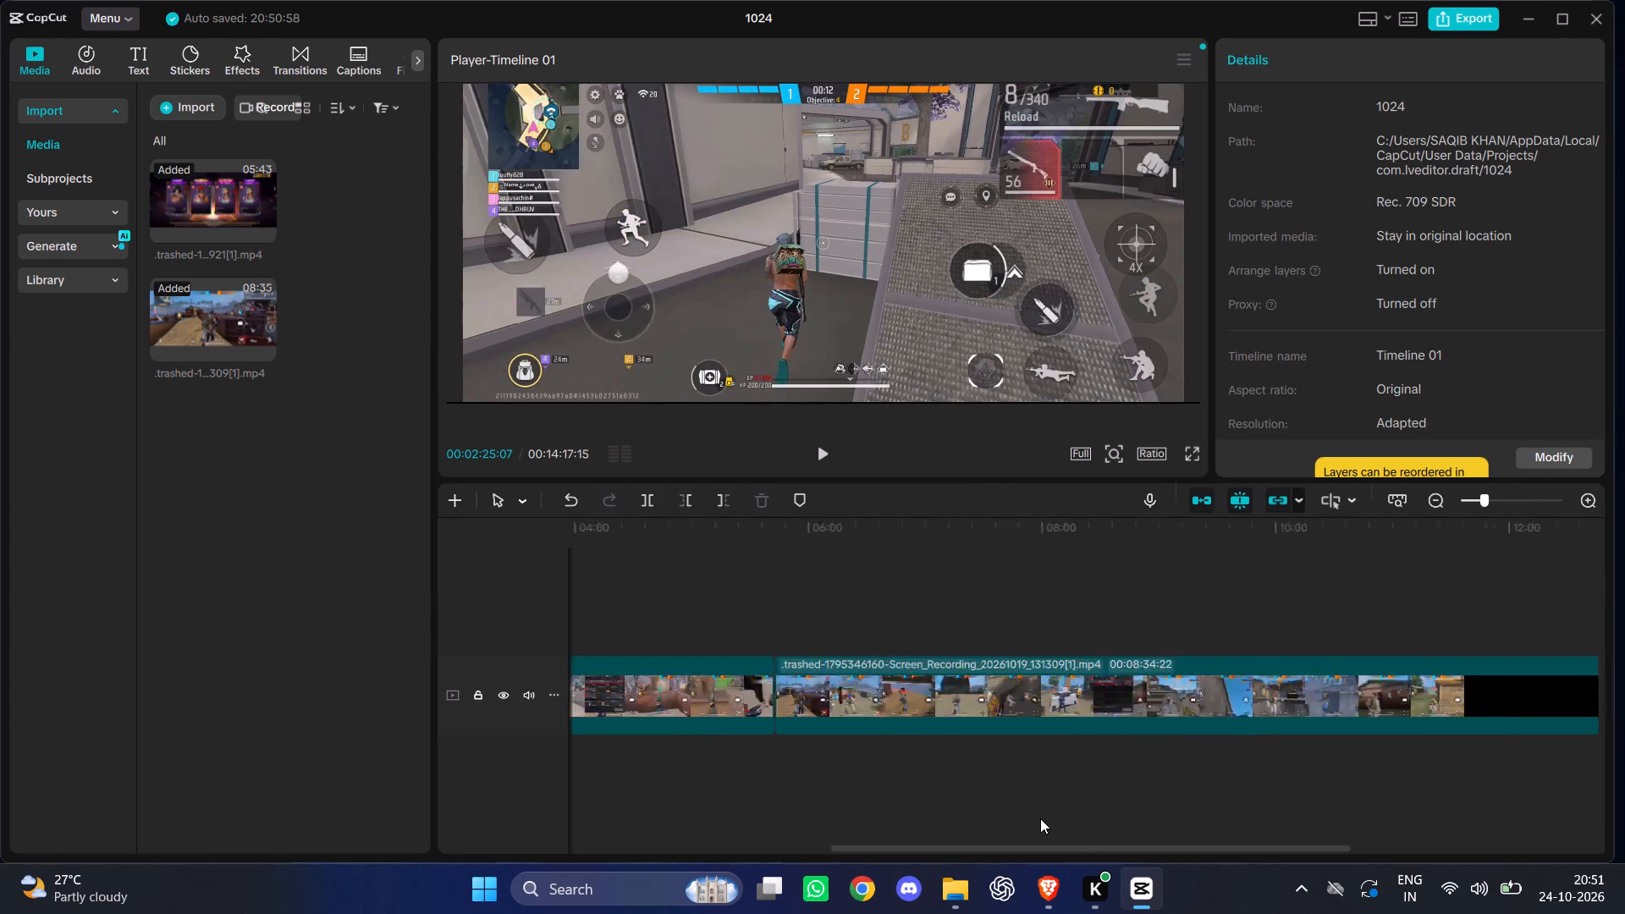
scroll(1040, 818, "left", 1)
scroll(1040, 818, "right", 2)
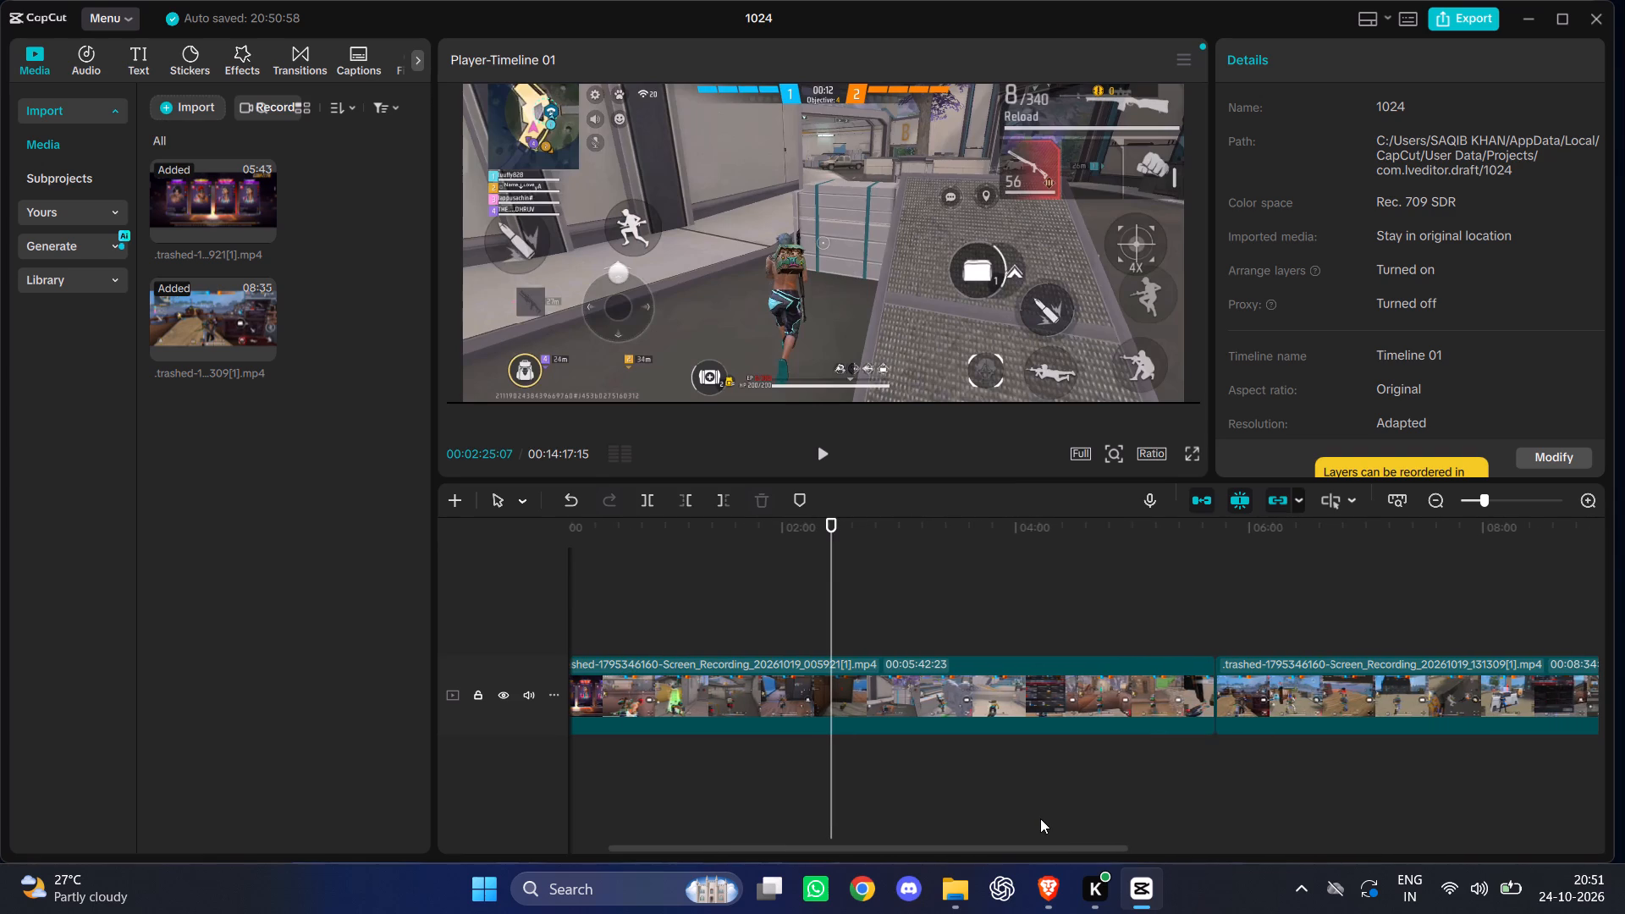
scroll(1040, 818, "right", 1)
left_click_drag(836, 524, 1108, 551)
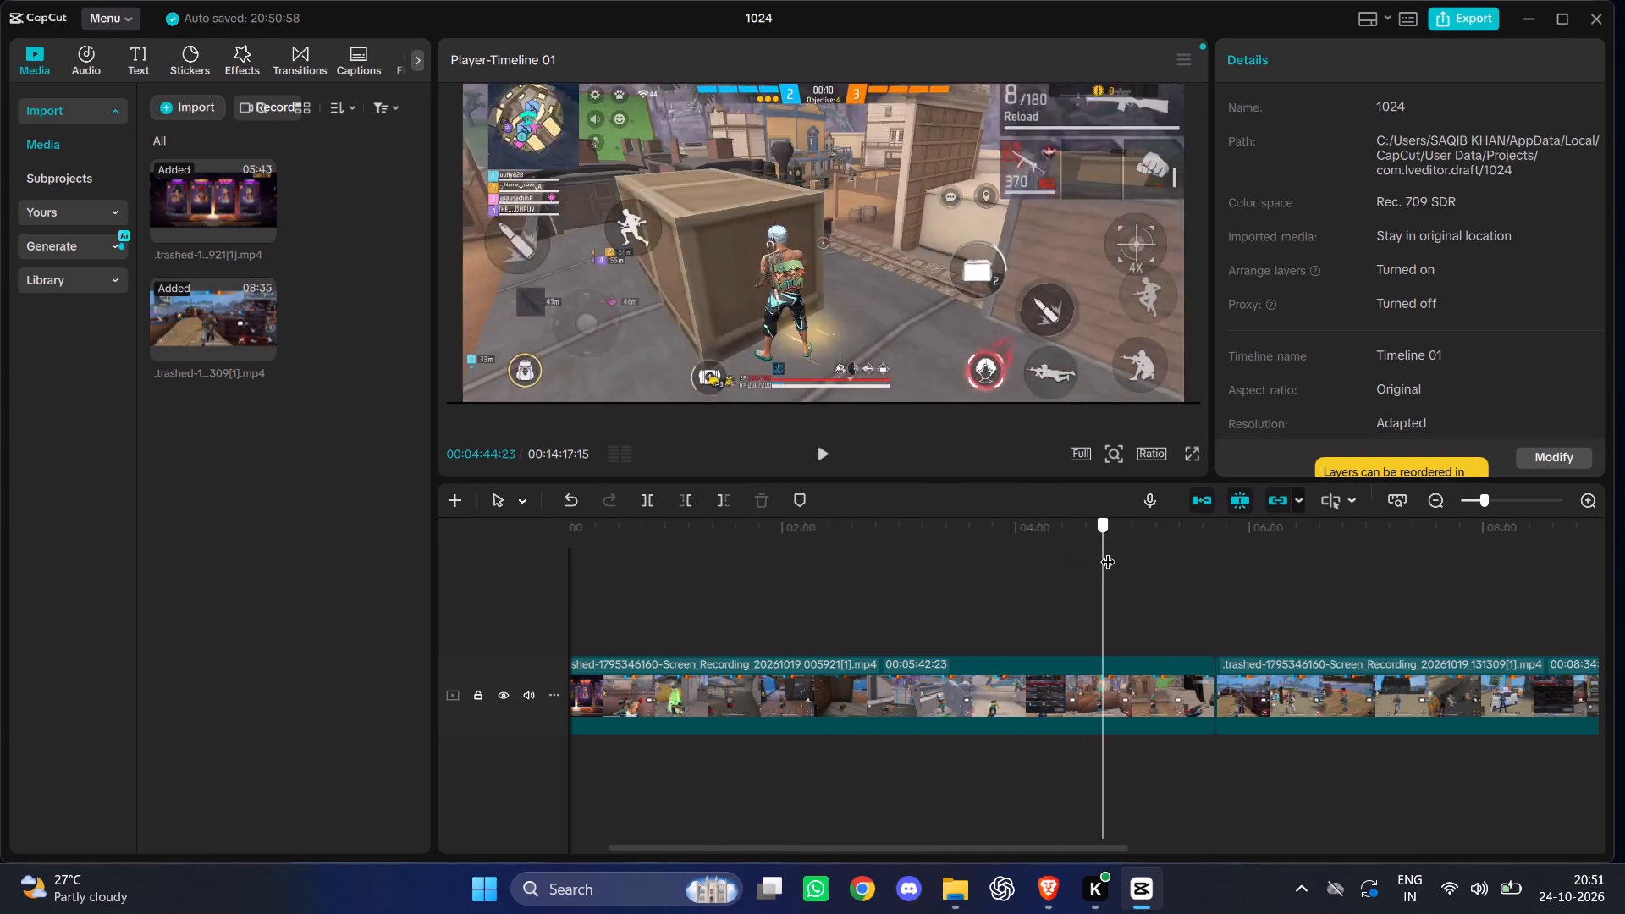
left_click_drag(1108, 551, 1307, 596)
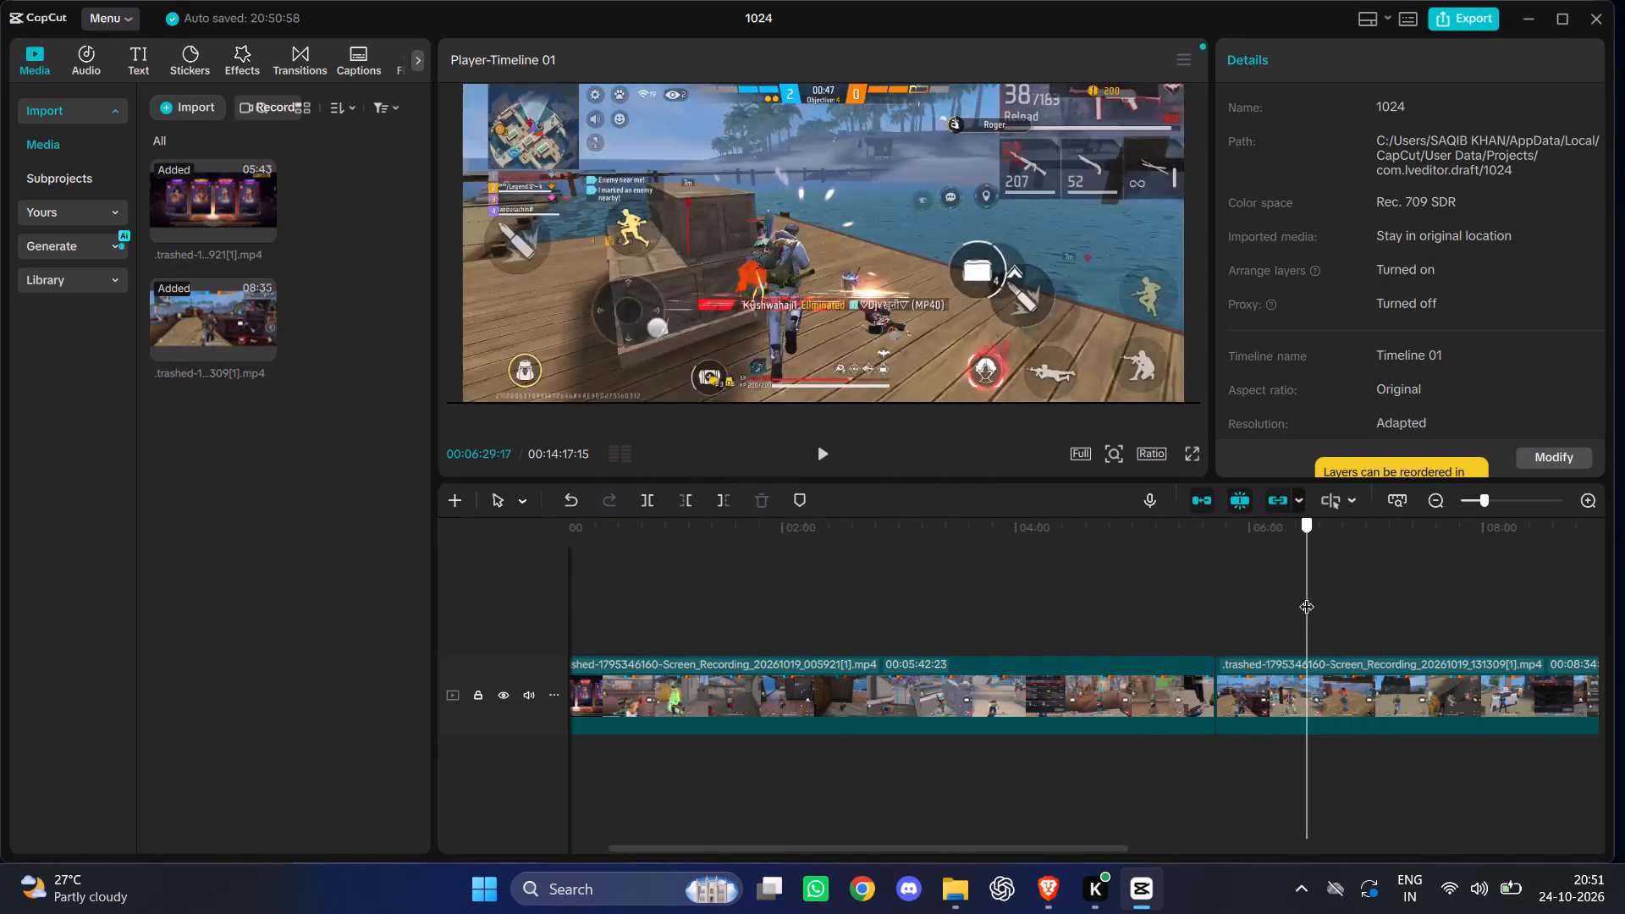
left_click_drag(1307, 596, 1308, 596)
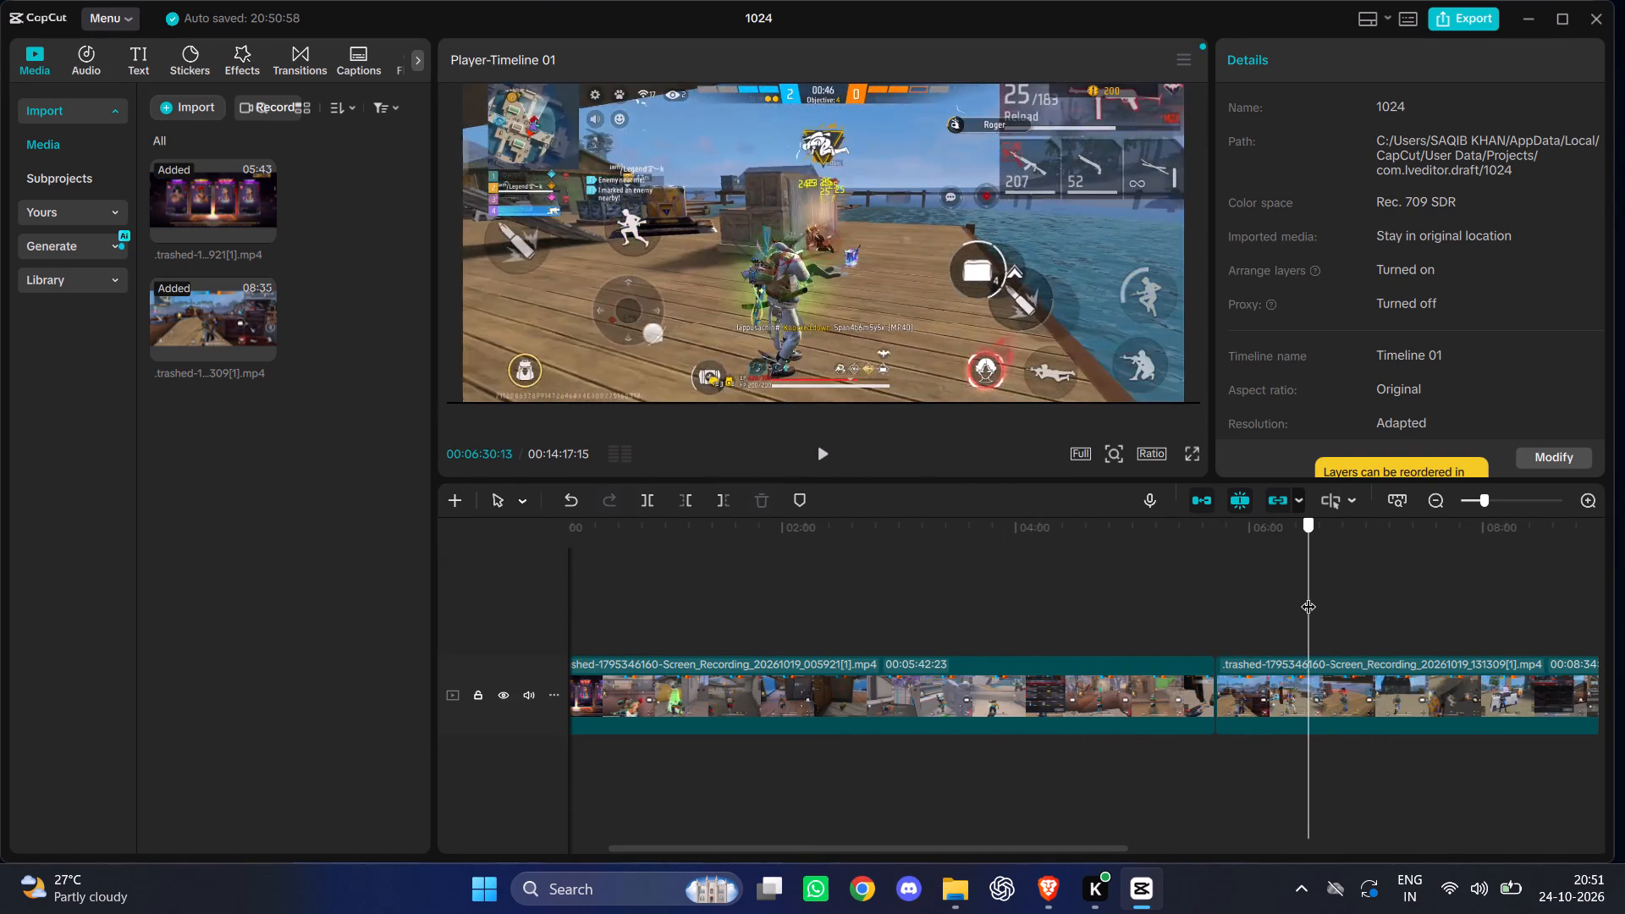
left_click_drag(1308, 596, 1305, 598)
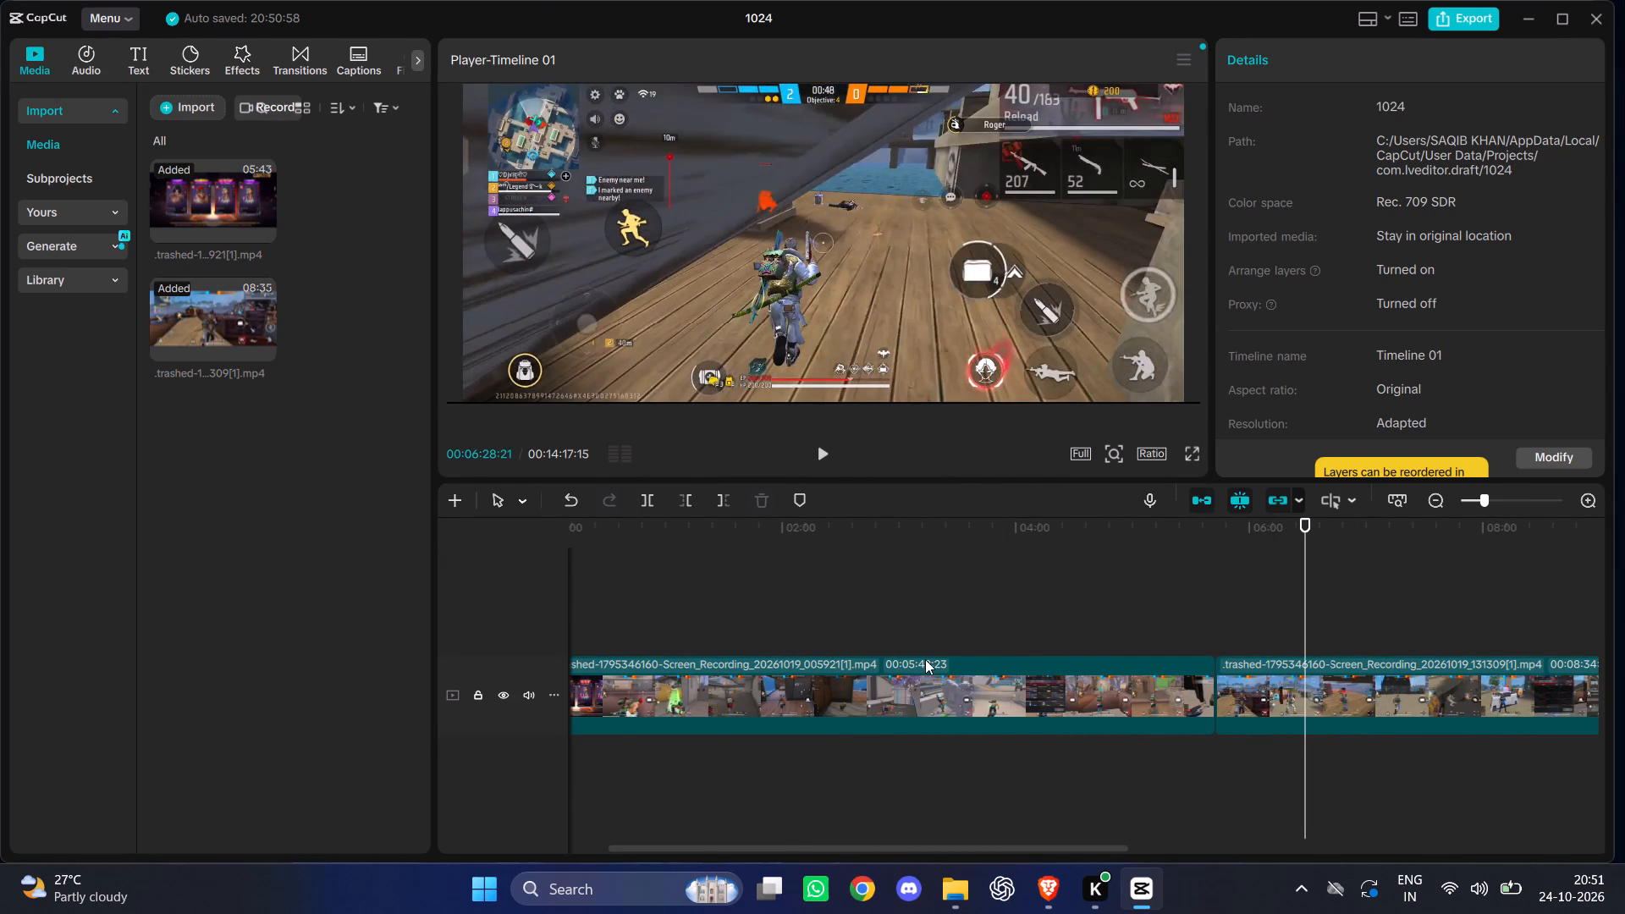
scroll(925, 659, "right", 4)
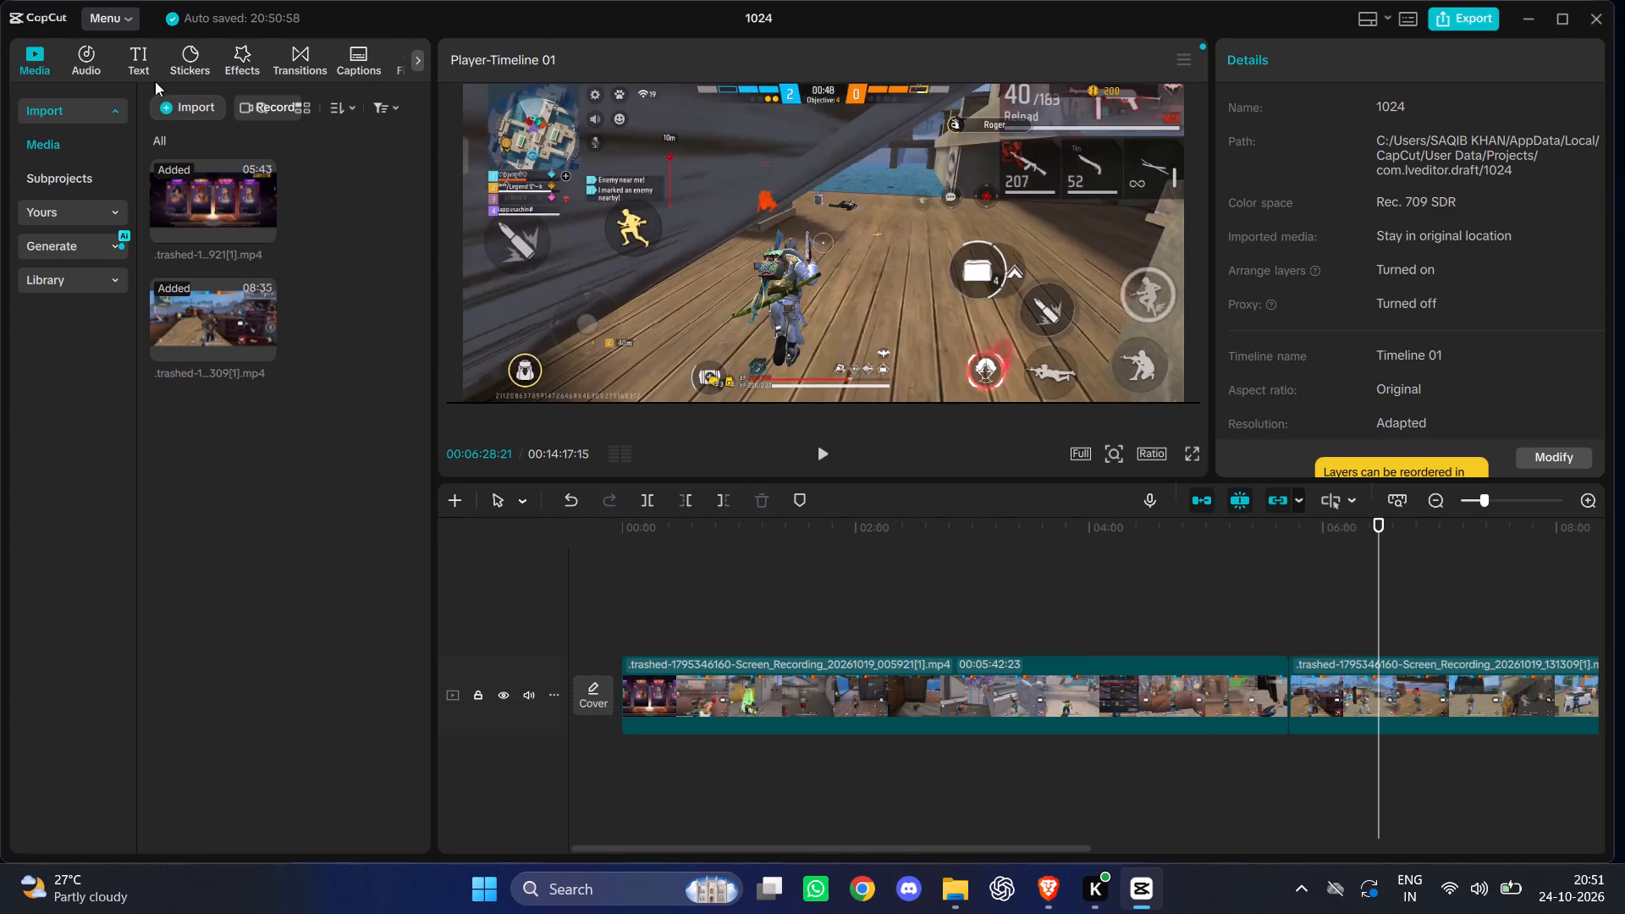
Start another media import and open the Instagram folder inside the phone's Movies folder.
left_click(183, 118)
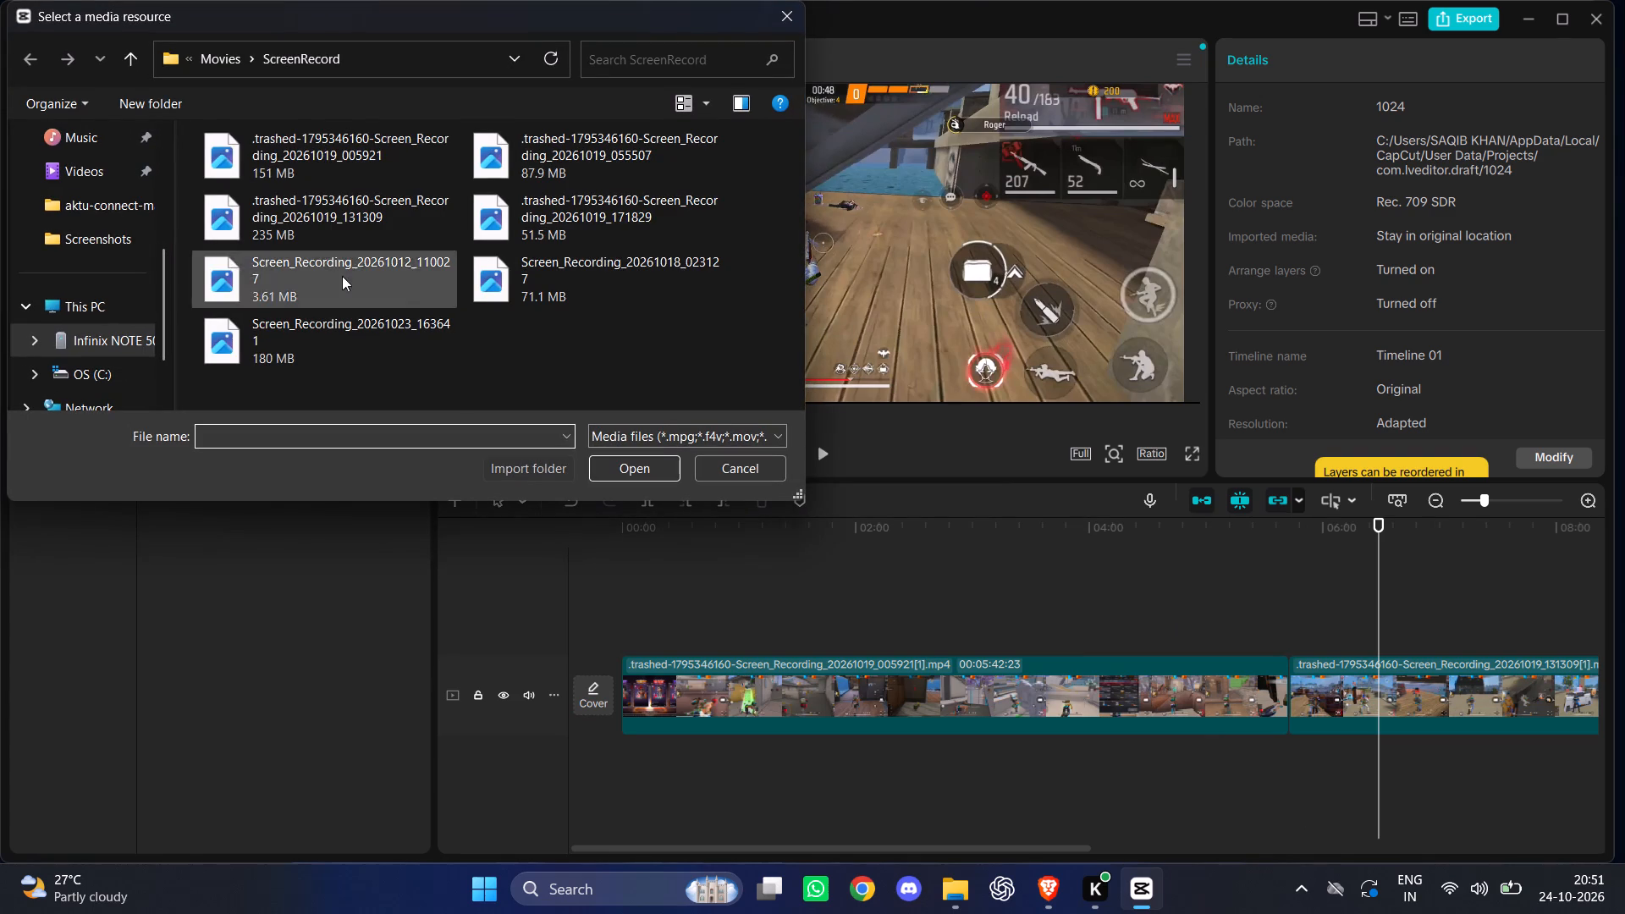
left_click(114, 51)
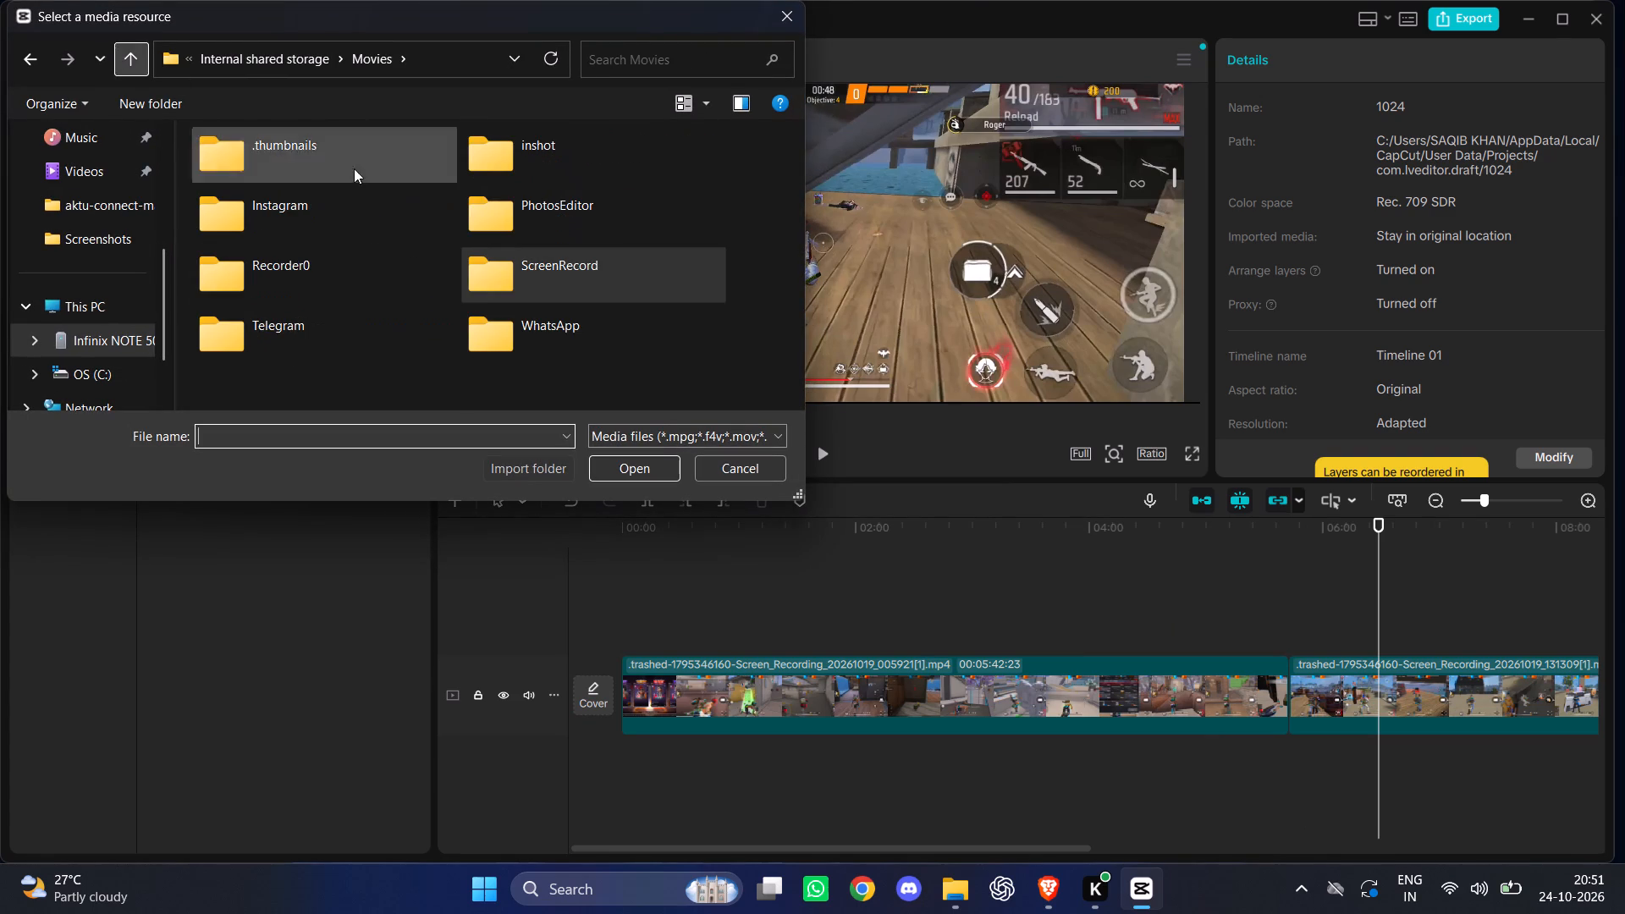
double_click(364, 199)
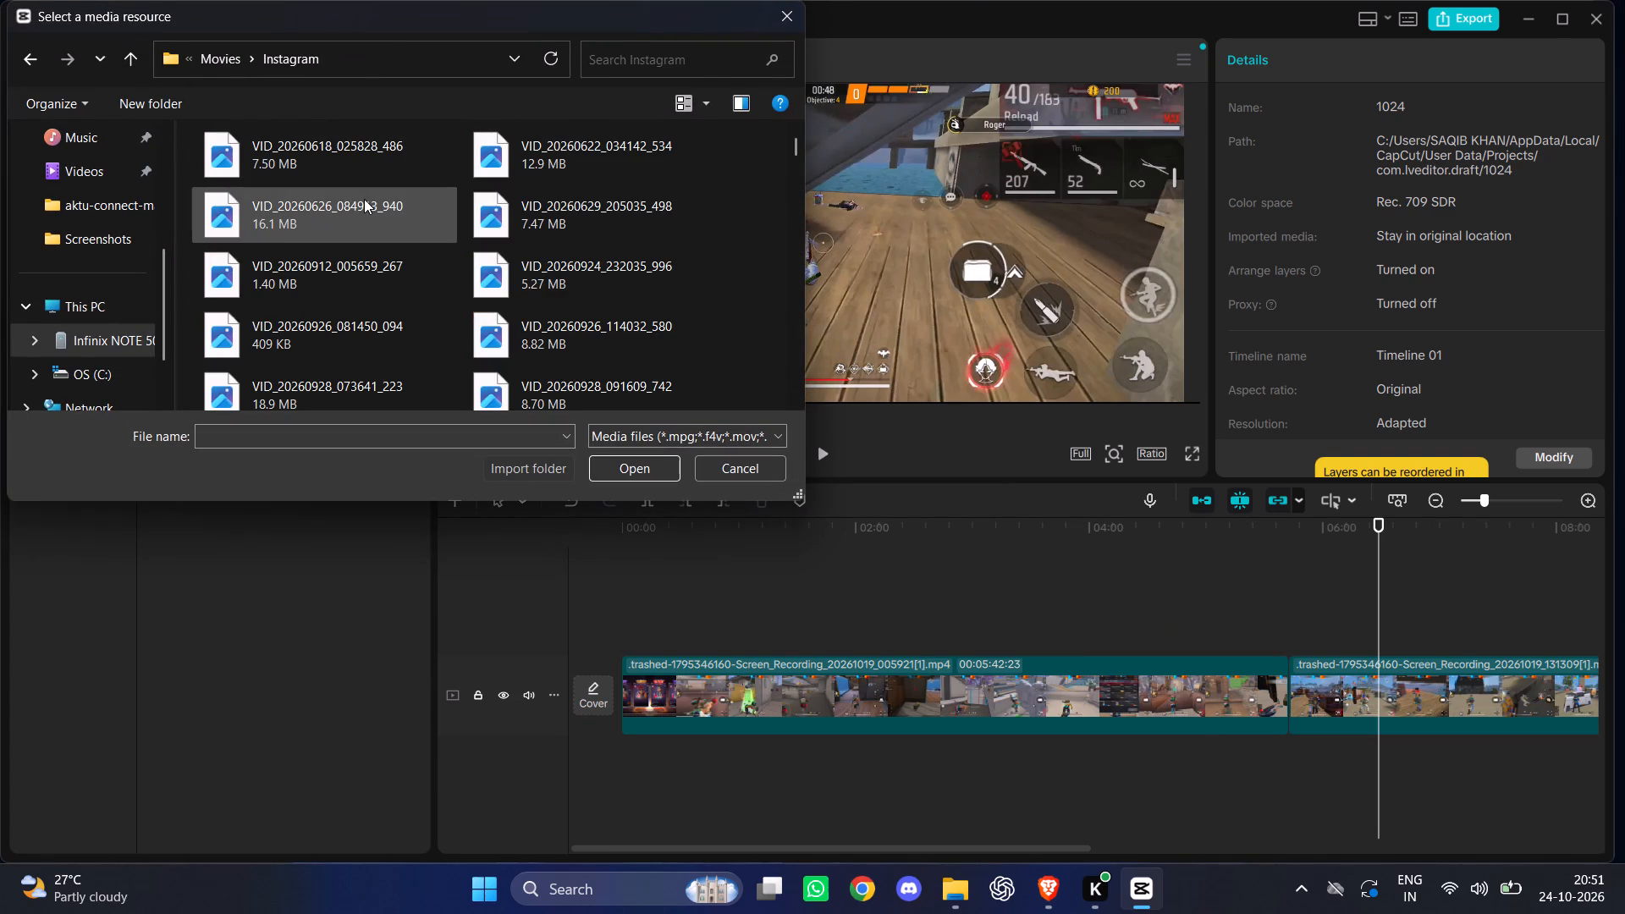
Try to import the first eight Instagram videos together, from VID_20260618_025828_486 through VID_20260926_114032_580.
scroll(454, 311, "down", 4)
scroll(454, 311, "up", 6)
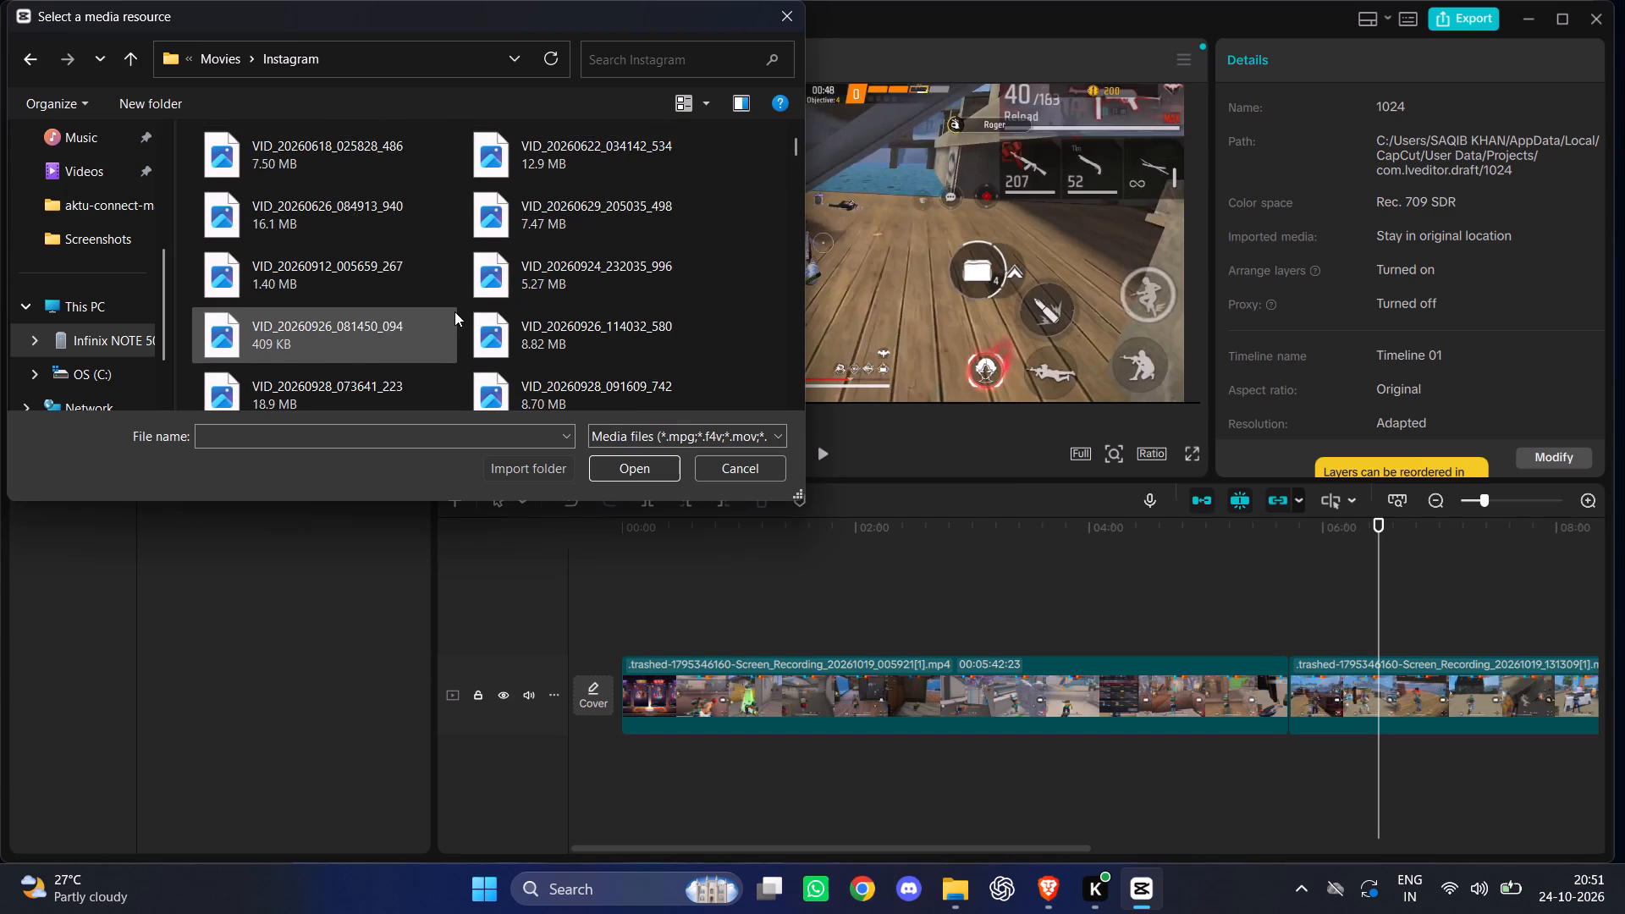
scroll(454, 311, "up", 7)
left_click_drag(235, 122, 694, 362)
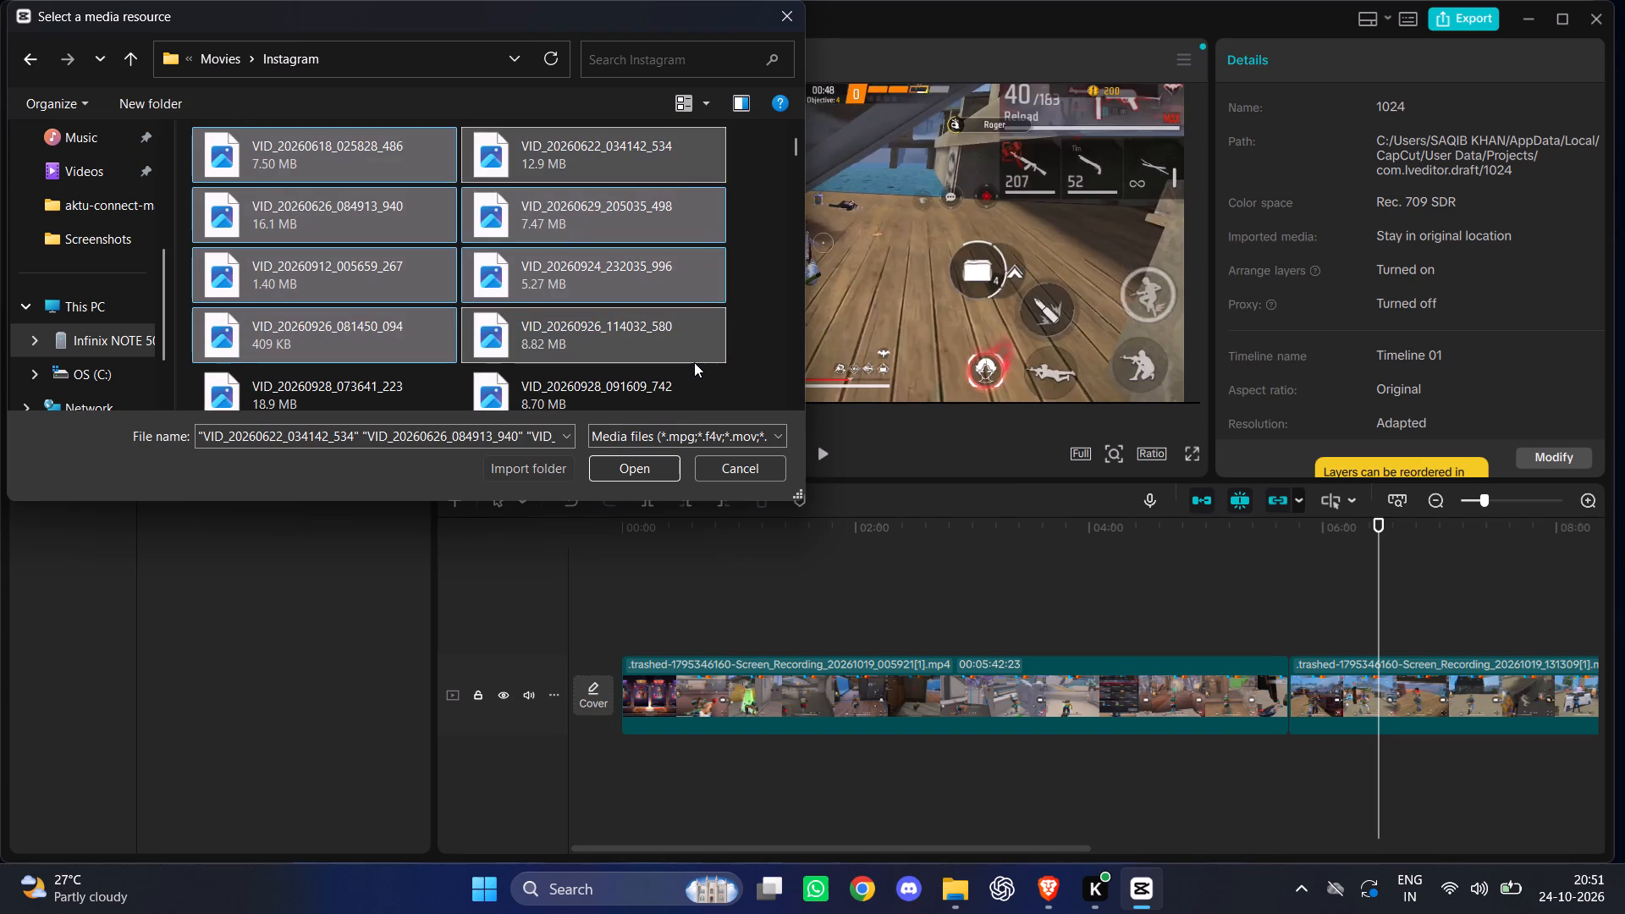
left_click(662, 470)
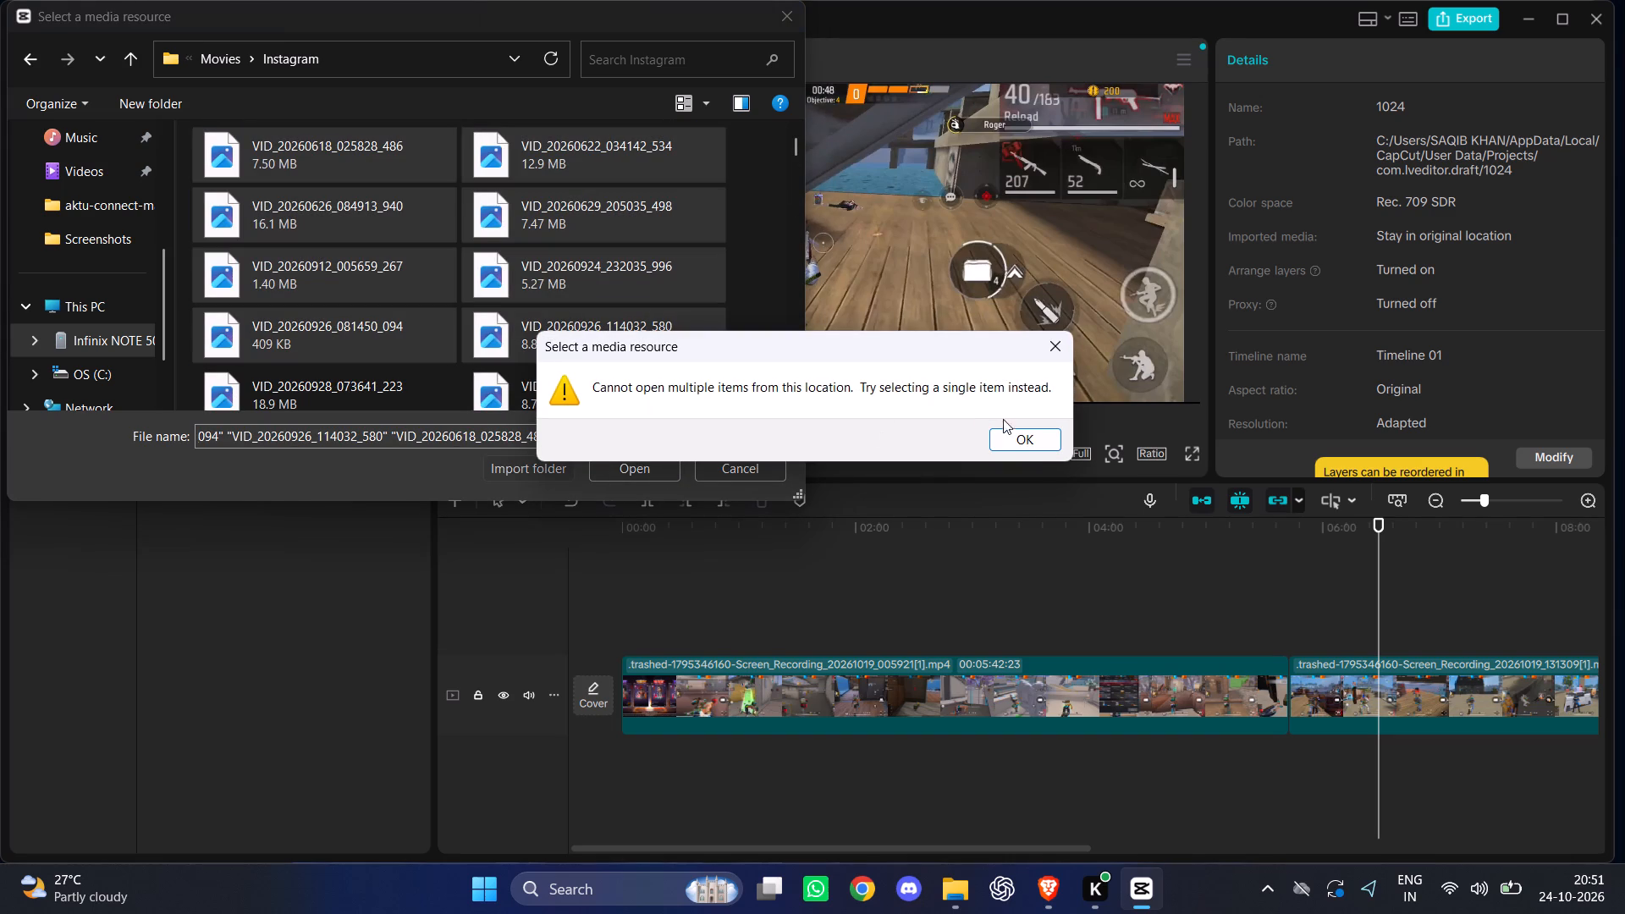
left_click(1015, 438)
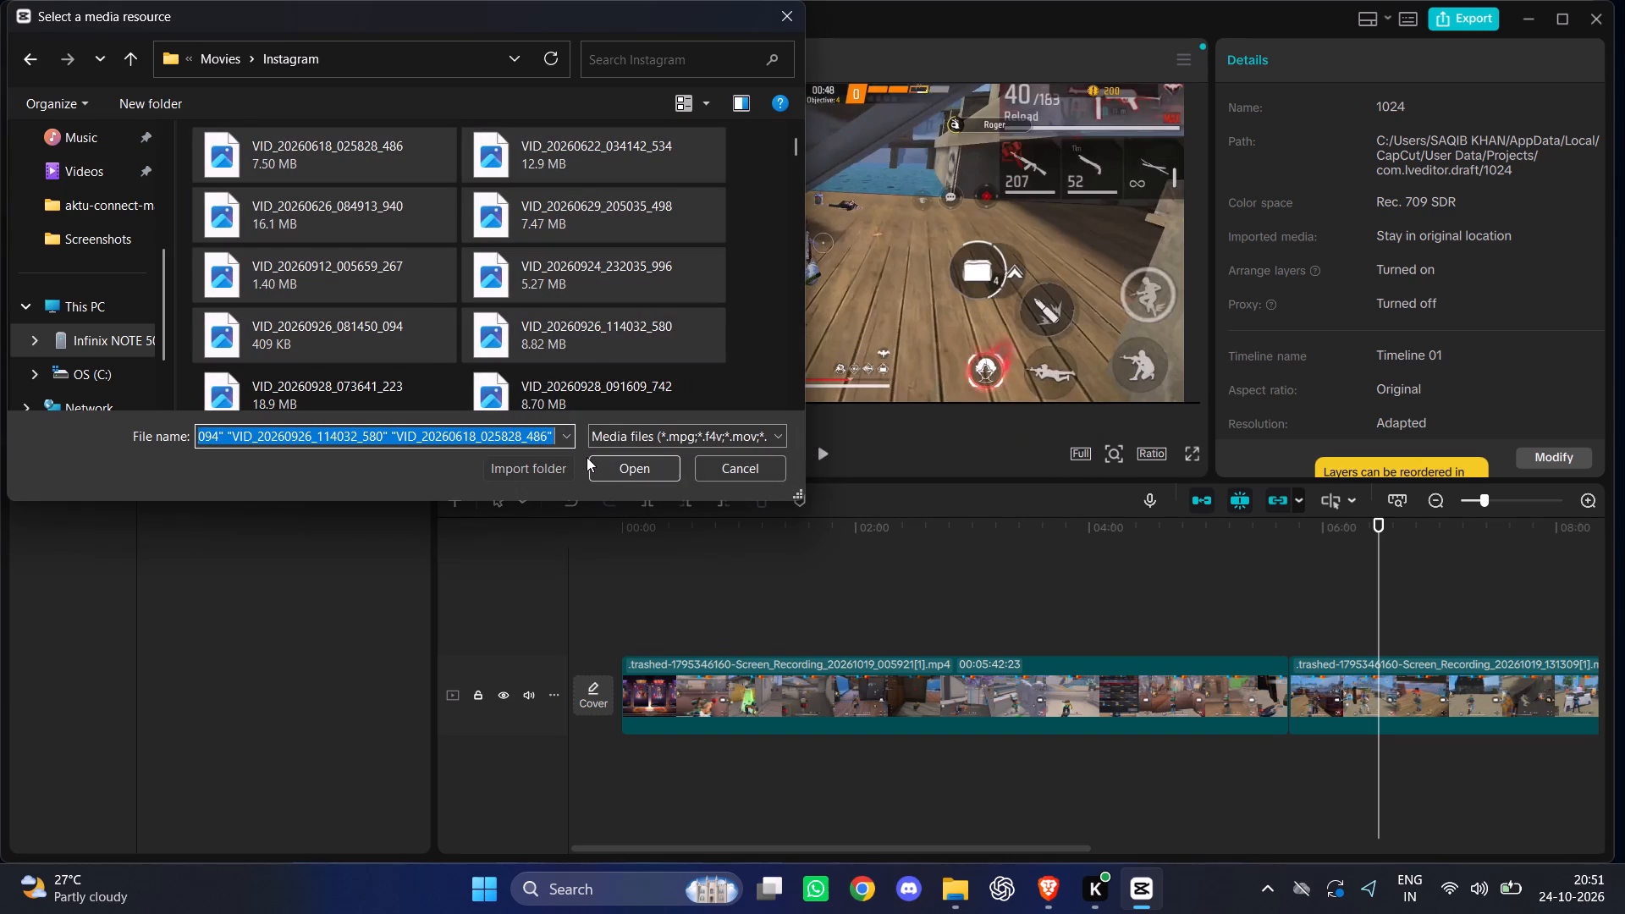
Select only the video VID_20260629_205035_498 in the Instagram folder for import.
left_click(509, 118)
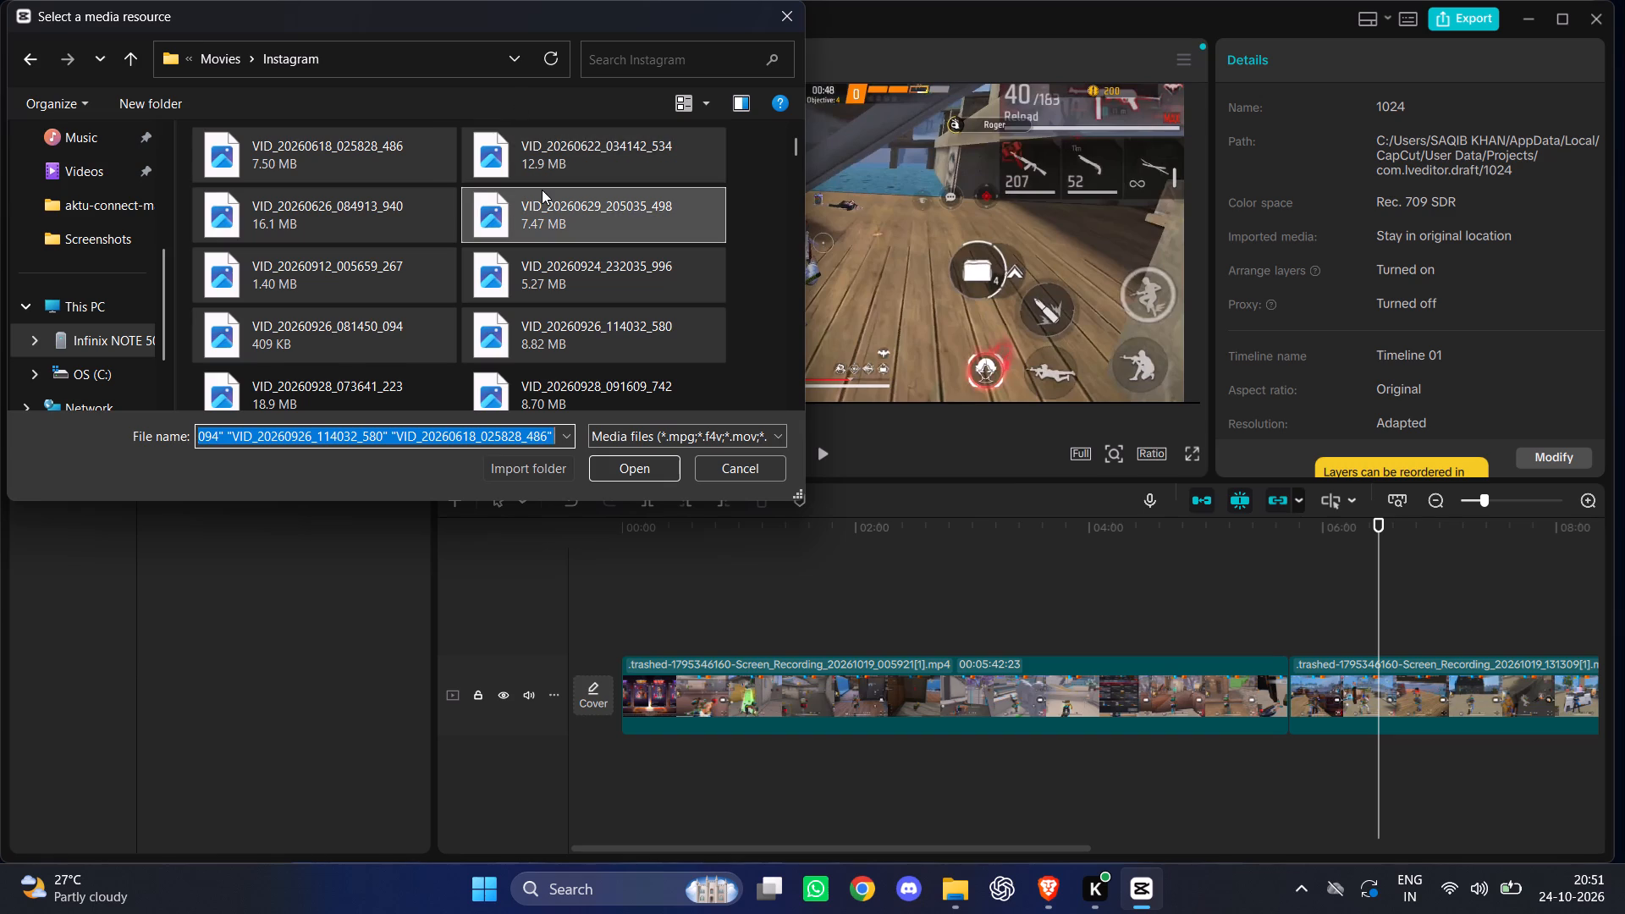
left_click(542, 190)
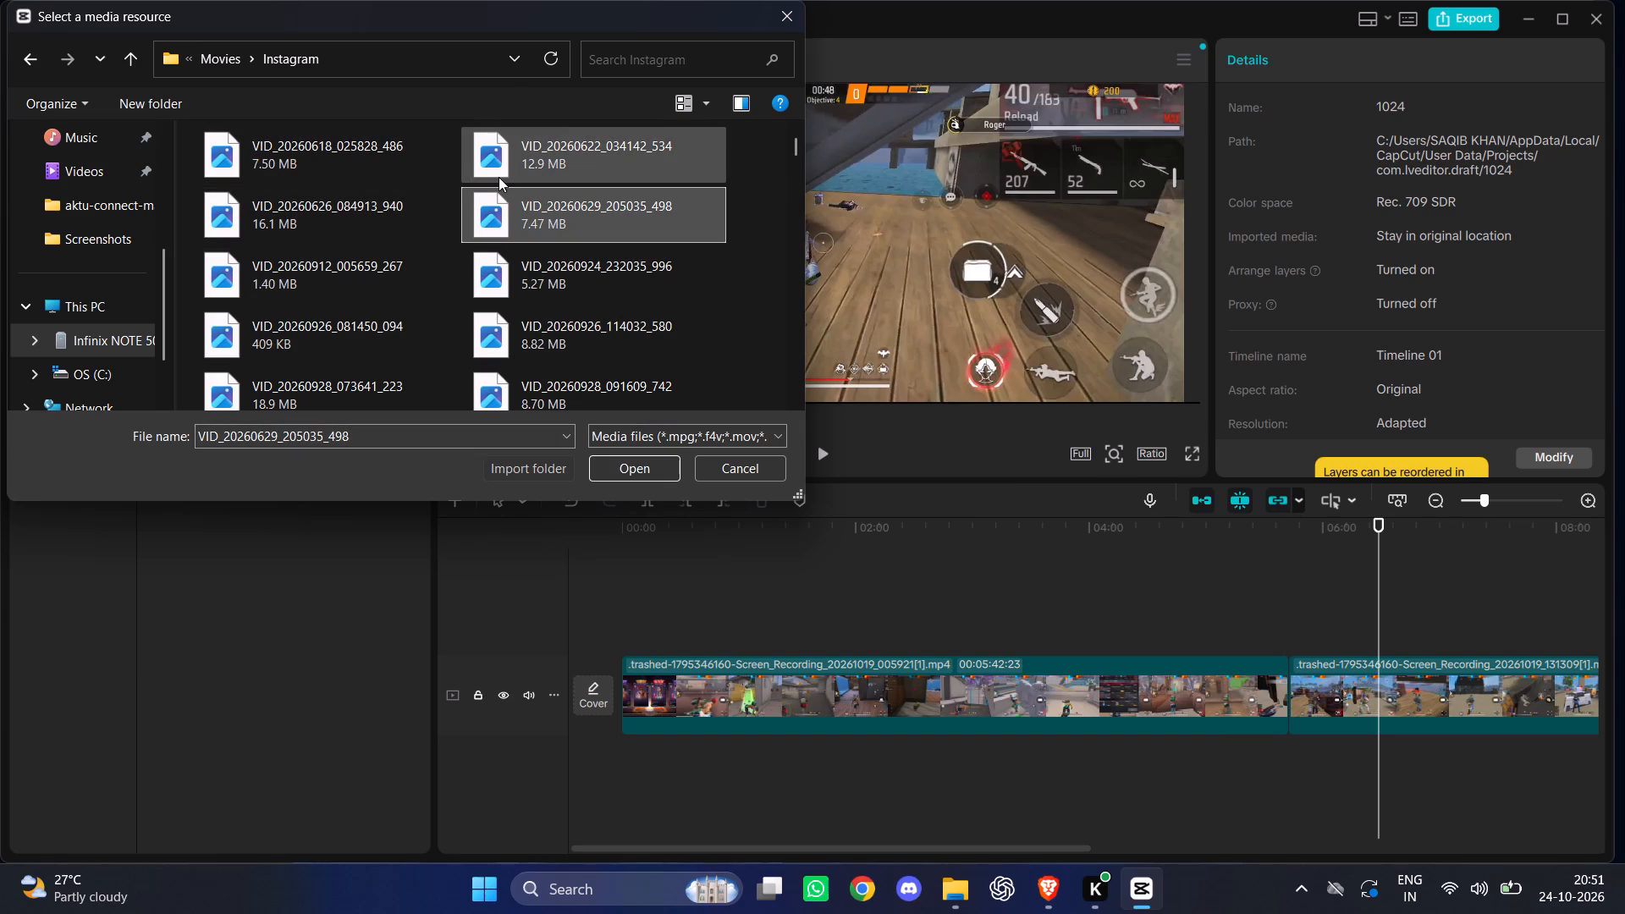
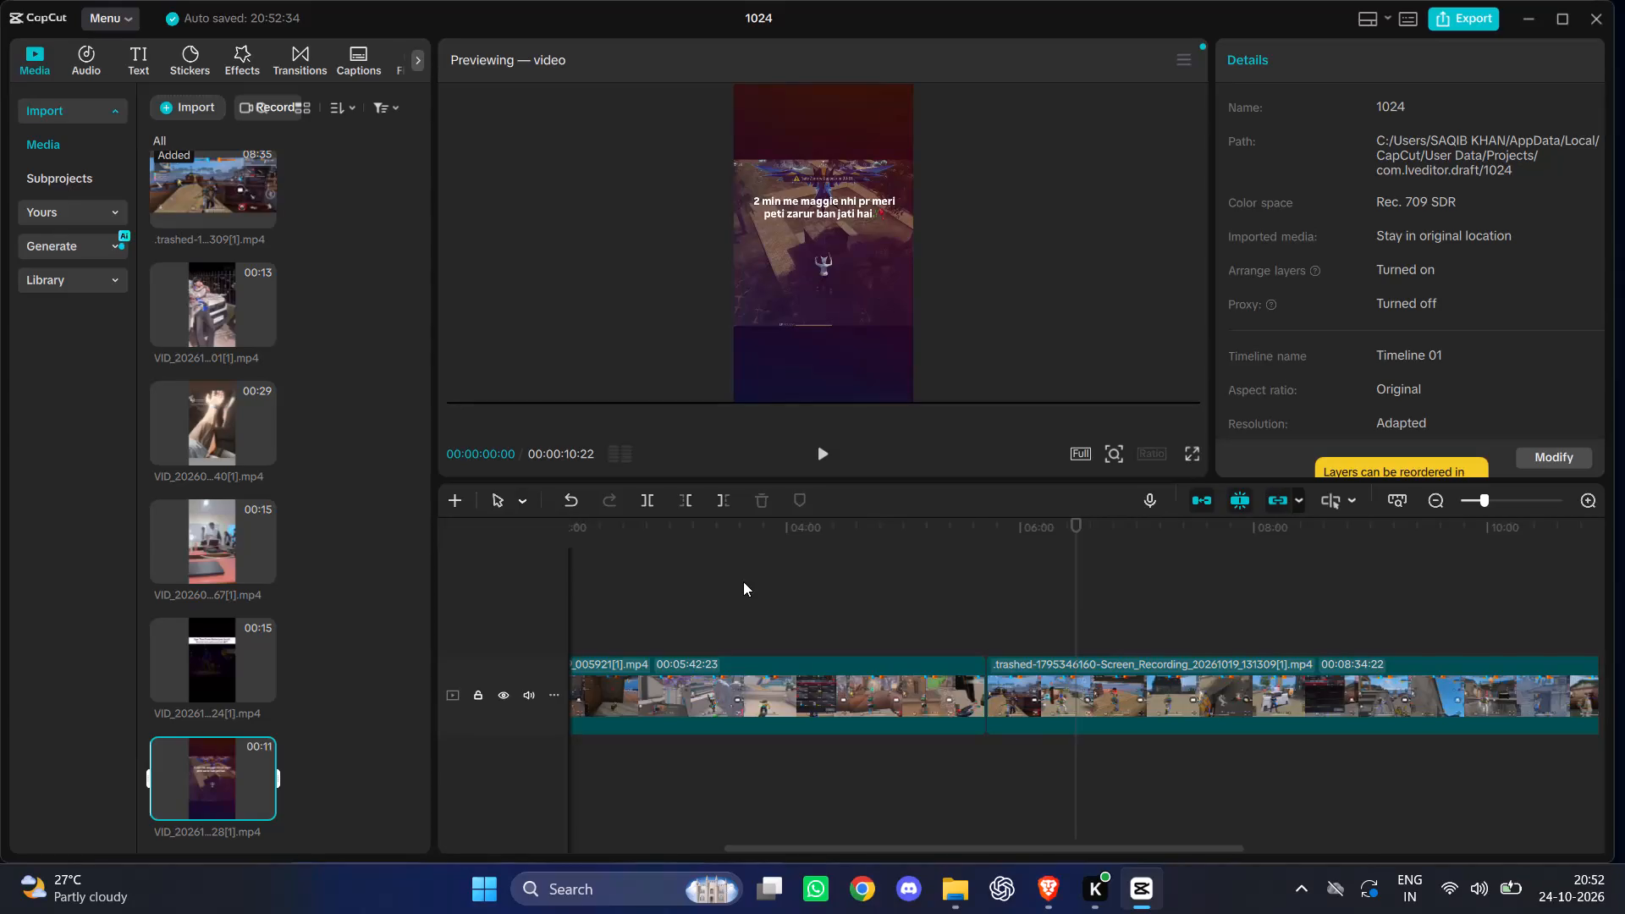
Place the 11-second VID_20261…28 vertical clip on a new track above the very start of the 005921 recording.
left_click(862, 700)
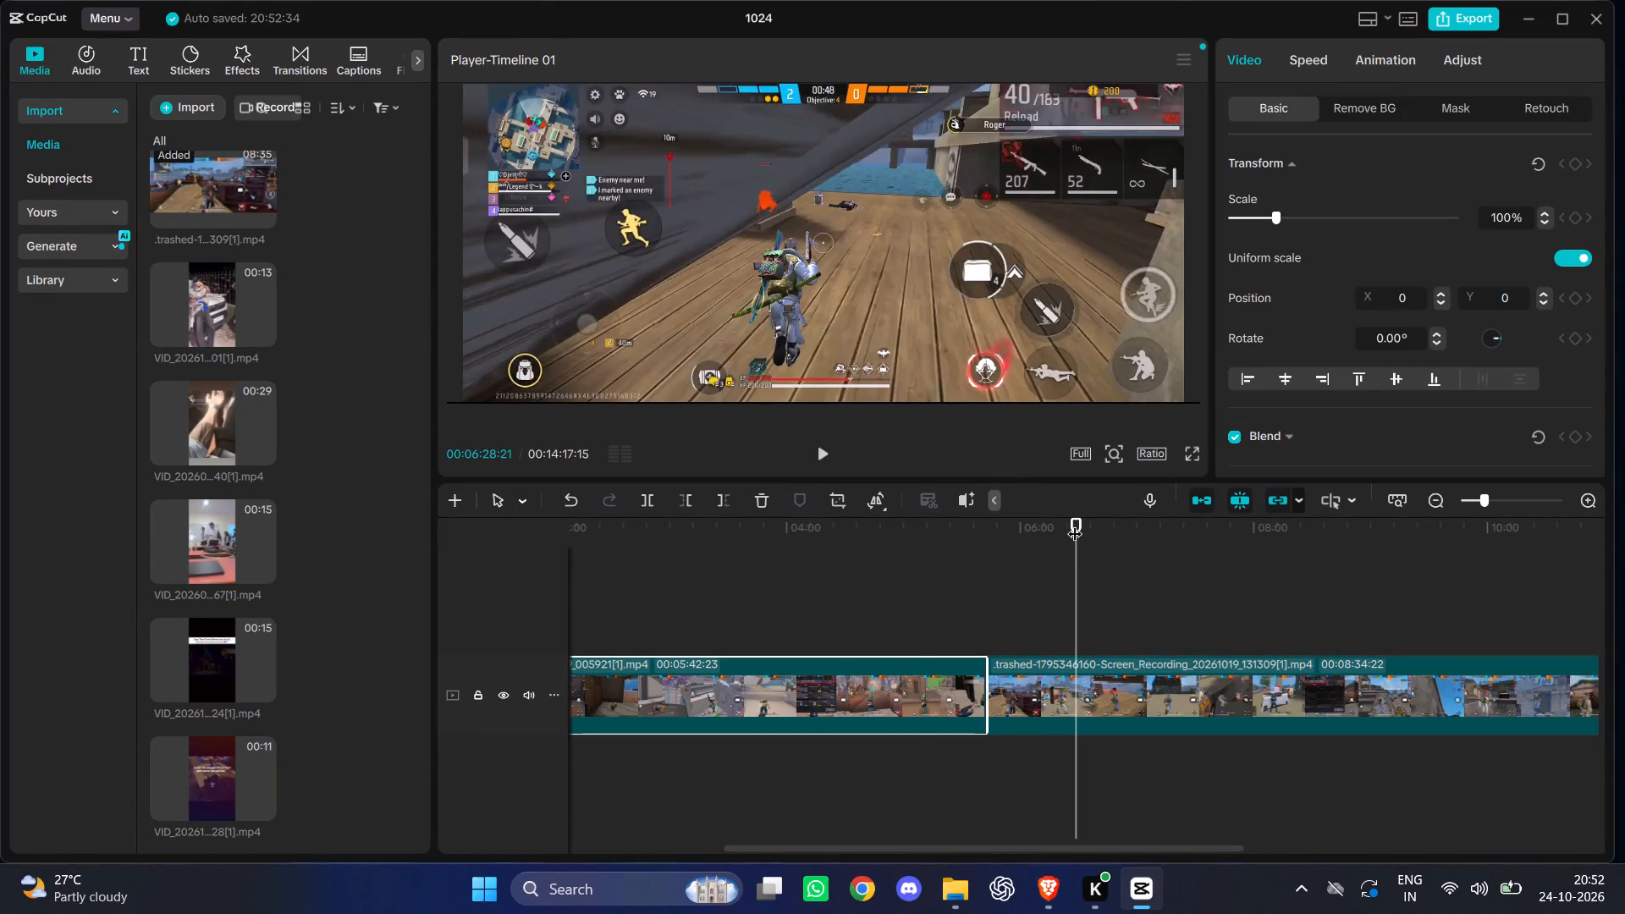
left_click_drag(1075, 523, 659, 675)
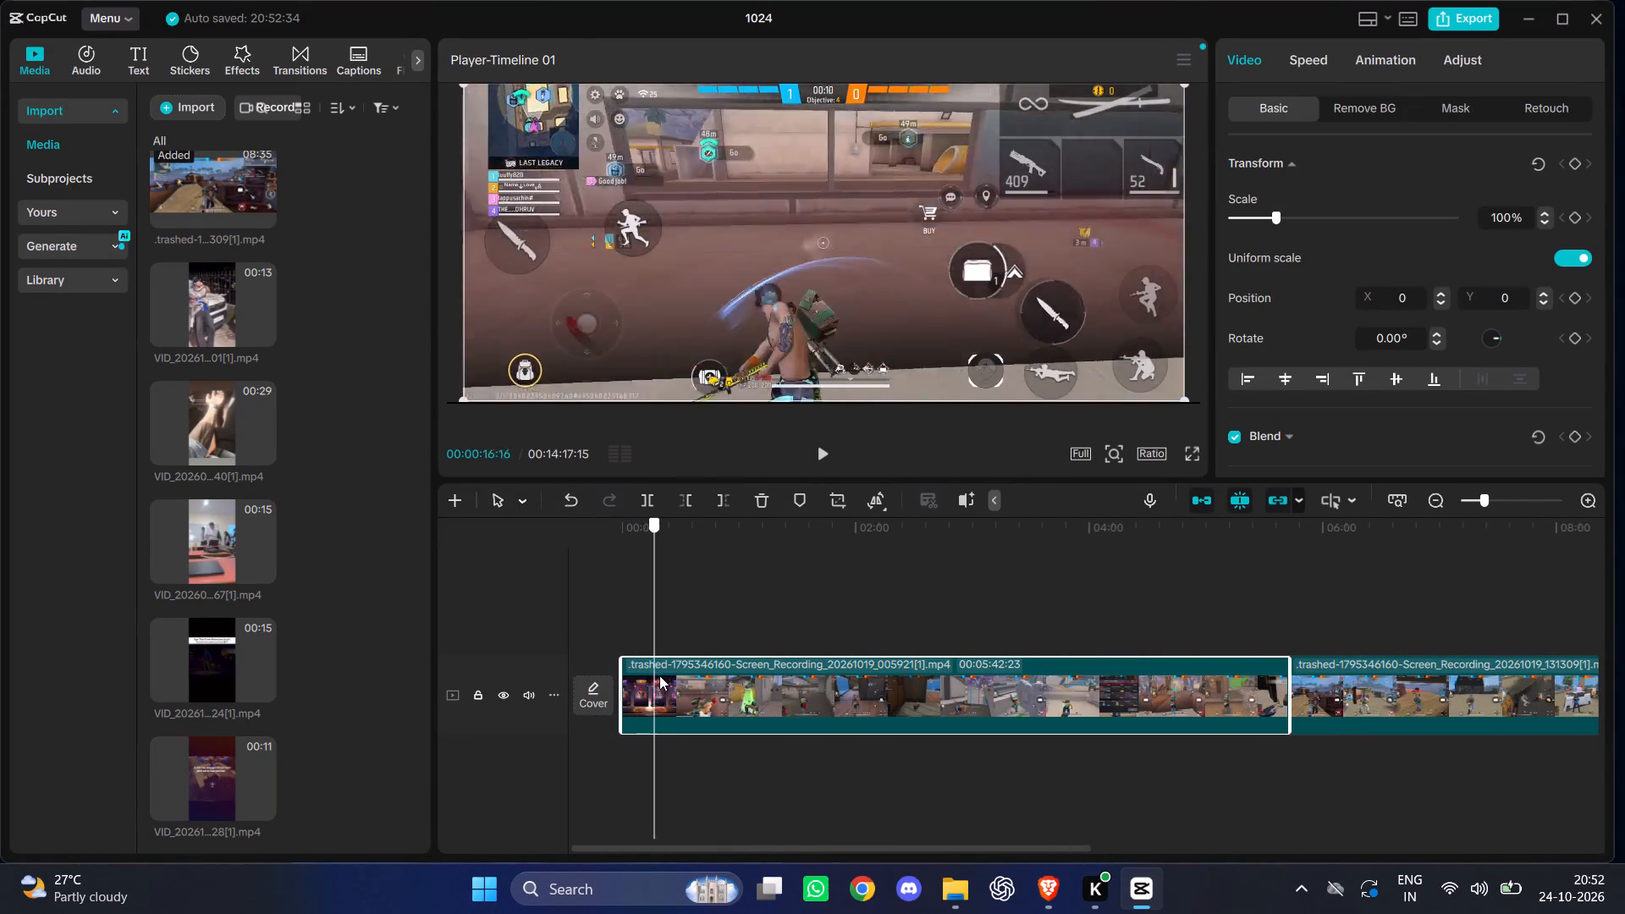
left_click_drag(659, 675, 671, 679)
left_click_drag(218, 778, 615, 636)
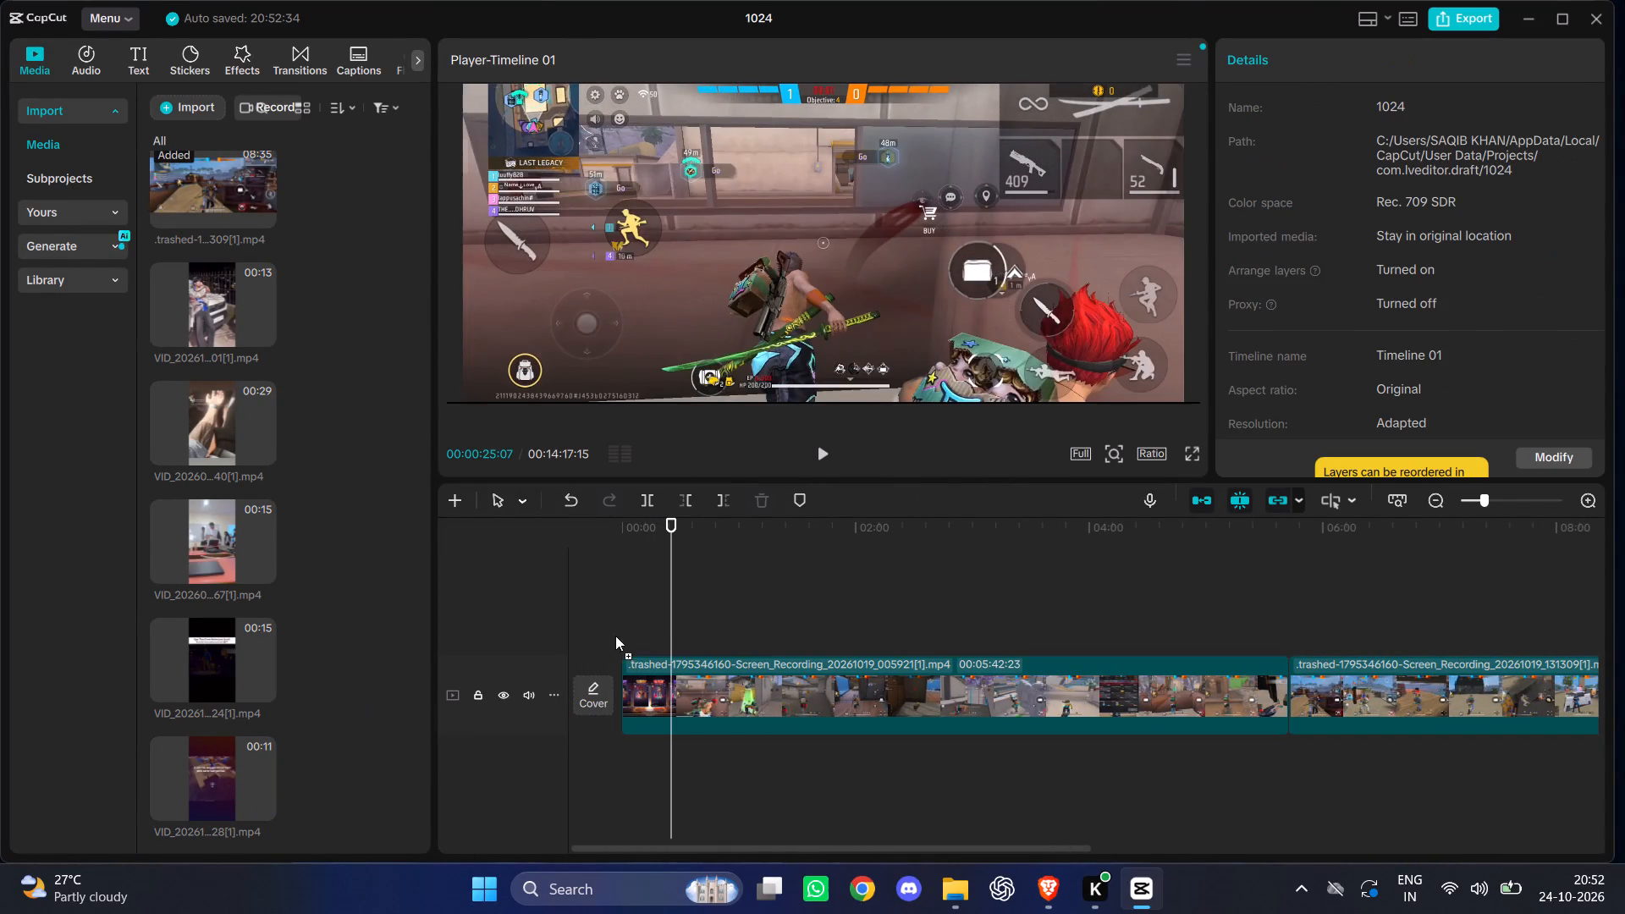
left_click_drag(615, 636, 620, 625)
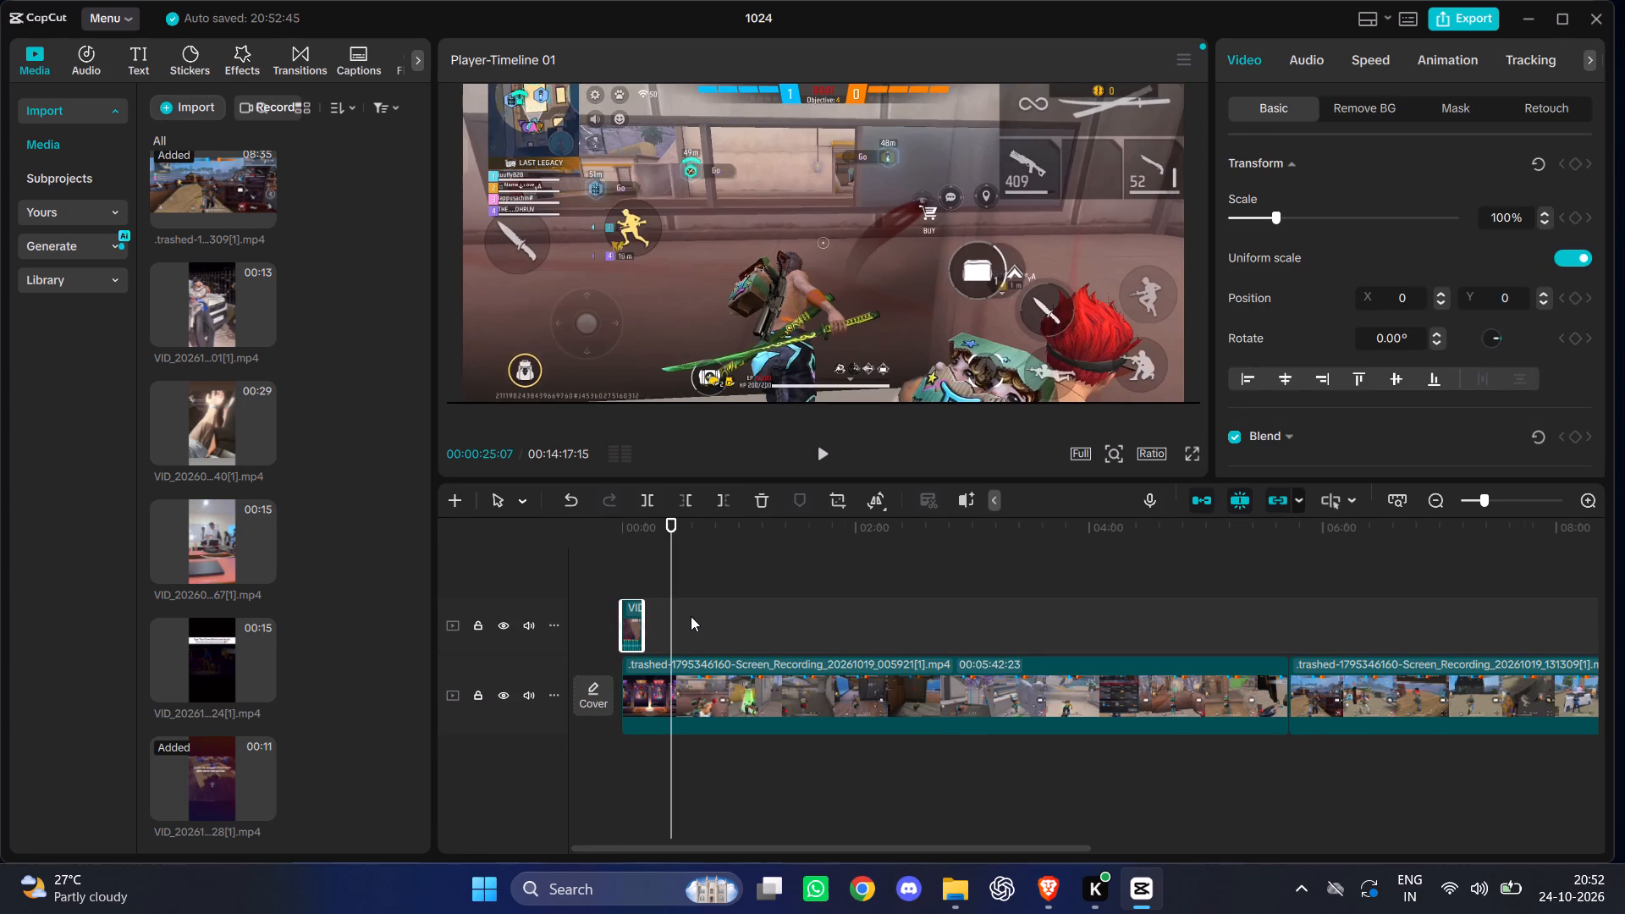
Scrub through the 005921 gameplay clip from about 25 seconds to about 3:01 to look for where the usable footage begins.
scroll(691, 616, "up", 13, "ctrl")
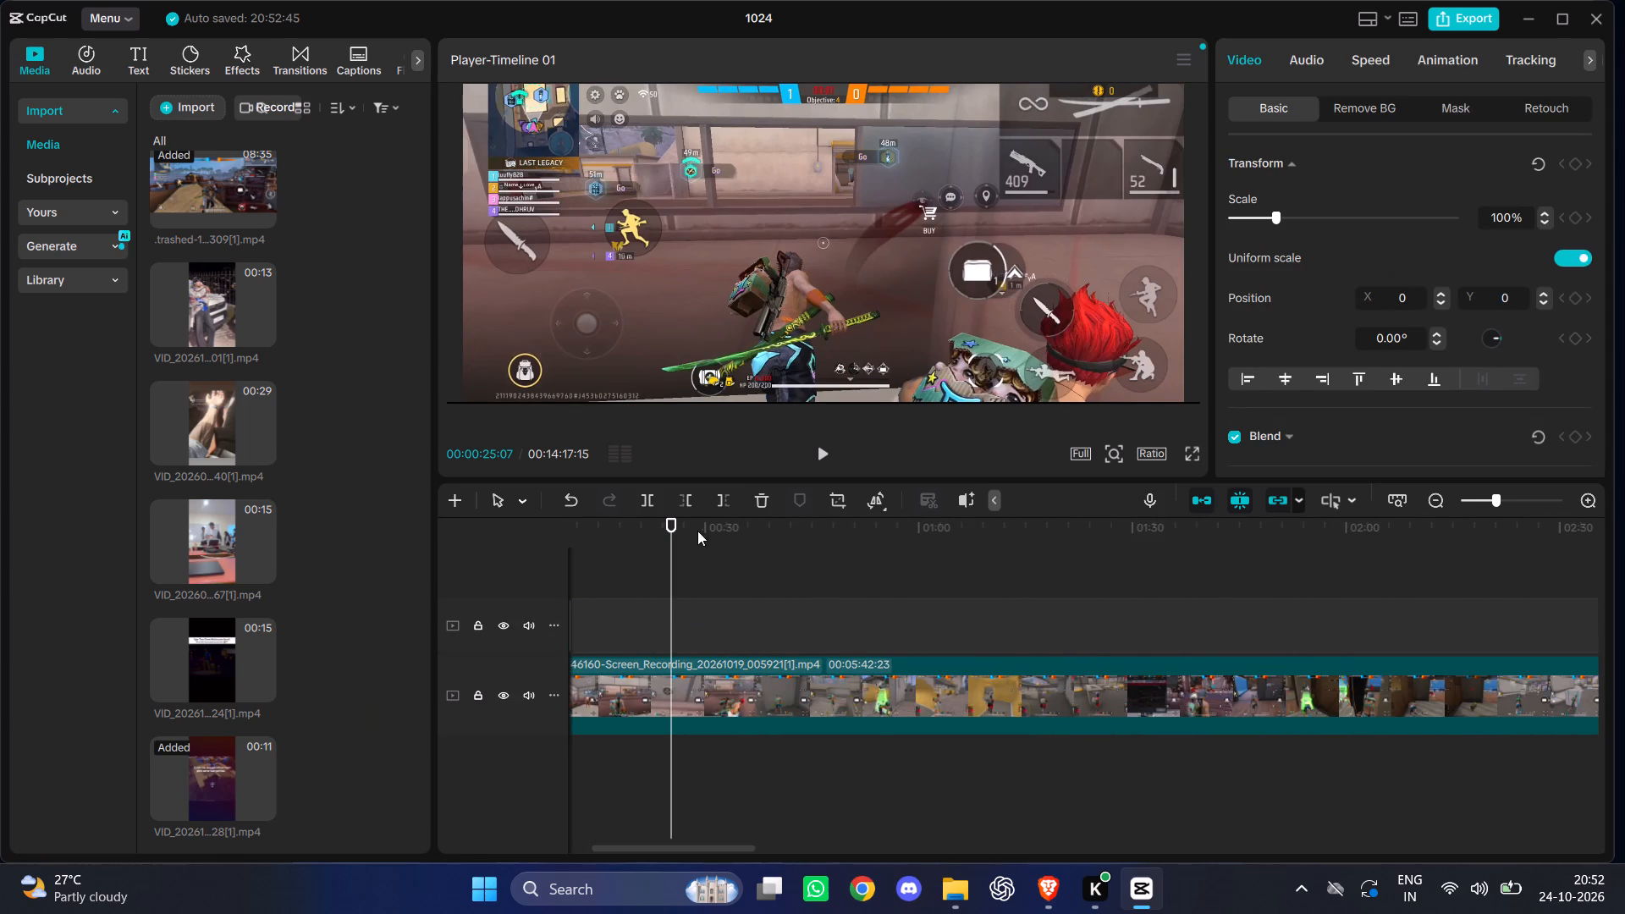
left_click_drag(675, 522, 732, 537)
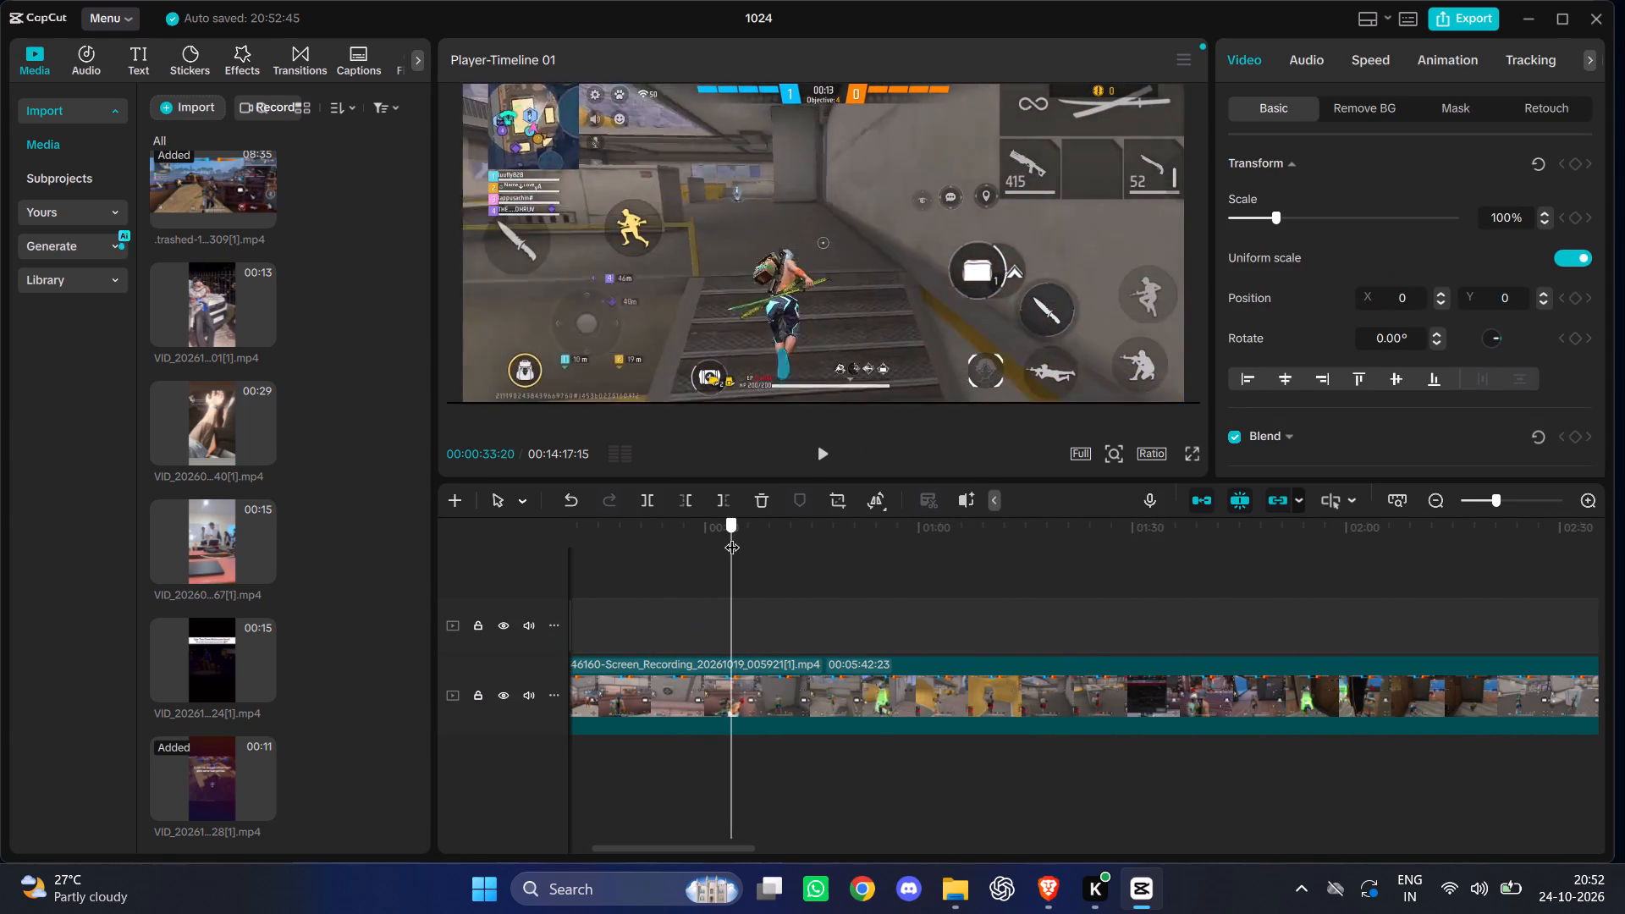
left_click_drag(732, 537, 860, 513)
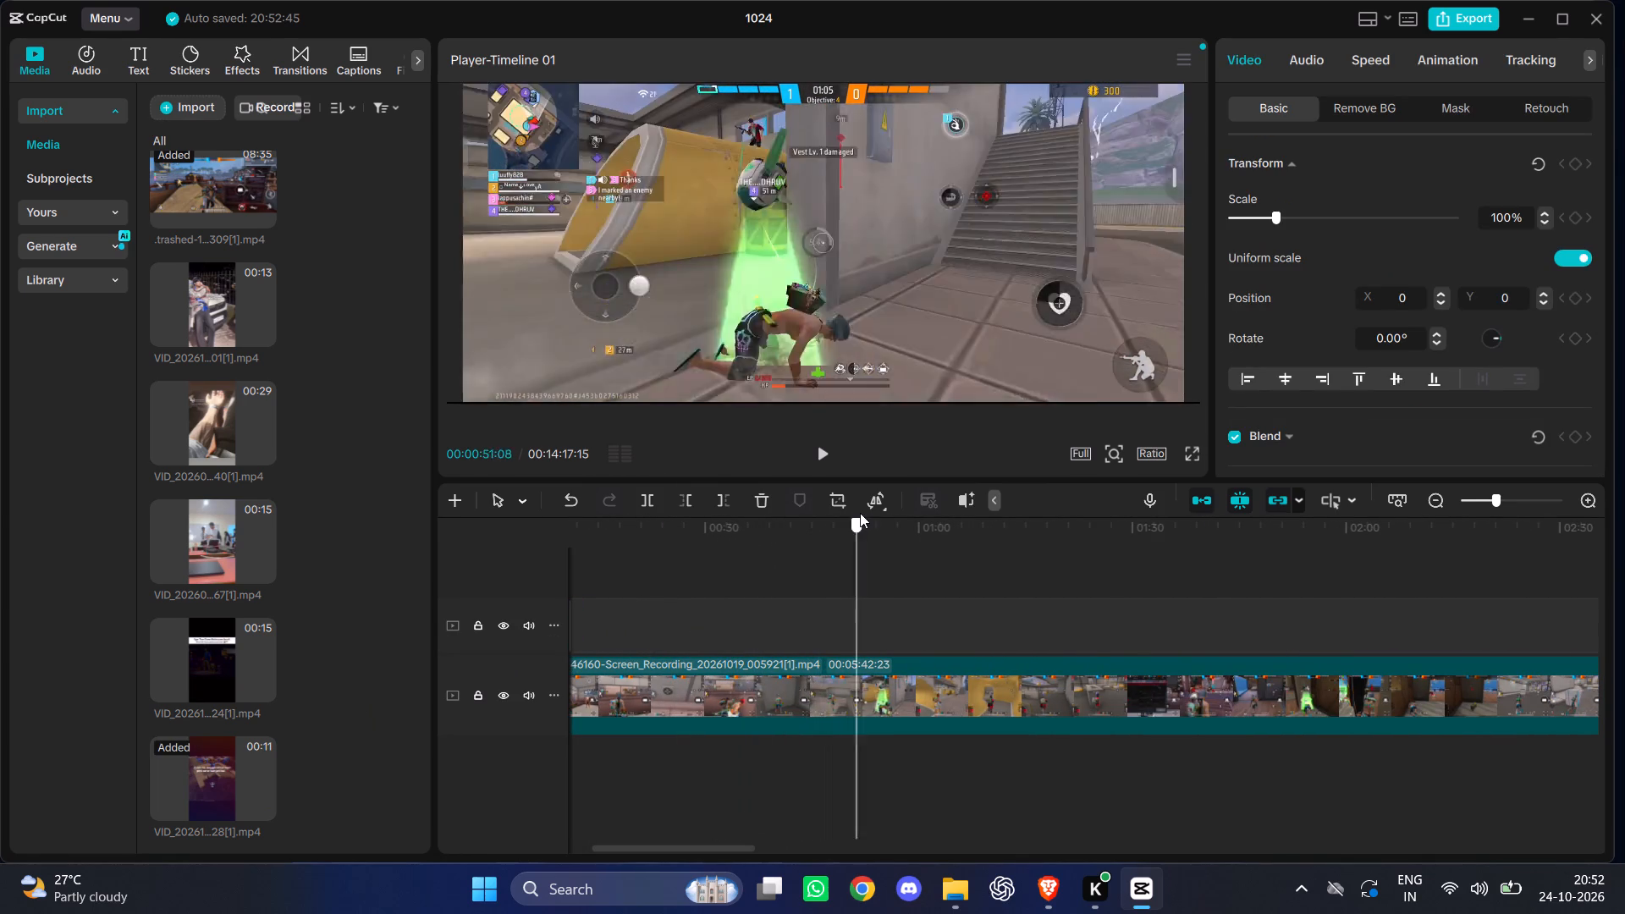
left_click_drag(860, 513, 824, 526)
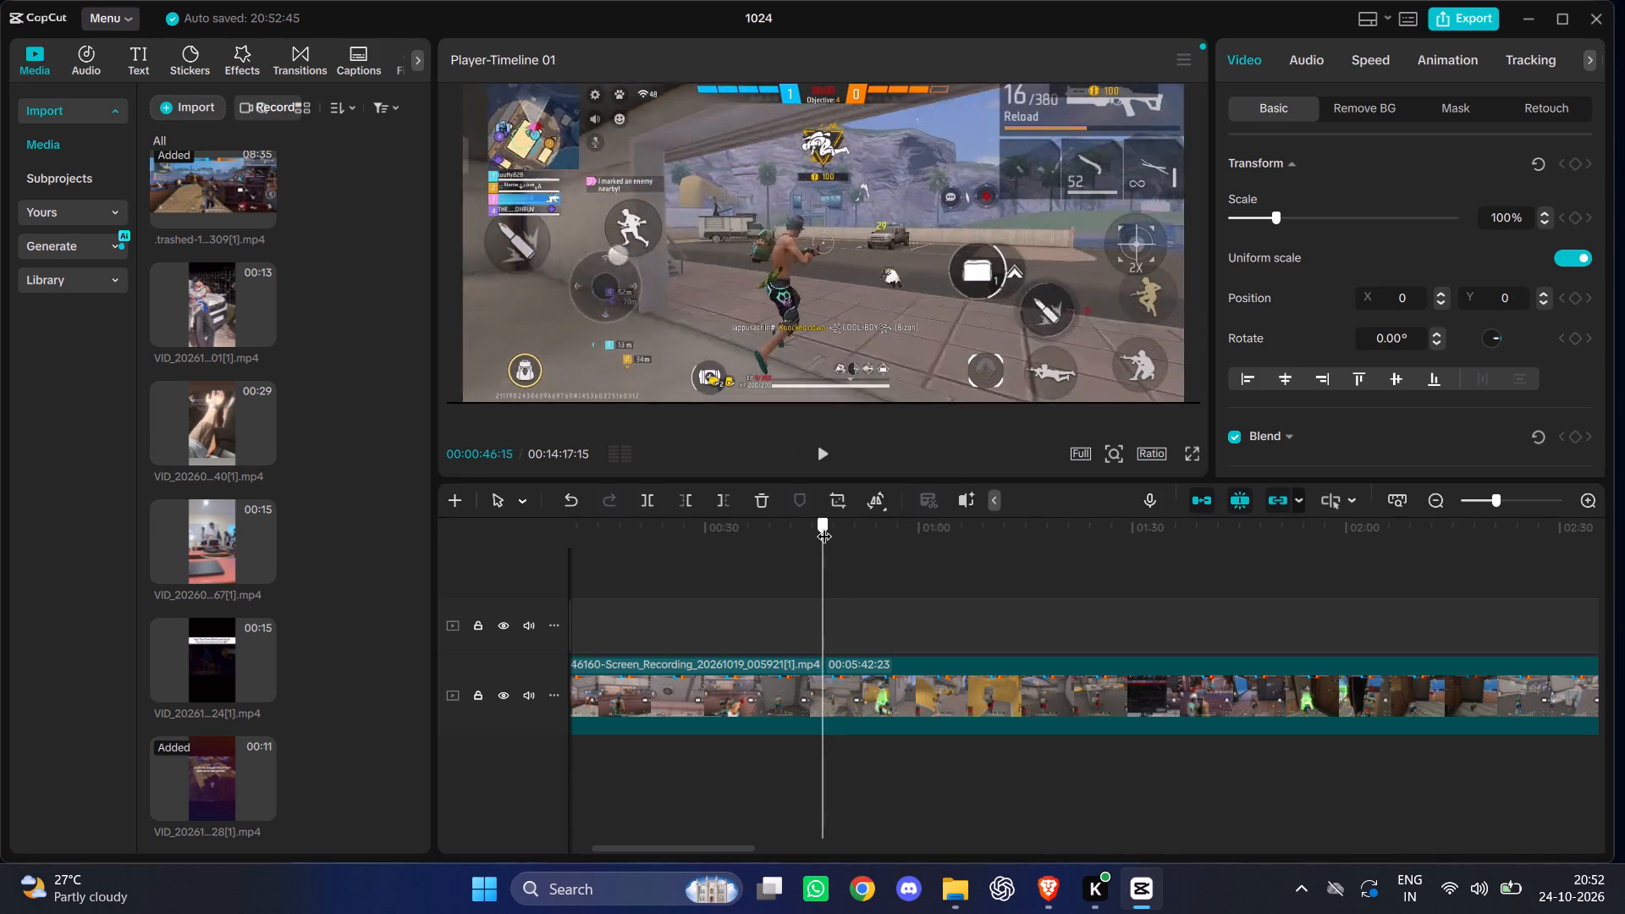
left_click_drag(824, 526, 886, 504)
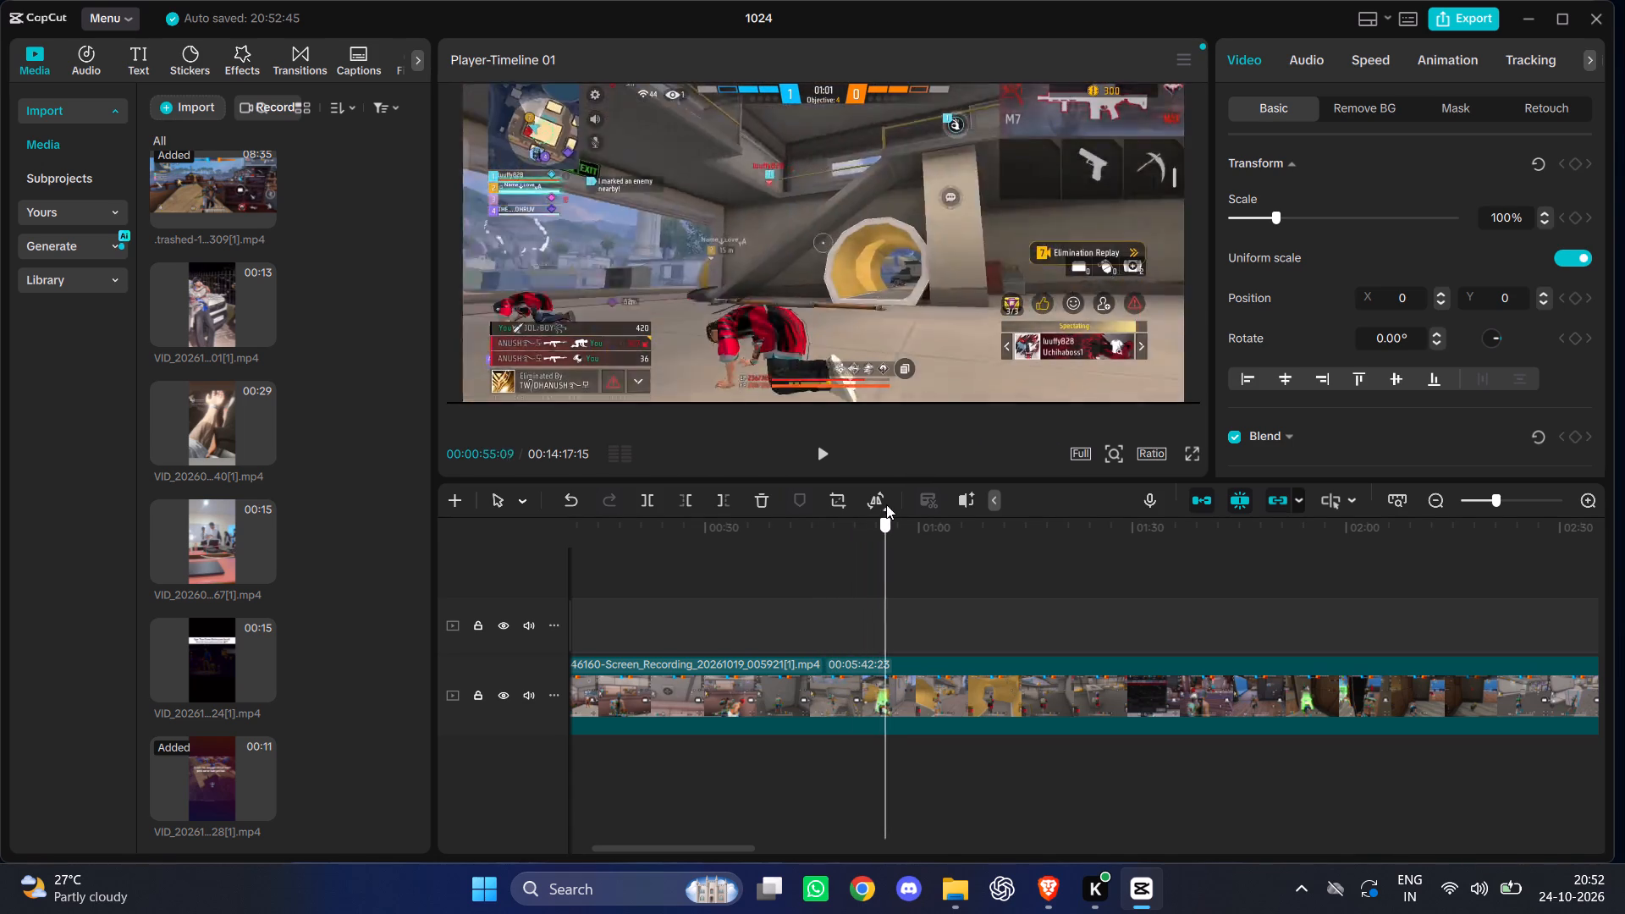
left_click_drag(886, 504, 992, 493)
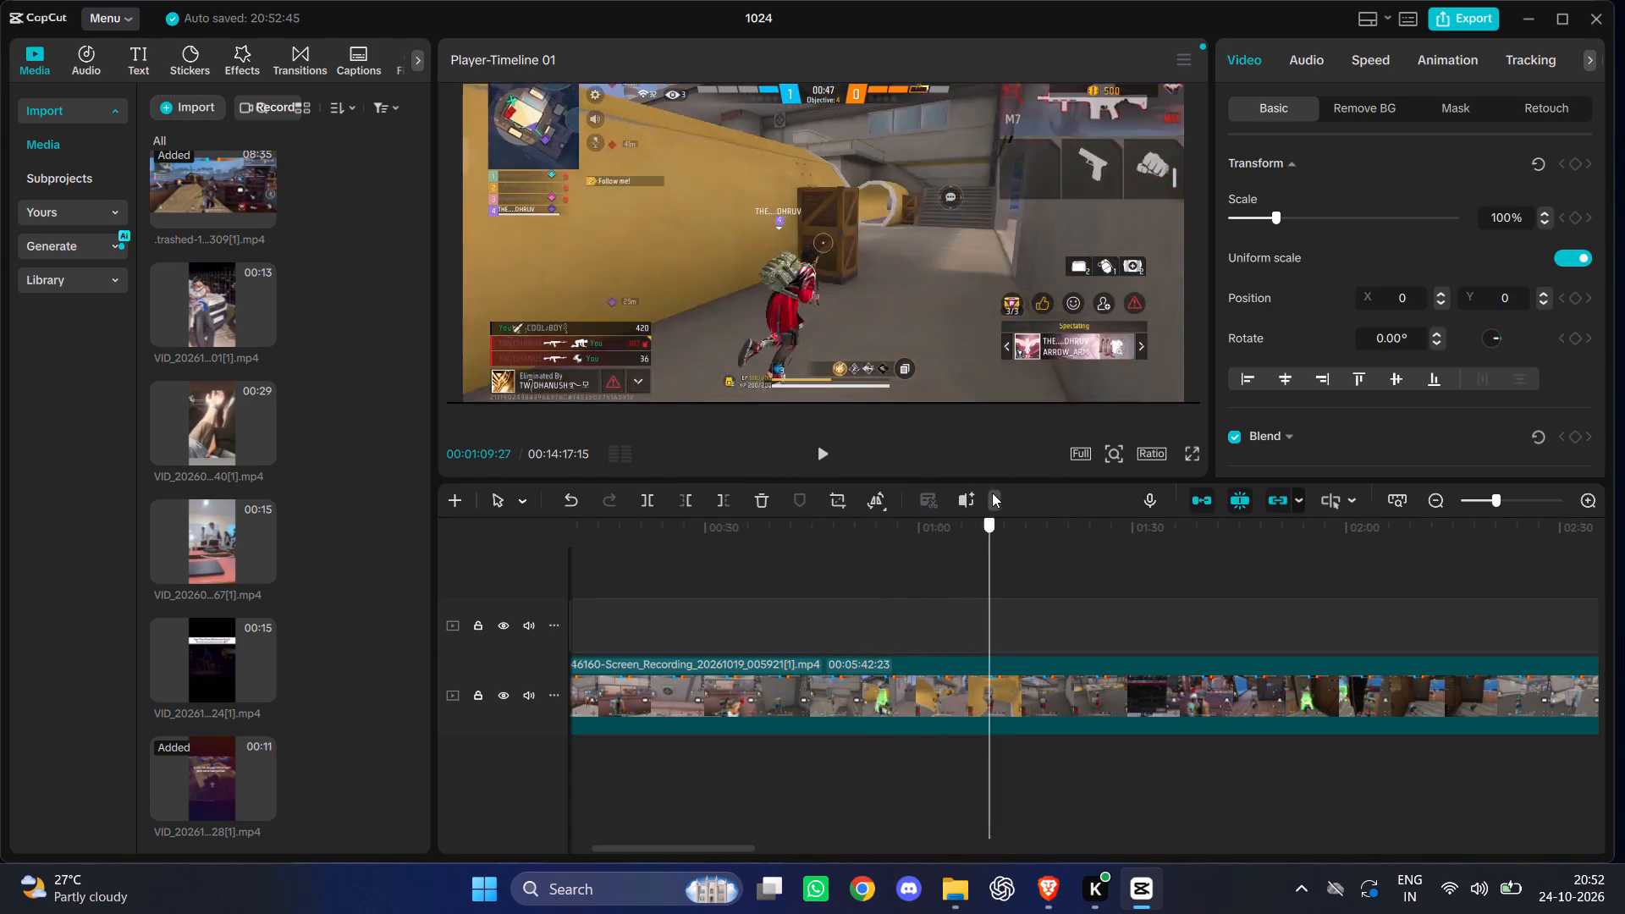
left_click_drag(992, 493, 1099, 493)
double_click(1099, 493)
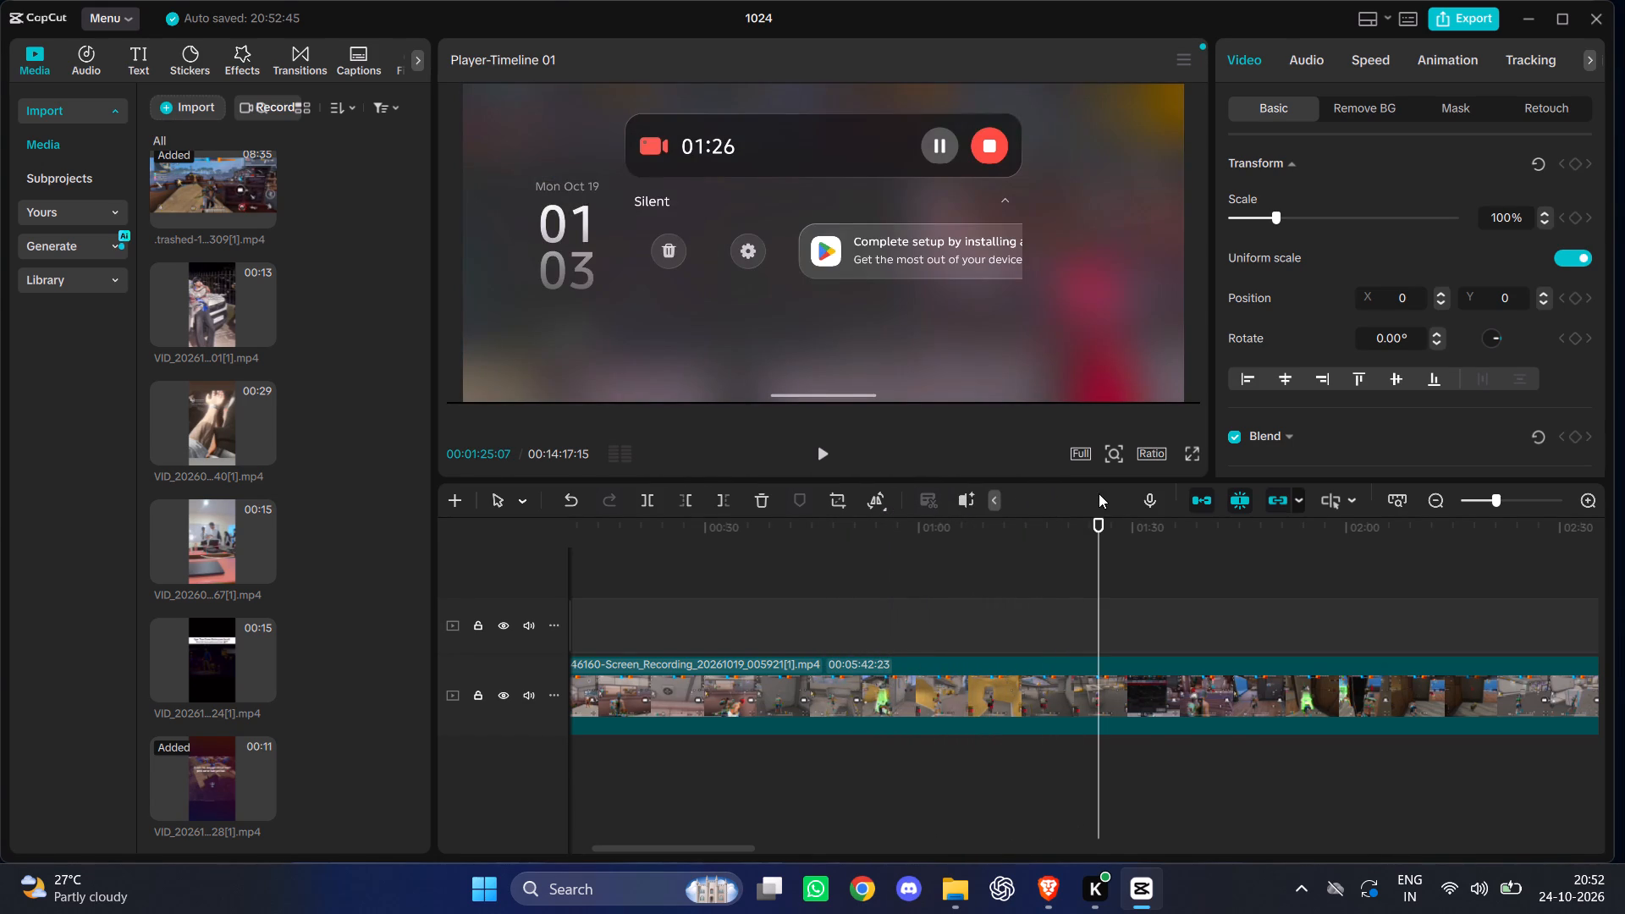
left_click_drag(1100, 523, 1137, 525)
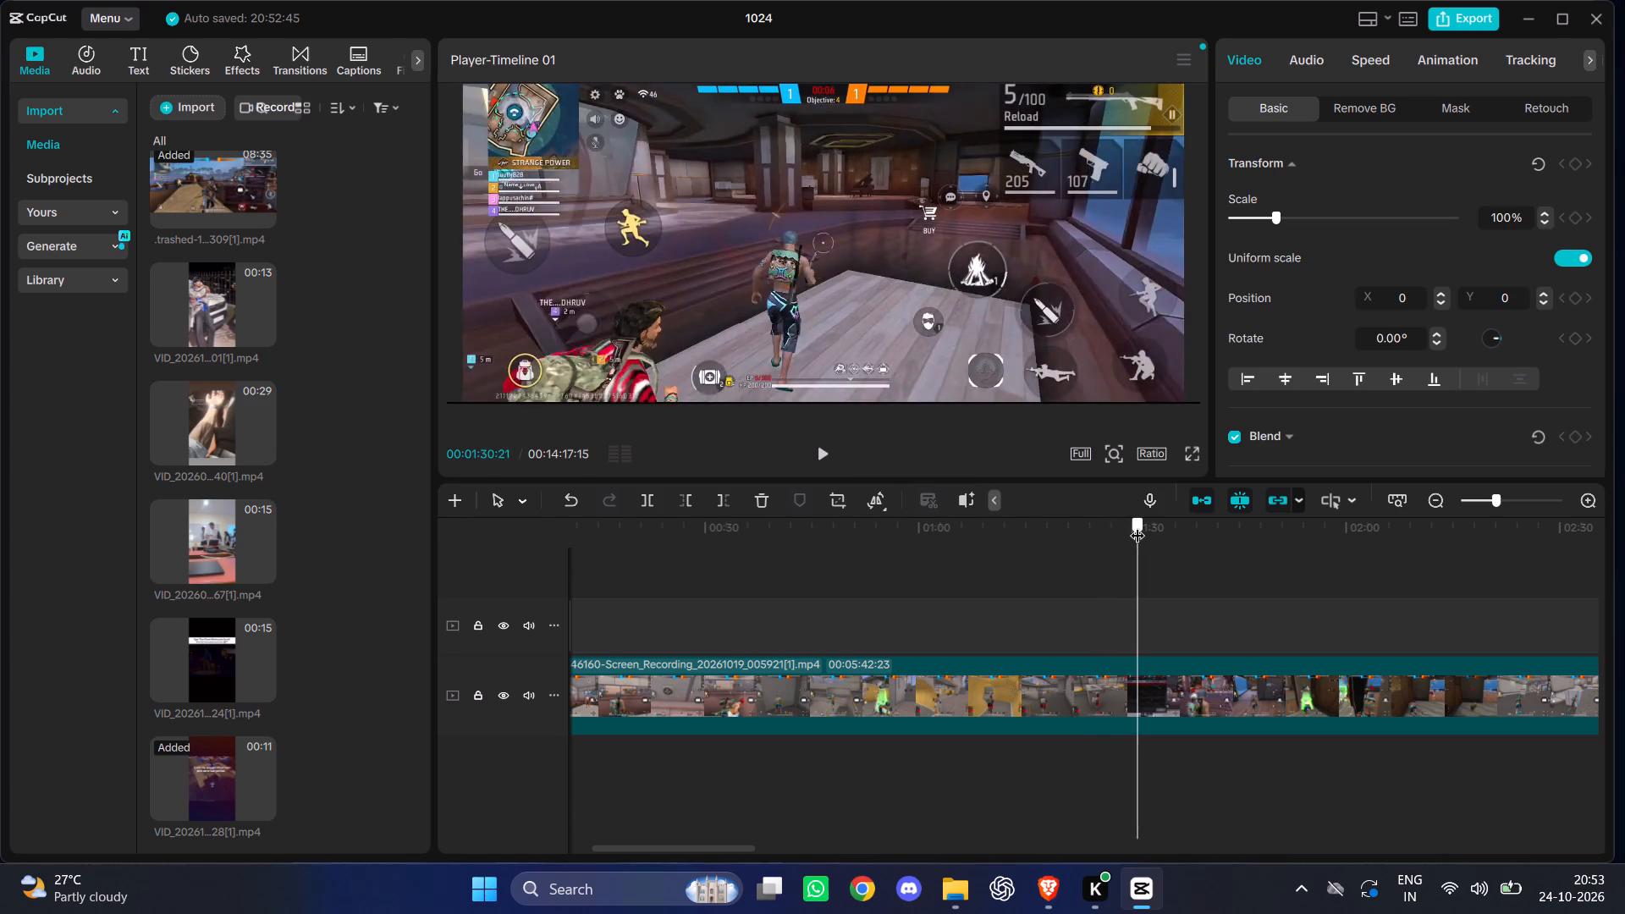
left_click_drag(1137, 525, 1224, 519)
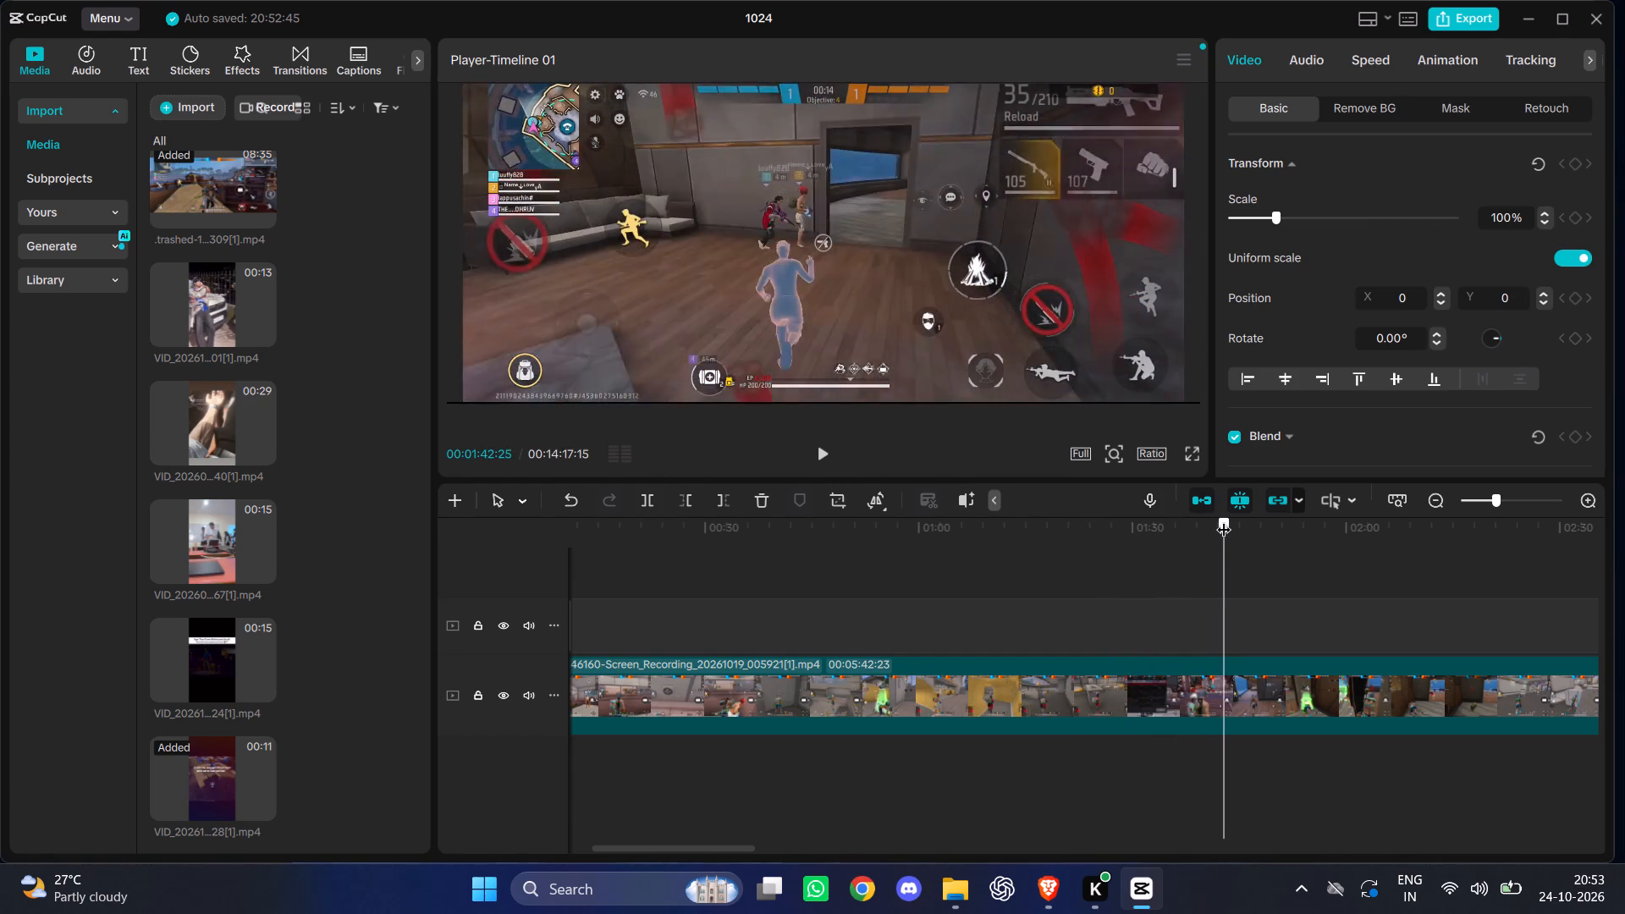
left_click_drag(1224, 519, 1248, 518)
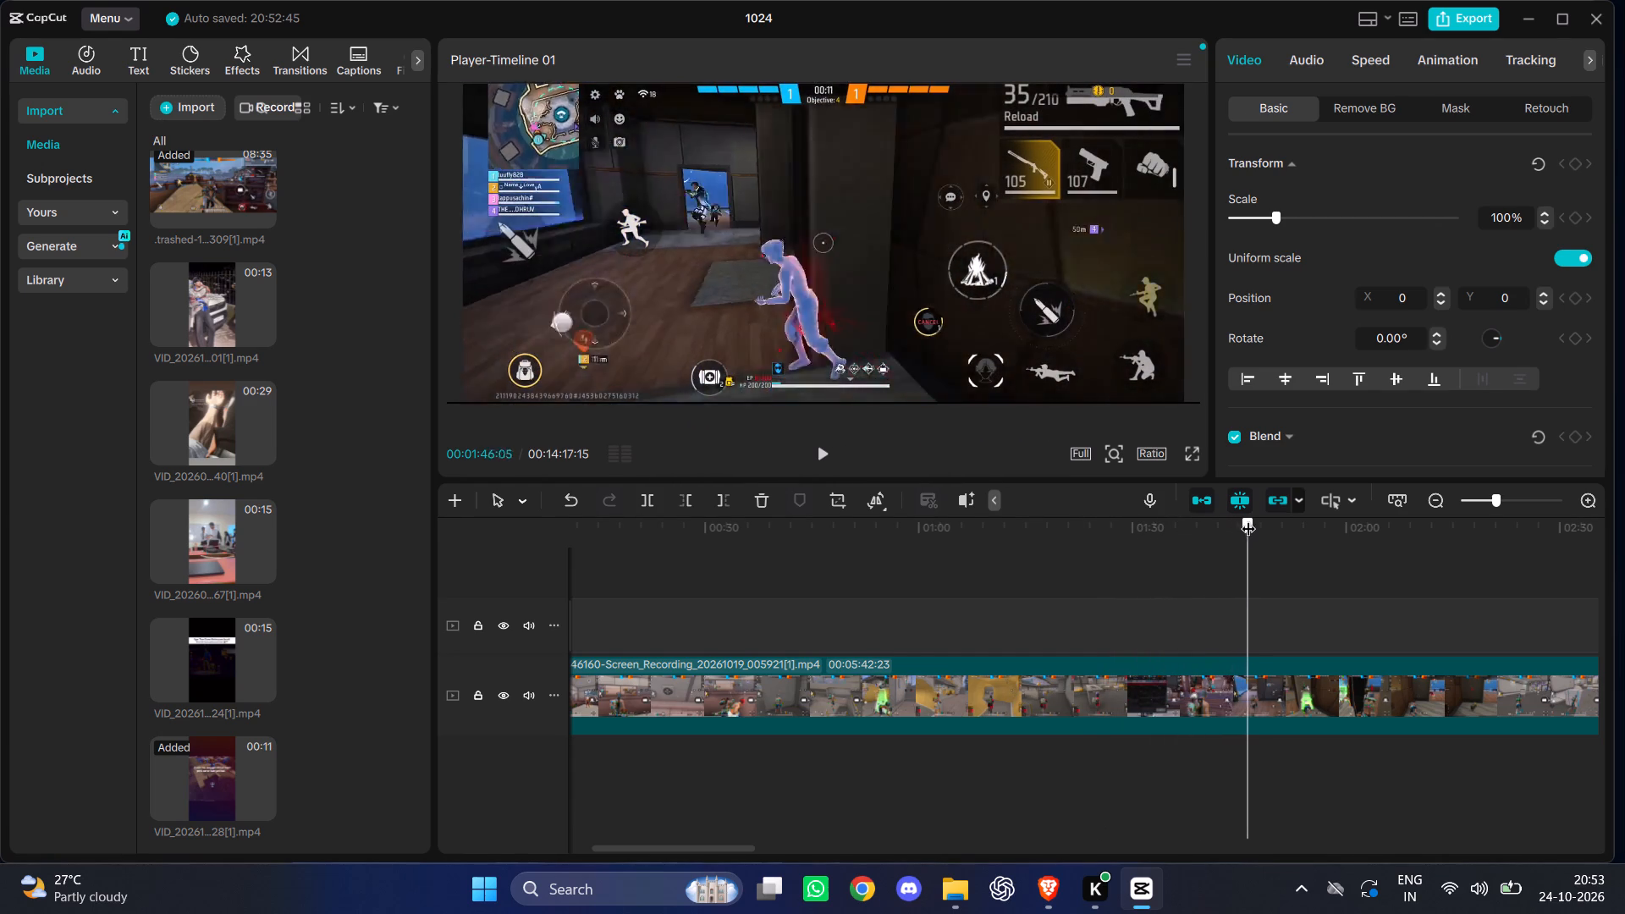
left_click_drag(1248, 518, 1264, 516)
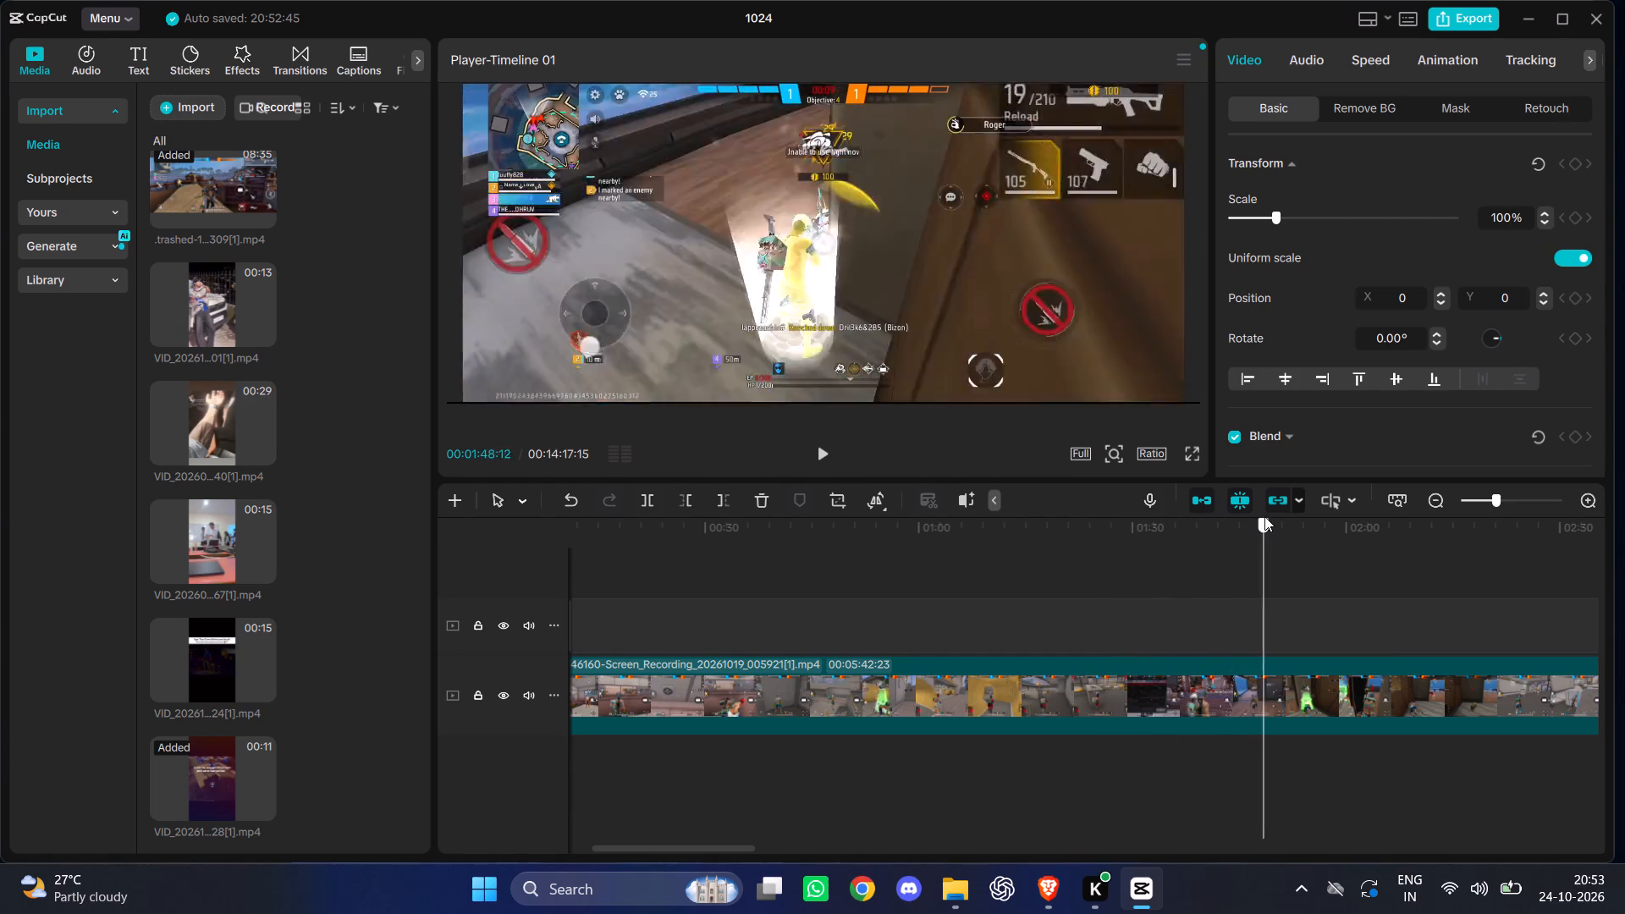
left_click_drag(1264, 516, 1274, 515)
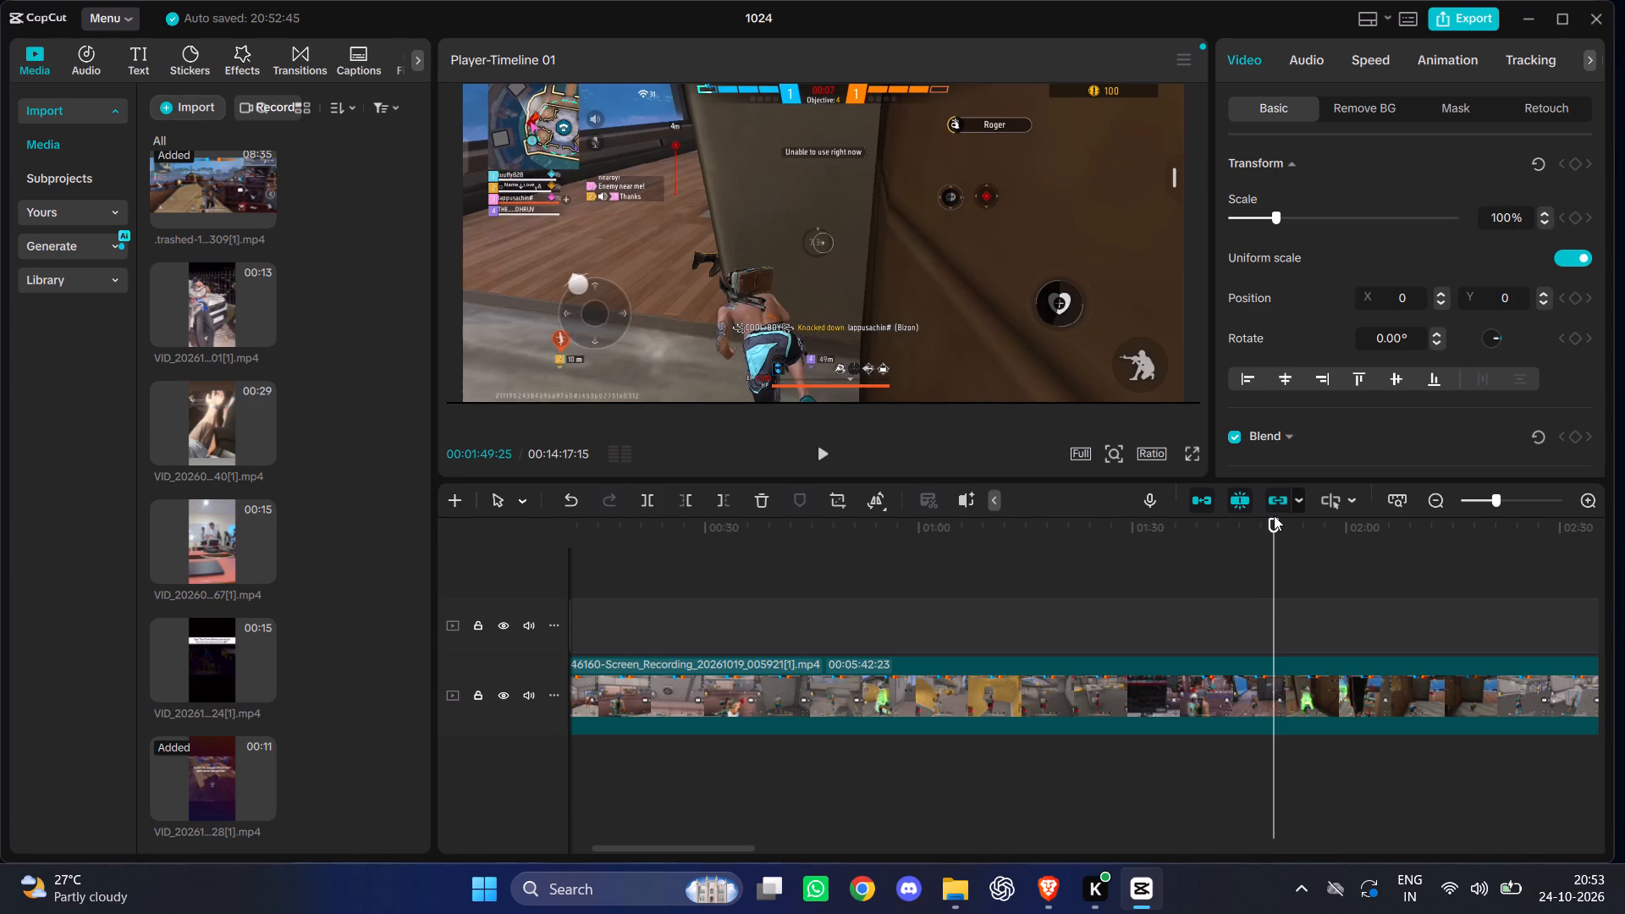
left_click_drag(1270, 520, 1281, 523)
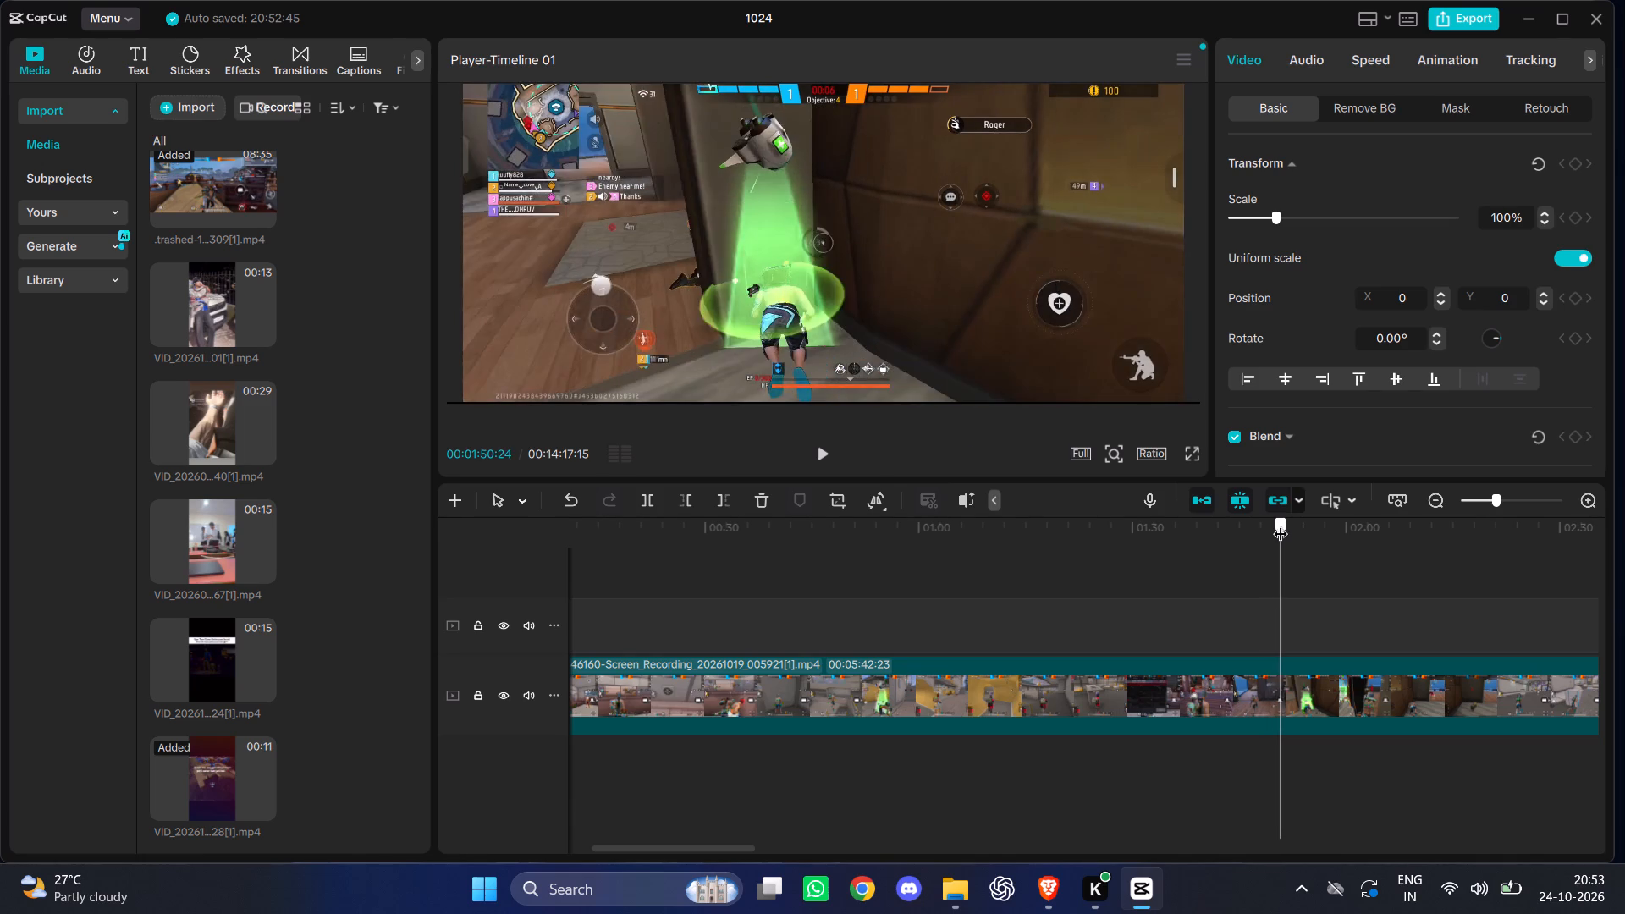
left_click_drag(1281, 523, 1314, 523)
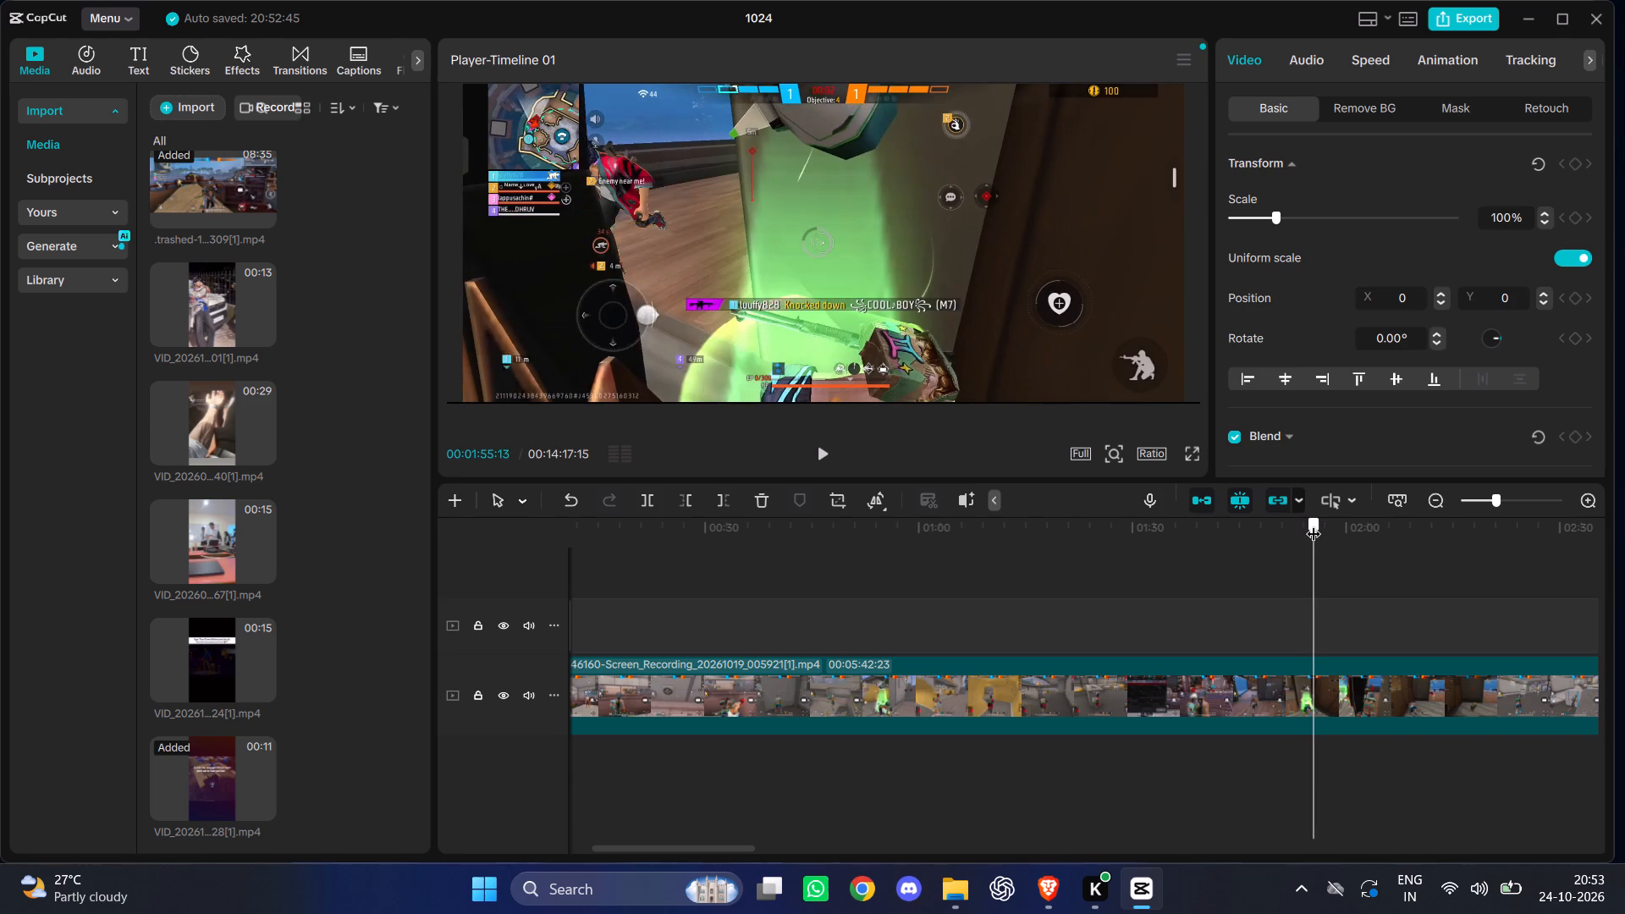
left_click_drag(1314, 523, 1424, 538)
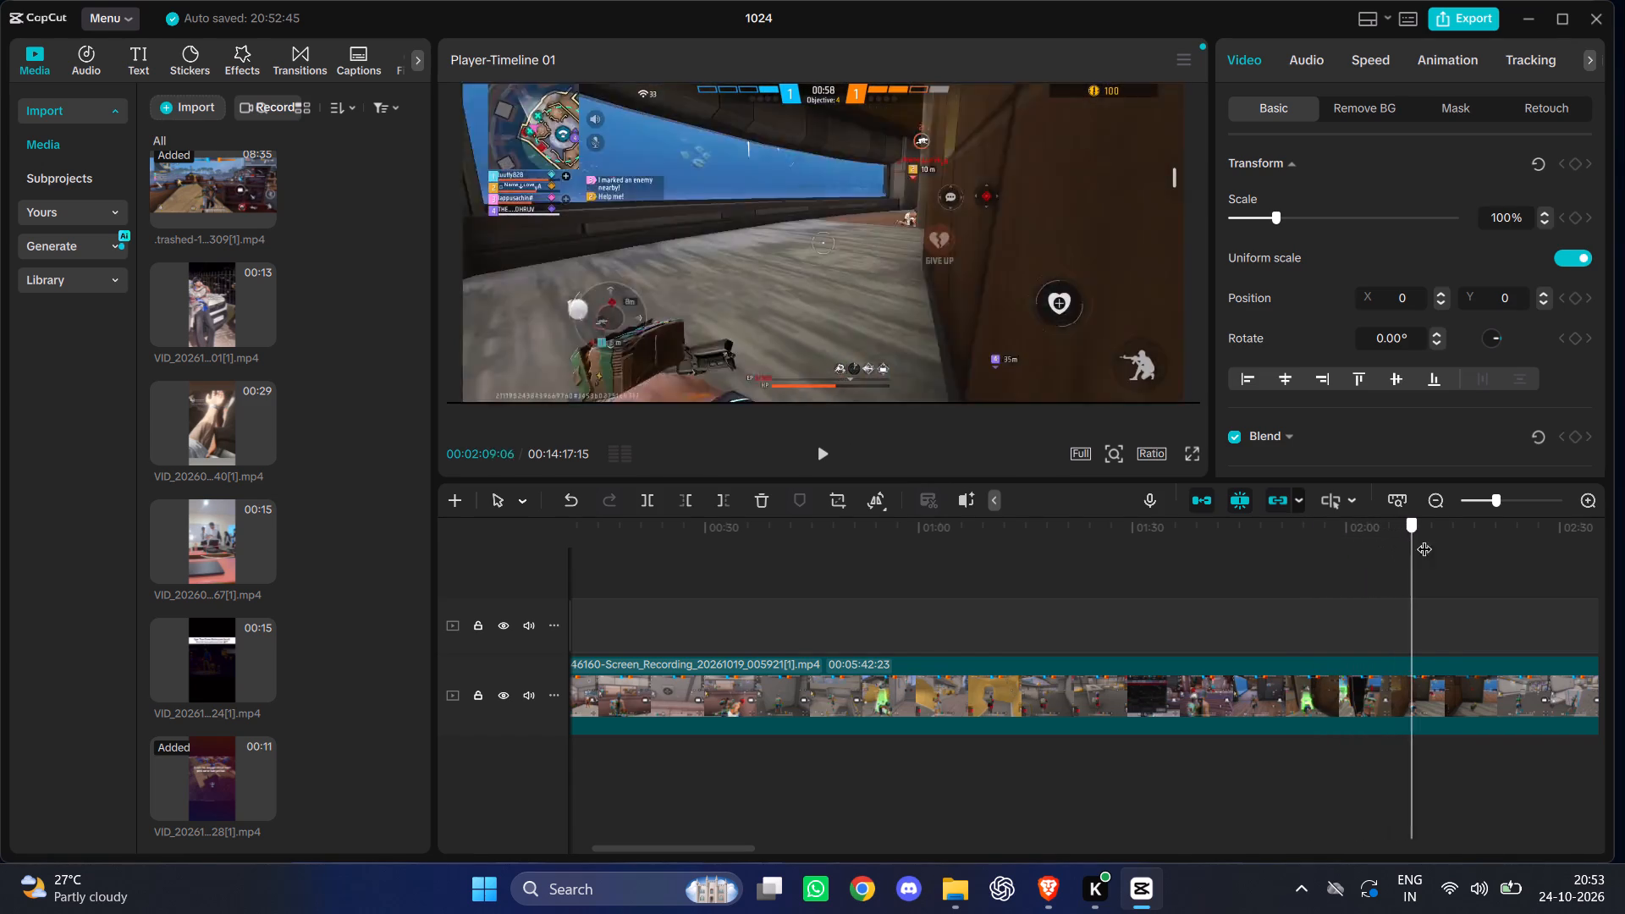
left_click_drag(1424, 538, 1522, 537)
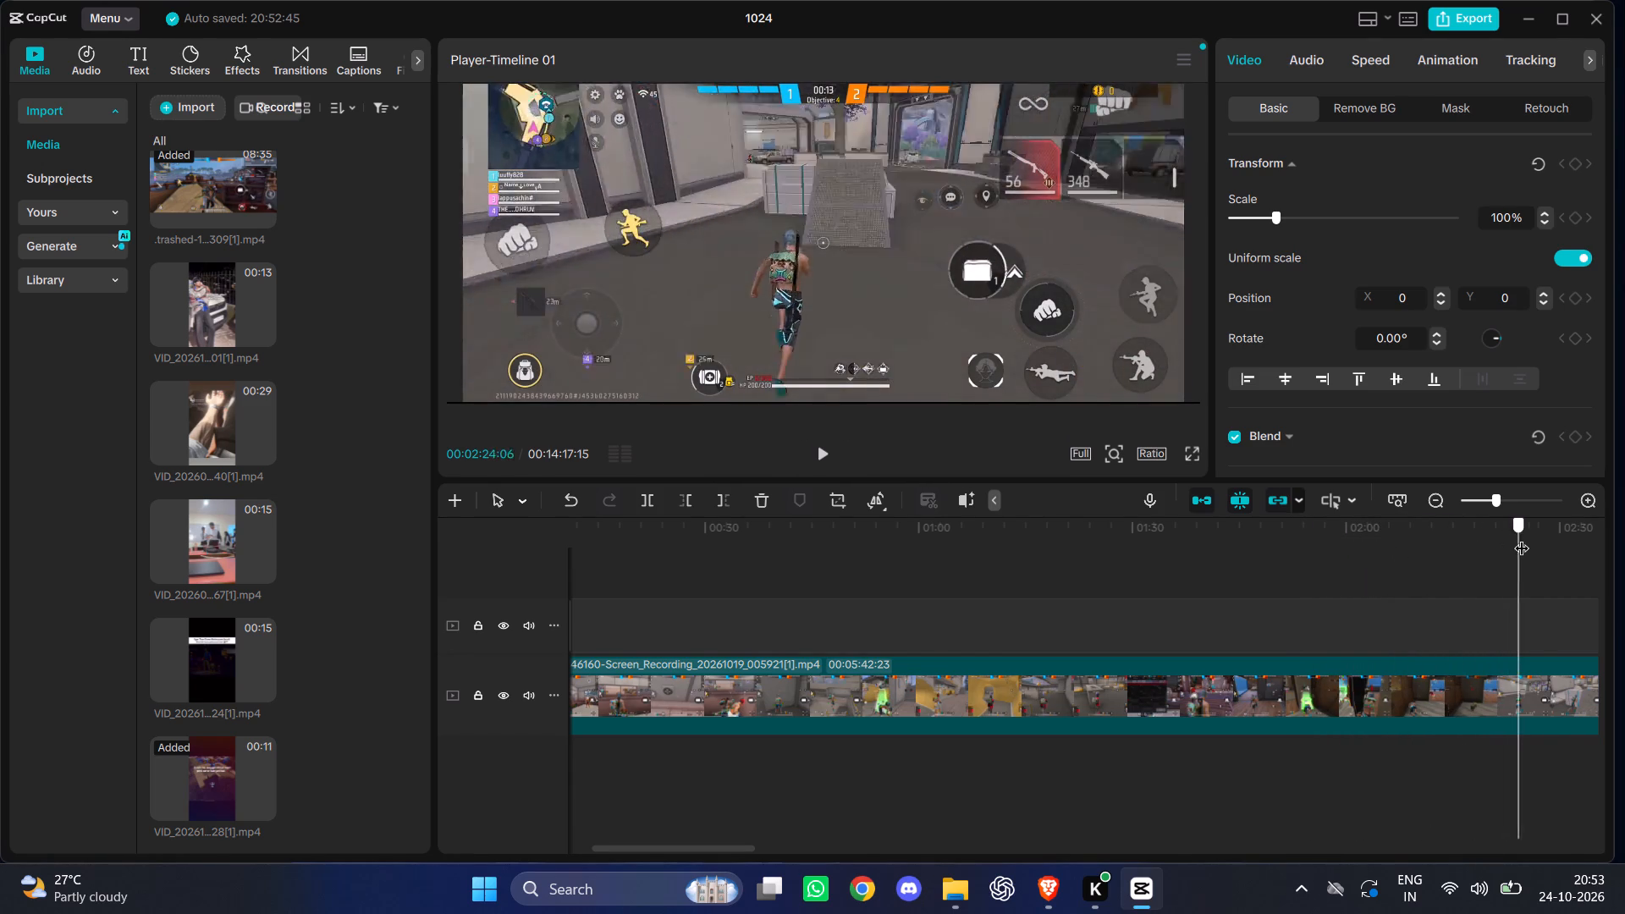
left_click_drag(1522, 537, 1364, 575)
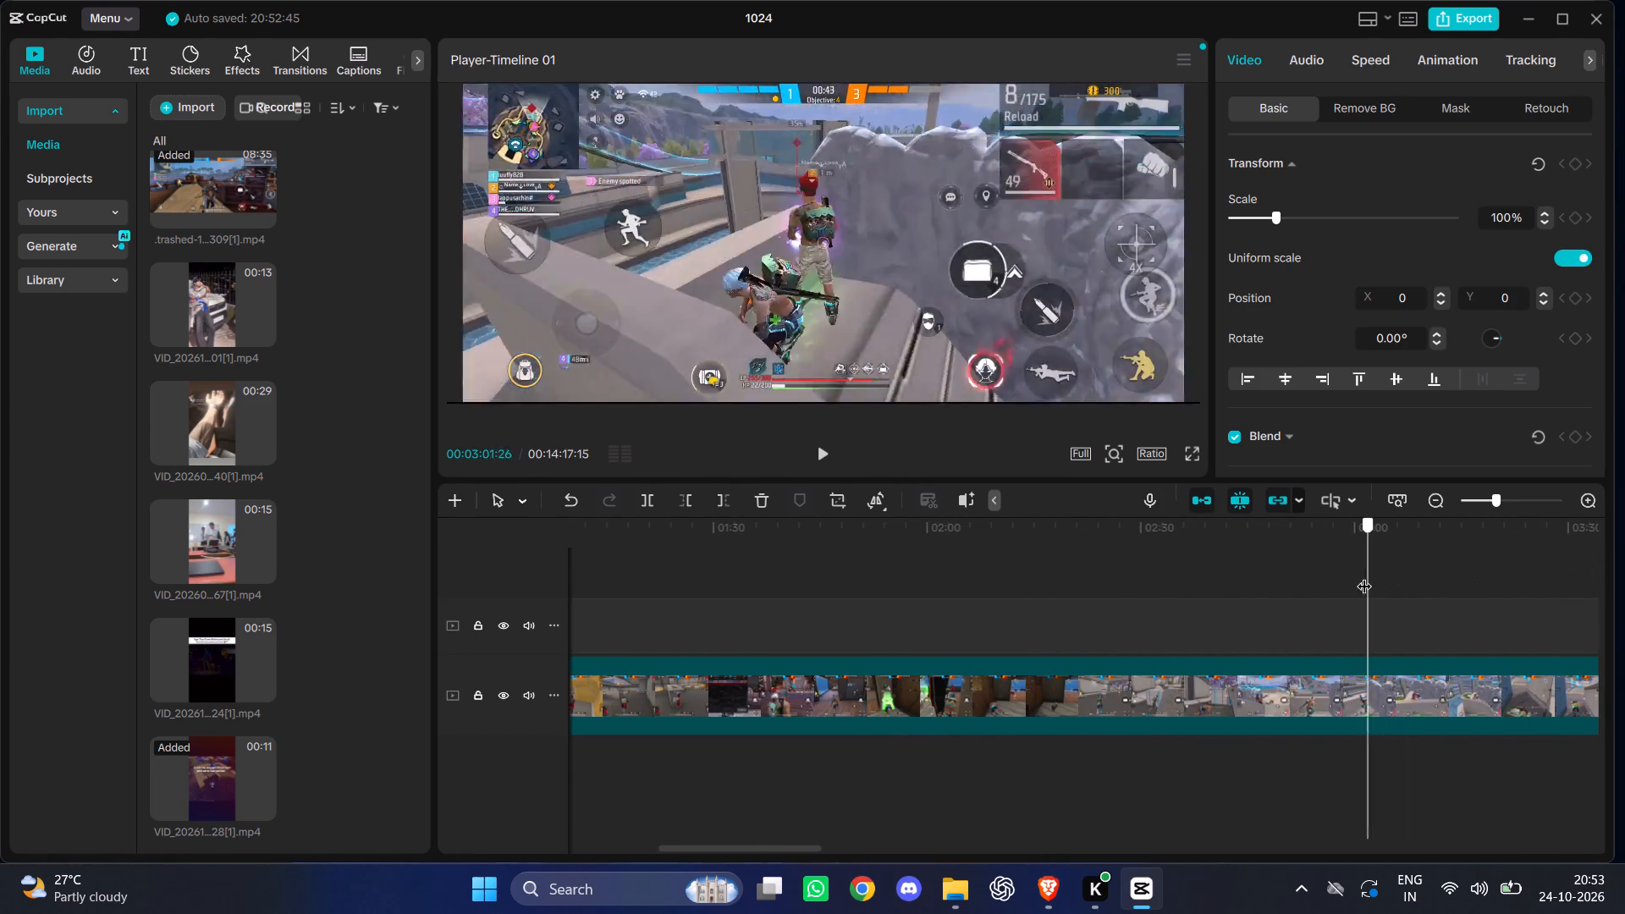
Split the 005921 clip on the main track at about 2:22 and delete the part before the cut.
left_click_drag(1364, 575, 1132, 609)
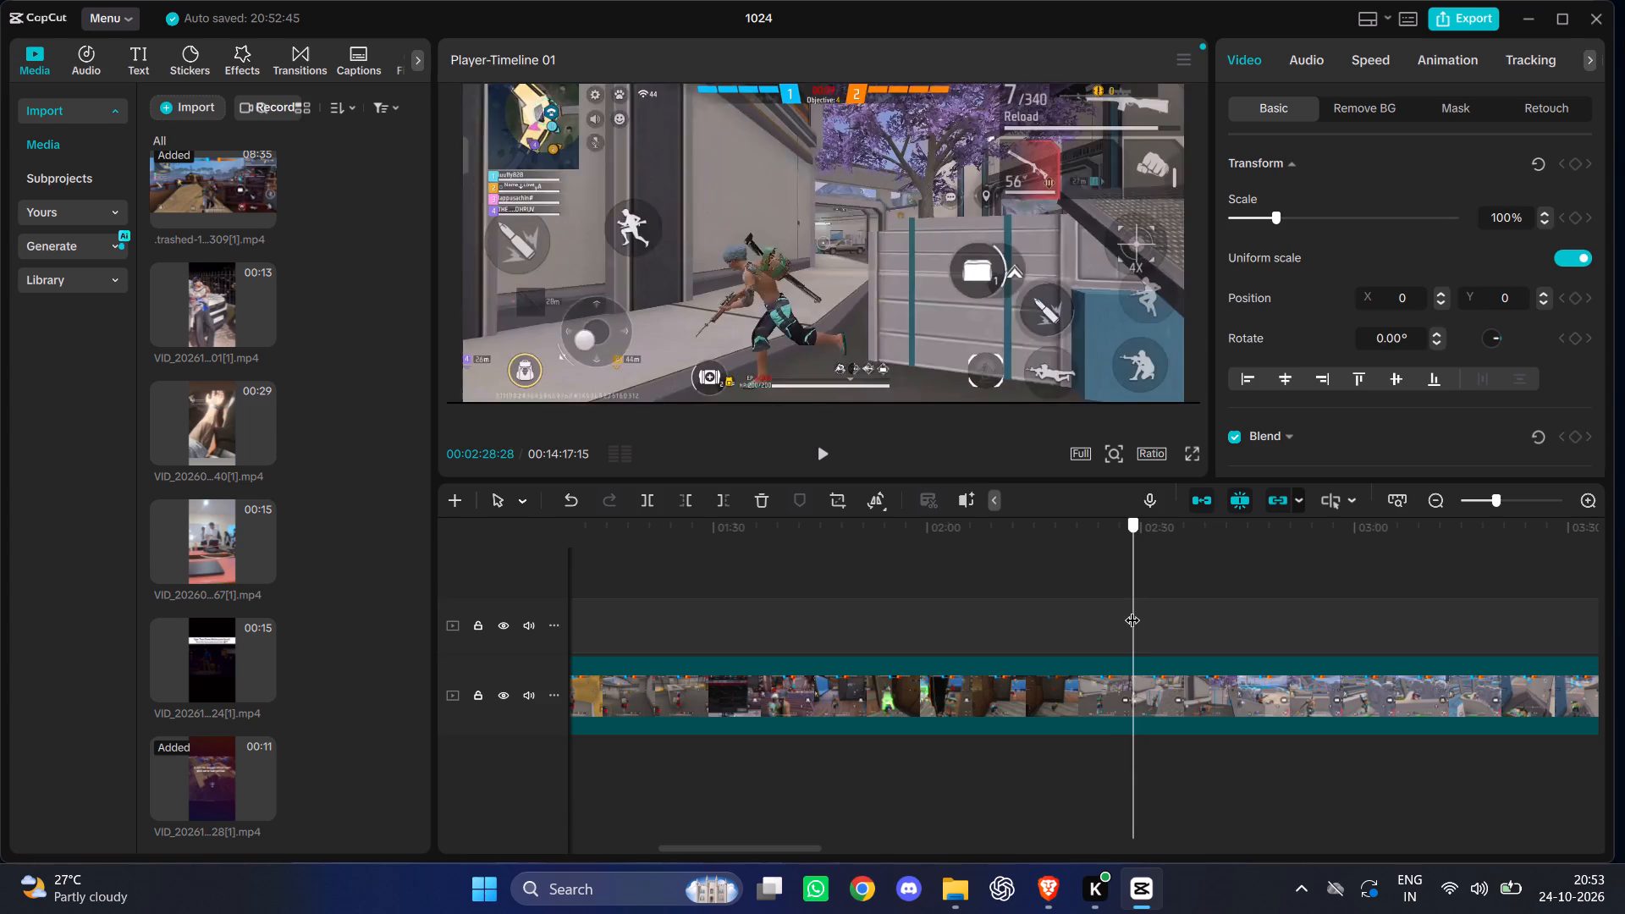
left_click_drag(1132, 609, 1116, 610)
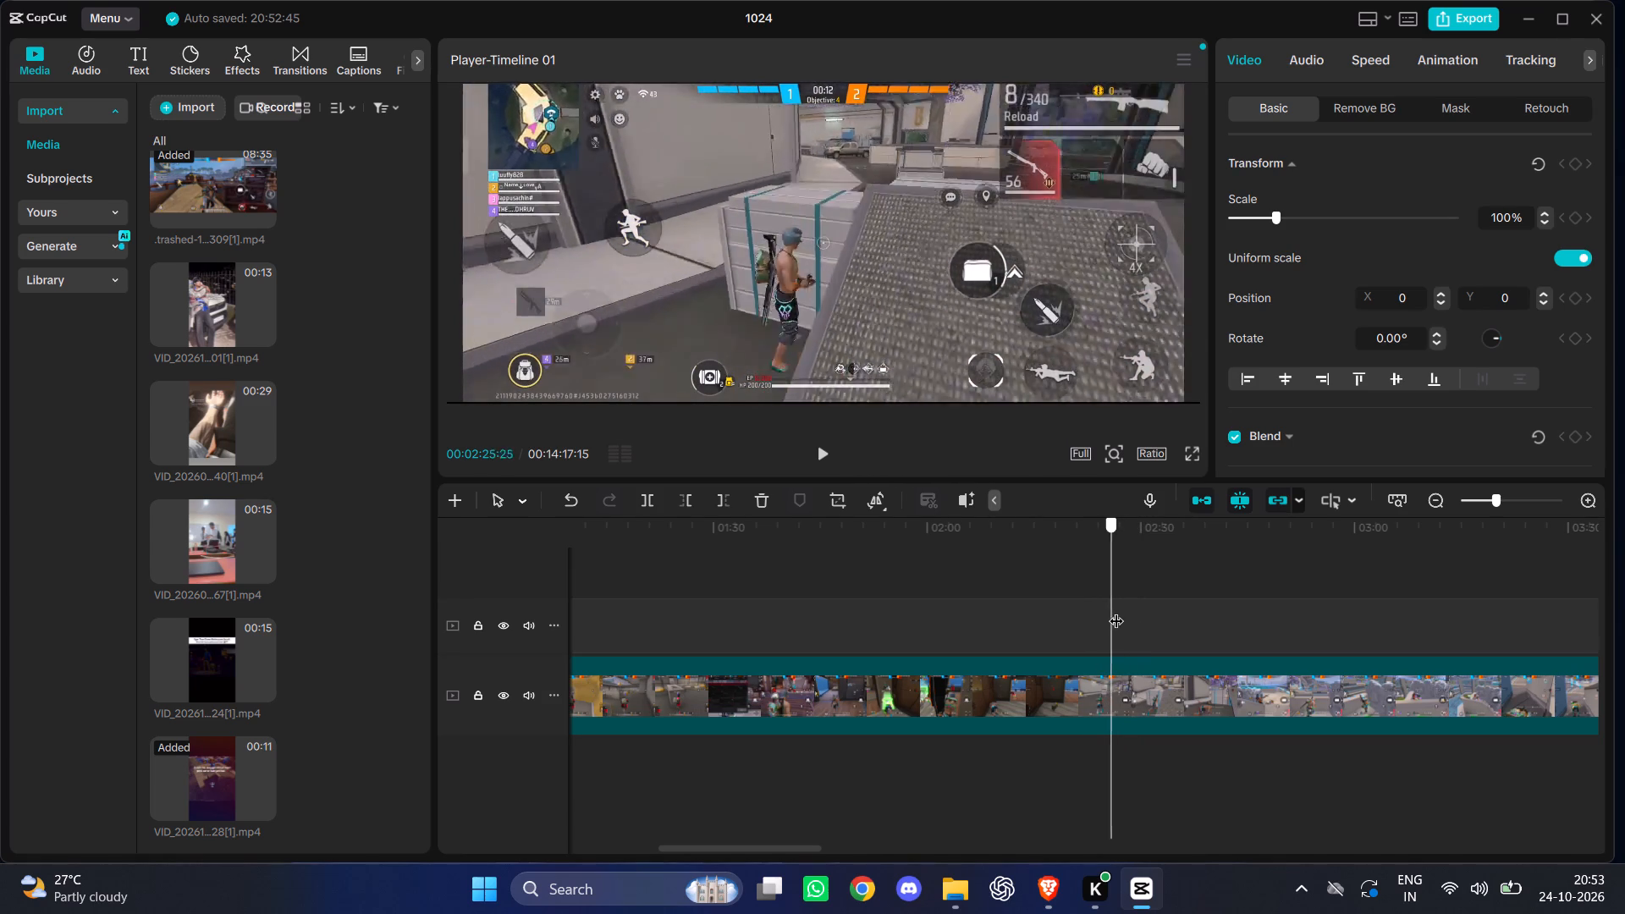
left_click_drag(1116, 610, 1138, 603)
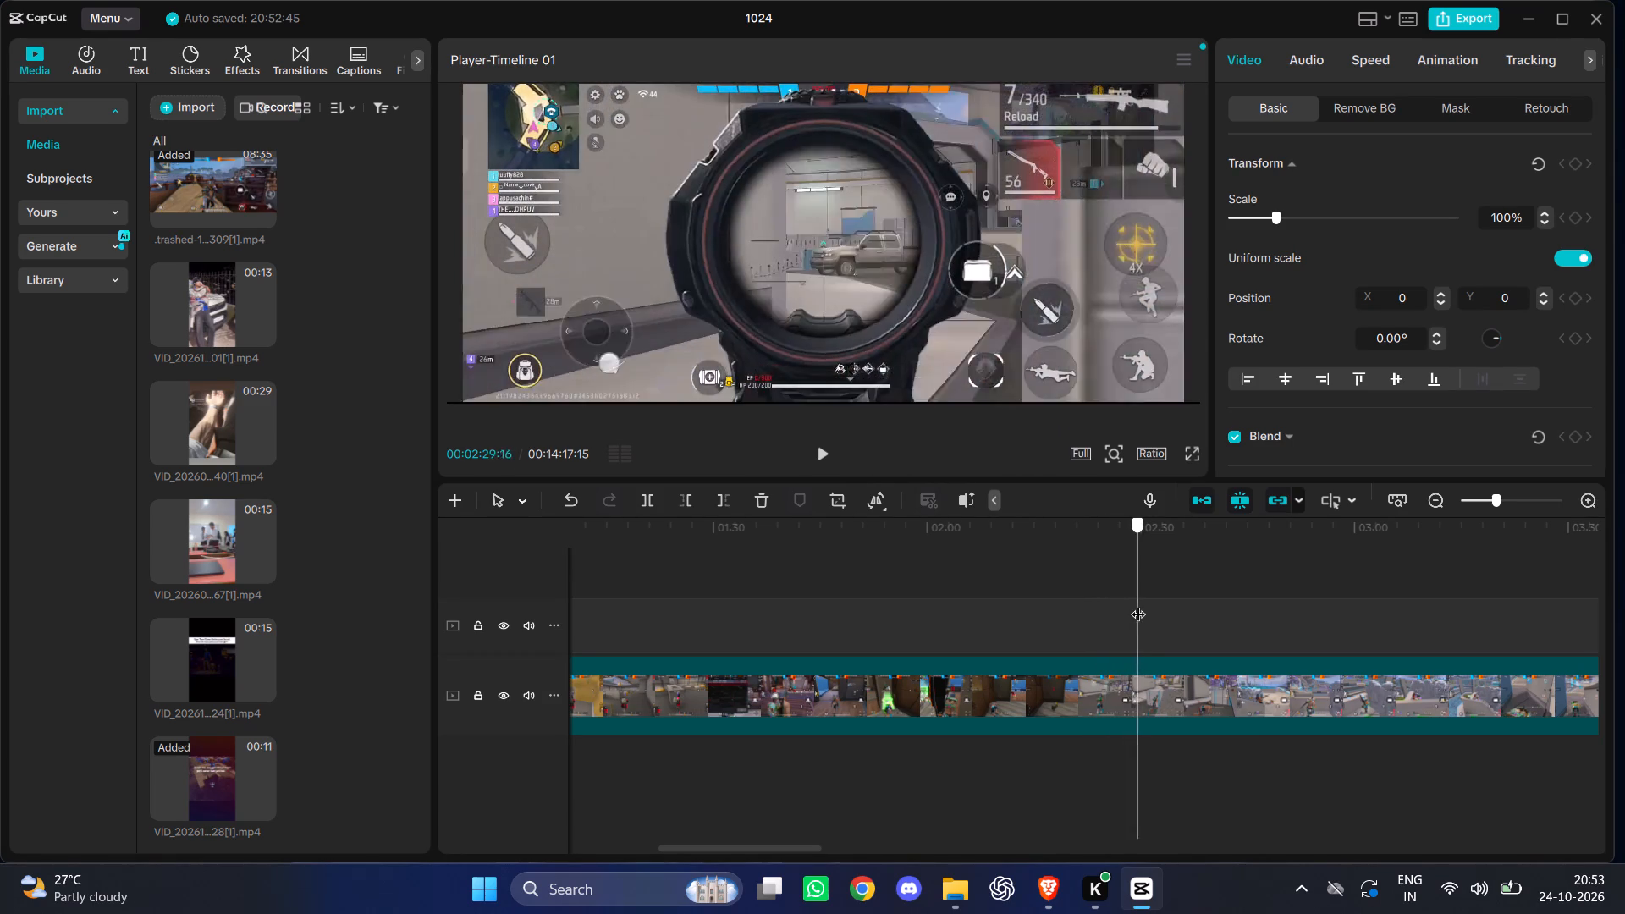
left_click_drag(1138, 603, 1132, 597)
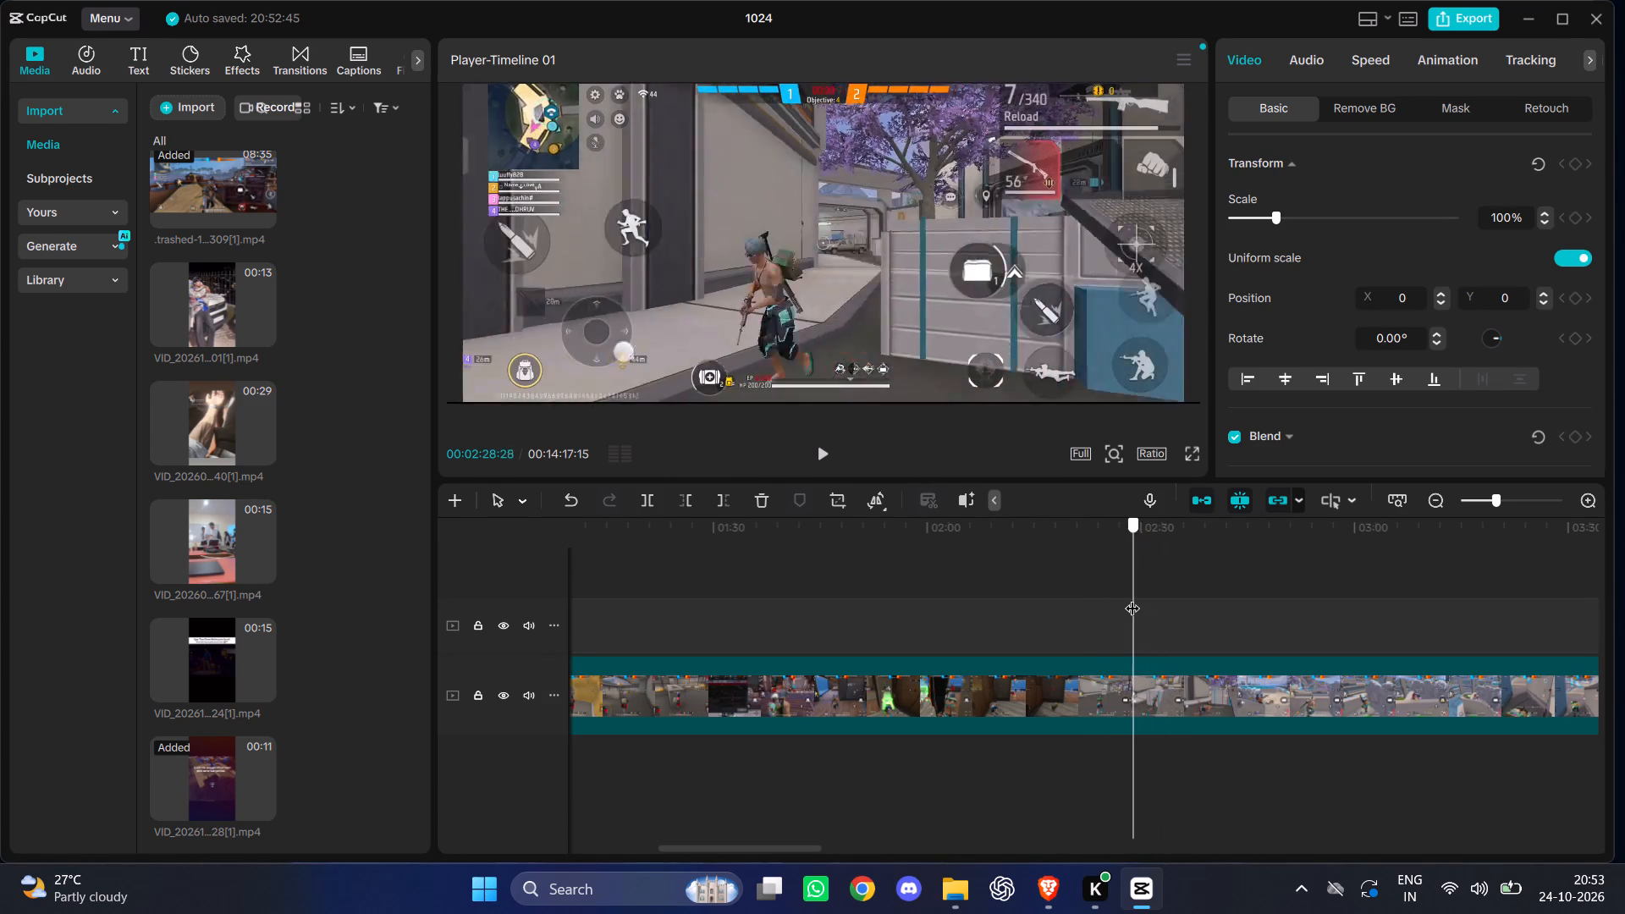
left_click_drag(1132, 597, 1061, 613)
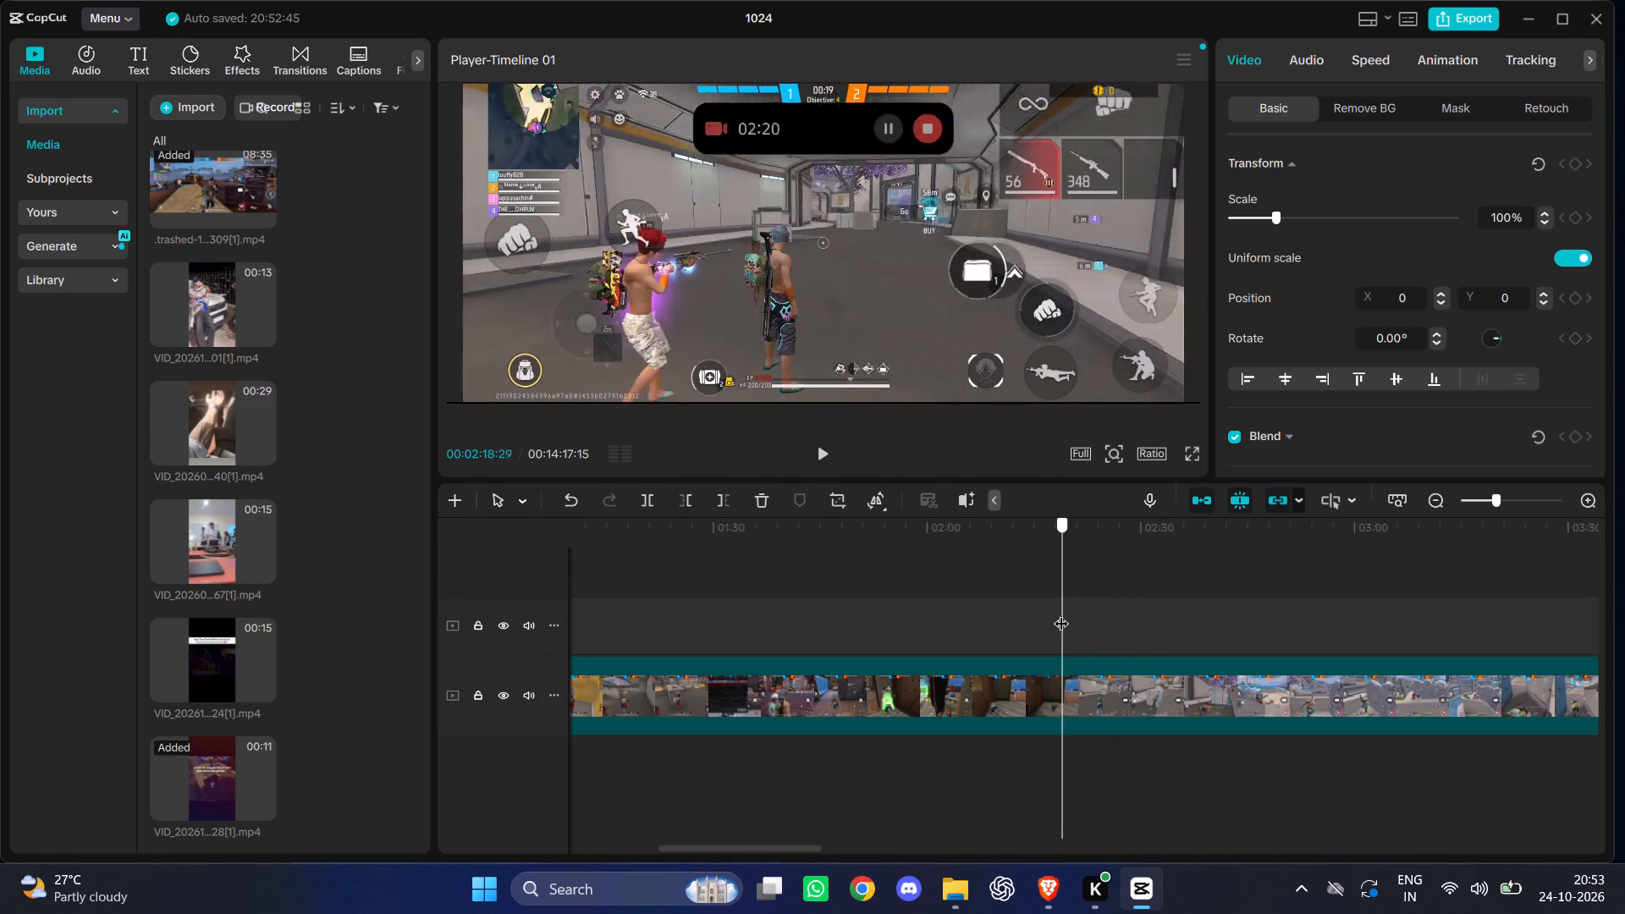
left_click_drag(1061, 613, 1084, 614)
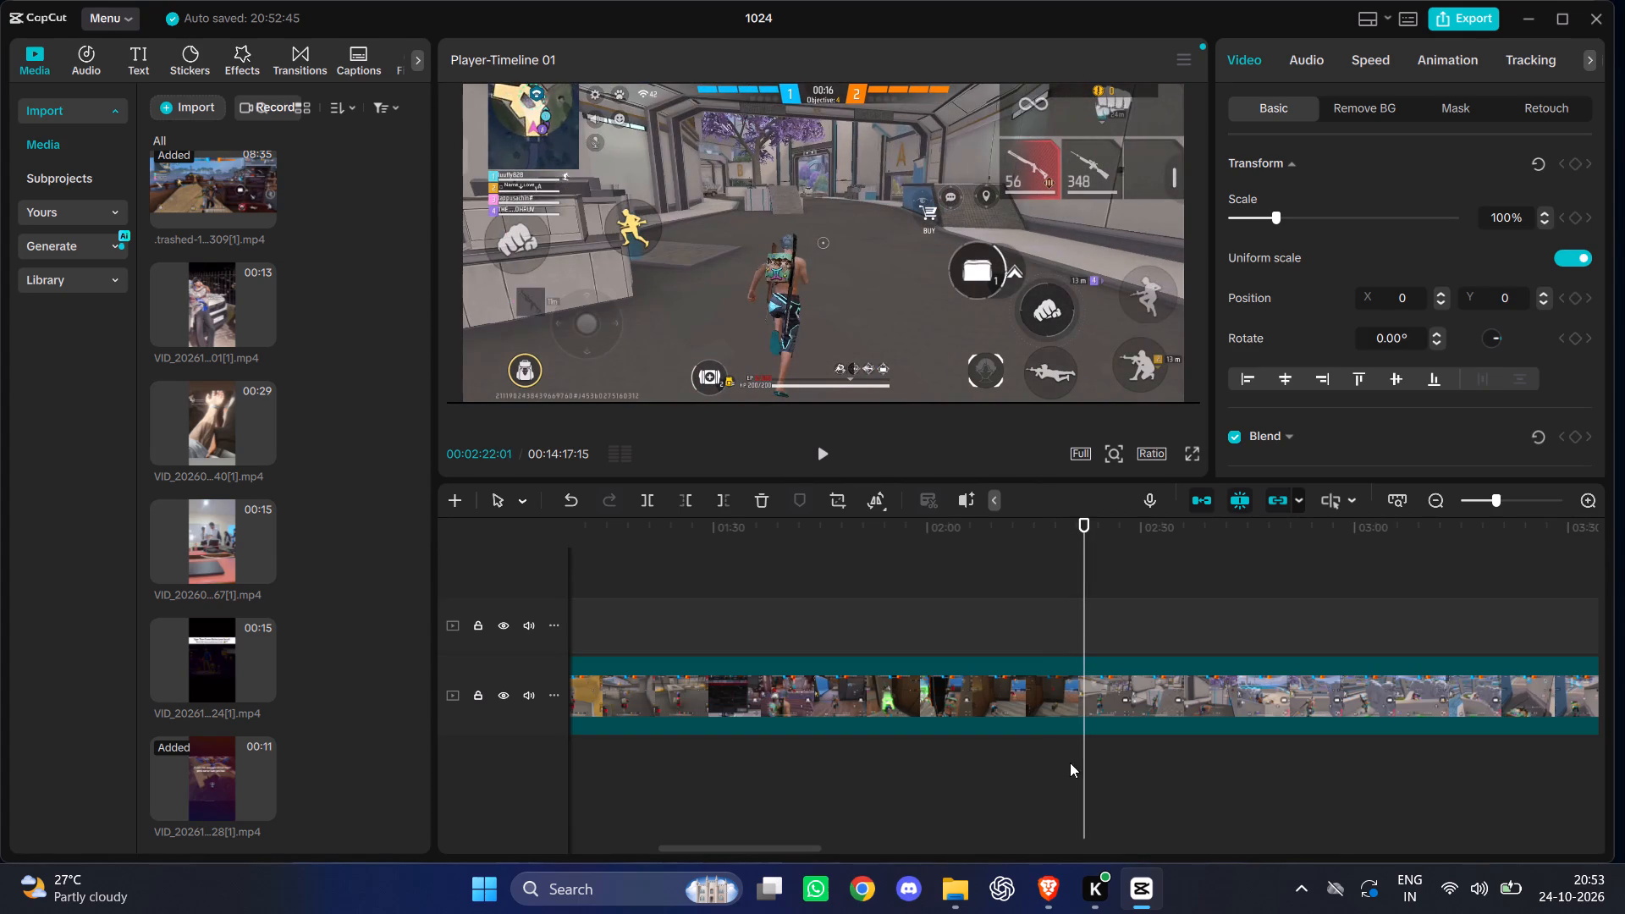
left_click(1083, 718)
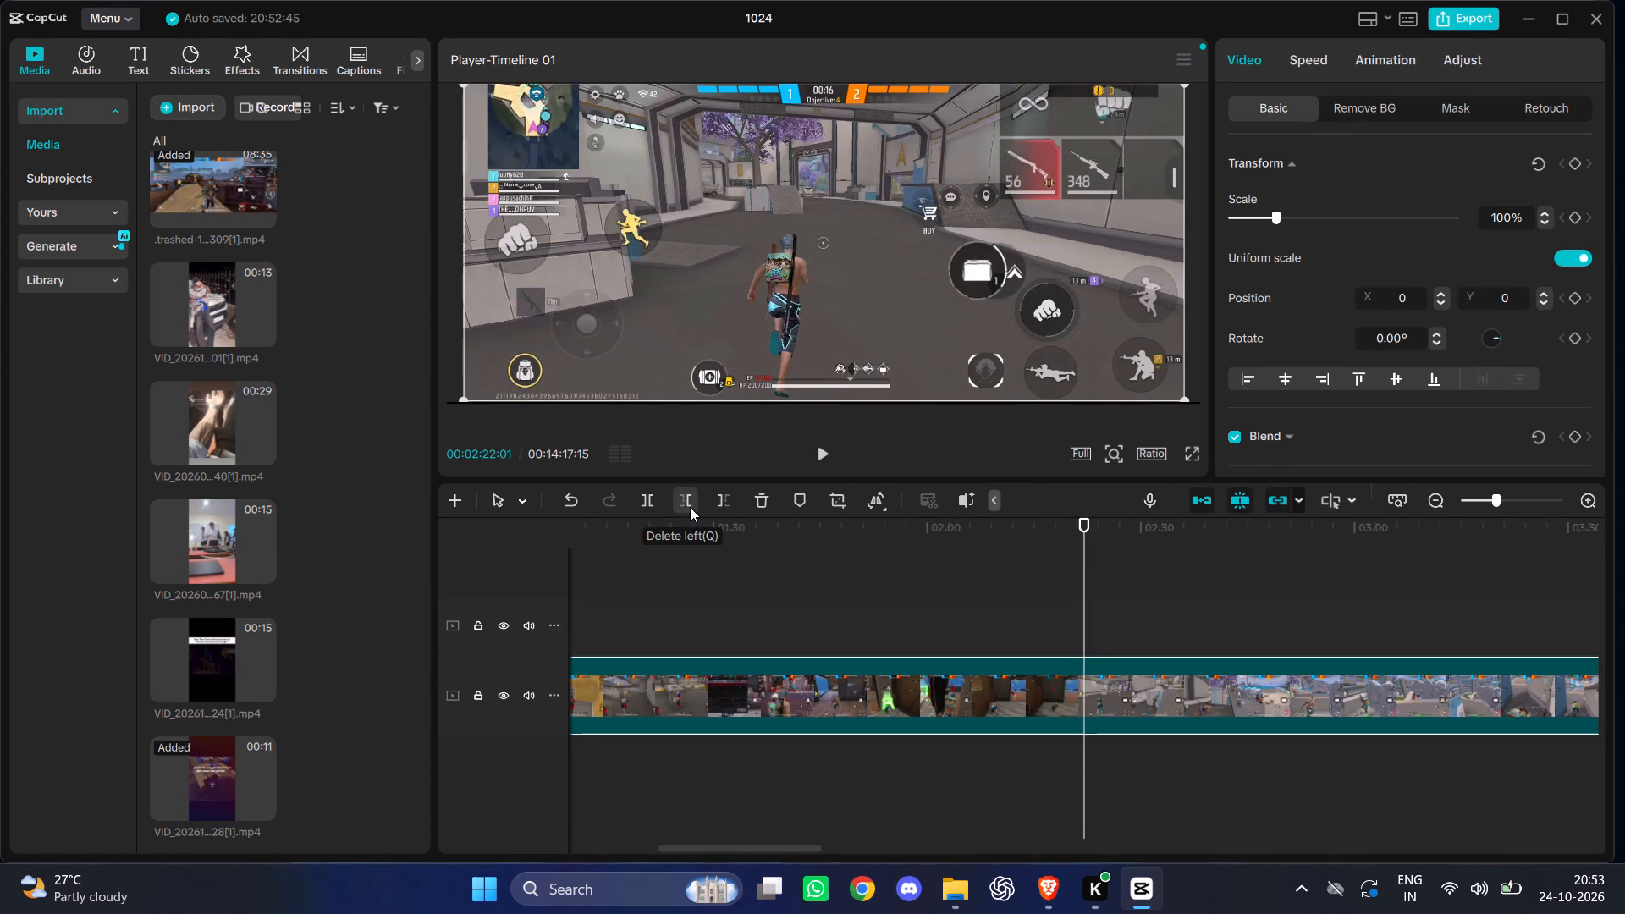
left_click(649, 503)
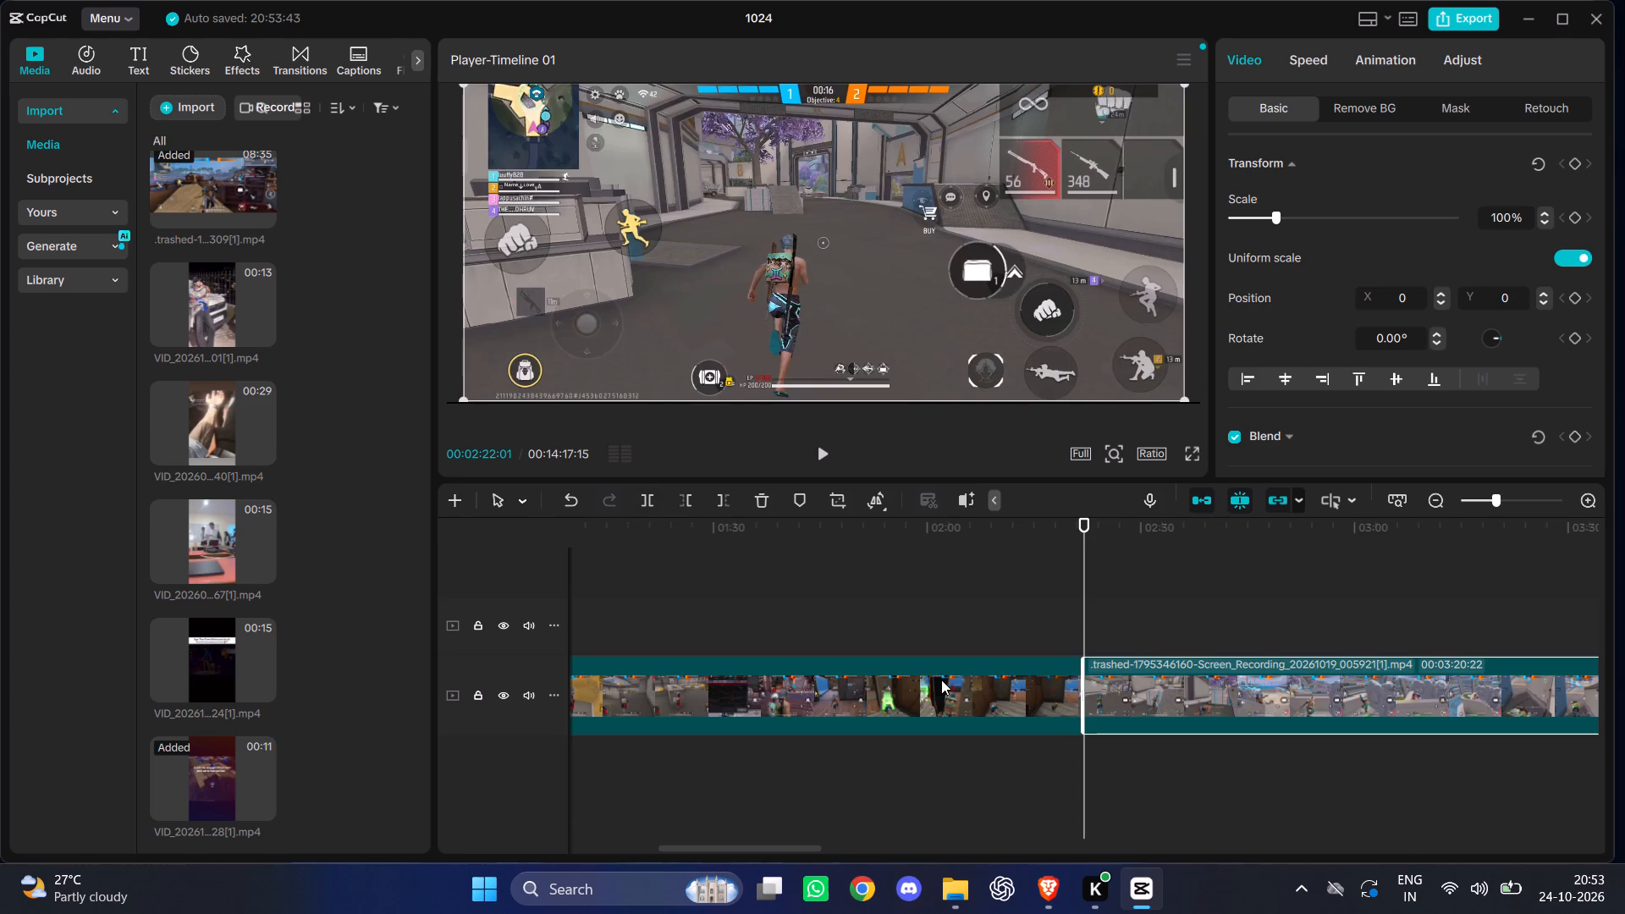
left_click(941, 680)
key("BackSpace")
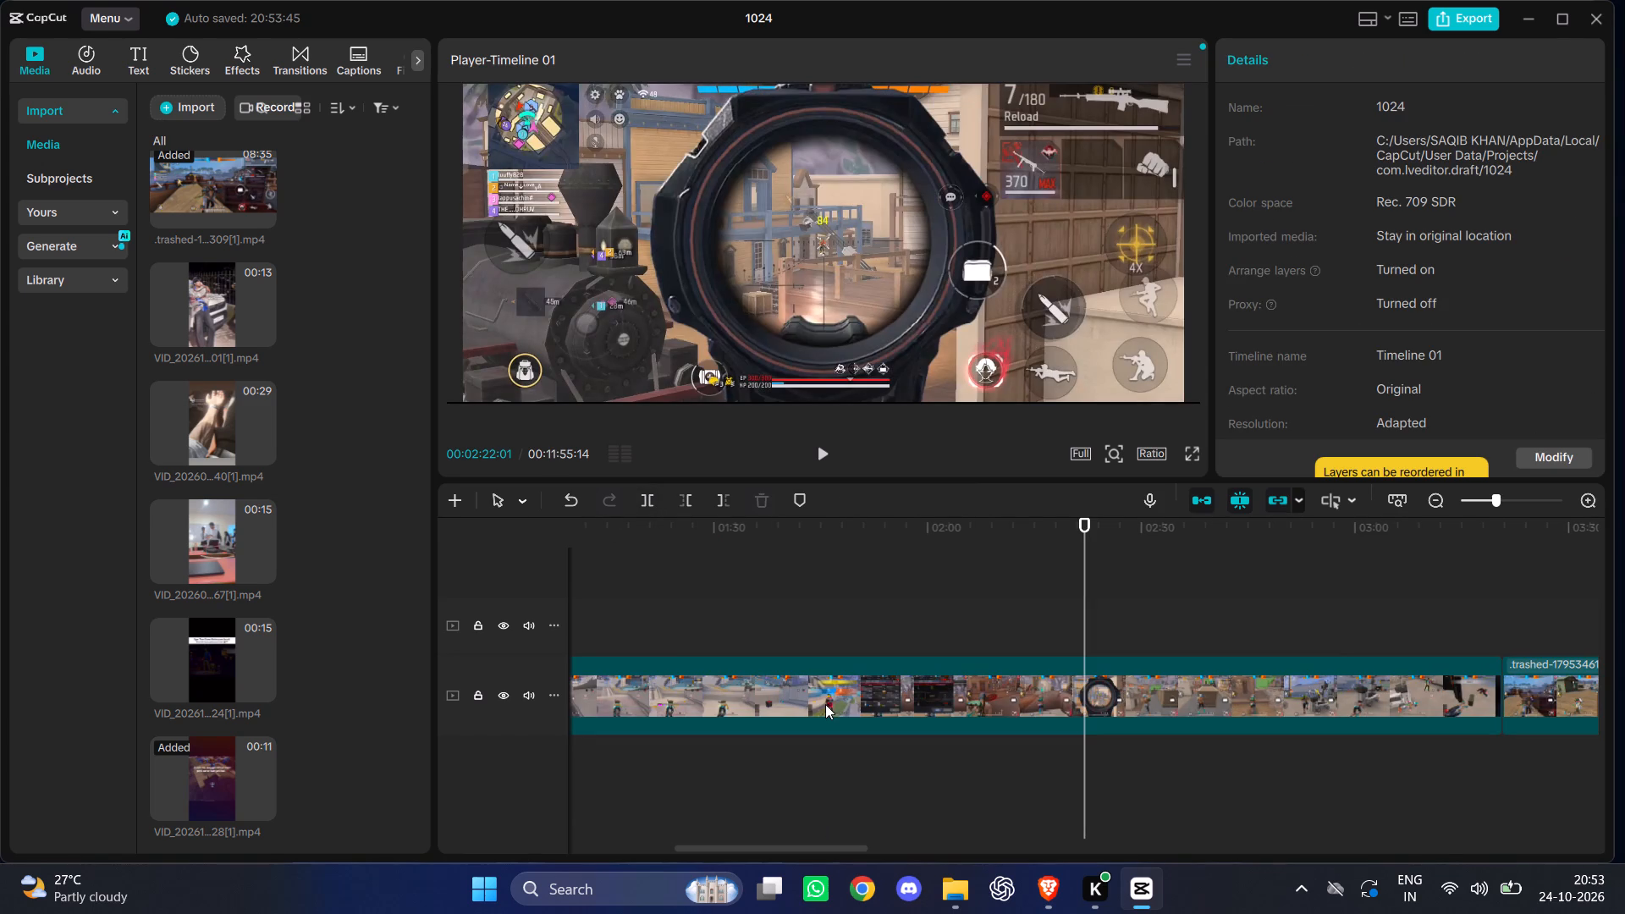
Examine the trimmed main track from its start to where the 005921 clip meets the 131309 clip.
left_click(899, 684)
scroll(899, 684, "right", 2)
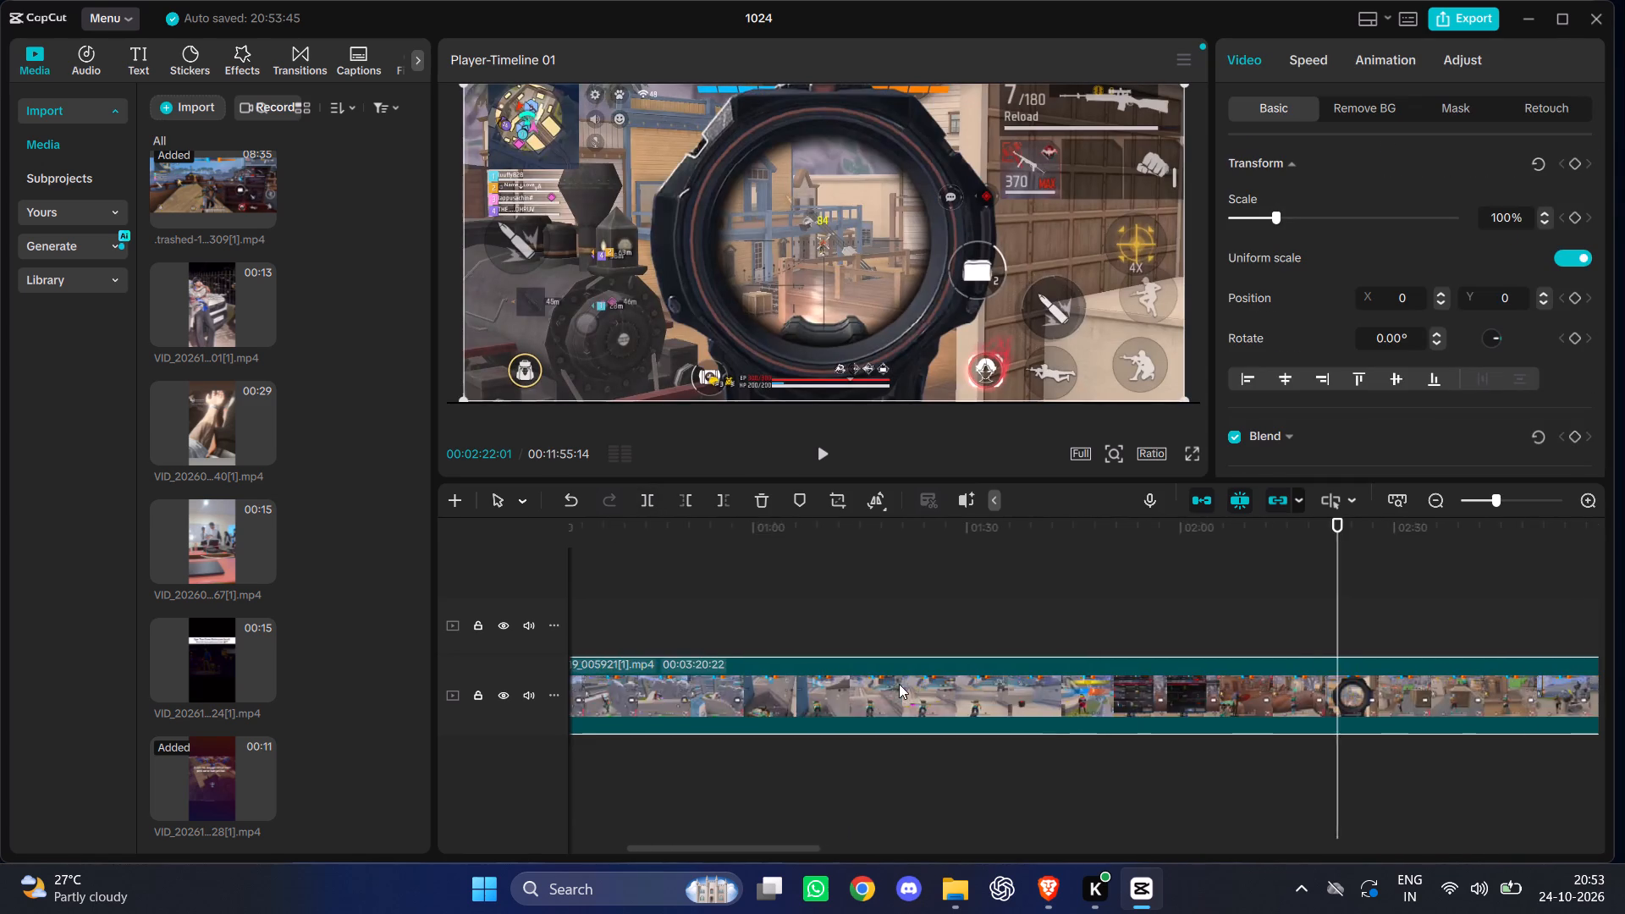
scroll(899, 684, "right", 3)
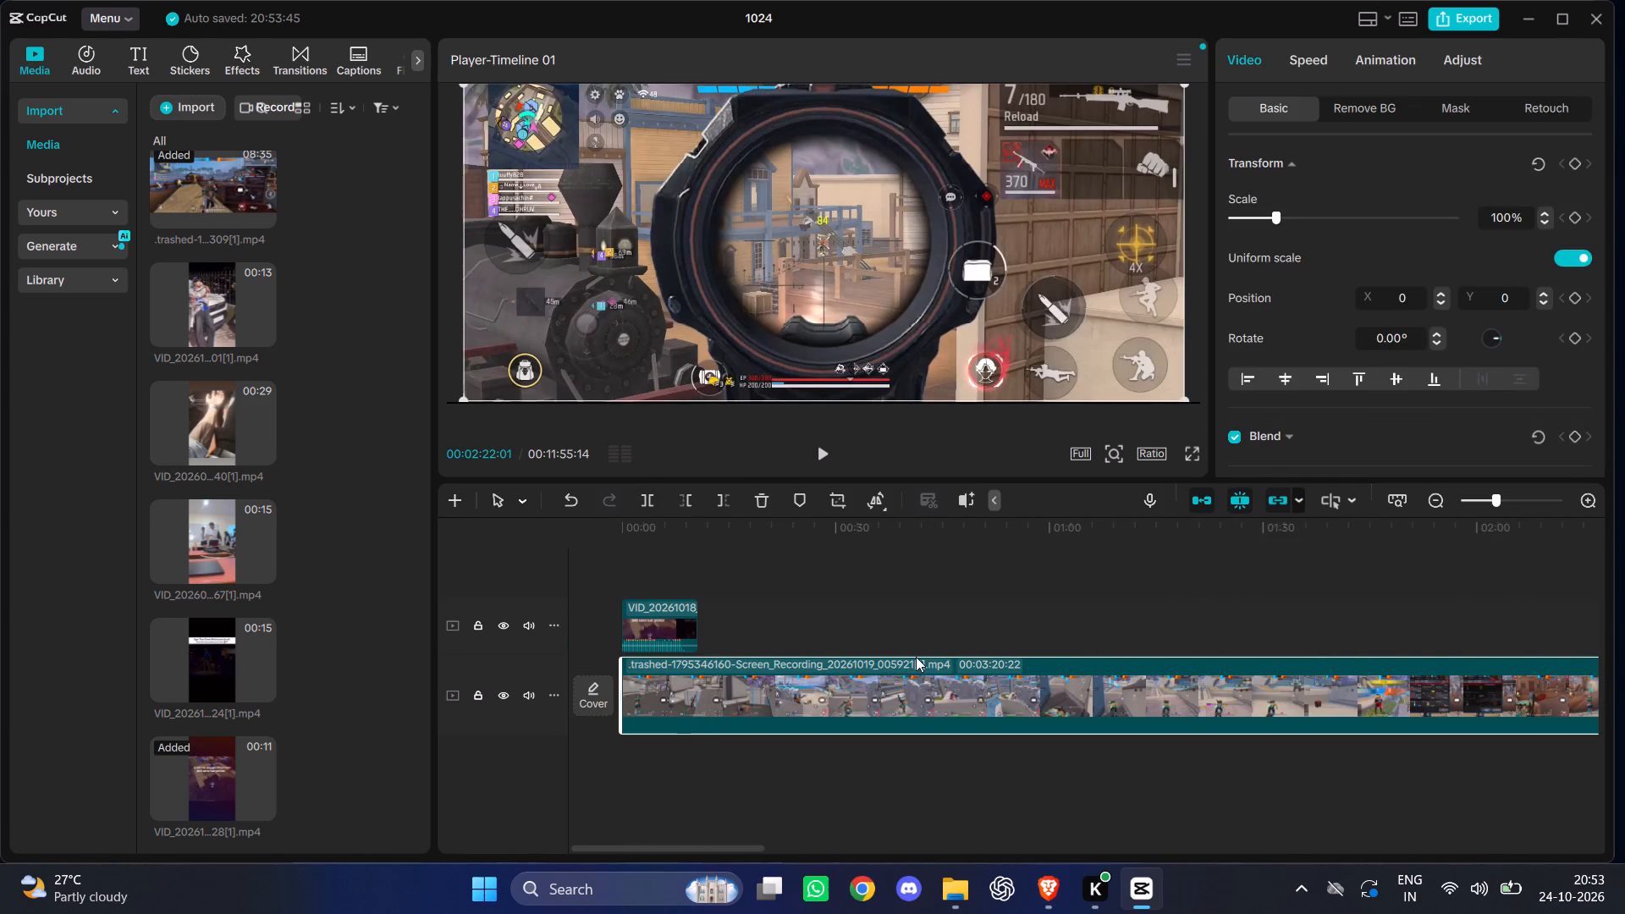
scroll(916, 657, "left", 5)
left_click(916, 657)
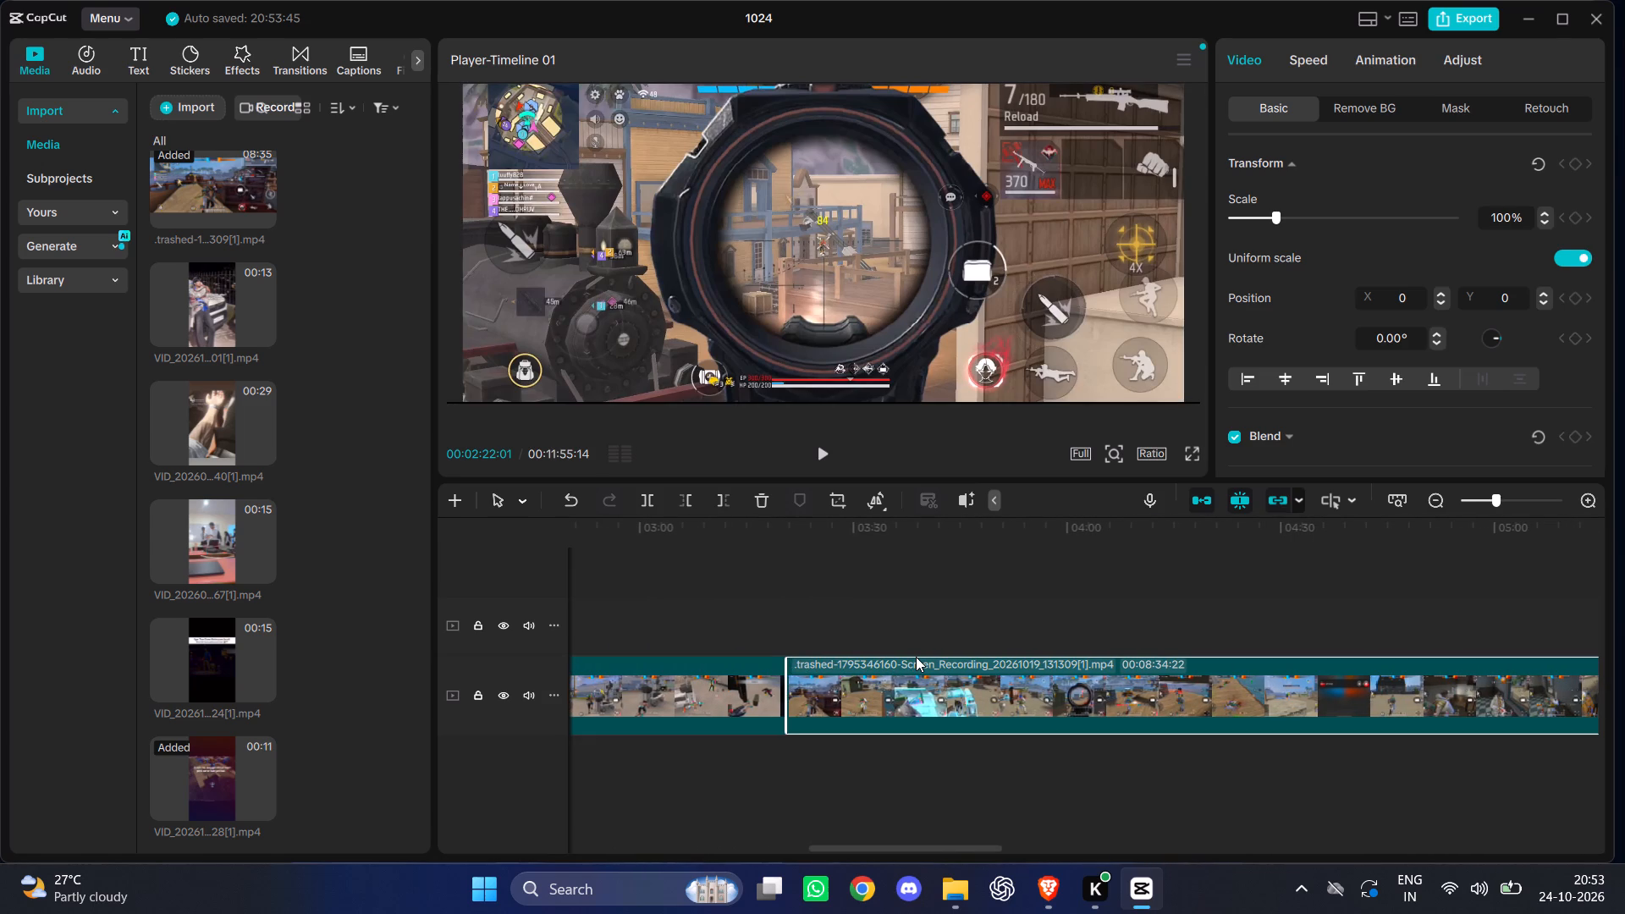
double_click(832, 683)
left_click(727, 706)
scroll(727, 706, "right", 8)
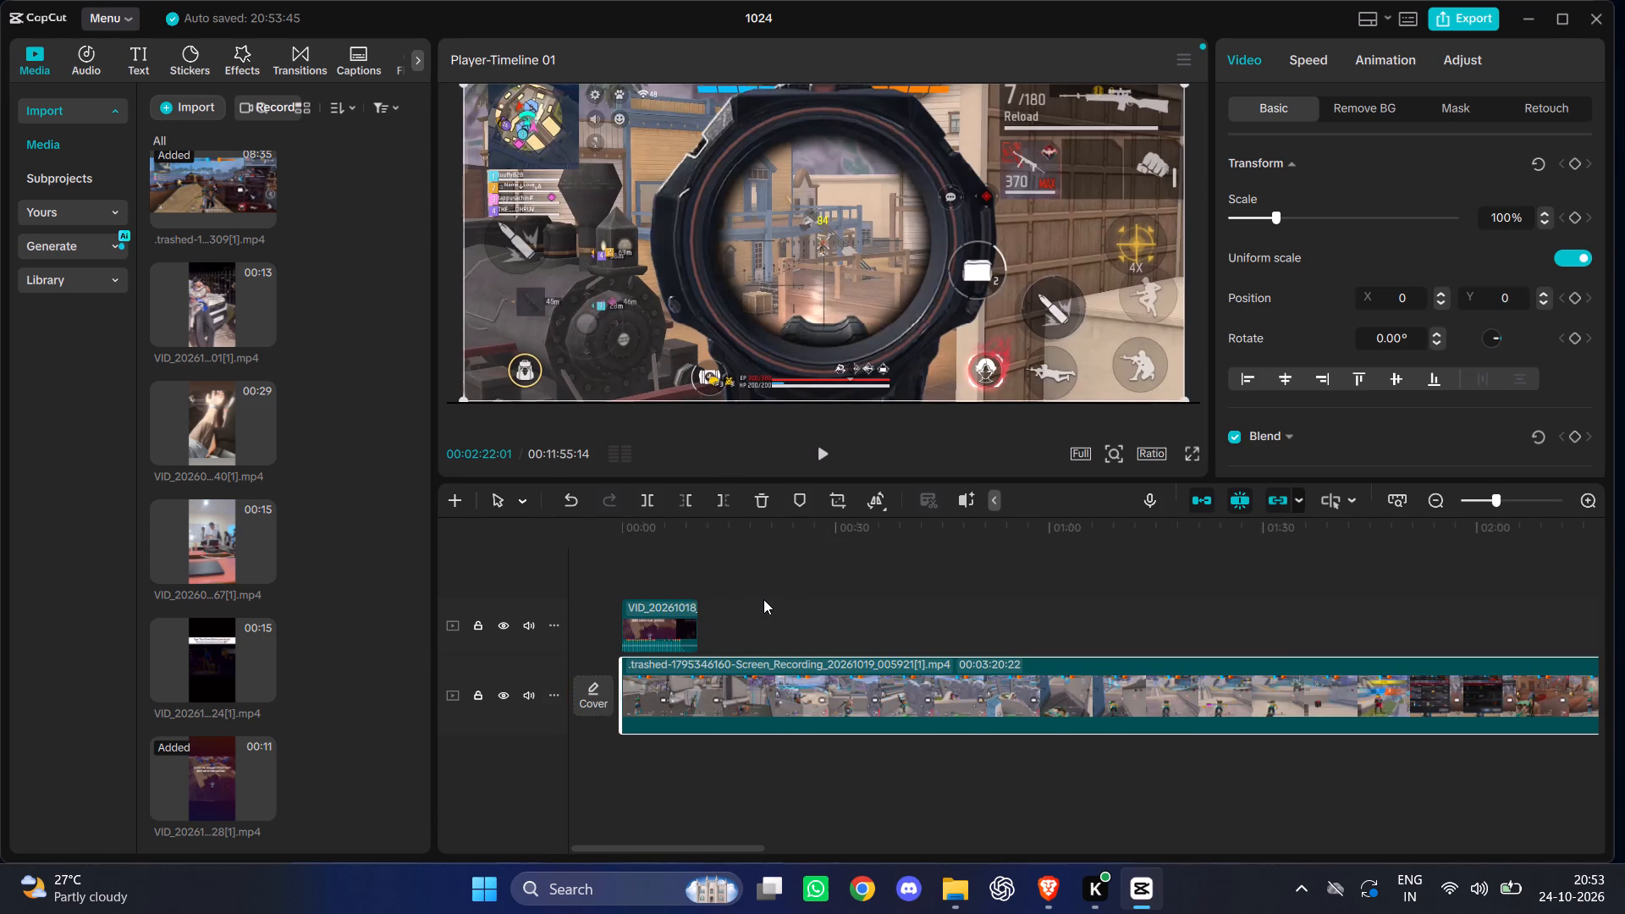
Preview the timeline's opening seconds and move the VID_20261018 overlay clip along its track to start at about 19 seconds.
left_click(763, 599)
left_click_drag(763, 518, 582, 536)
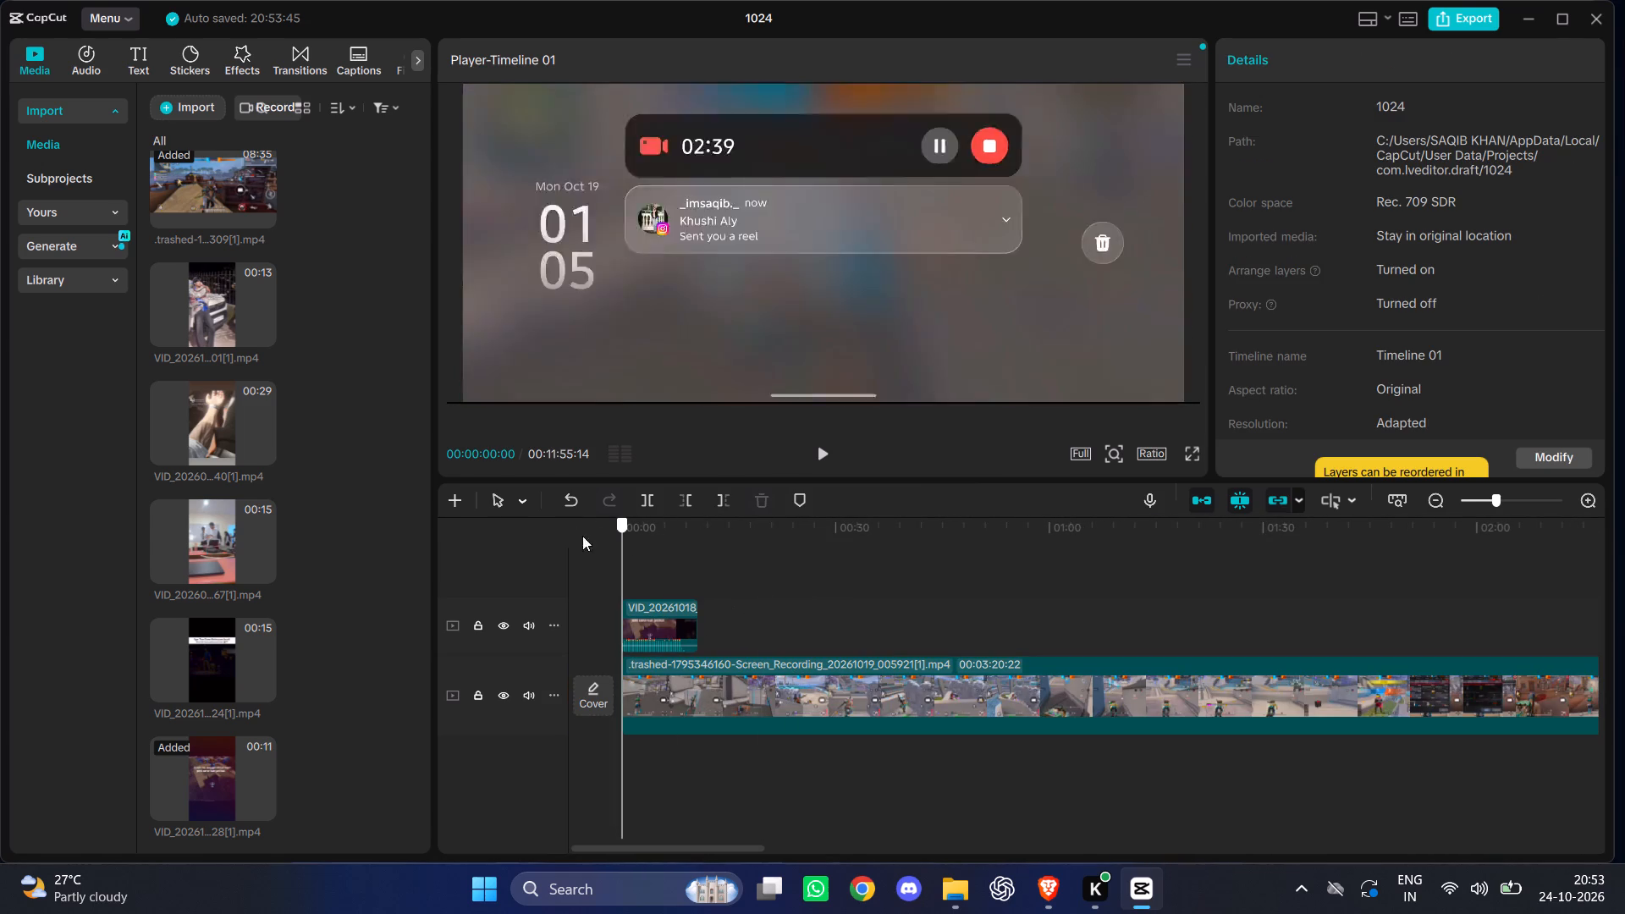
left_click_drag(582, 536, 590, 541)
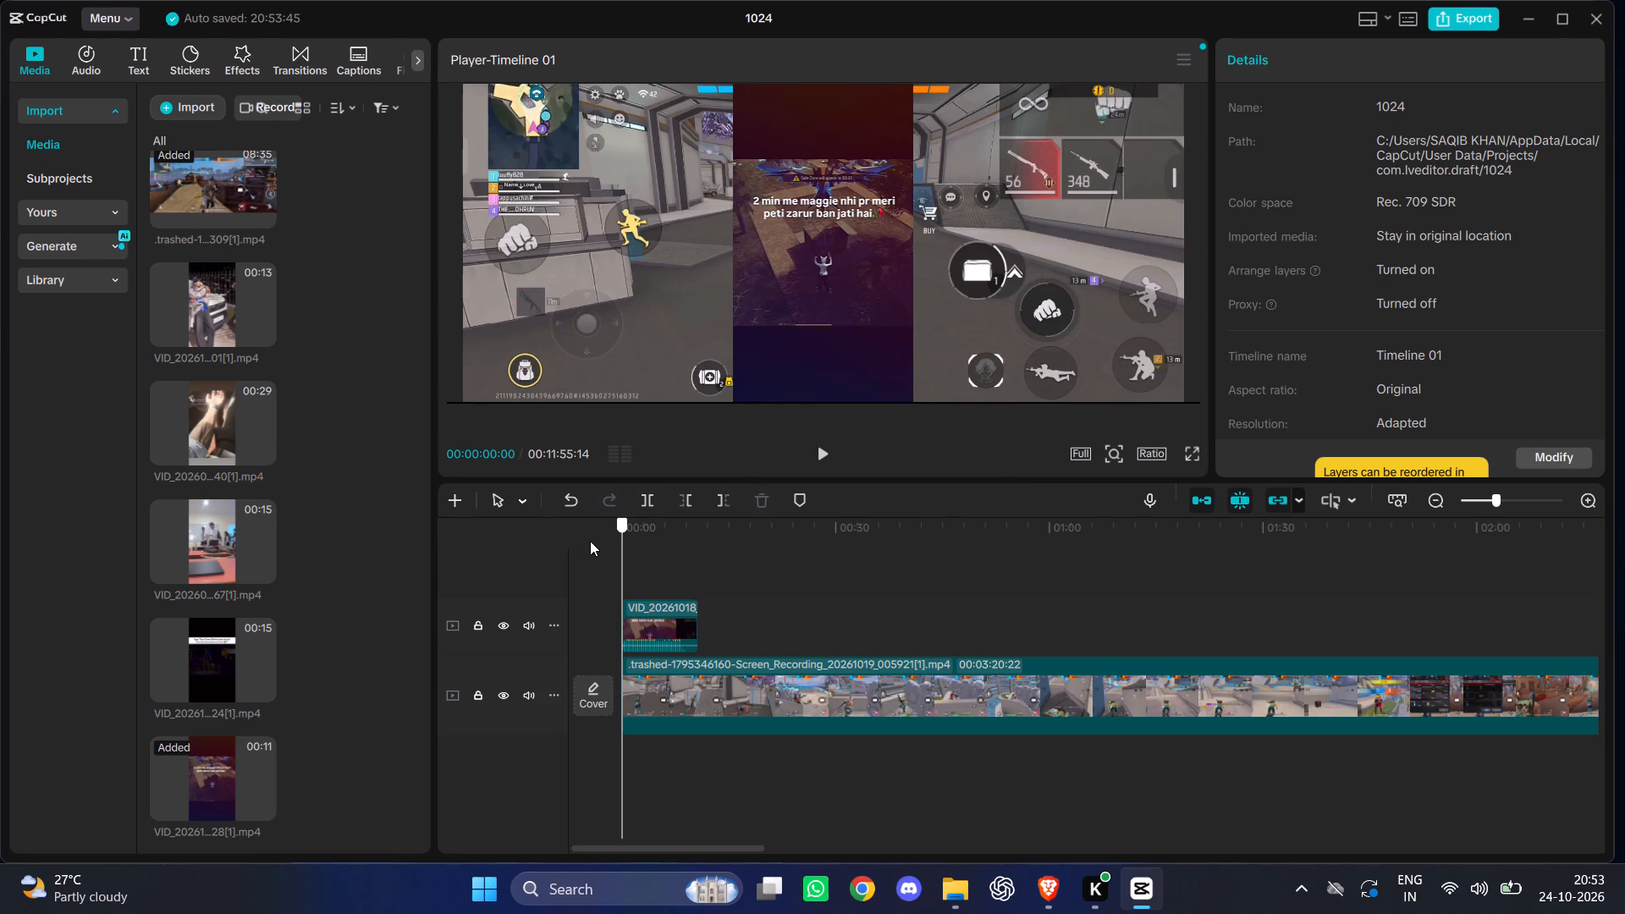
left_click_drag(590, 541, 666, 560)
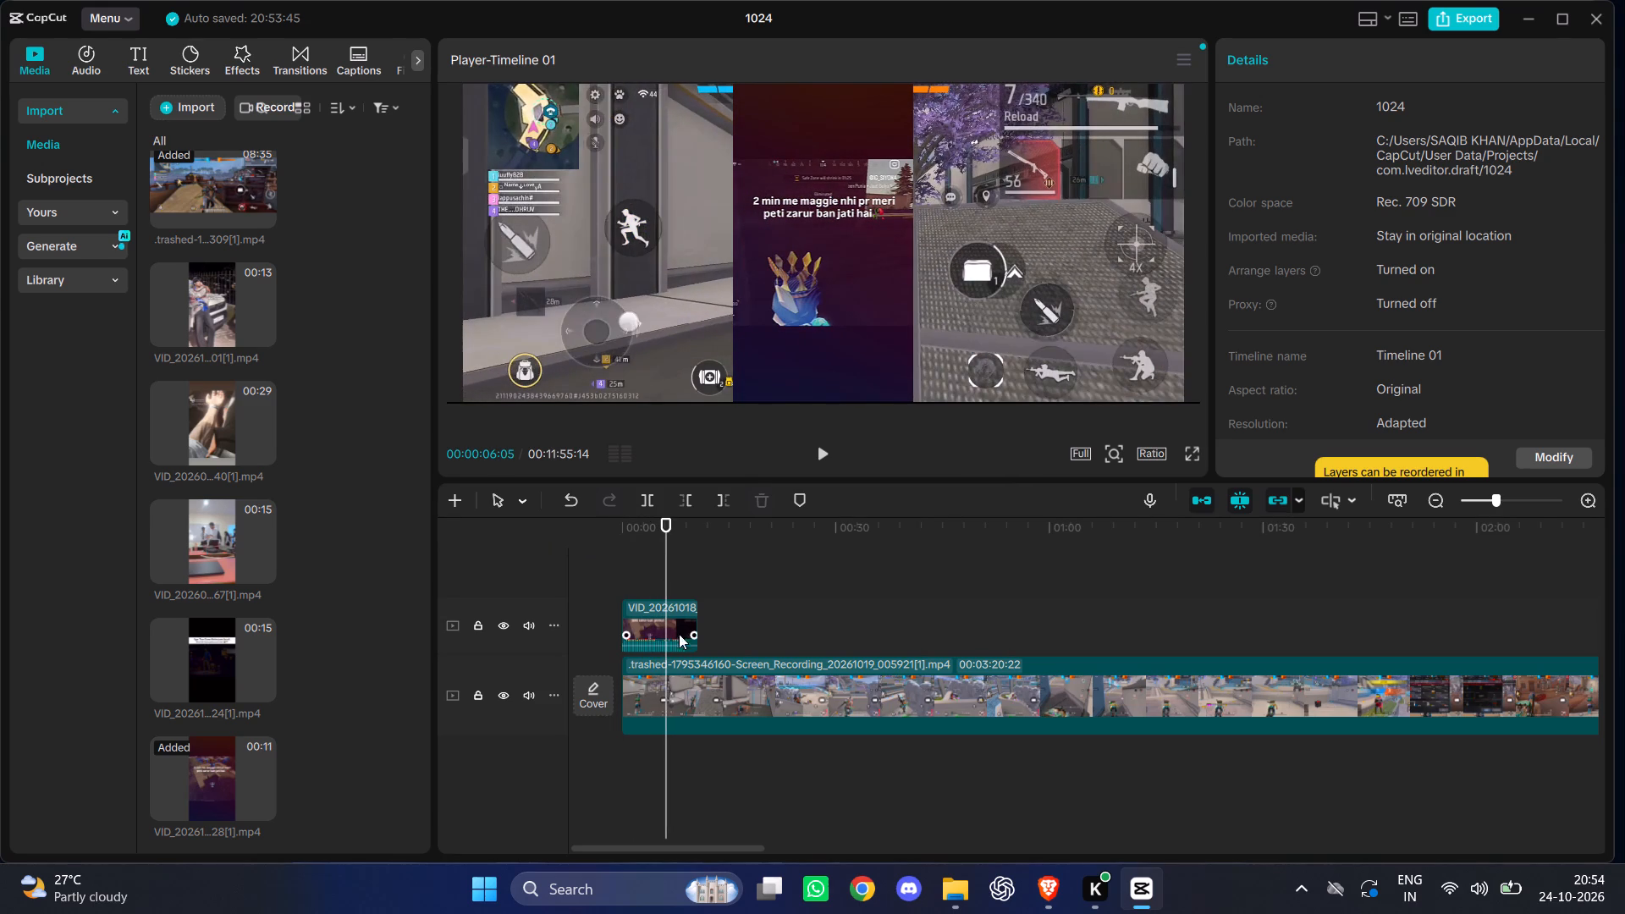
left_click(659, 611)
left_click_drag(659, 611, 794, 606)
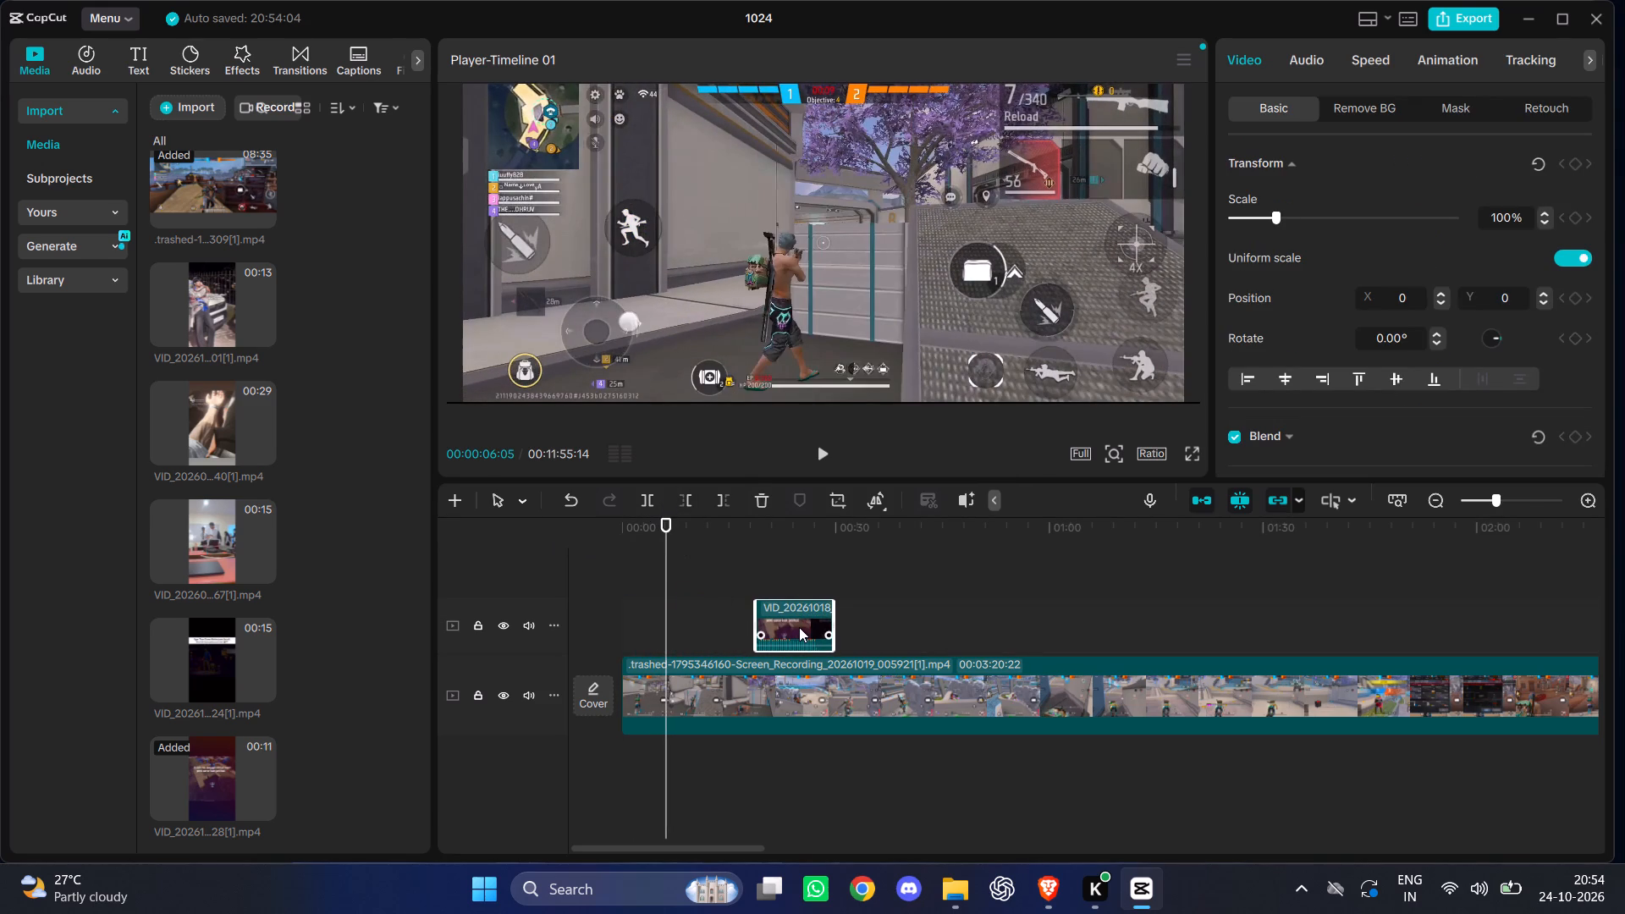
Scrub through the first six seconds of the 005921 gameplay clip to look for a cut point.
scroll(799, 627, "up", 8, "ctrl")
left_click(1031, 624)
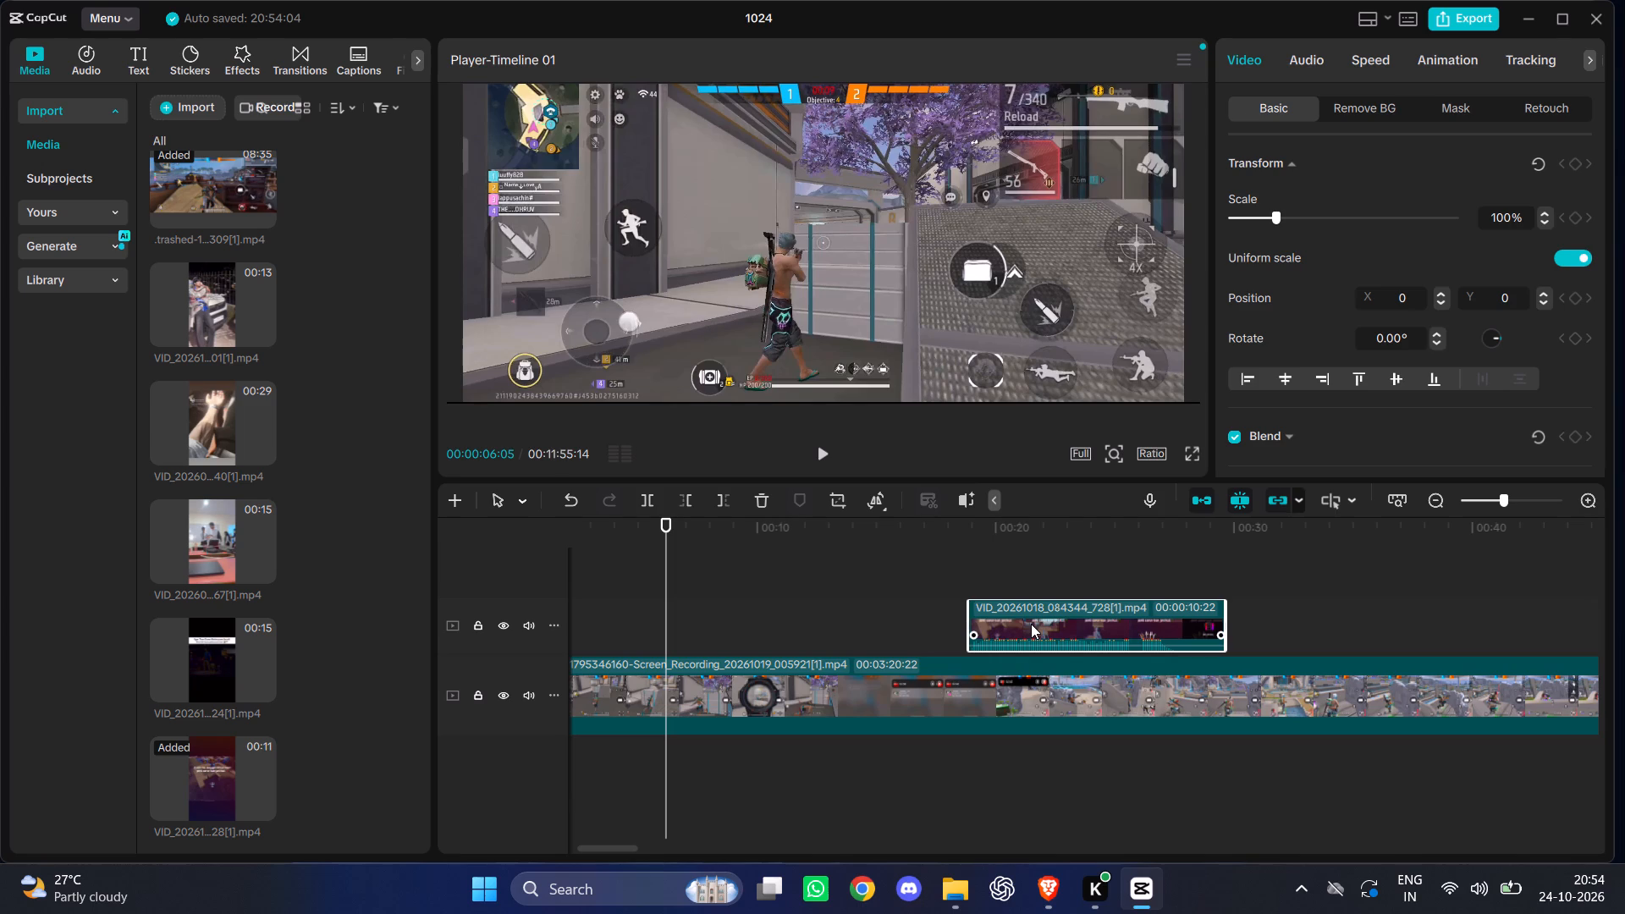
left_click_drag(669, 522, 647, 543)
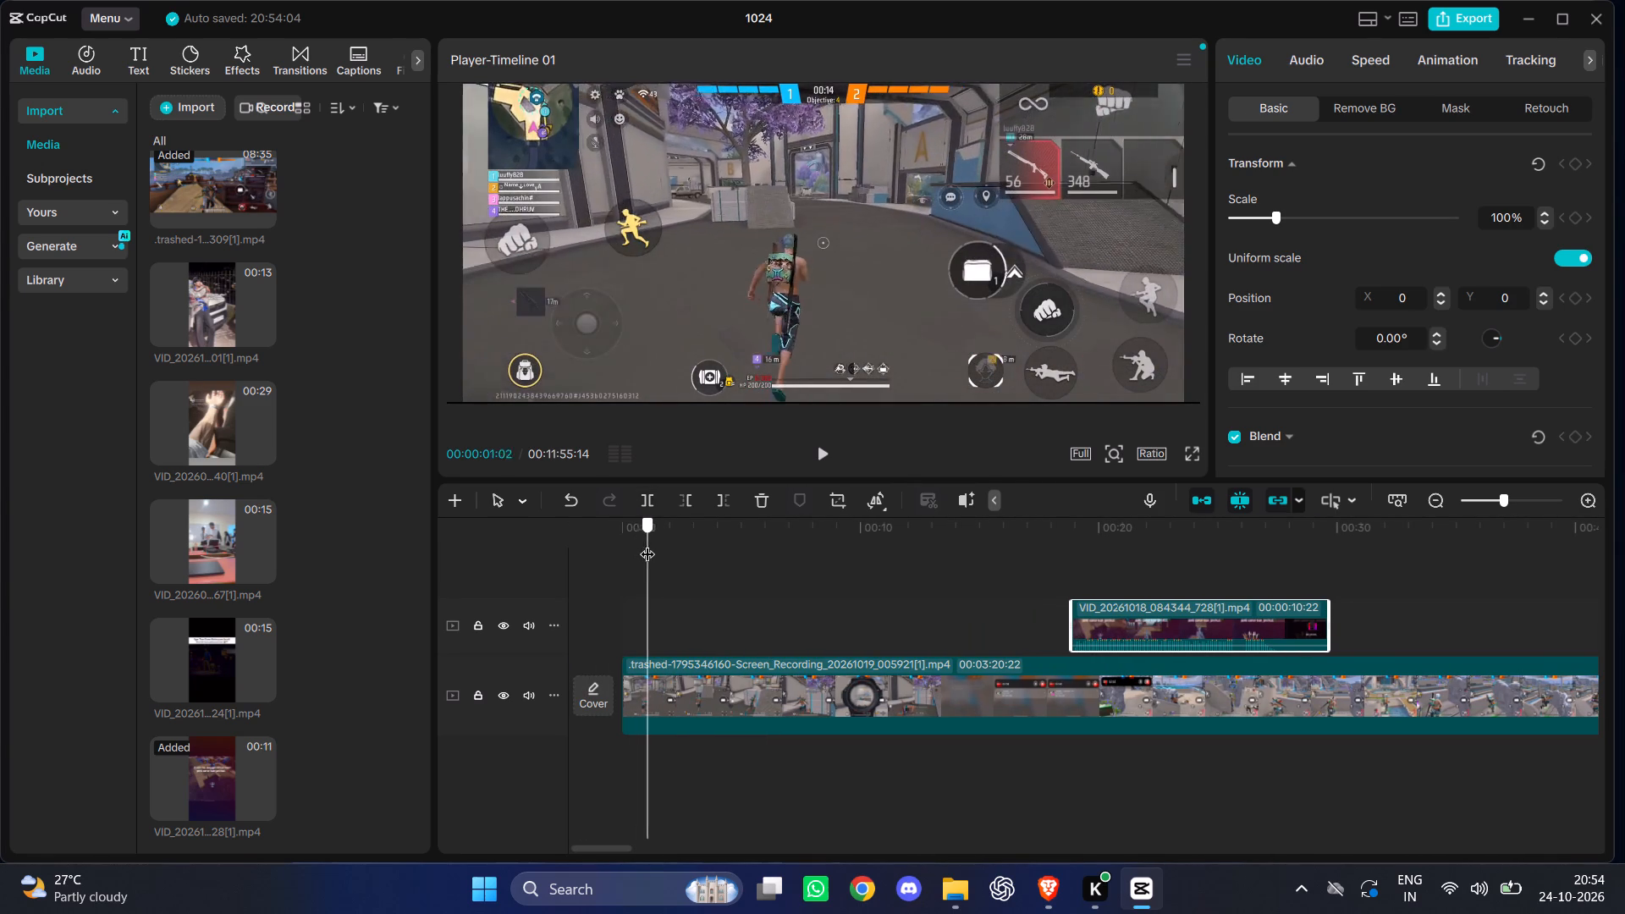
left_click_drag(647, 543, 697, 544)
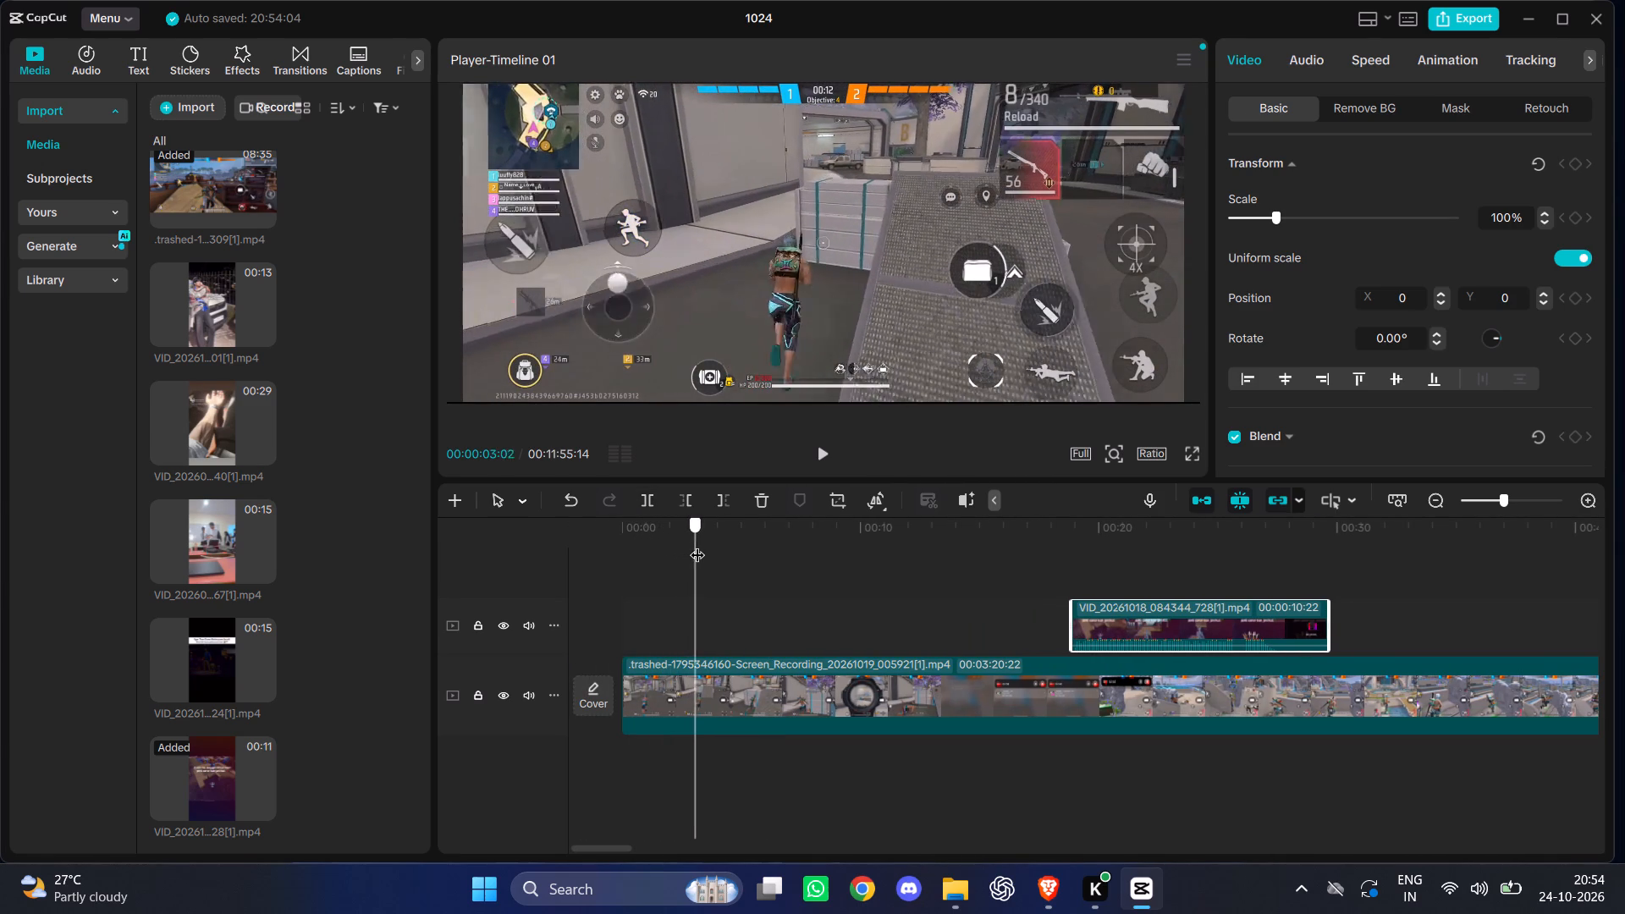
left_click_drag(697, 544, 724, 549)
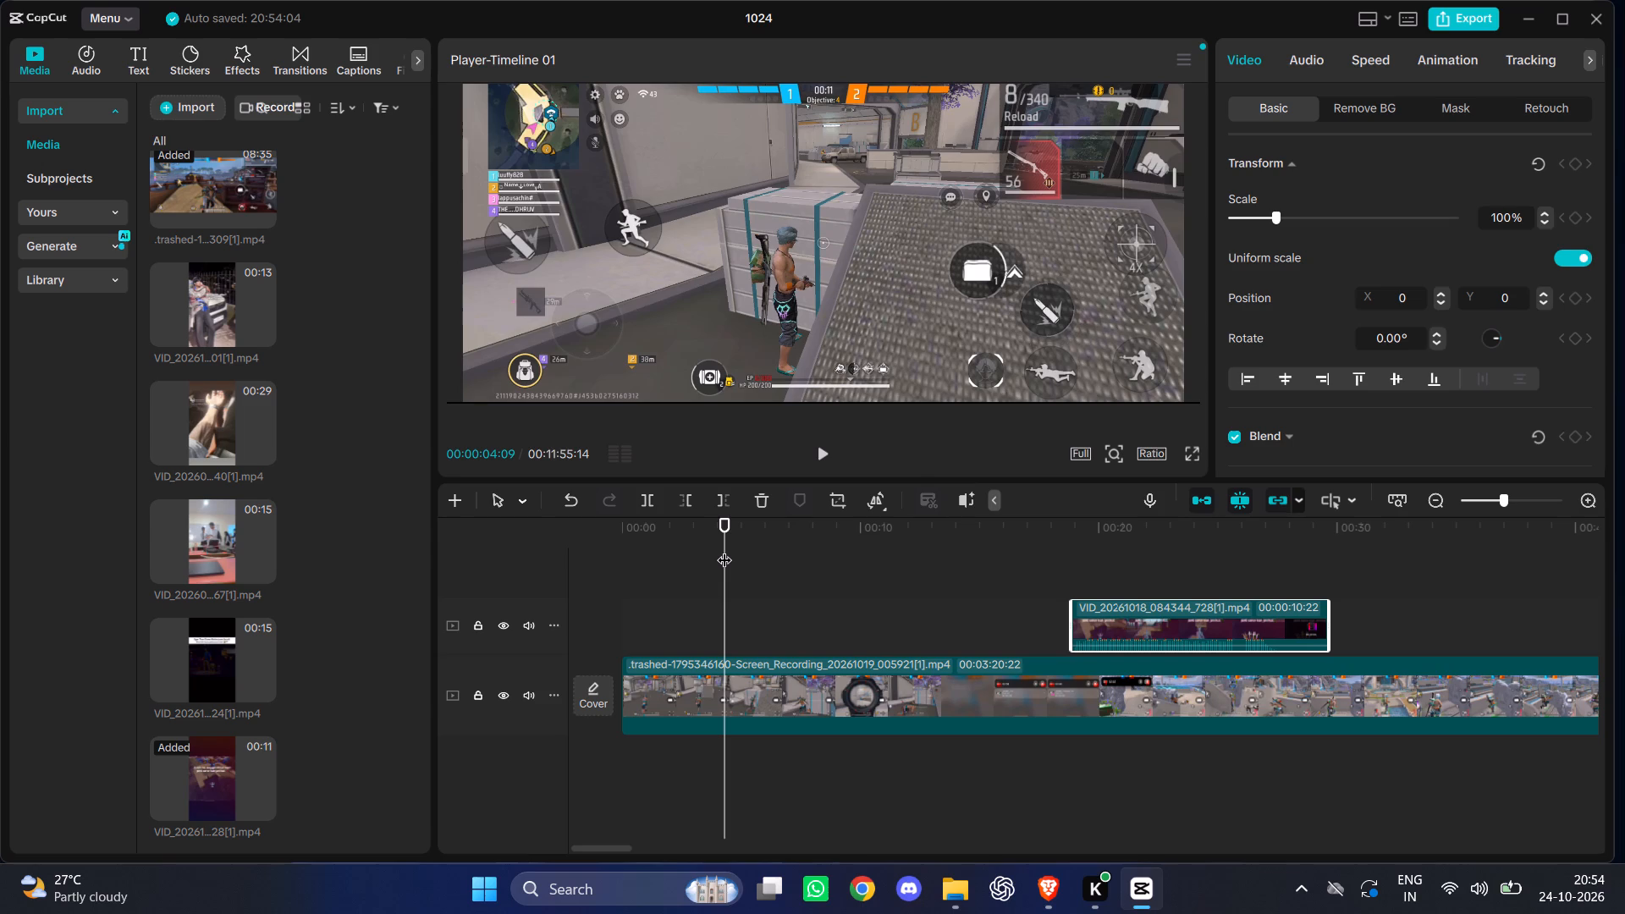
double_click(727, 516)
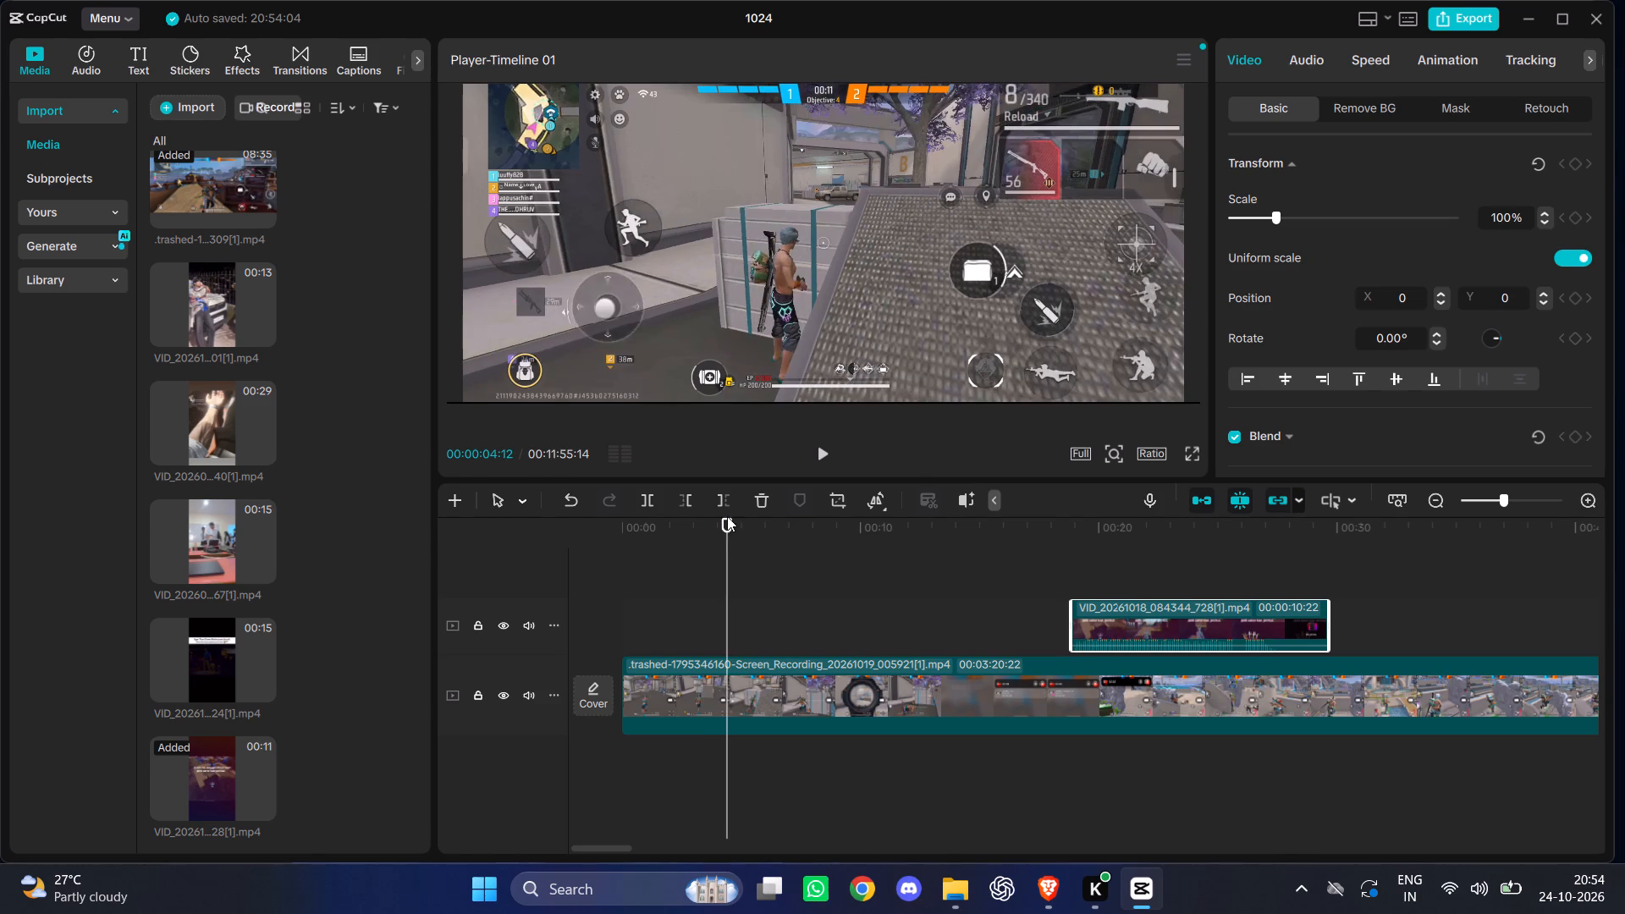
left_click_drag(727, 520, 741, 520)
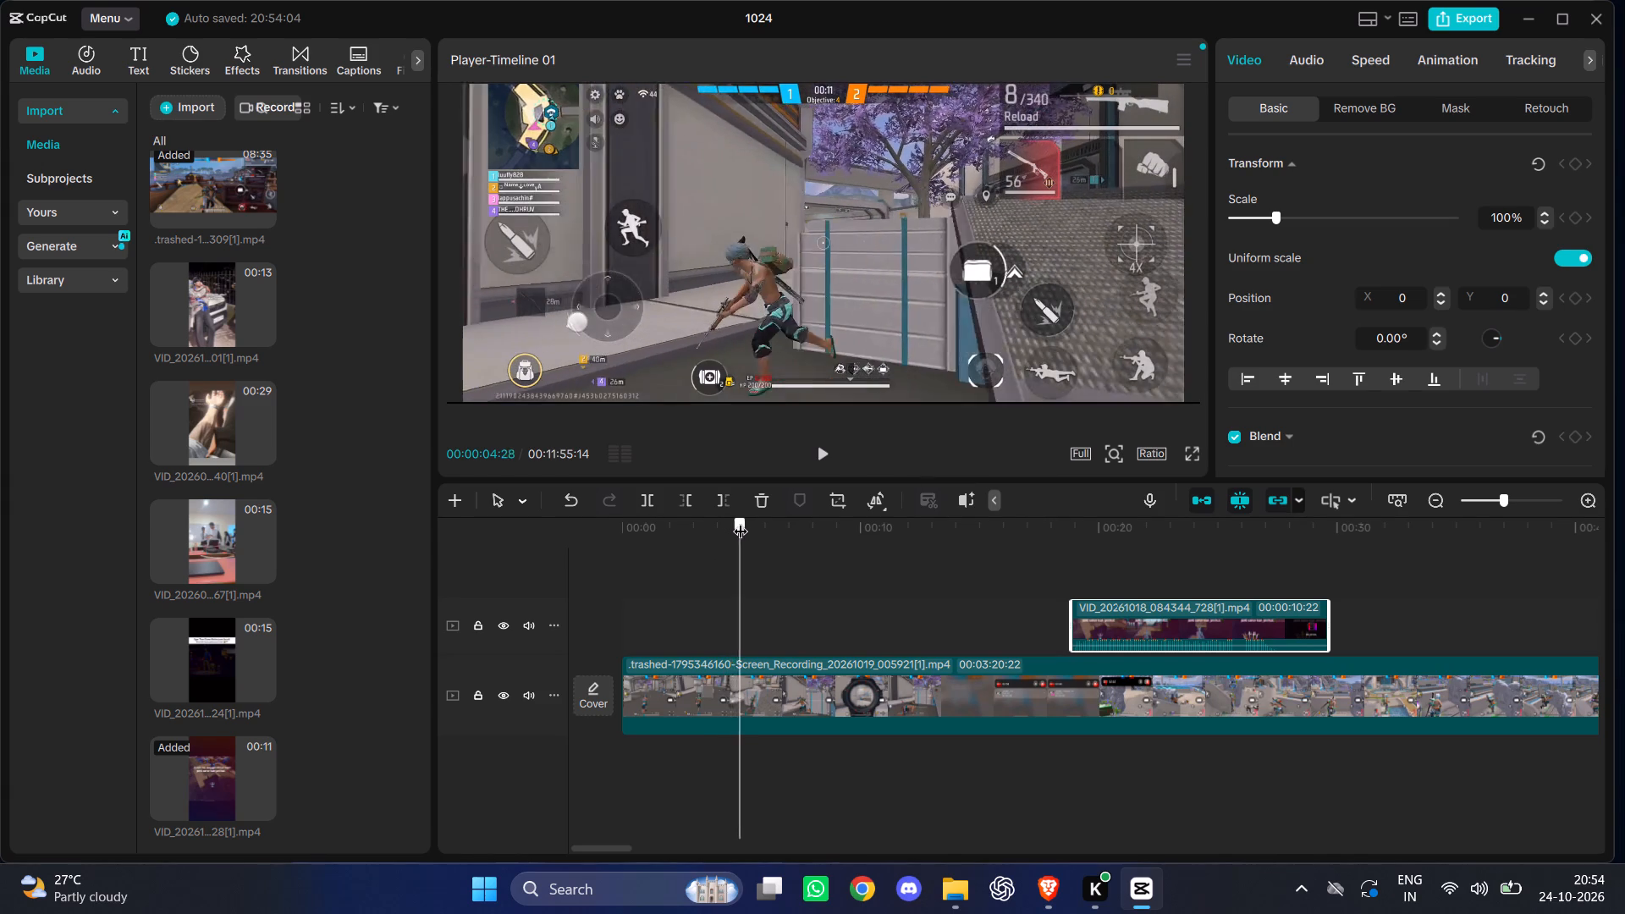
left_click_drag(741, 520, 771, 521)
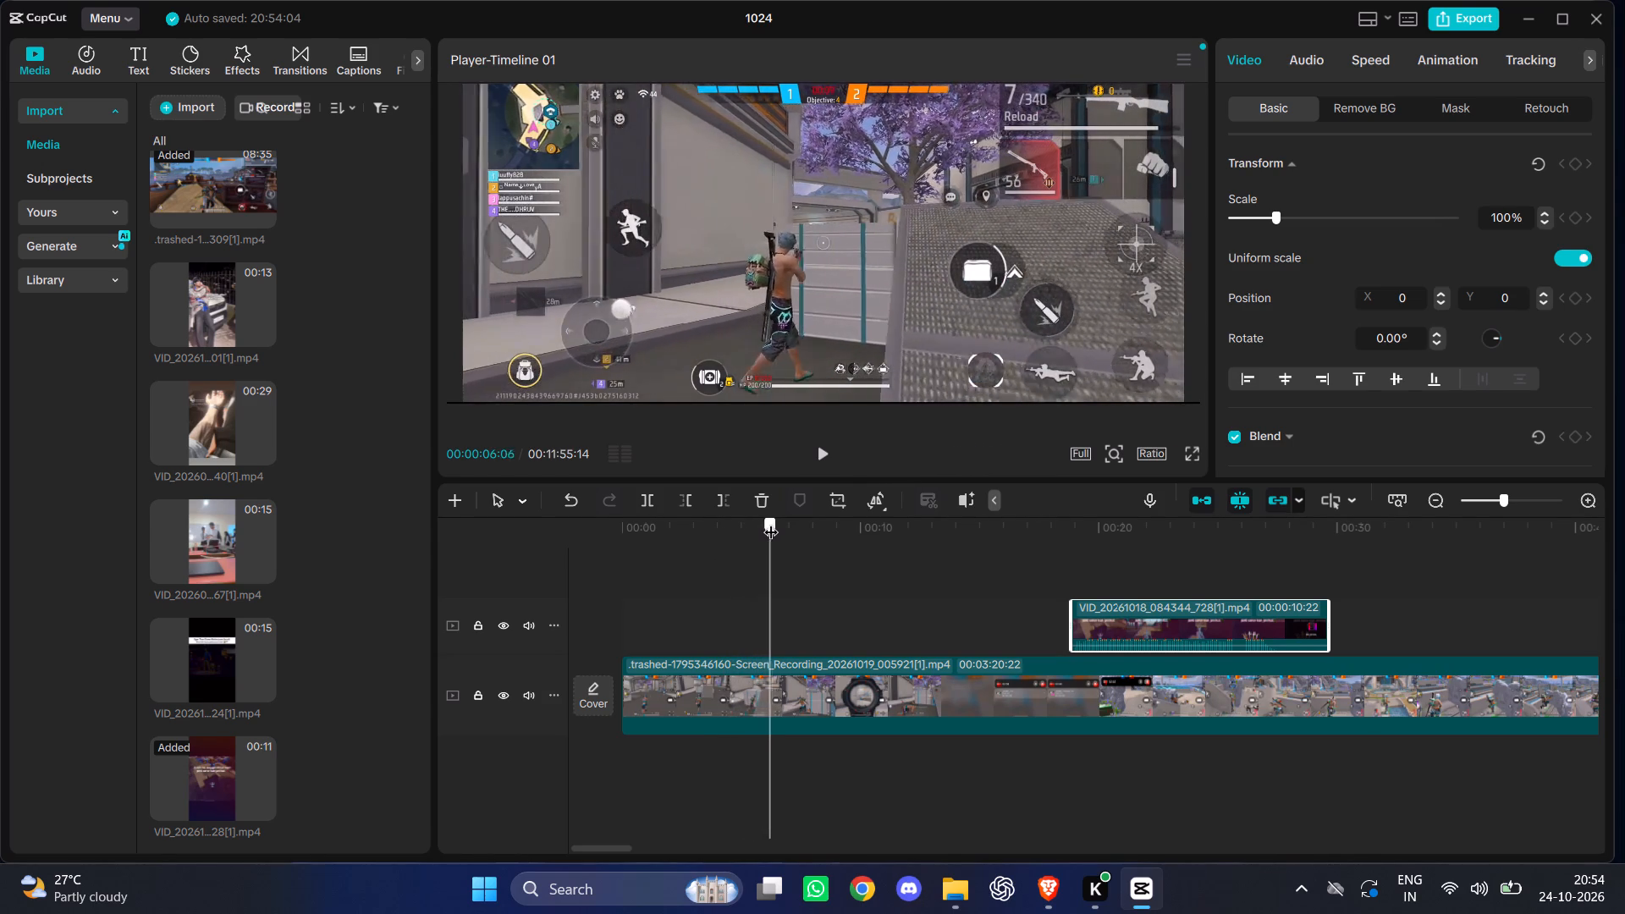
left_click_drag(771, 521, 768, 524)
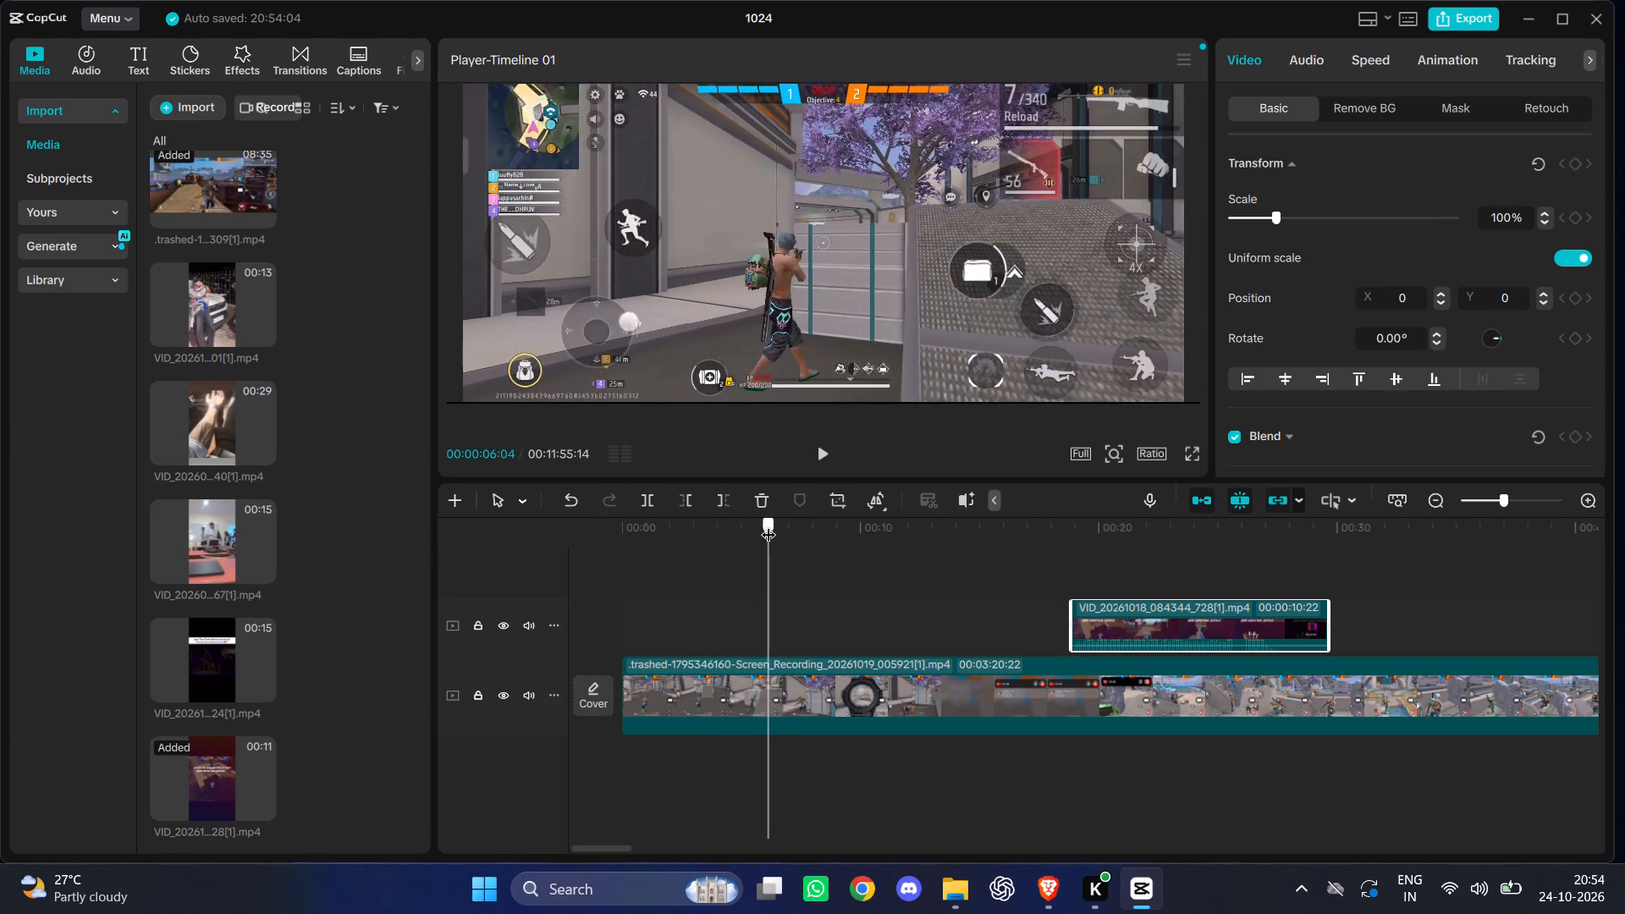
Split the 005921 clip on the main track at 00:00:05:15 and select the part after the cut.
scroll(768, 524, "up", 7, "ctrl")
scroll(796, 630, "up", 6, "ctrl")
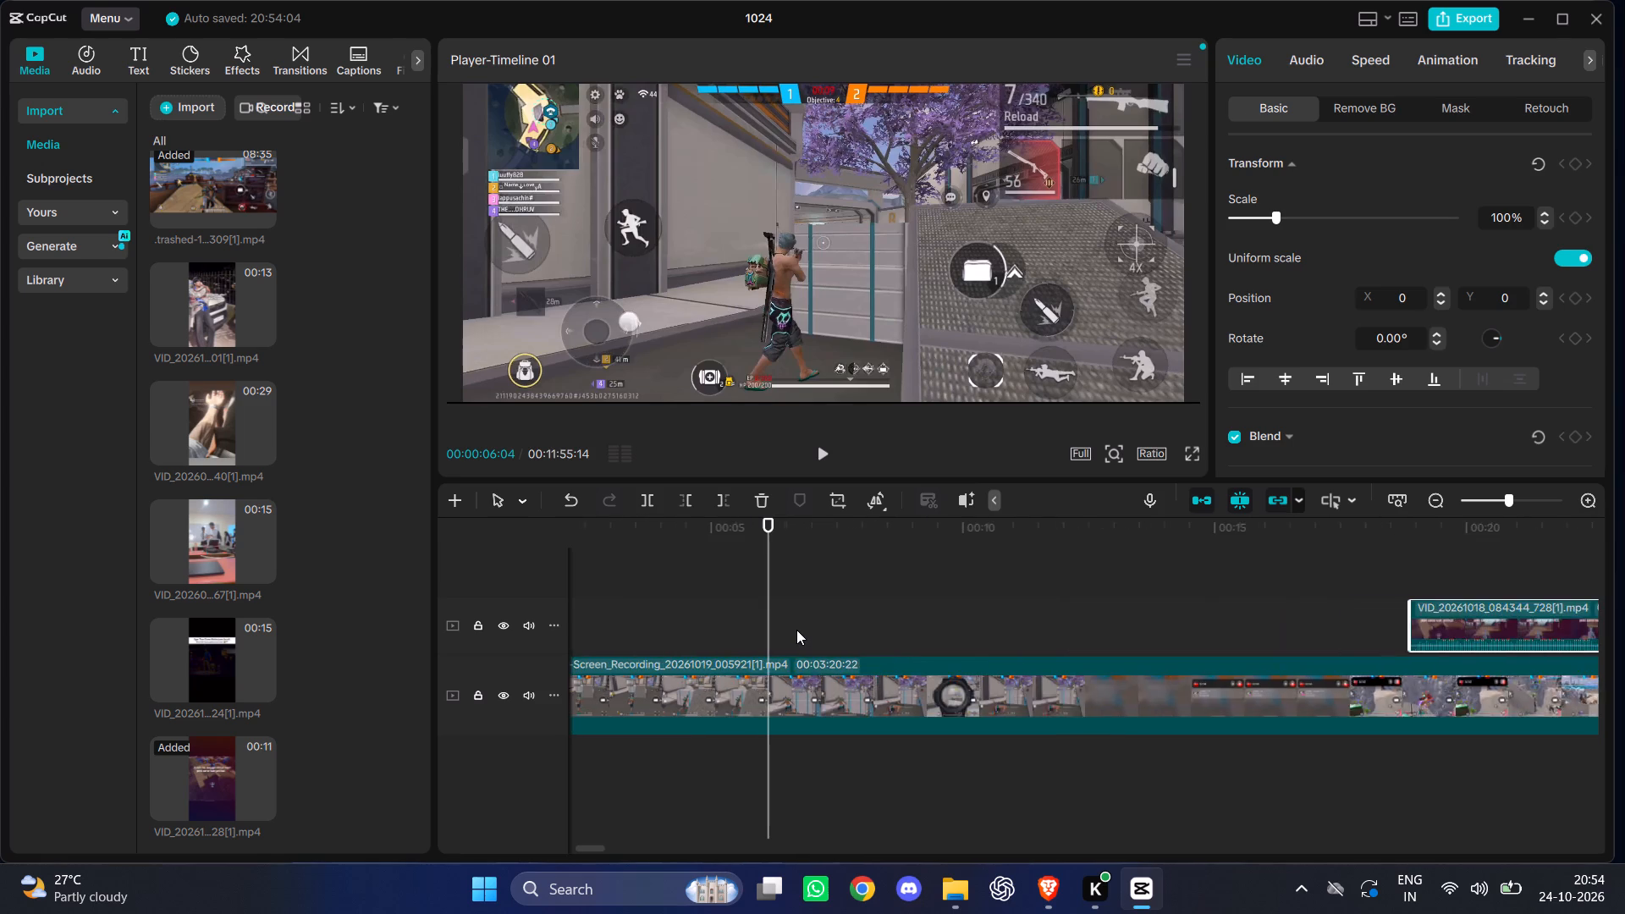
scroll(796, 630, "up", 3, "ctrl")
left_click_drag(768, 525, 730, 528)
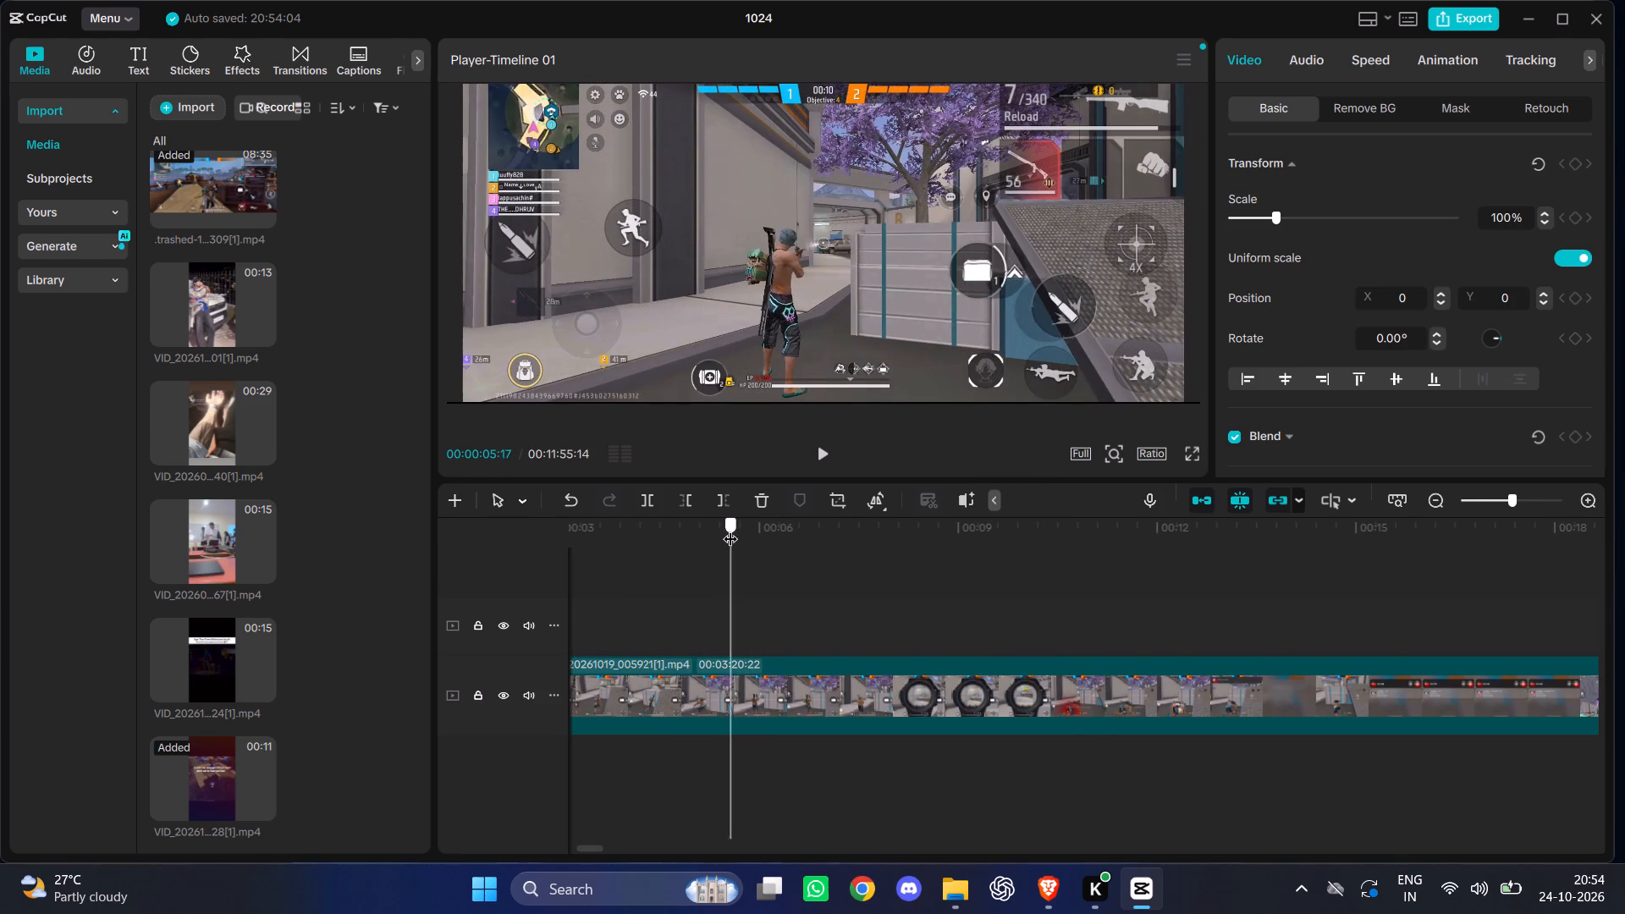
left_click_drag(730, 528, 725, 529)
left_click(644, 497)
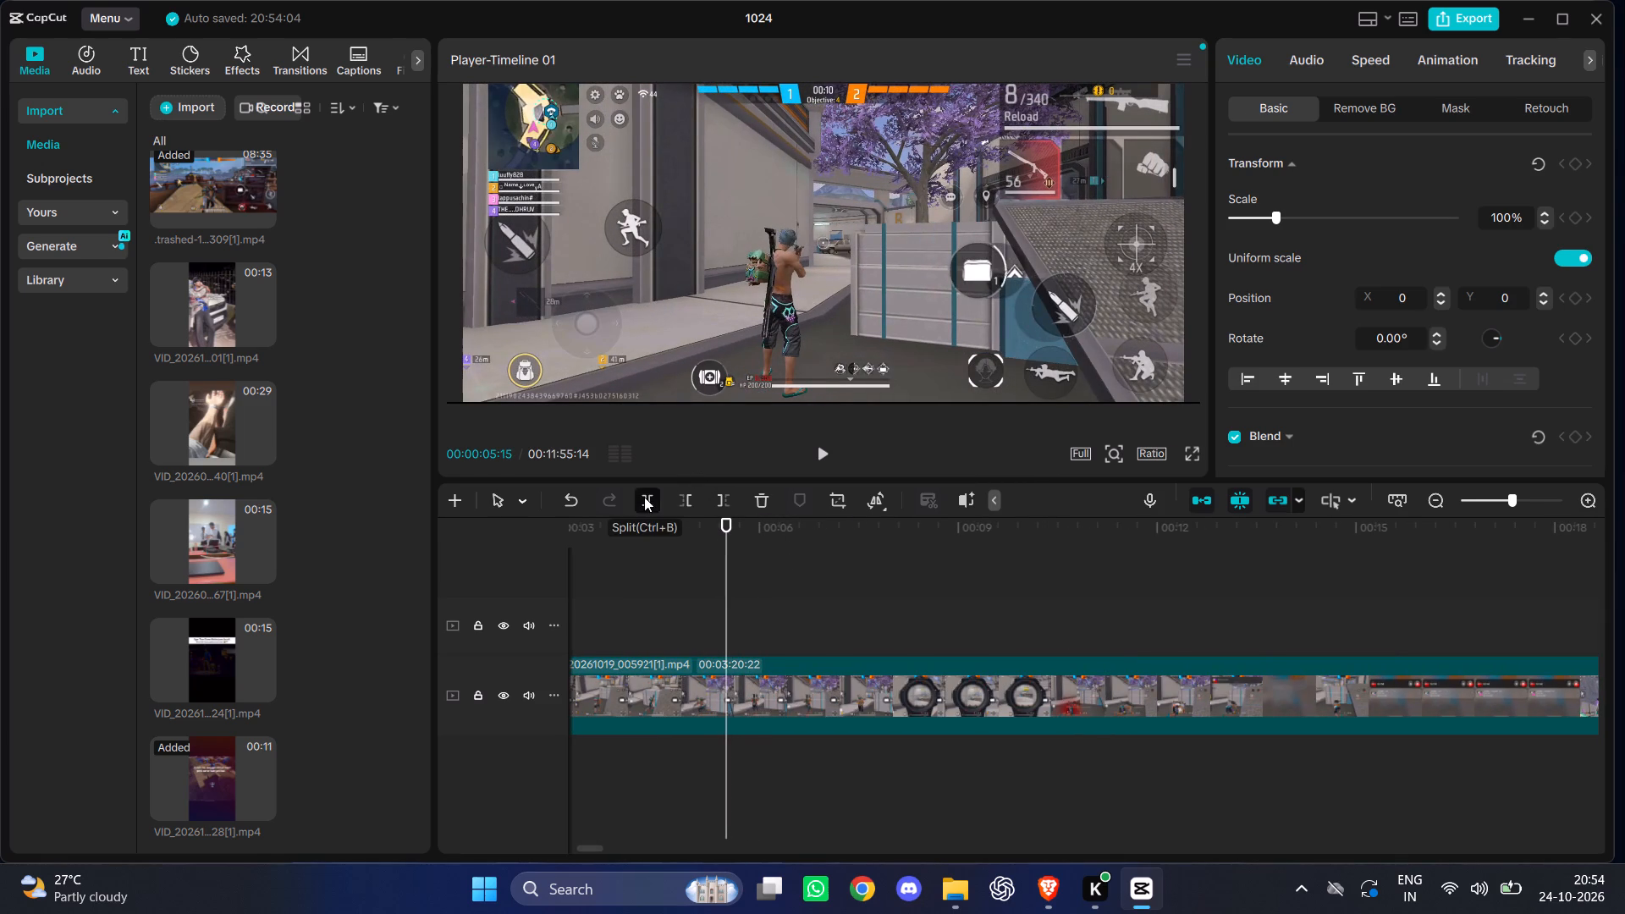
left_click(764, 698)
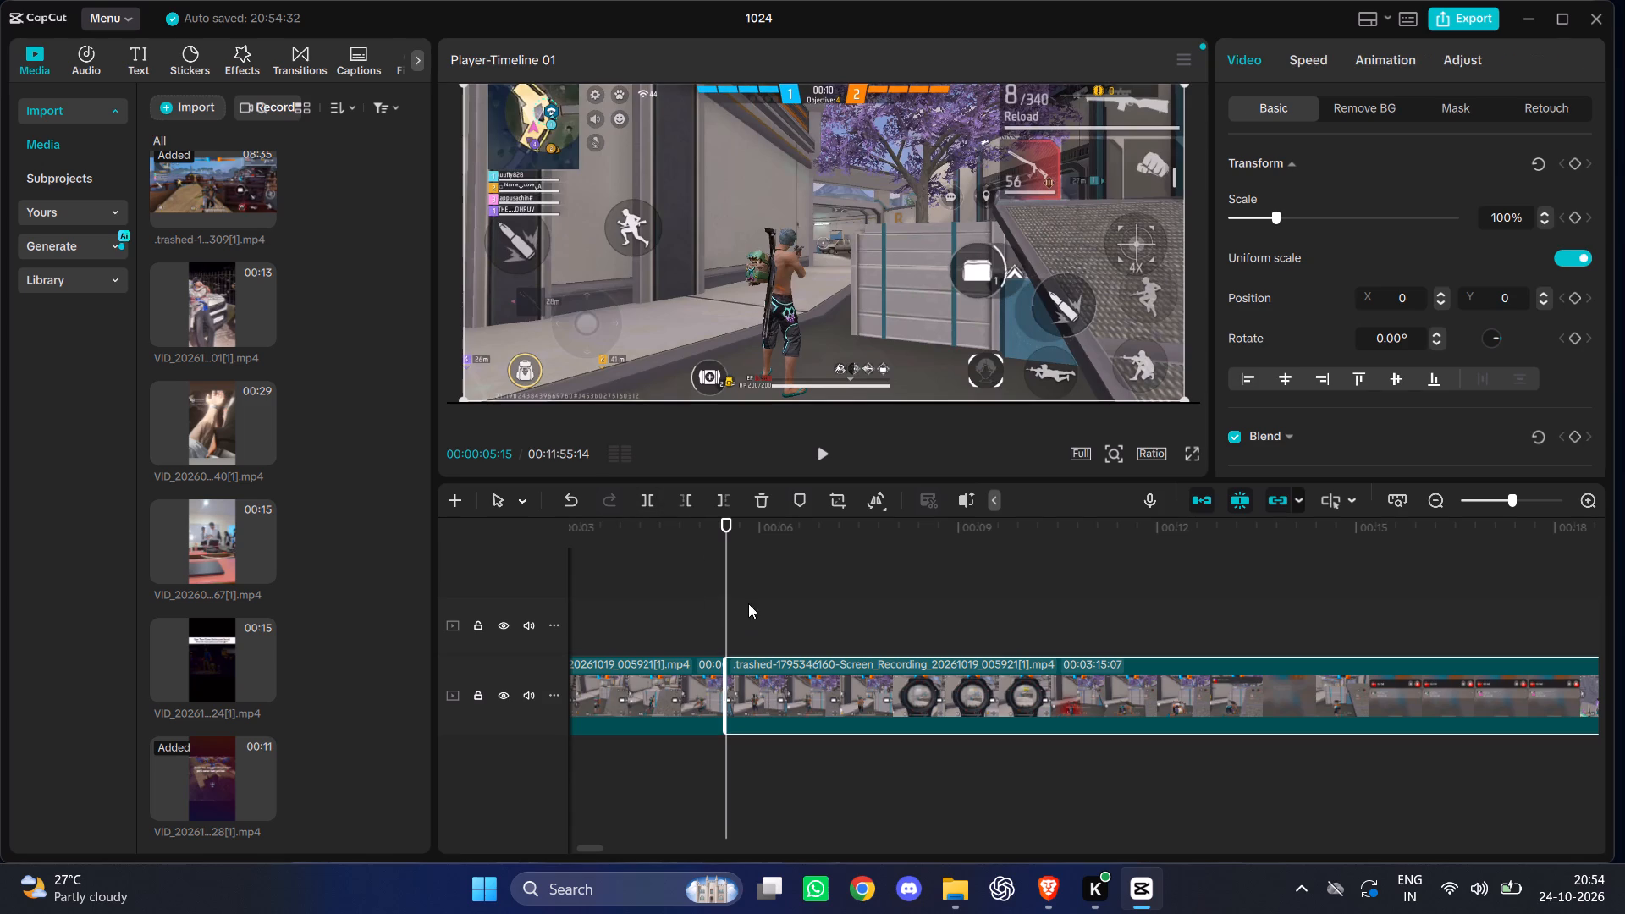
Split the remaining 005921 footage at 00:00:07:04 and delete the short segment between the two cuts.
left_click_drag(721, 524, 777, 526)
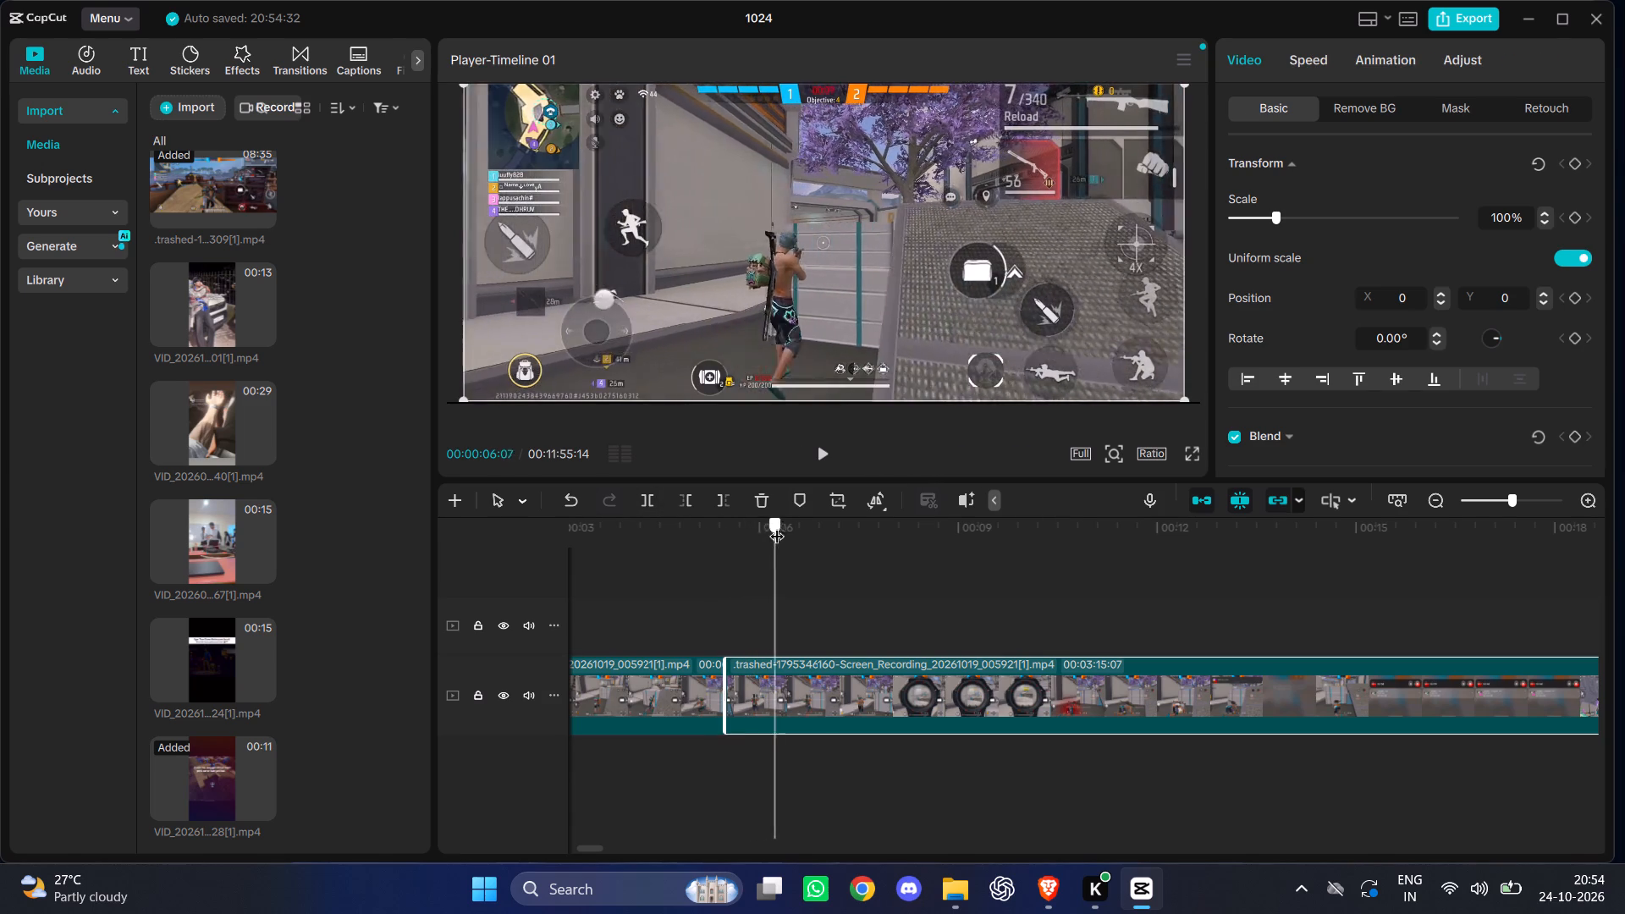
left_click_drag(777, 526, 845, 538)
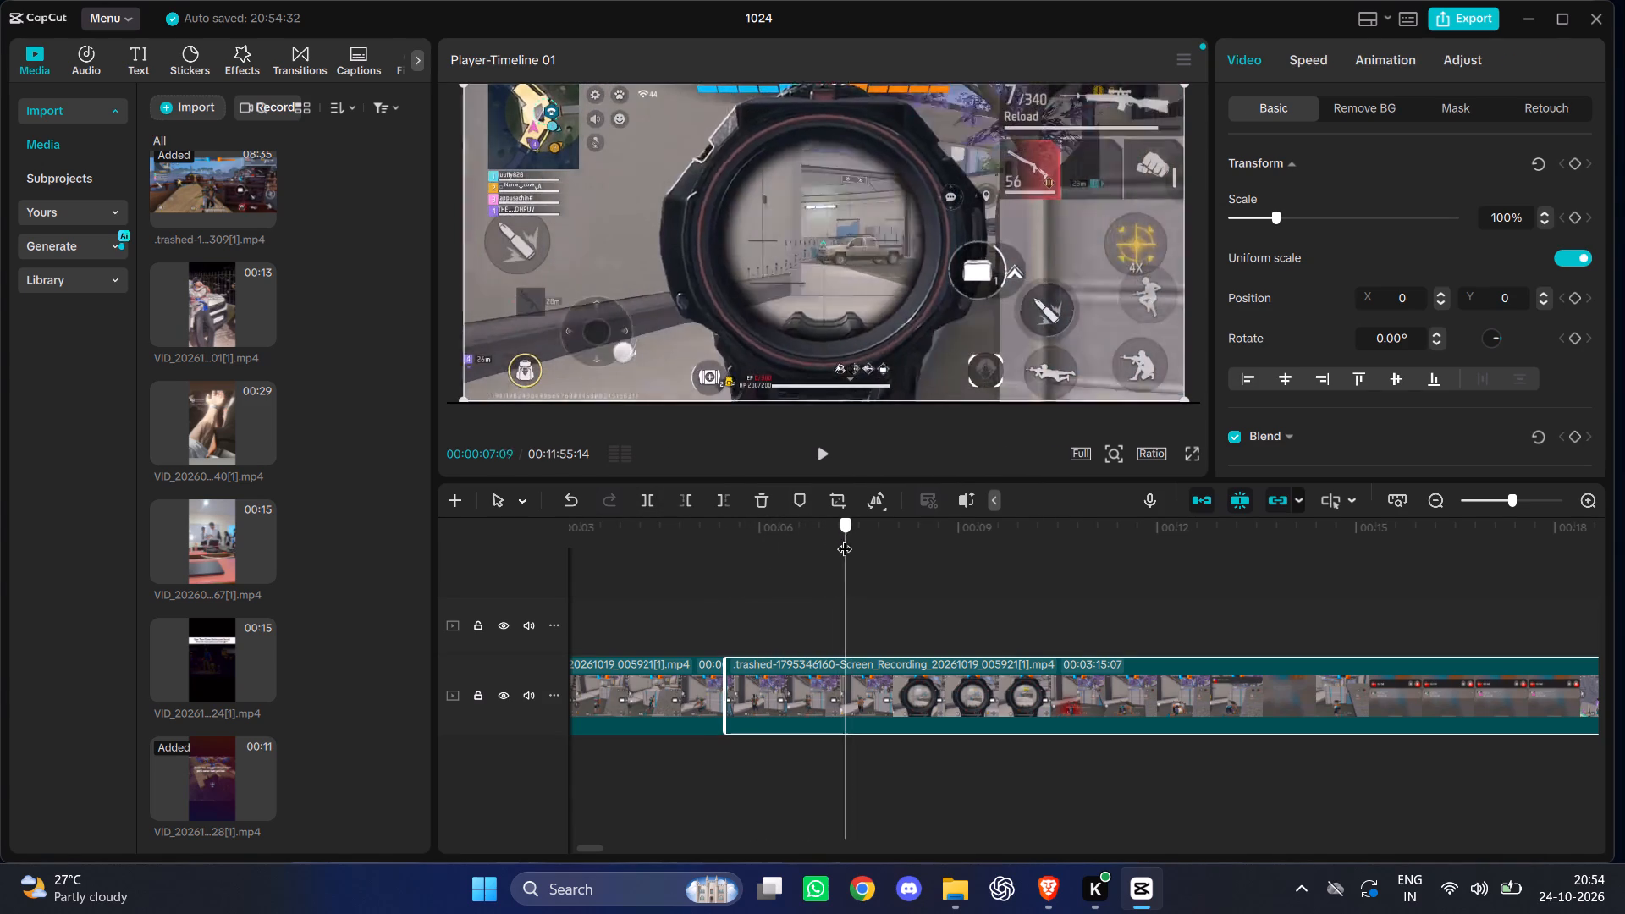
left_click_drag(845, 538, 835, 540)
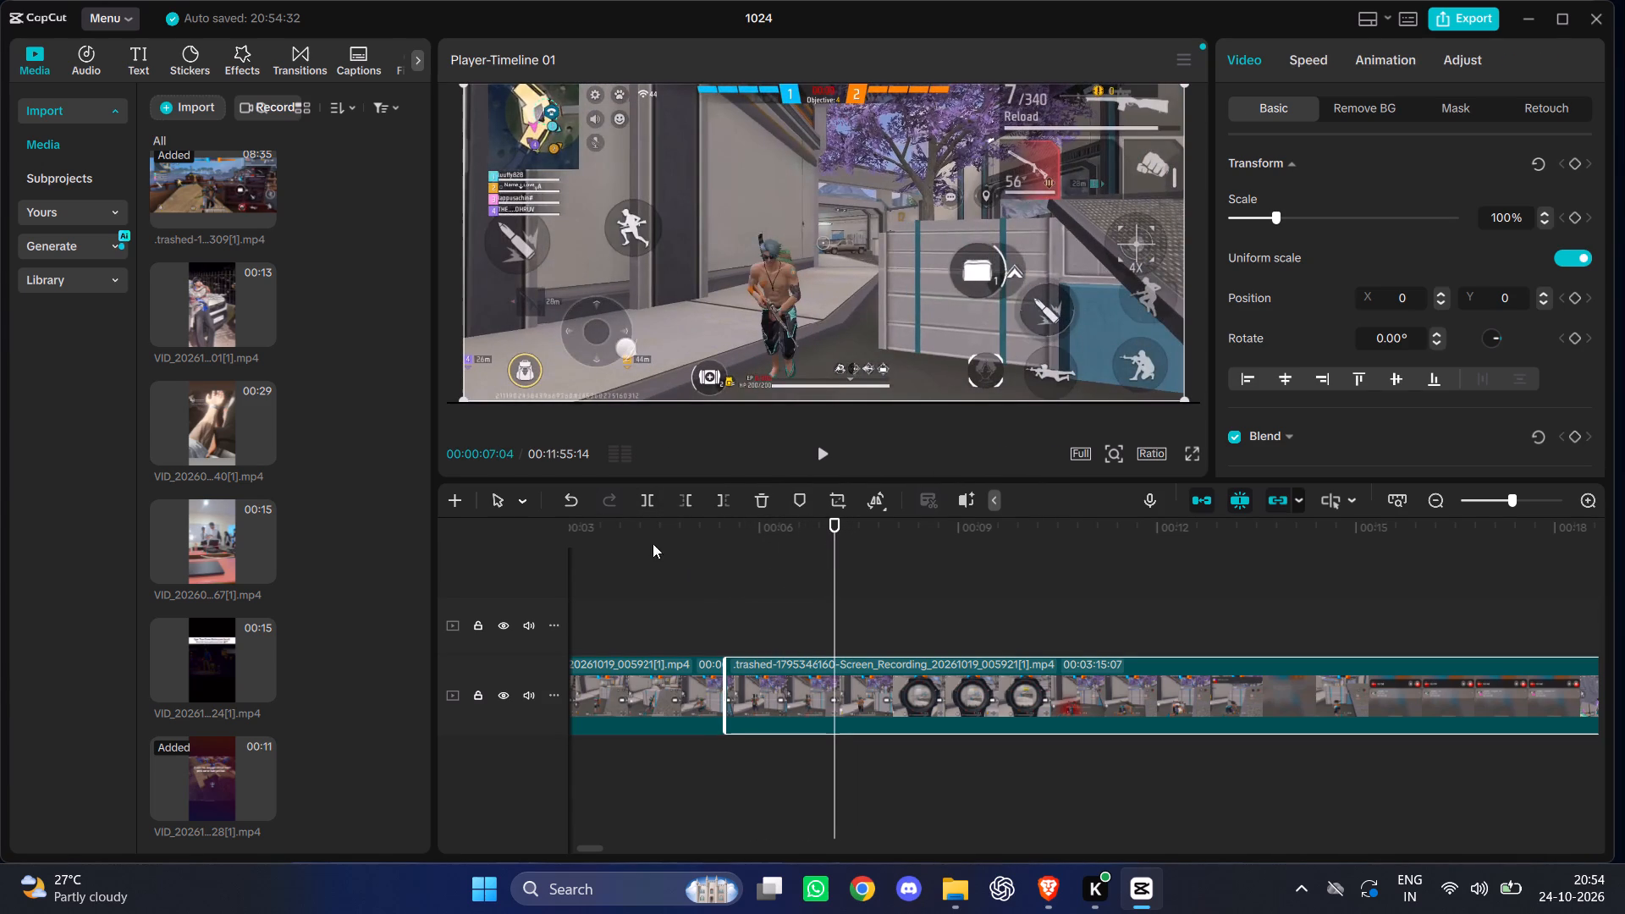
left_click(639, 505)
left_click(766, 680)
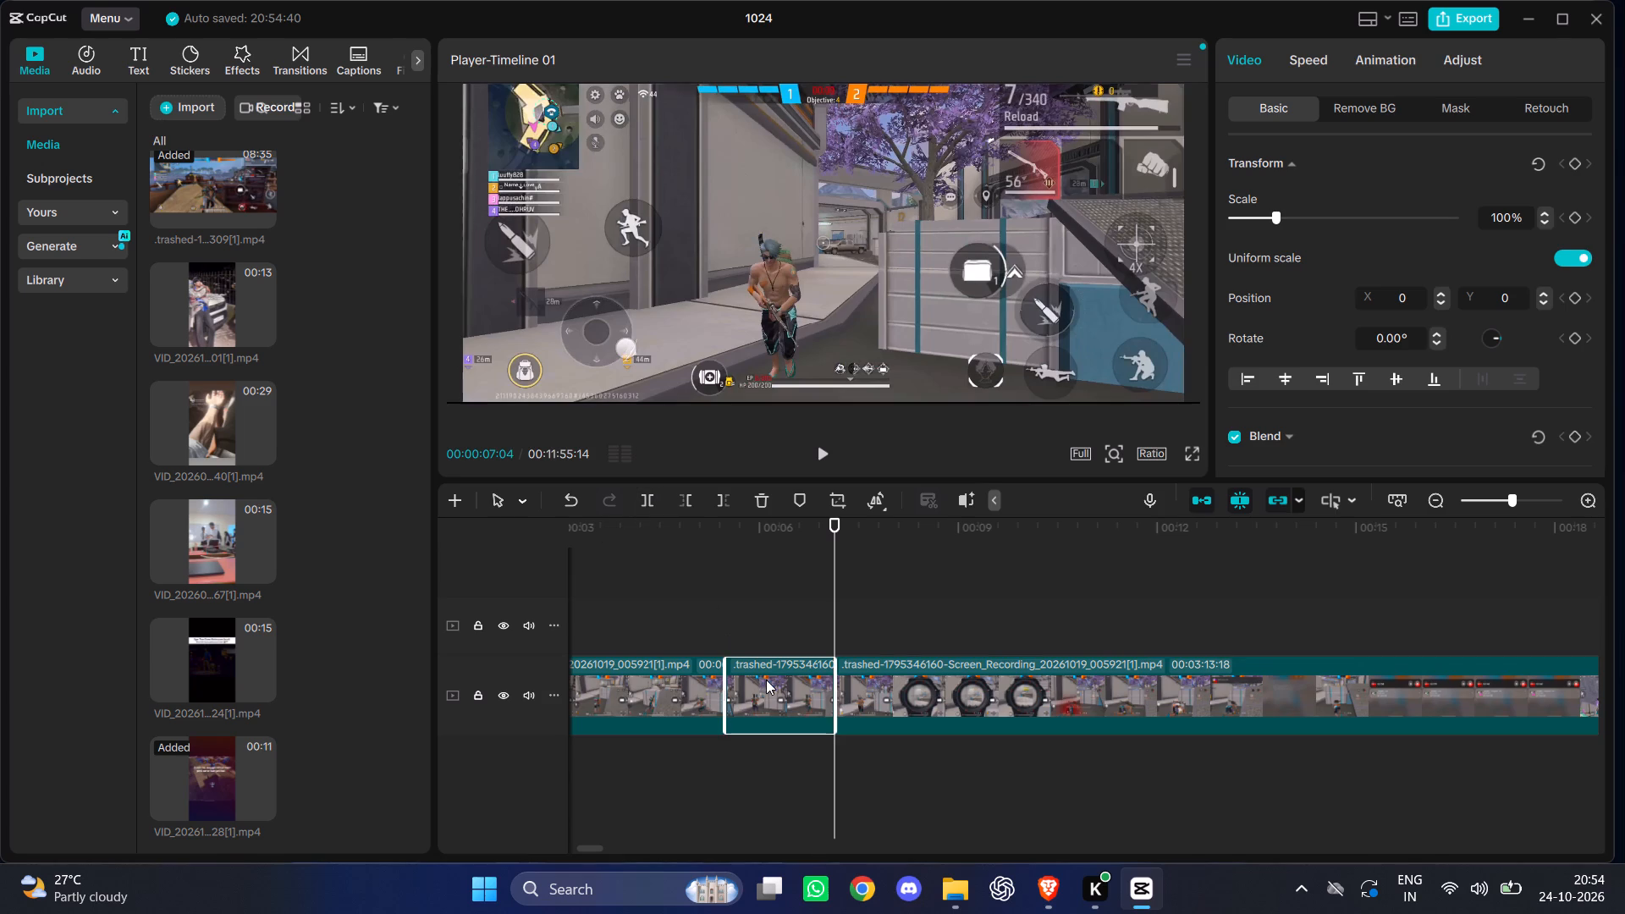
left_click(766, 498)
Split the second 005921 piece at 00:00:07:17, delete its part before the new cut, and return to the join.
left_click_drag(840, 520, 808, 527)
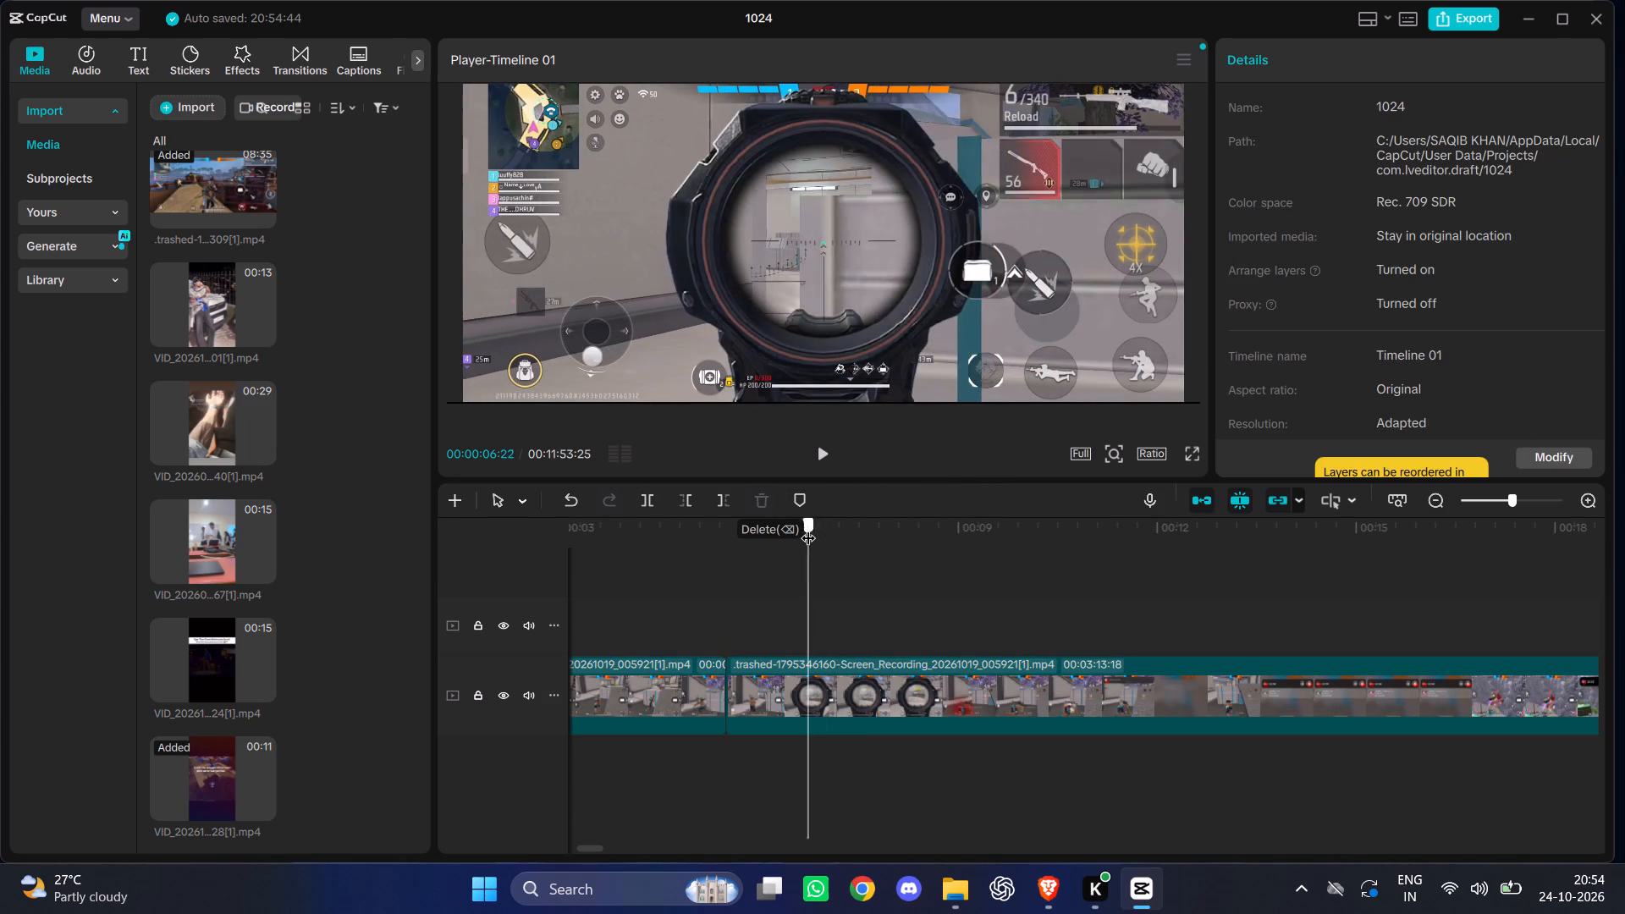
left_click_drag(808, 527, 871, 533)
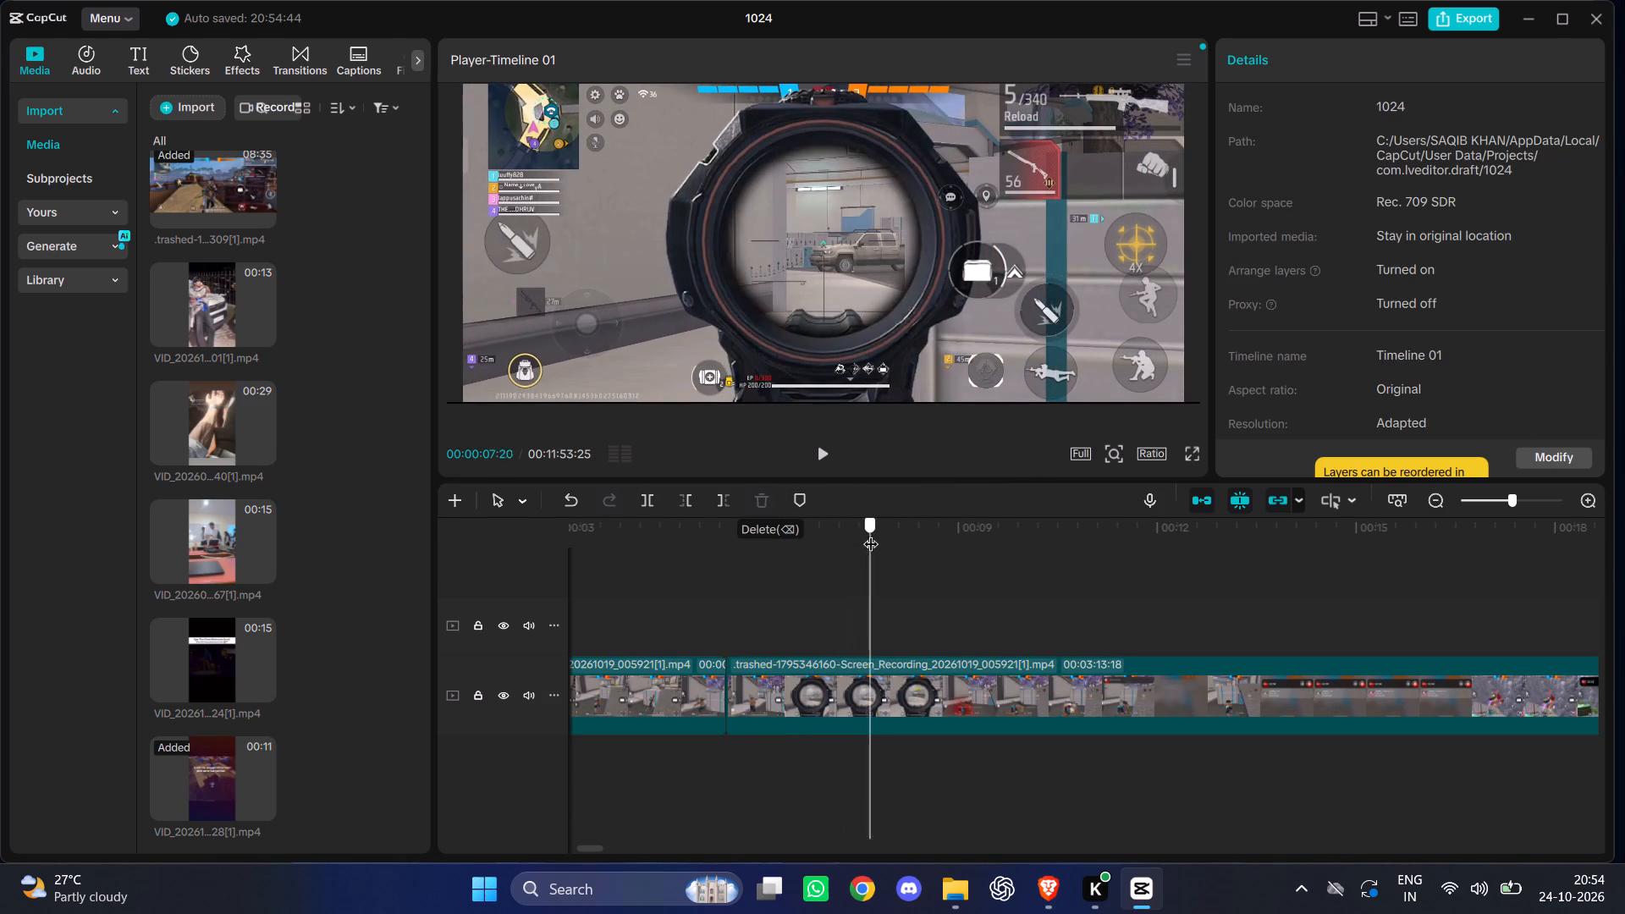
left_click_drag(871, 533, 863, 542)
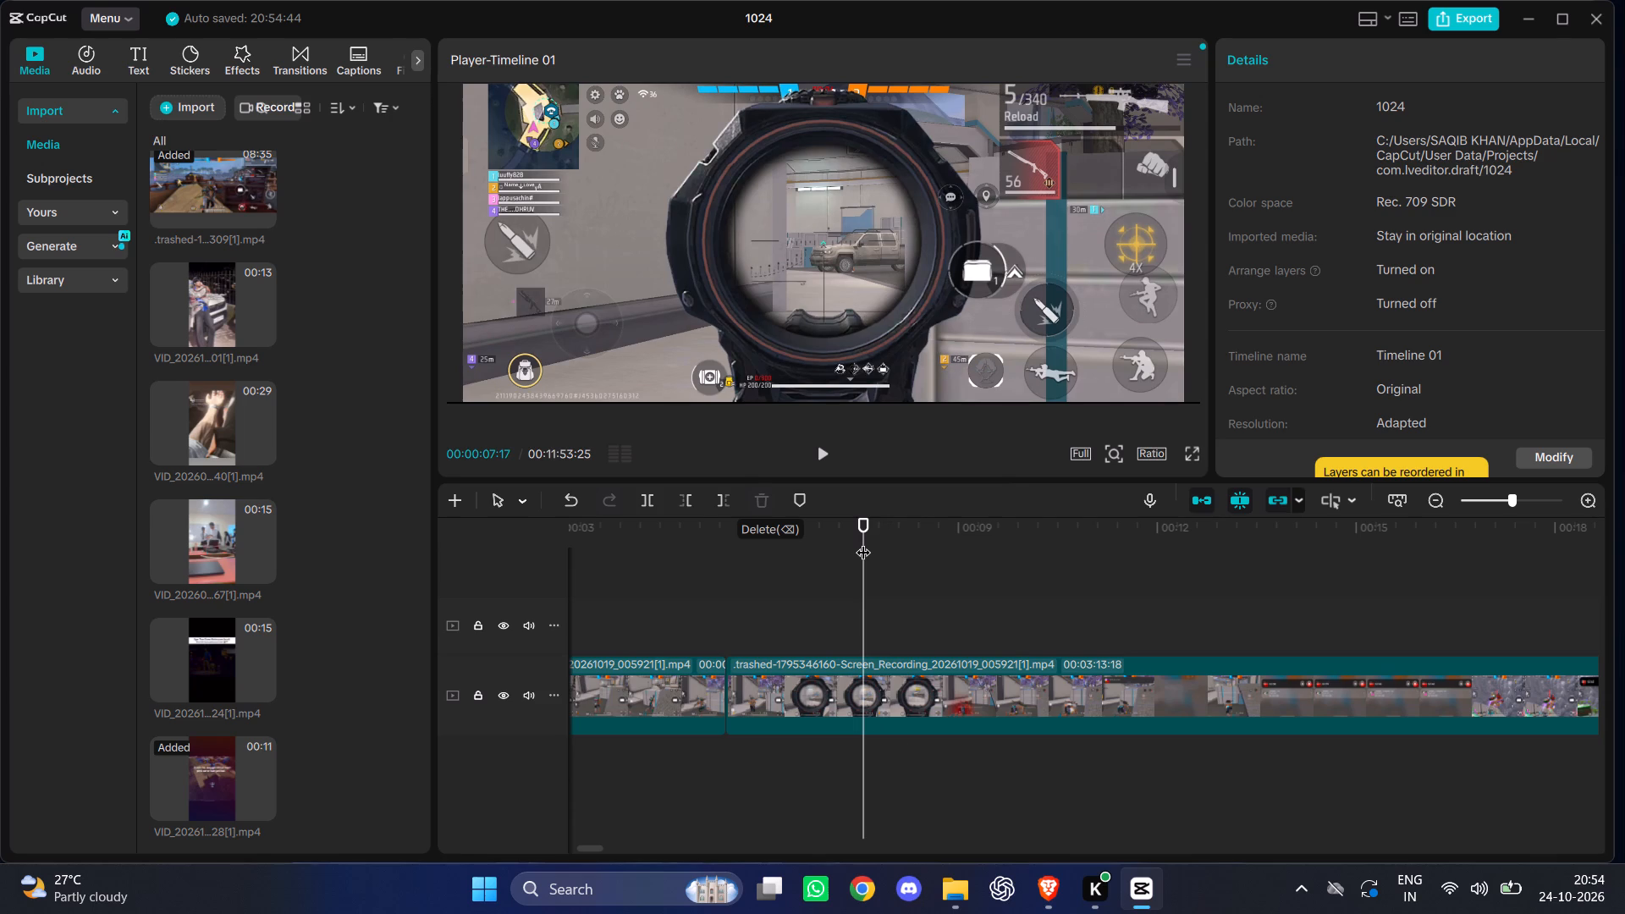
left_click(649, 493)
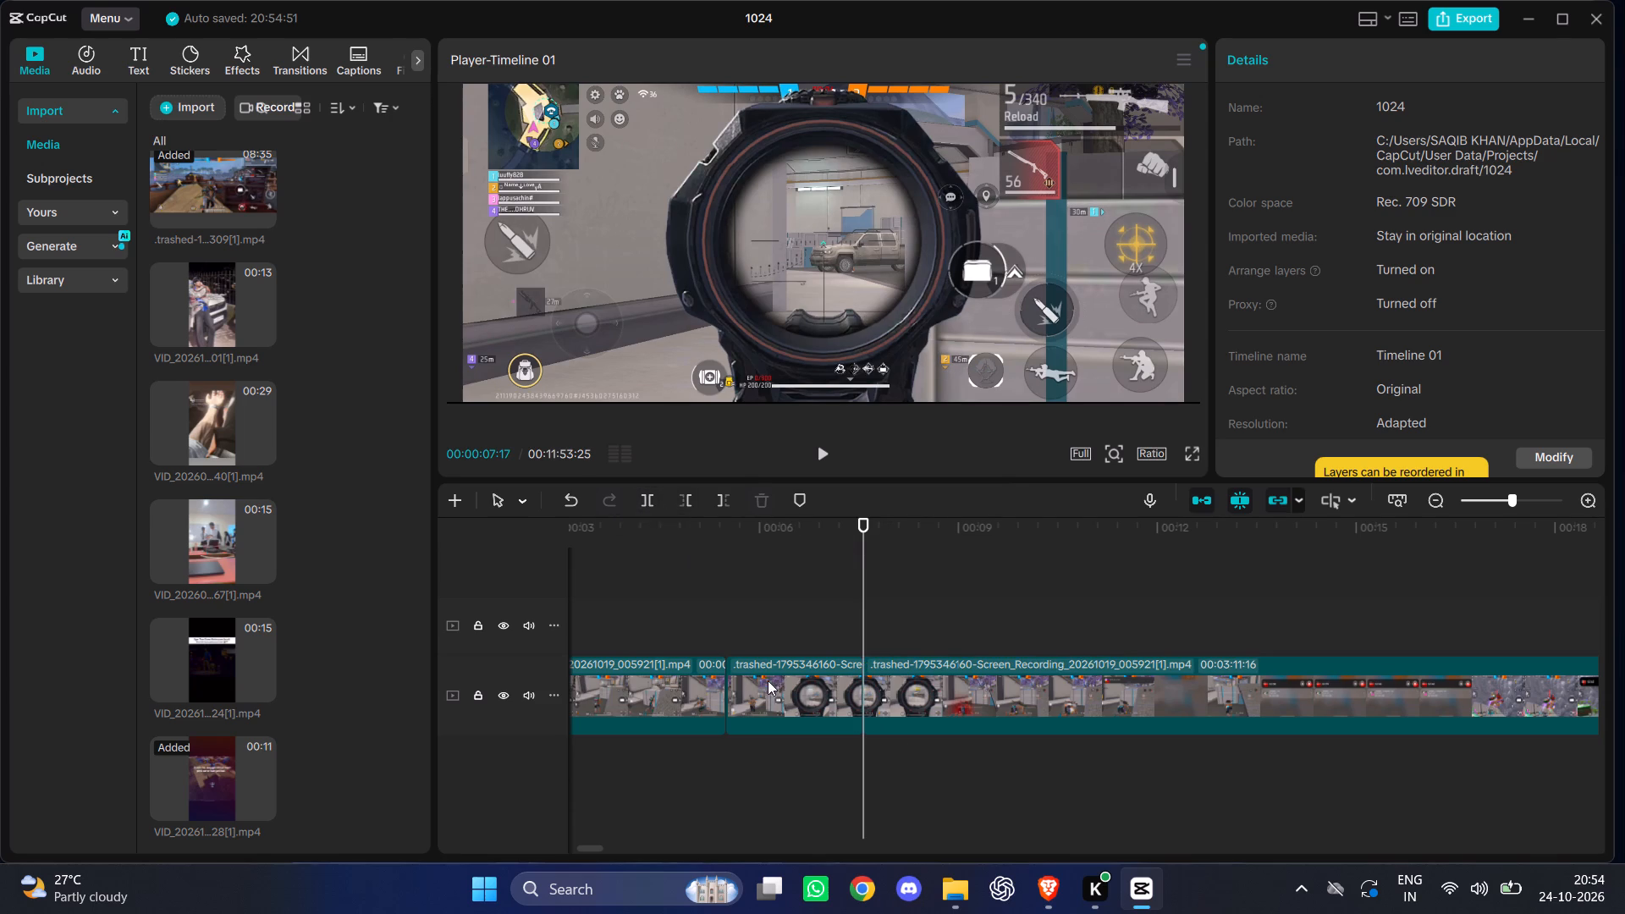
left_click(794, 712)
left_click(765, 492)
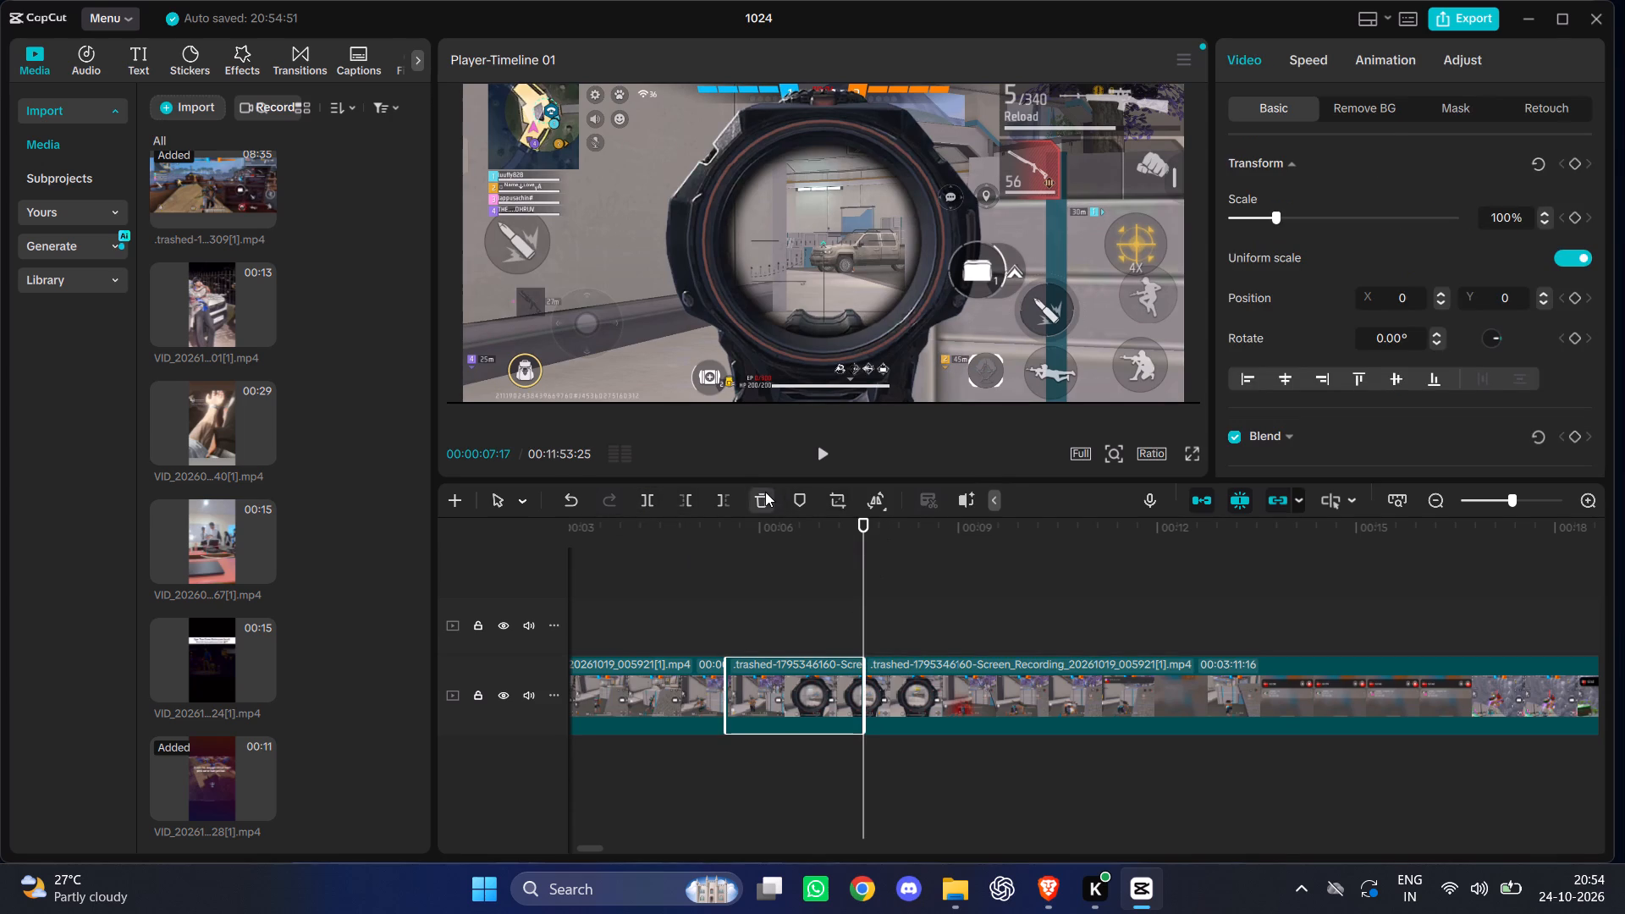
left_click_drag(866, 519, 722, 559)
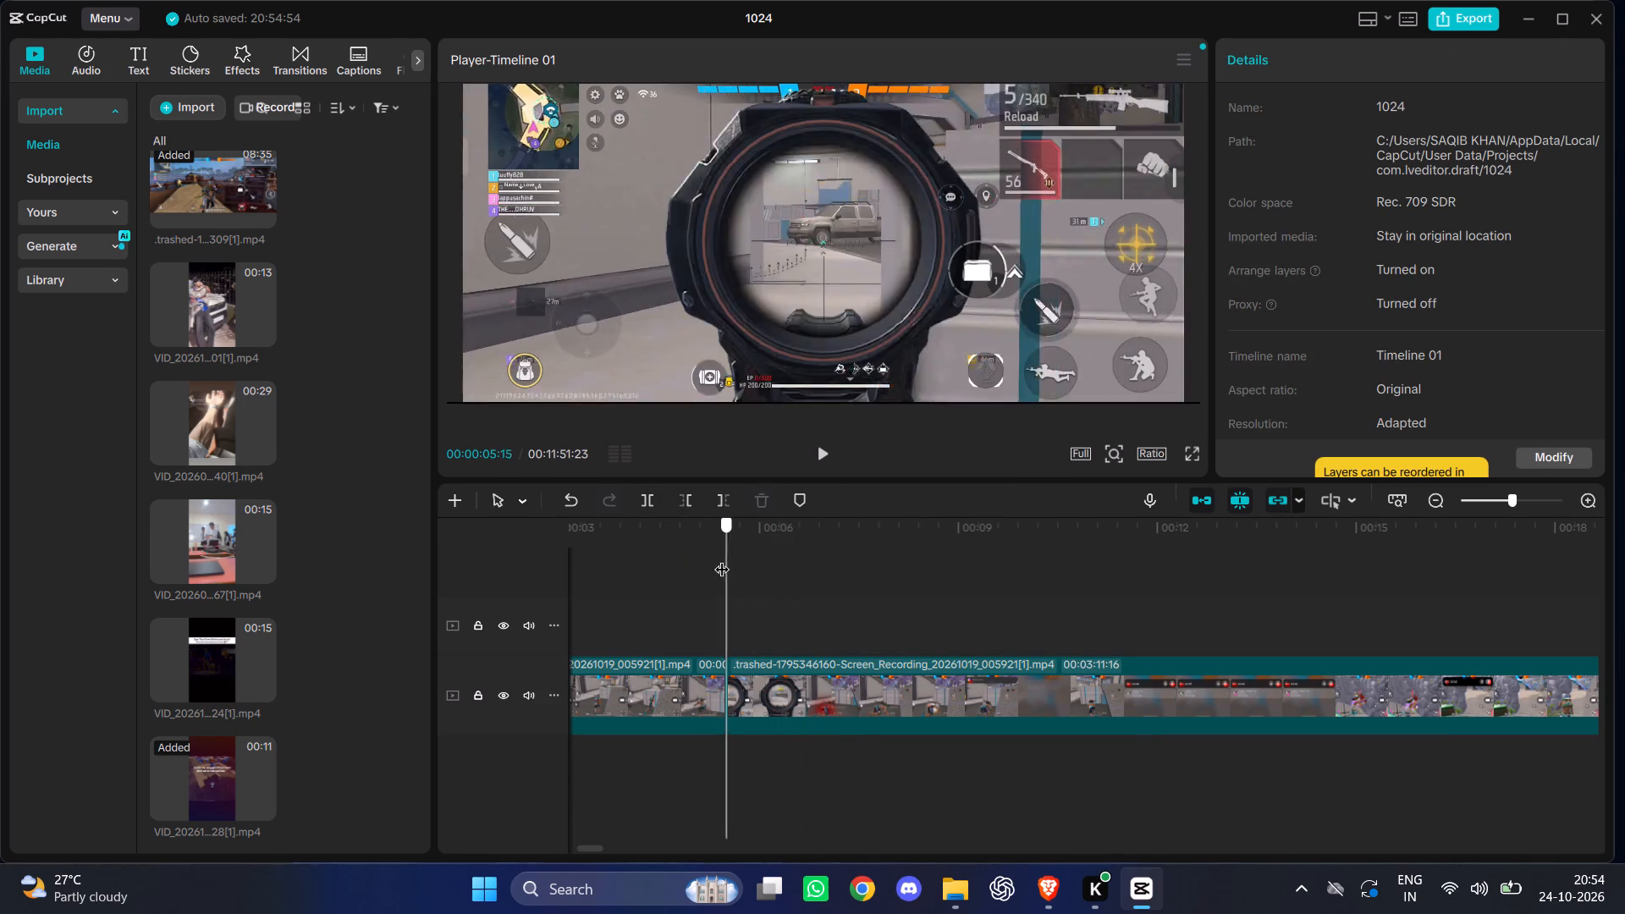
Split the second 005921 piece on the main track at 00:00:08:08 and delete everything of it after the cut.
left_click_drag(722, 559, 785, 559)
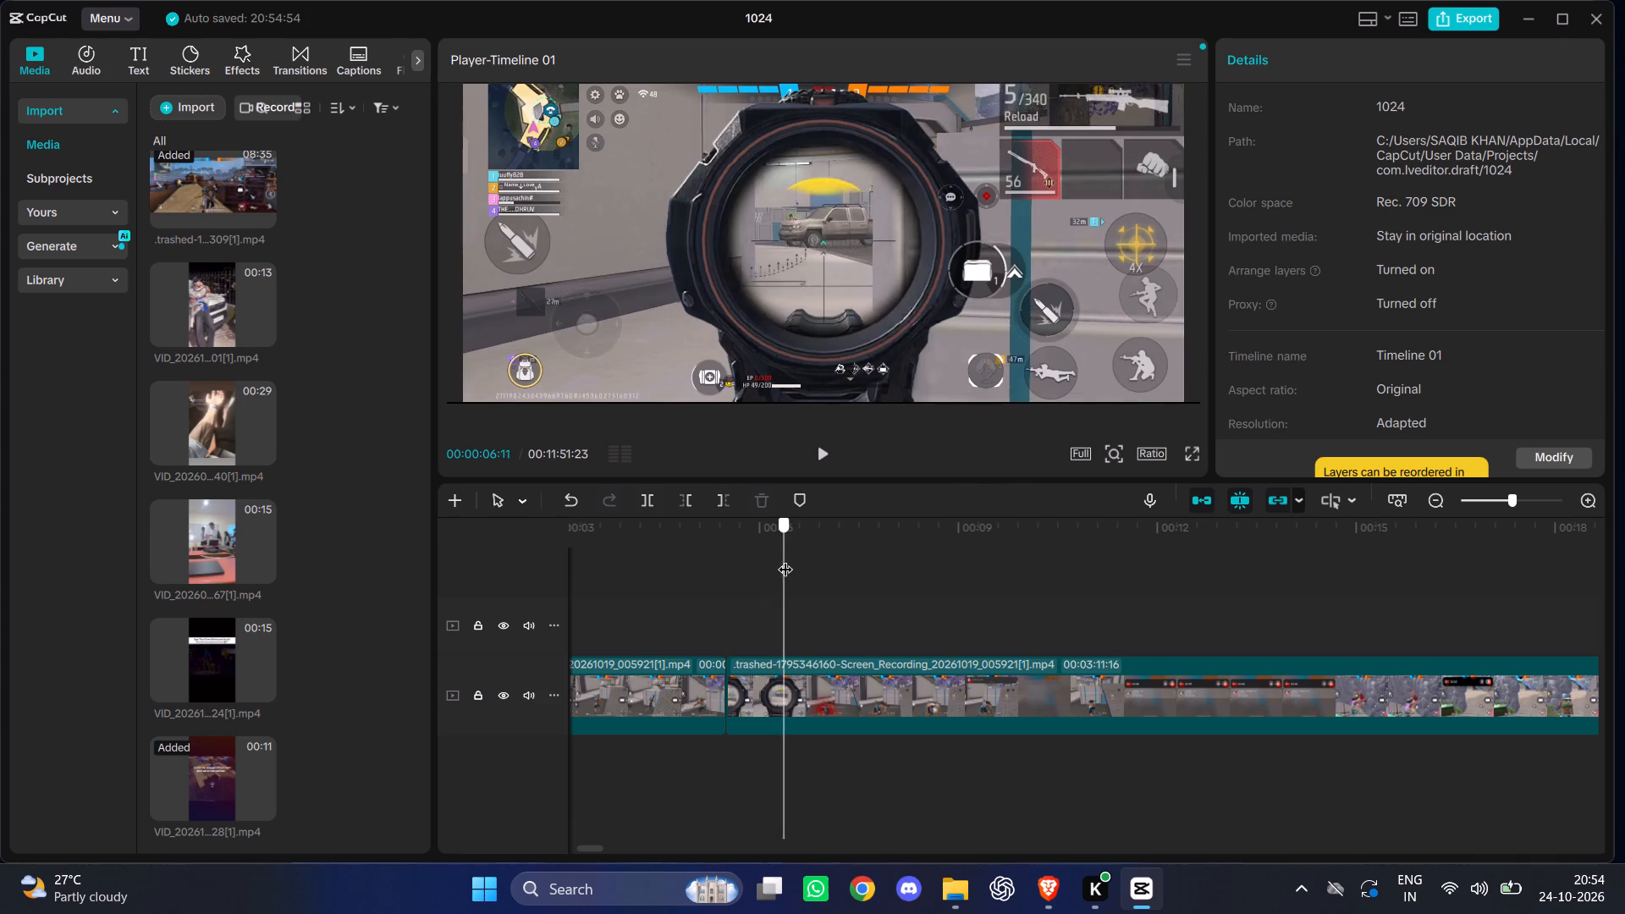
left_click_drag(785, 559, 851, 553)
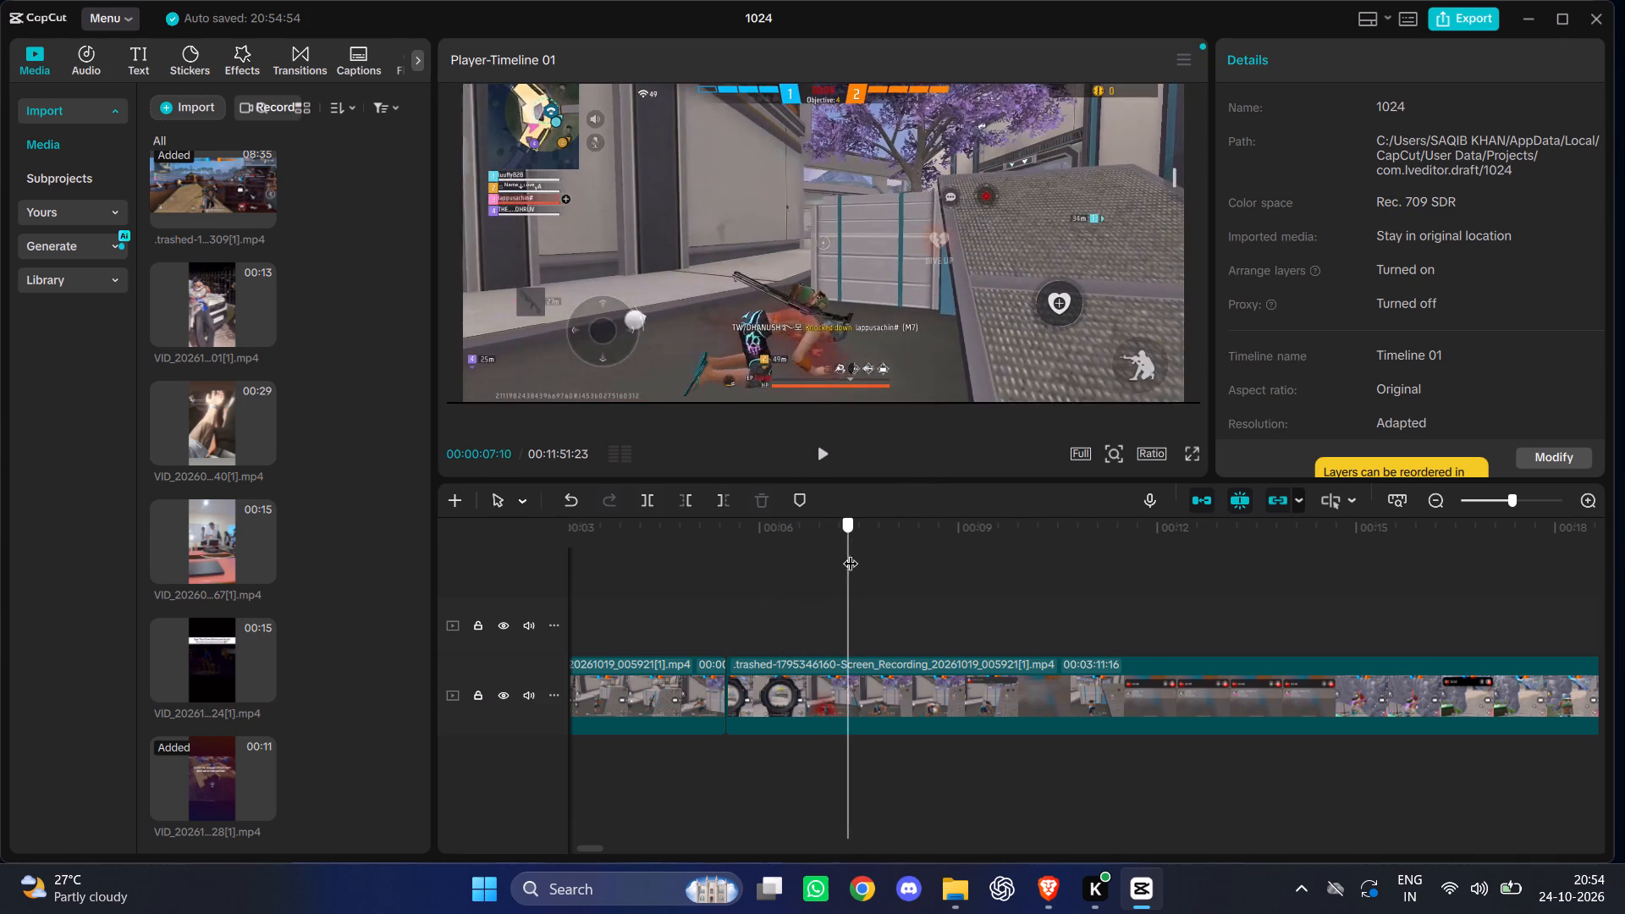
left_click_drag(851, 553, 923, 548)
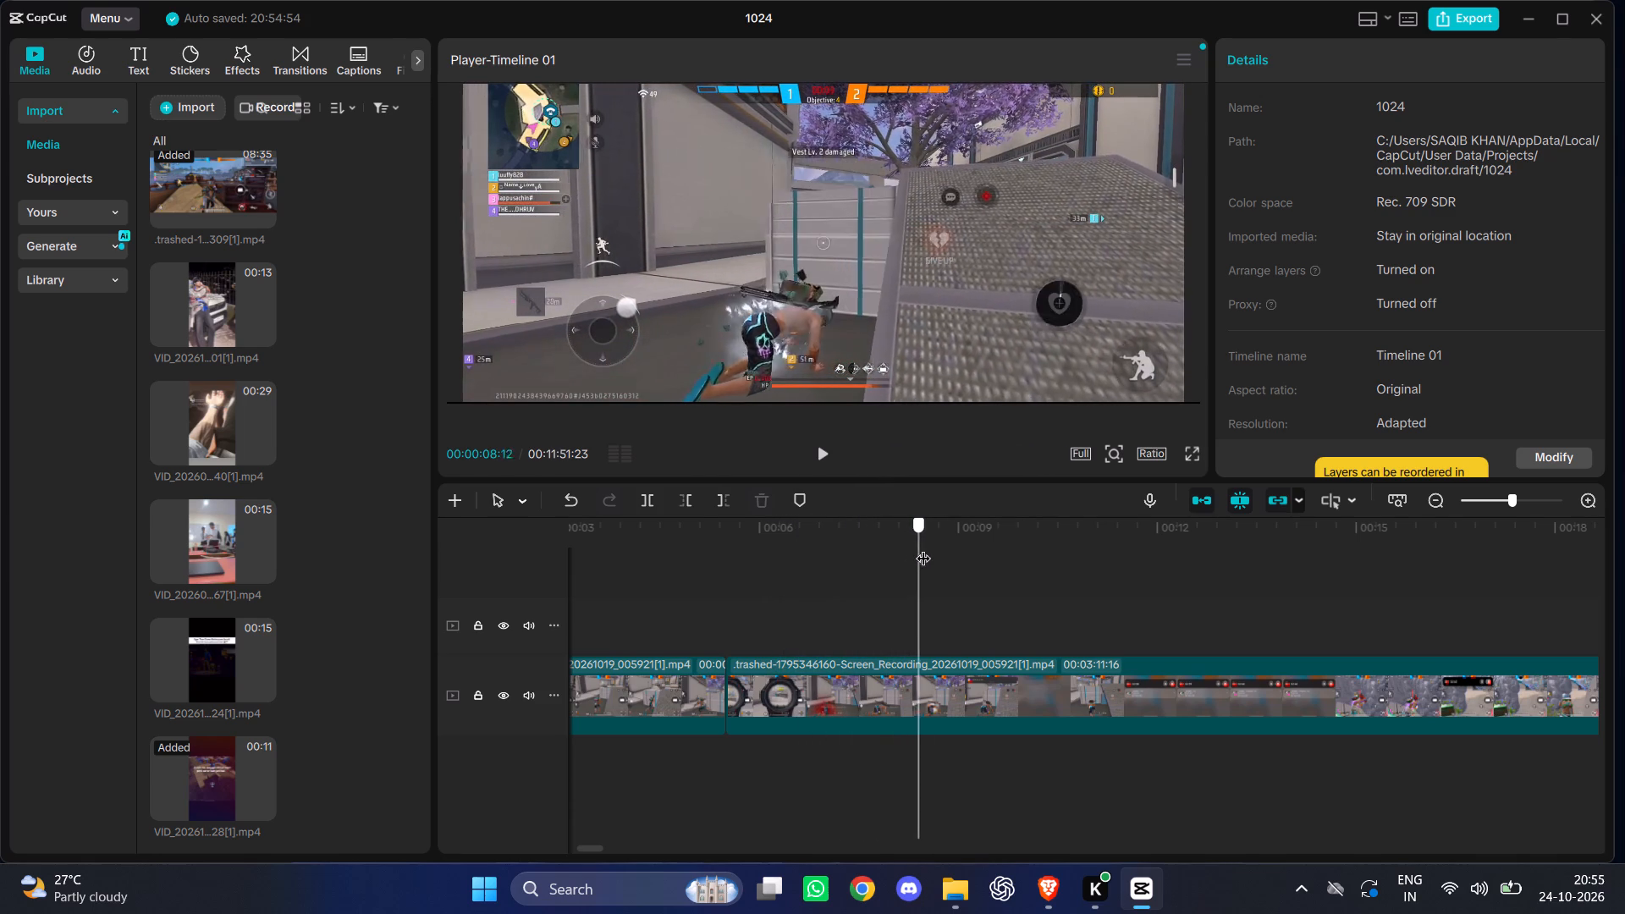
left_click_drag(923, 548, 909, 554)
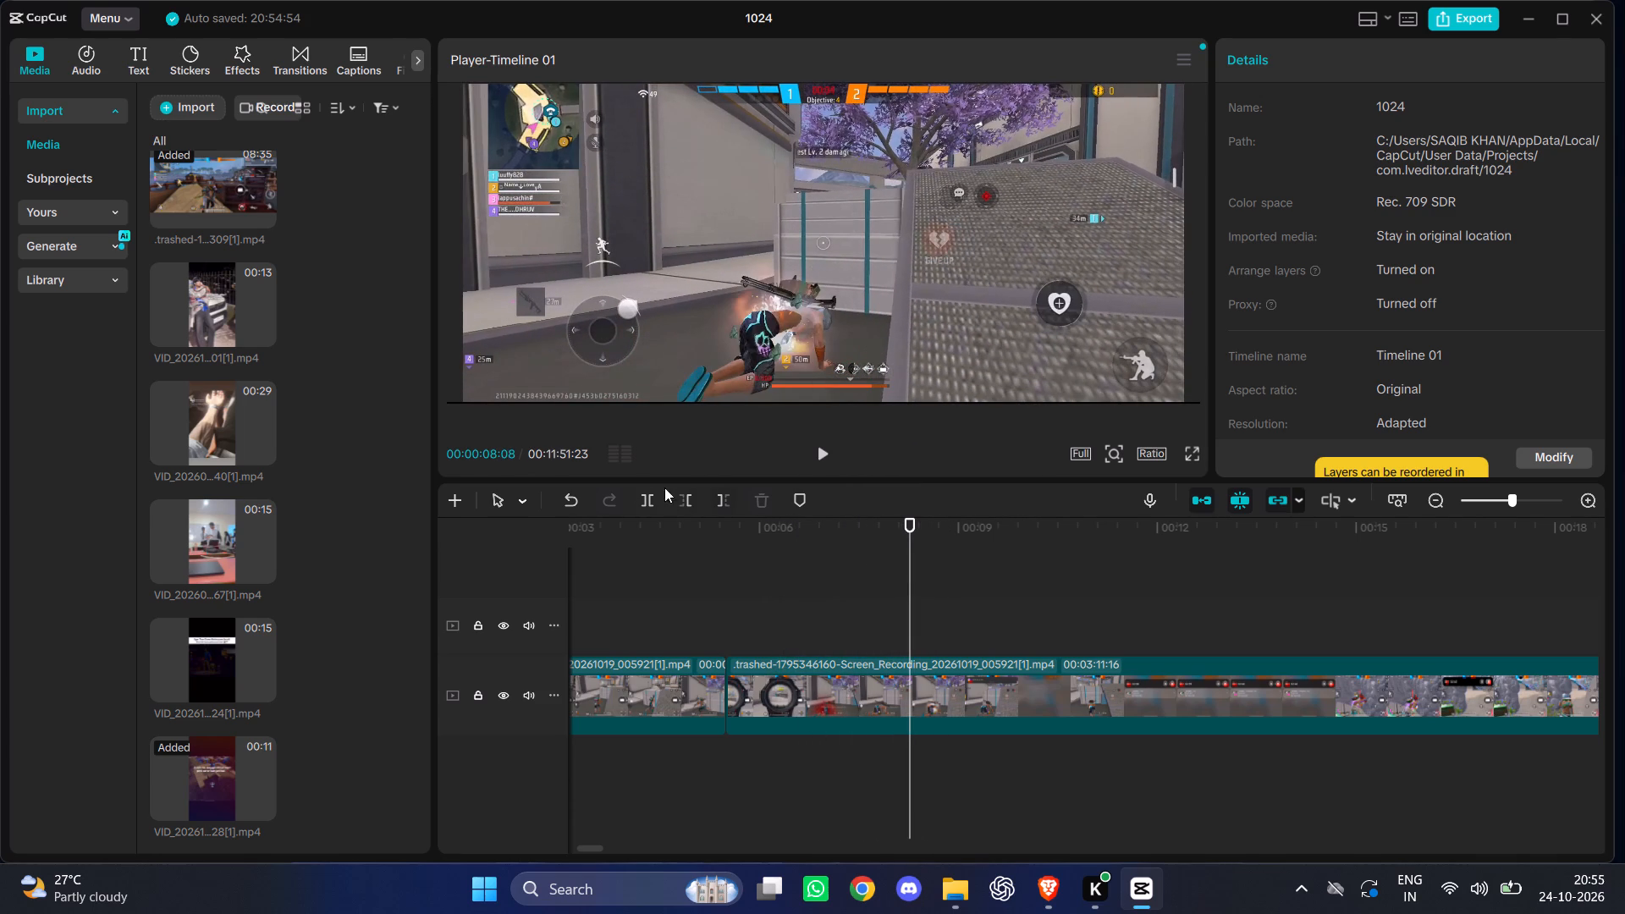
left_click(647, 493)
left_click(1133, 724)
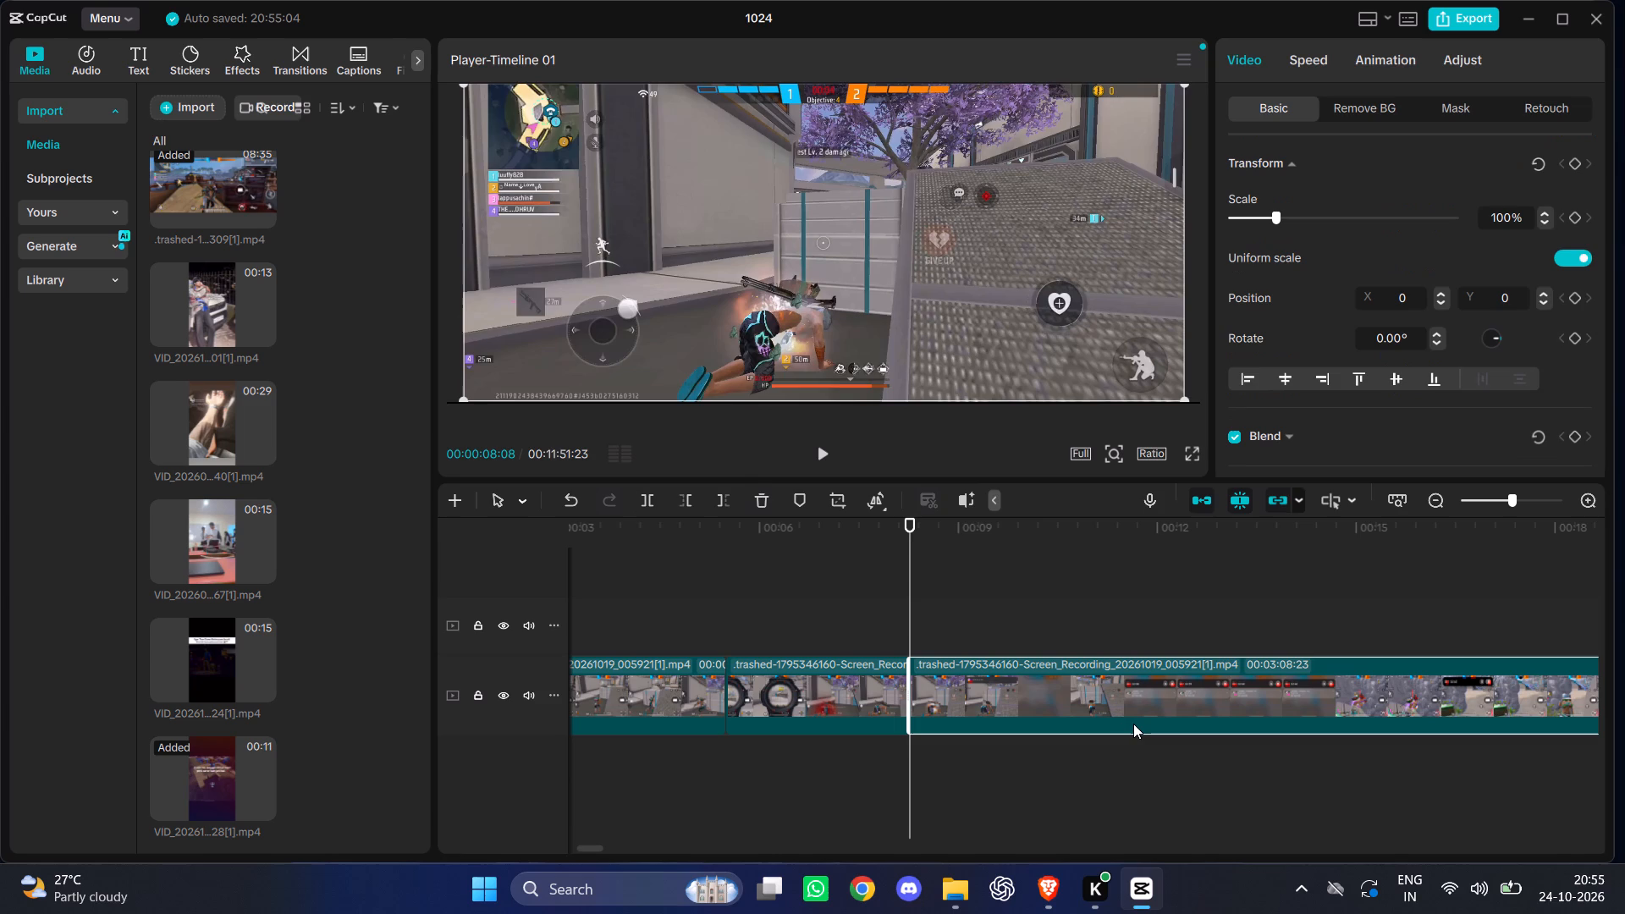
key("BackSpace")
key("BackSpace")
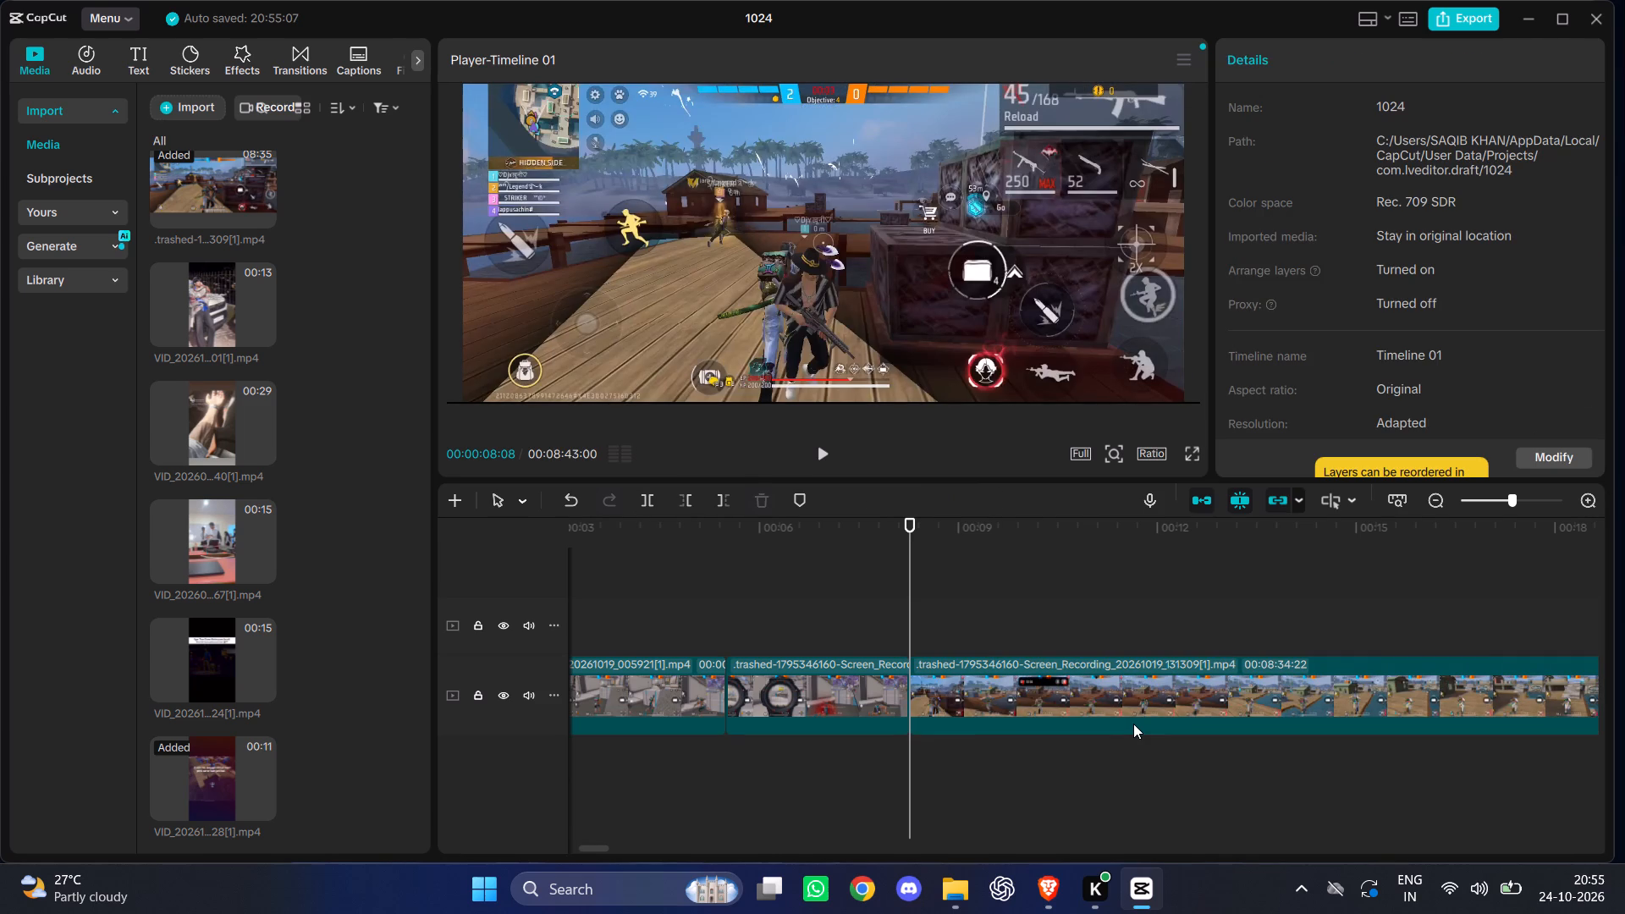
Delete the 131309 screen recording that follows the trimmed 005921 pieces on the main track.
left_click(1128, 716)
key("BackSpace")
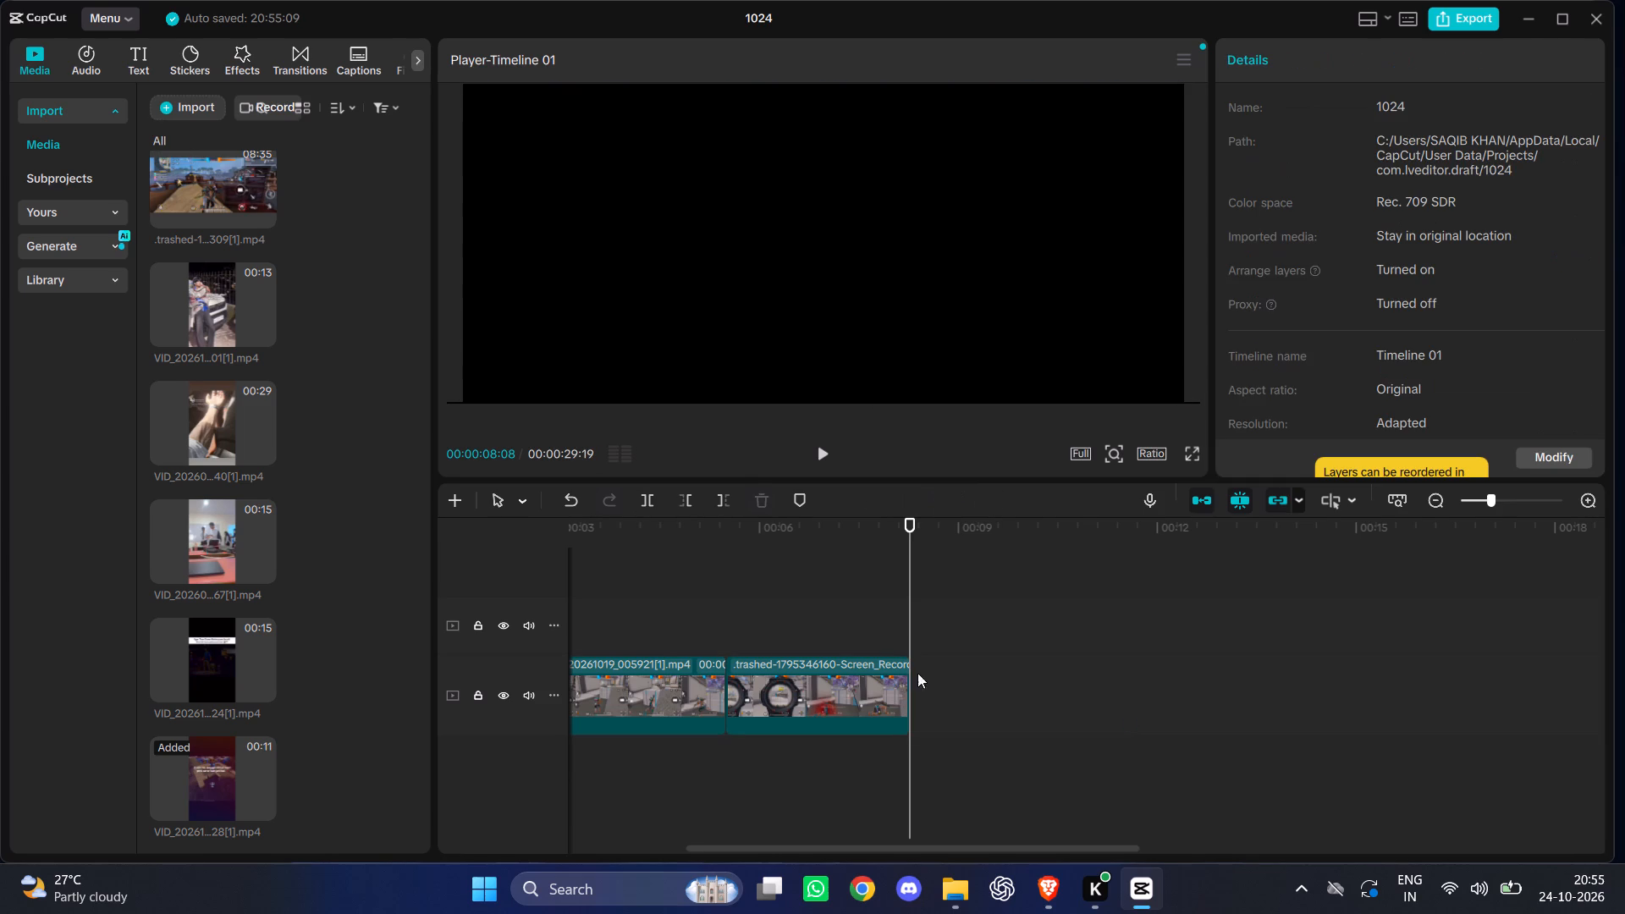
Place the 11-second vertical clip VID_20261018_084344_728 above the main track, starting at 00:00.
scroll(702, 641, "right", 3)
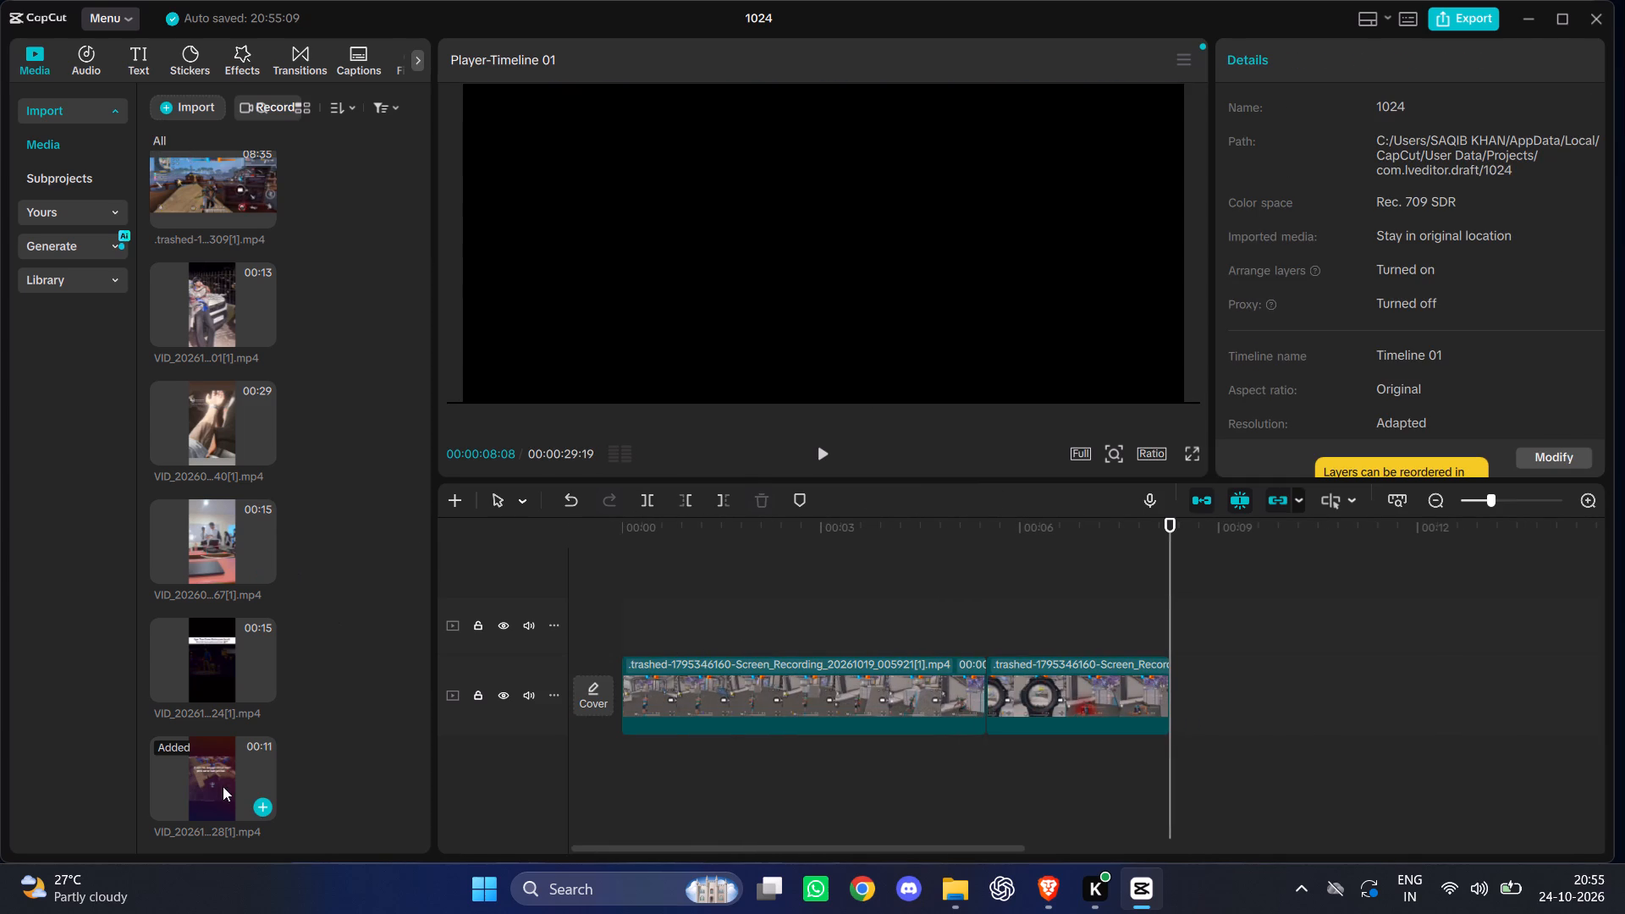
left_click_drag(209, 766, 620, 618)
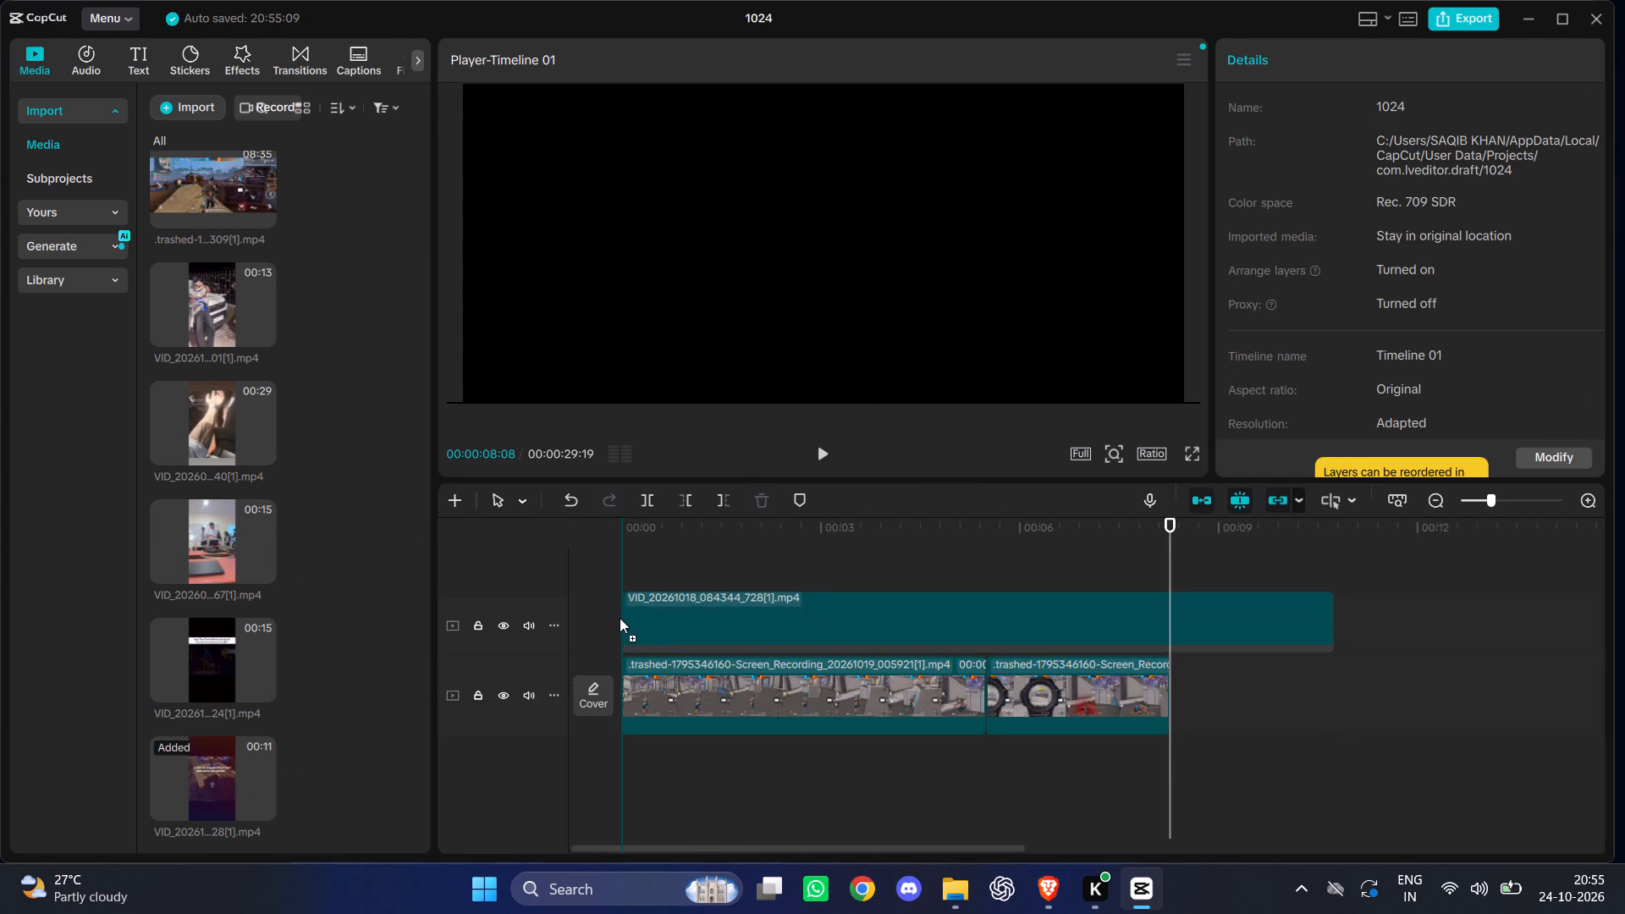
left_click_drag(620, 618, 619, 618)
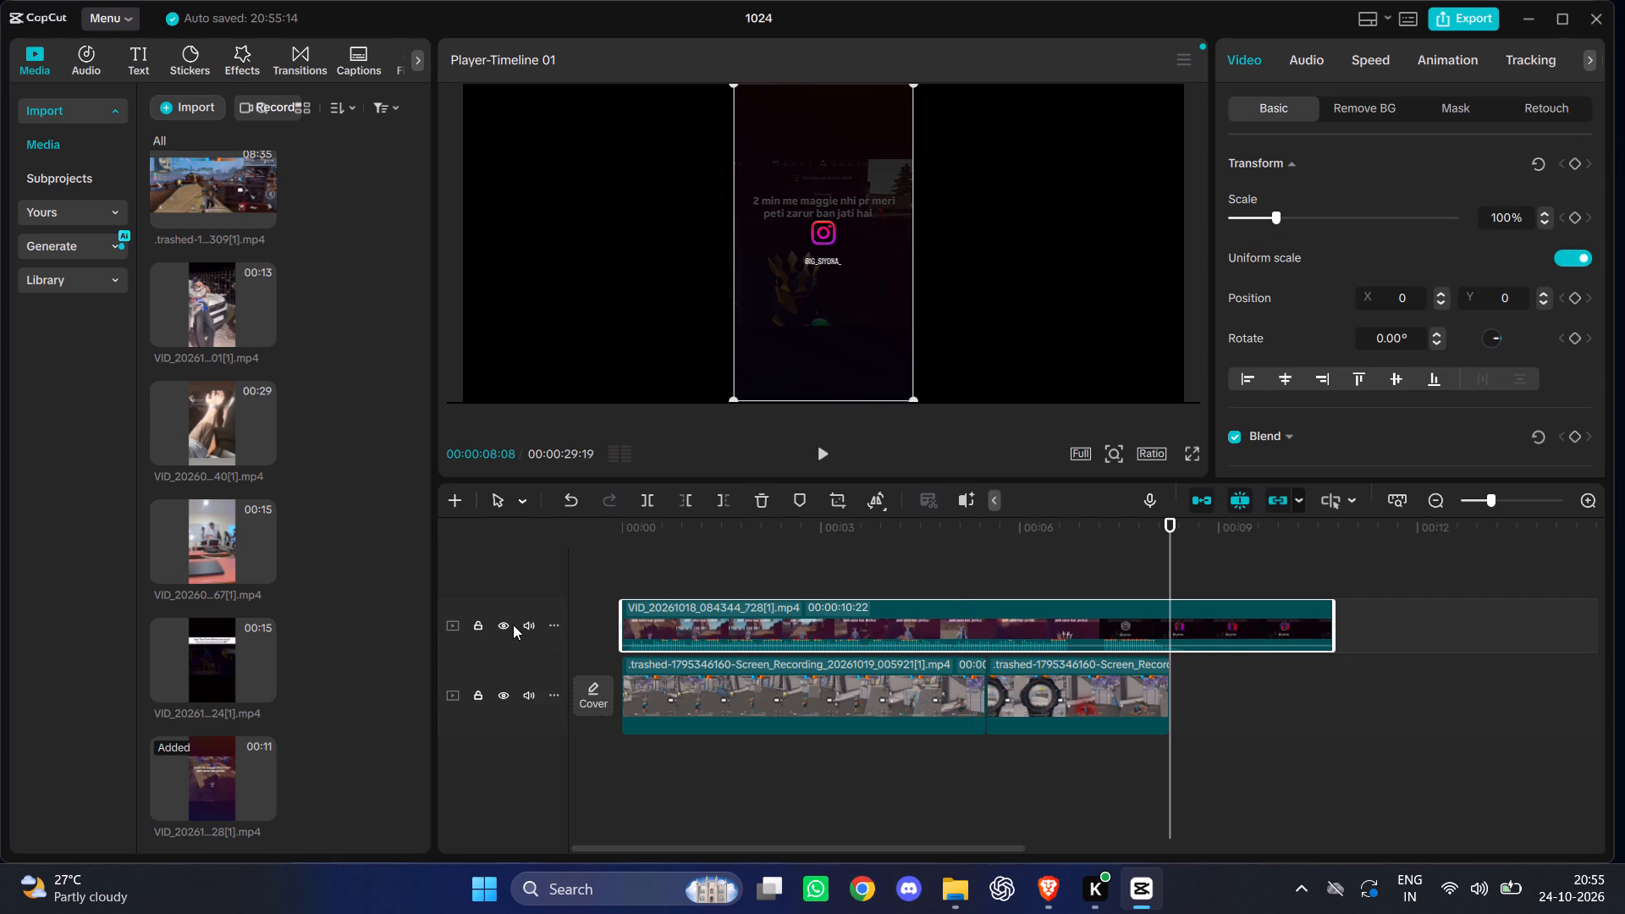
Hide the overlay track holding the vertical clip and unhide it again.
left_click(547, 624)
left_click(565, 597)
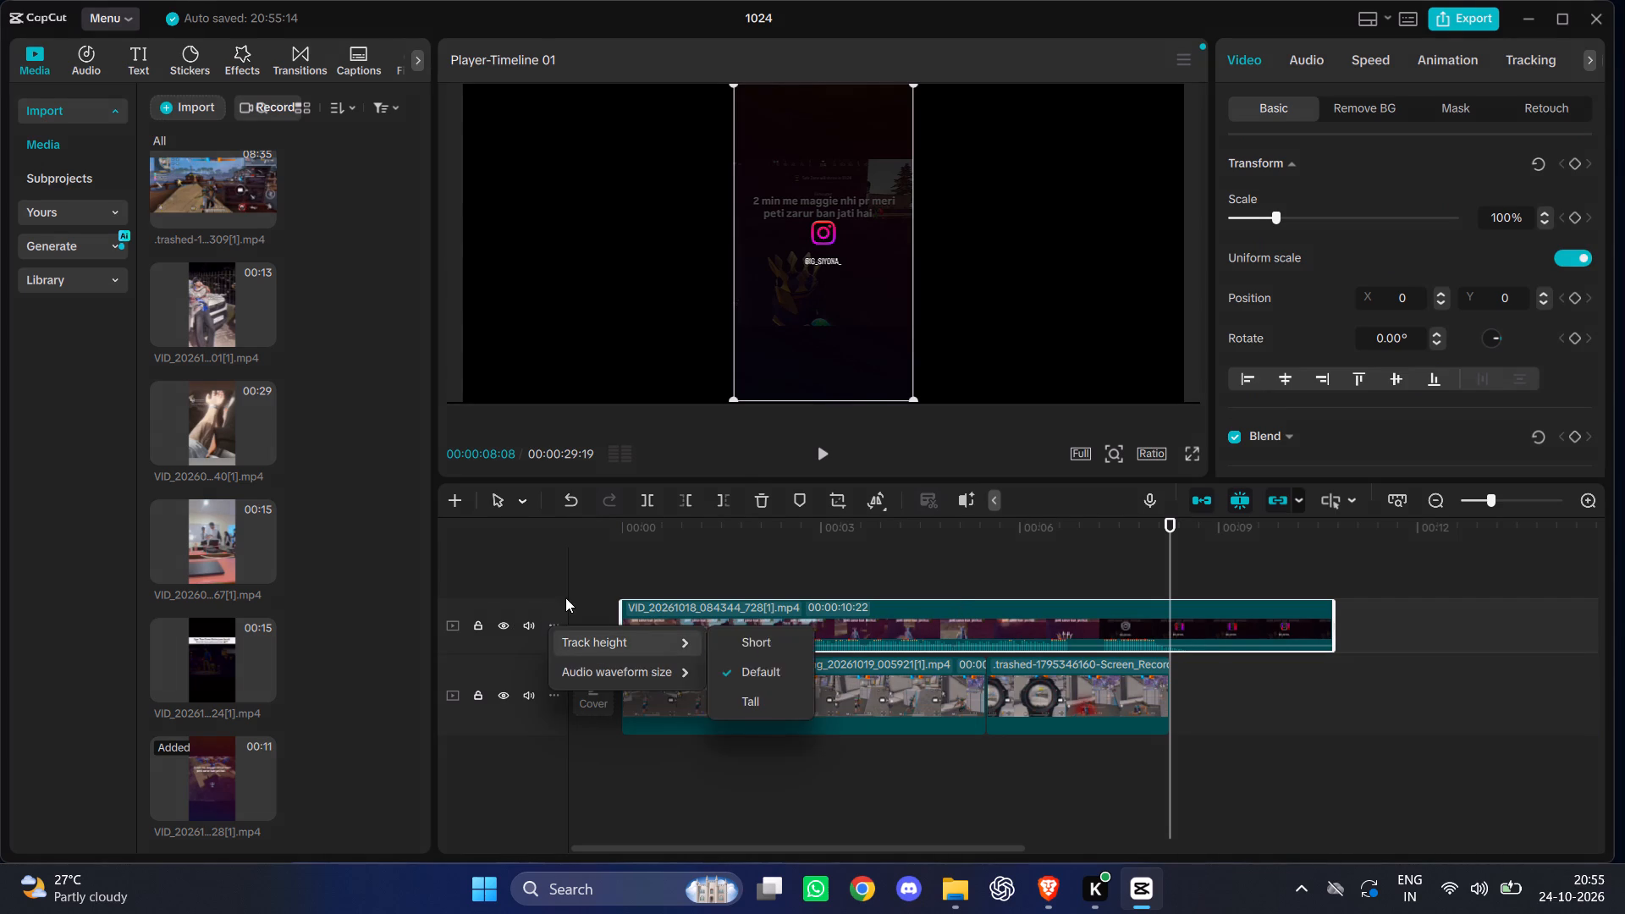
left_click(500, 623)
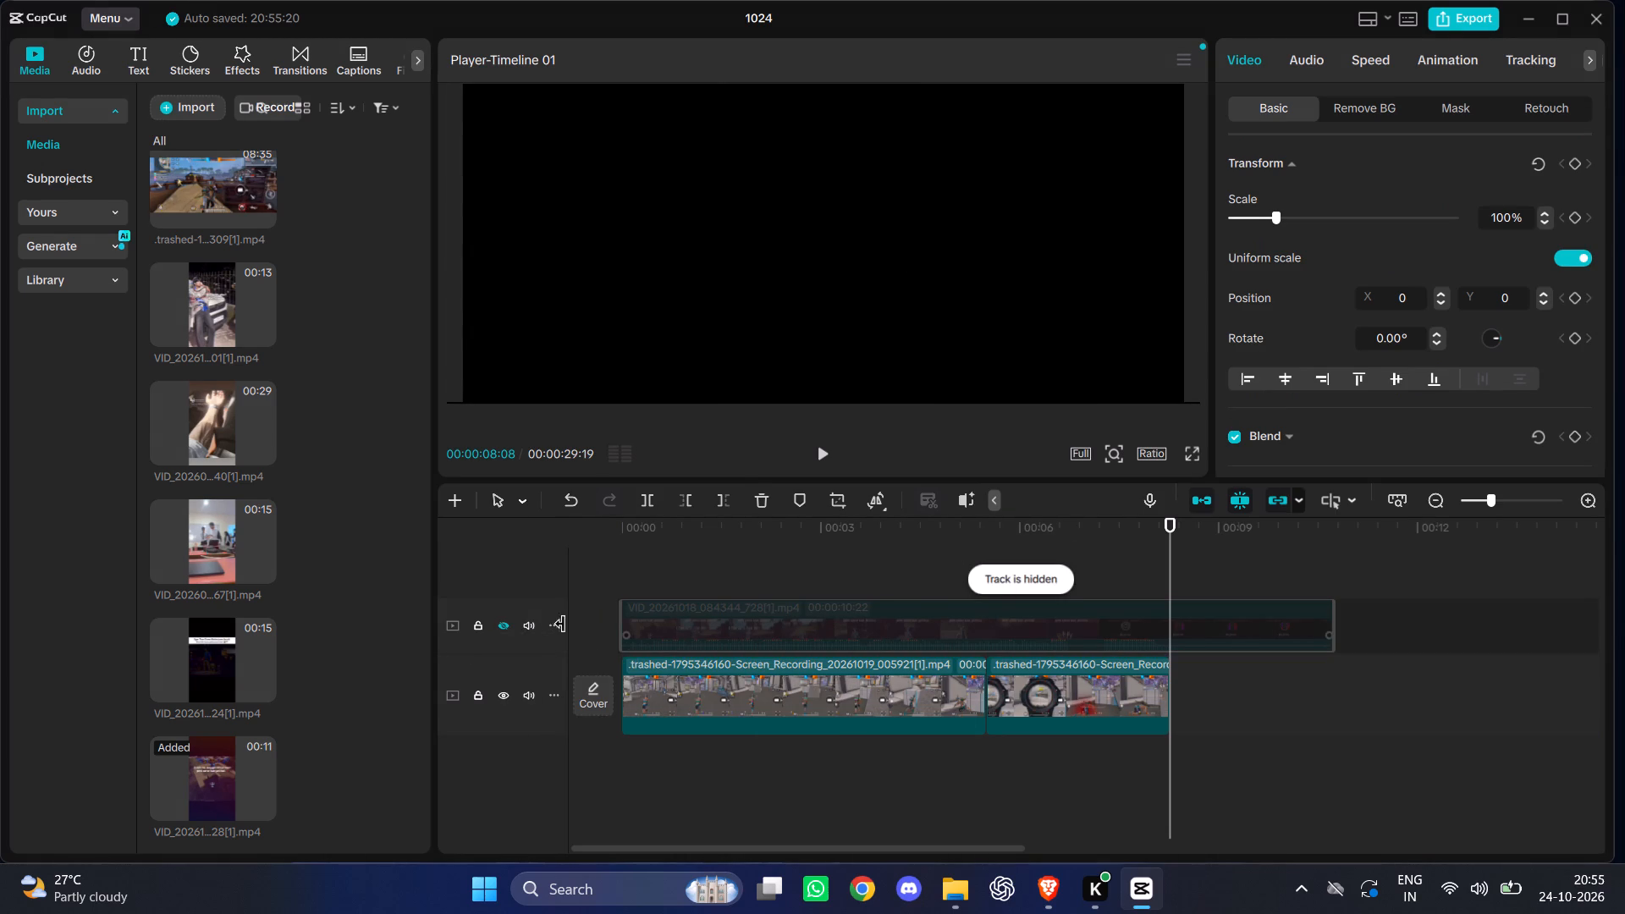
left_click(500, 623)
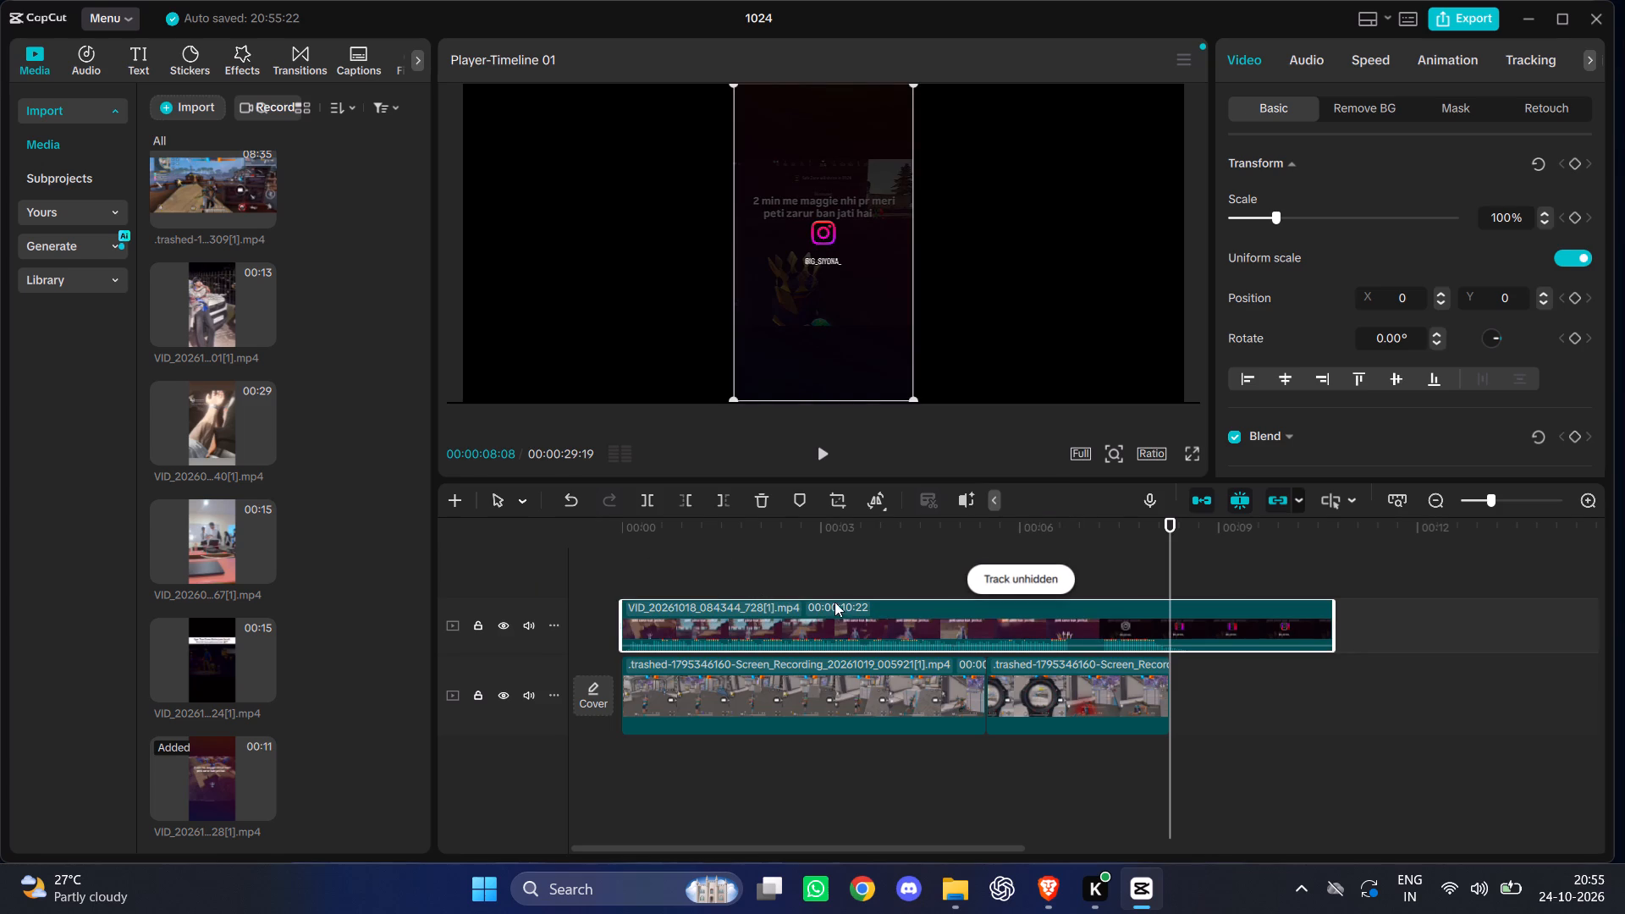
Open the audio settings of the vertical clip on the overlay track.
left_click(1318, 51)
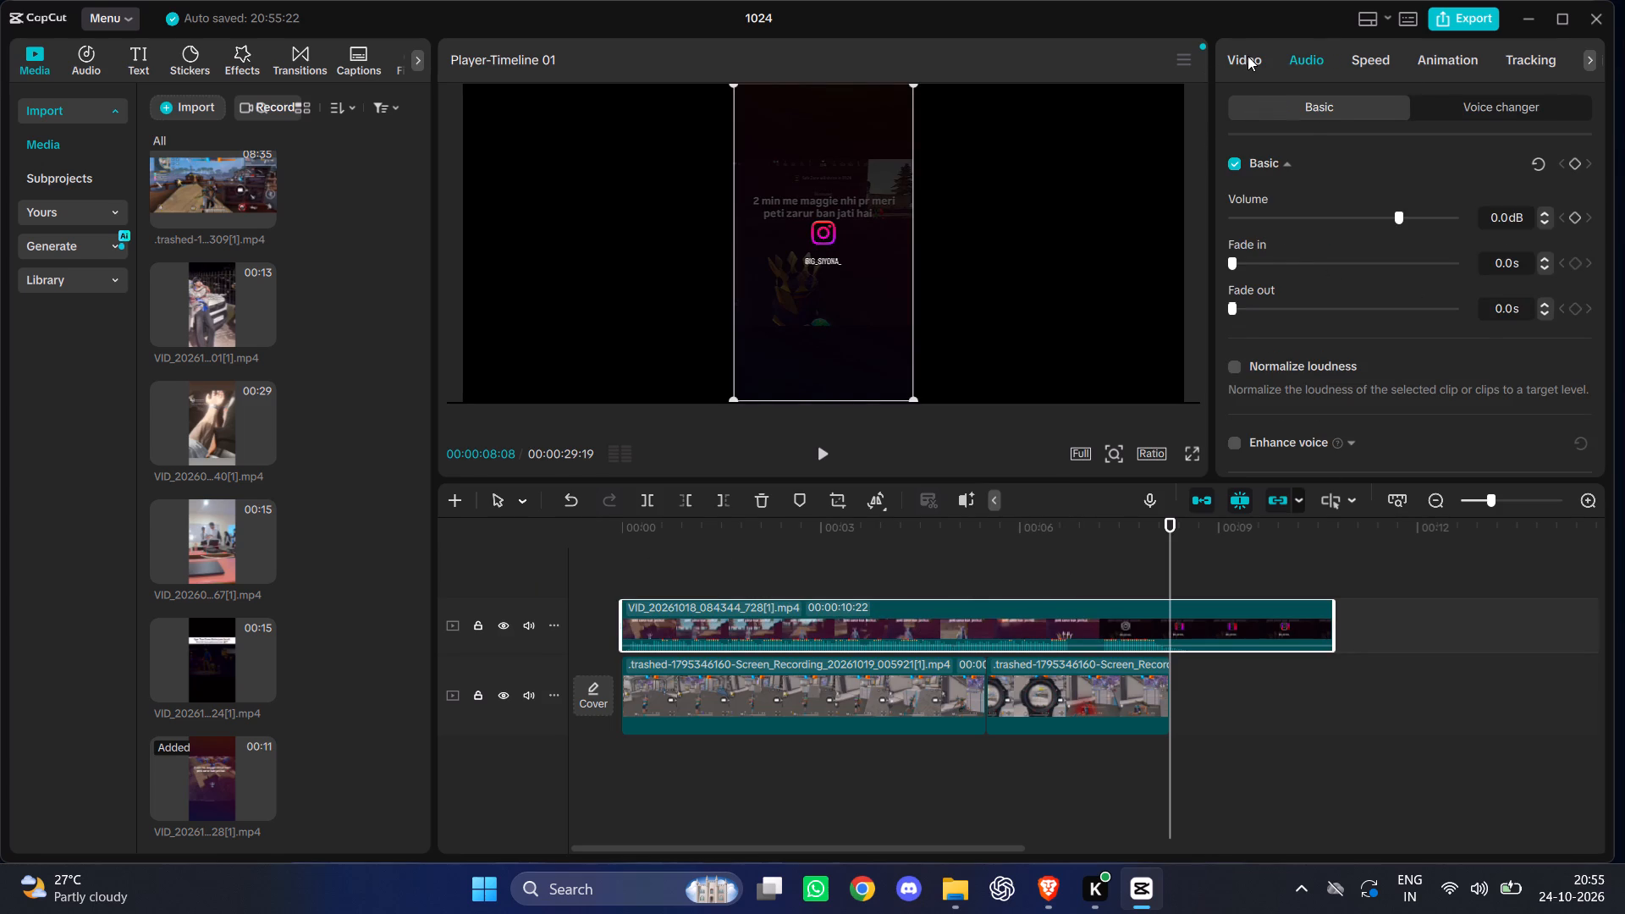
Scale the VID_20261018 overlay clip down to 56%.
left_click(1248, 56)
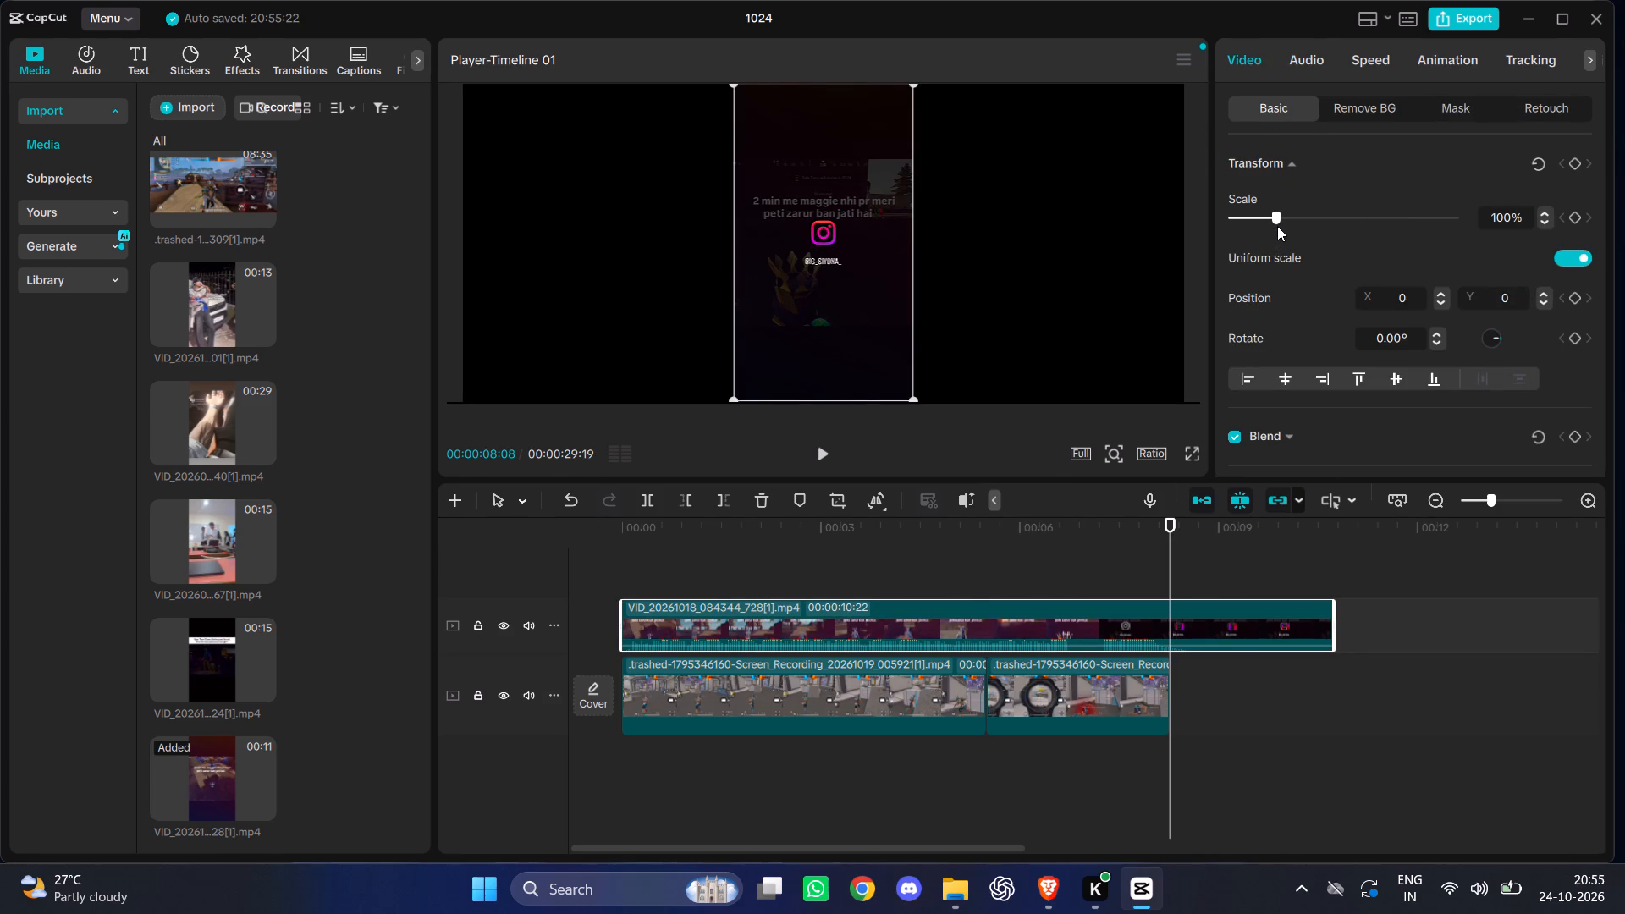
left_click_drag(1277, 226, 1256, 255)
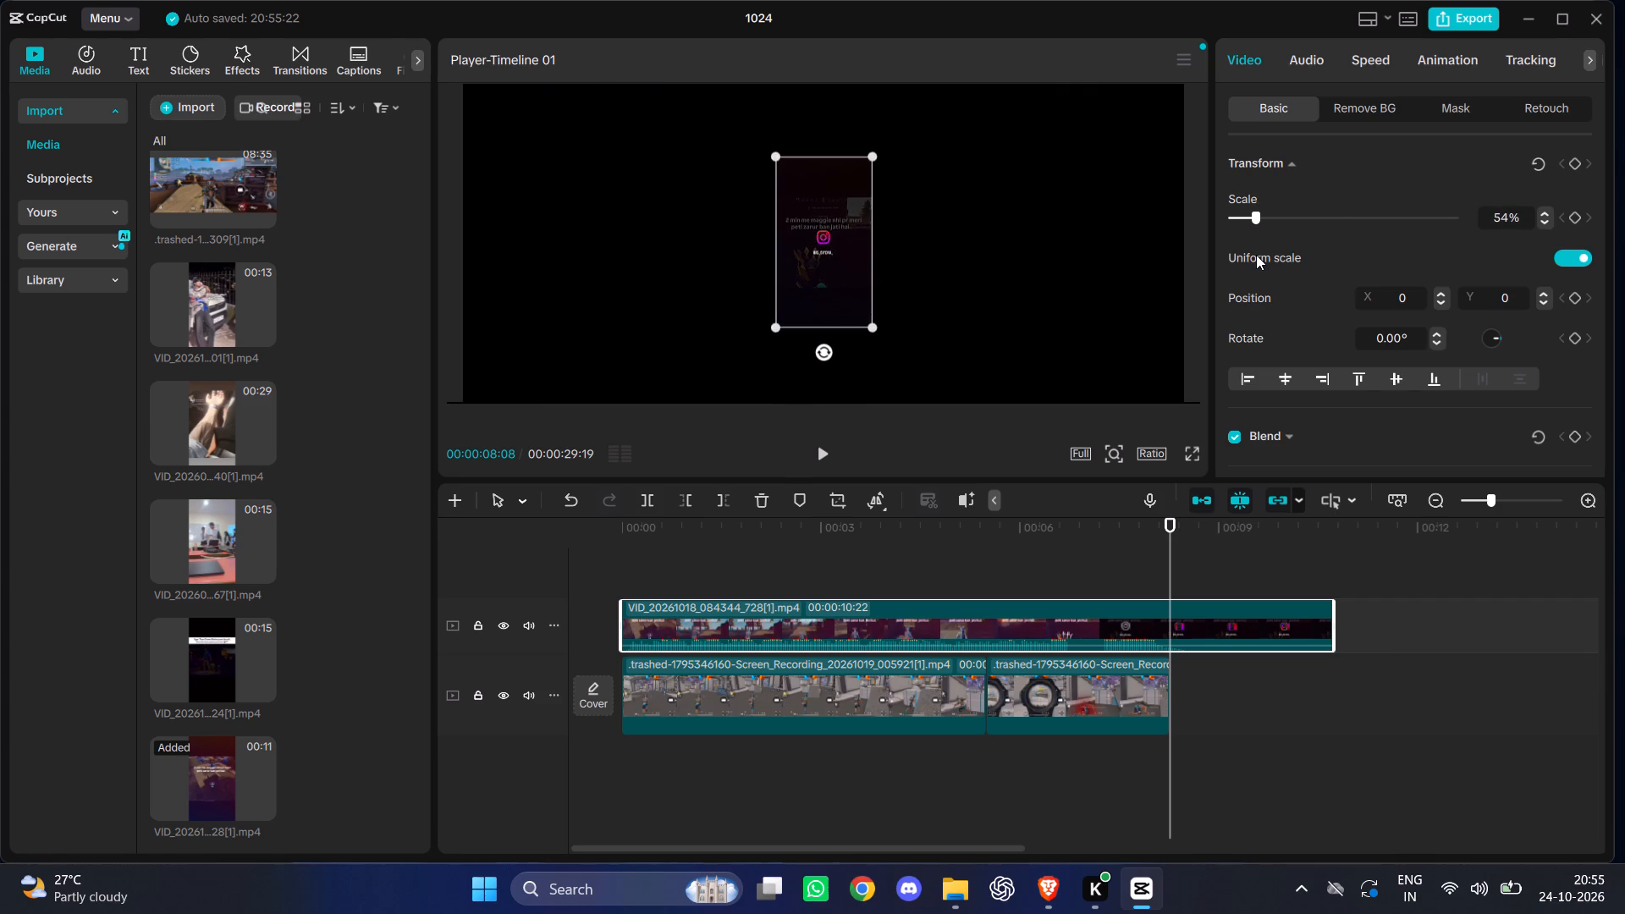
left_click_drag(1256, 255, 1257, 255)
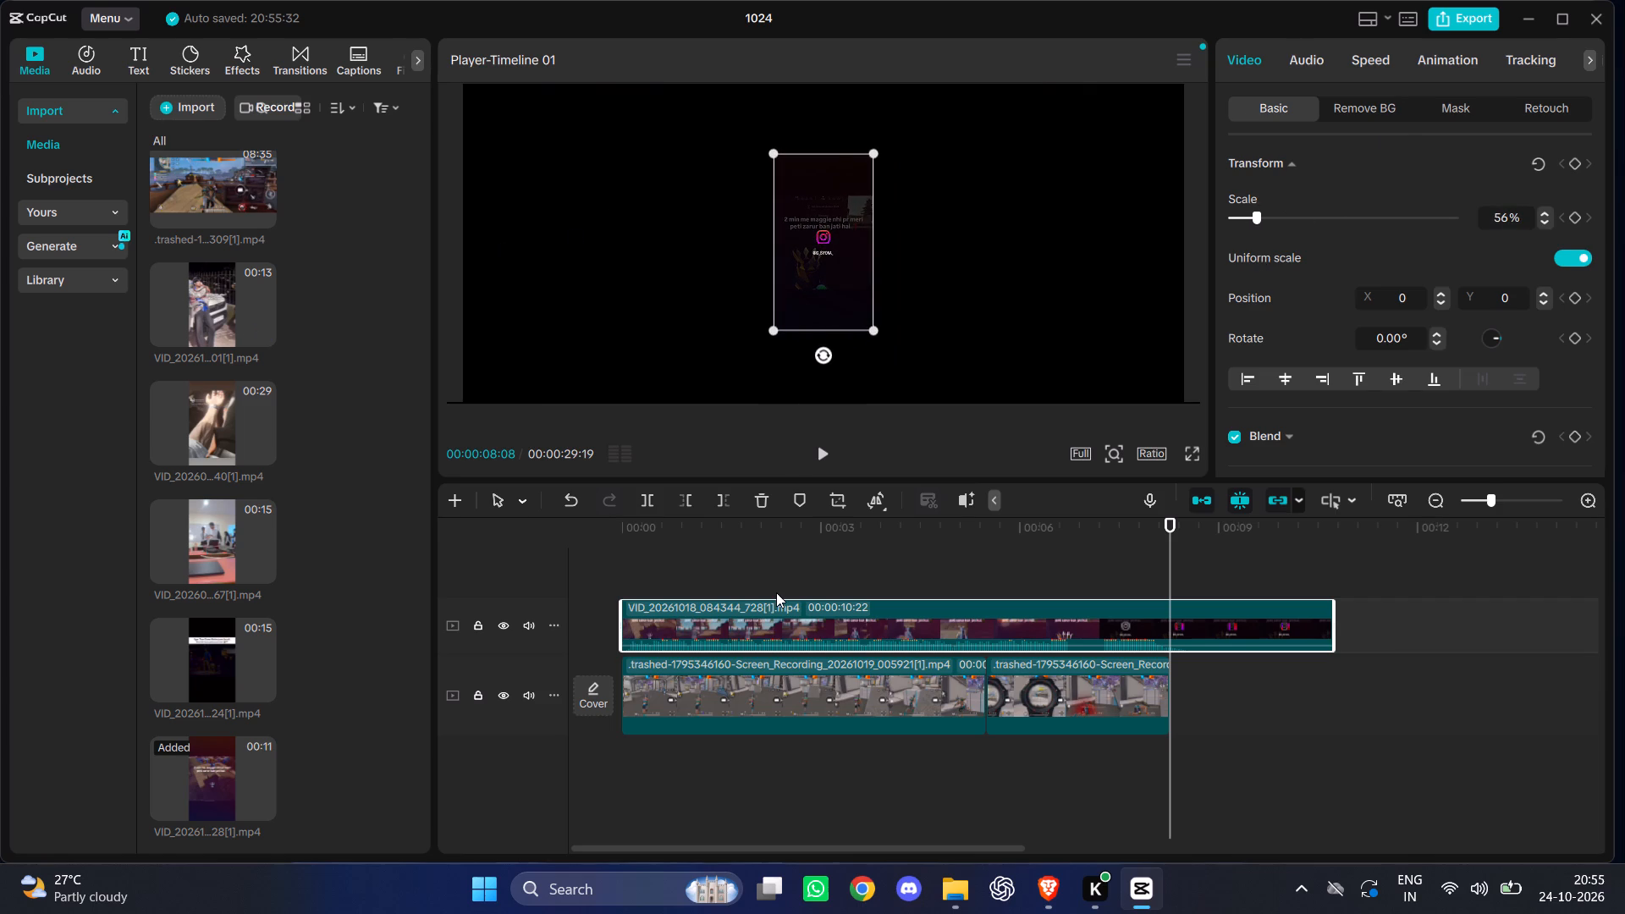
Delete the VID_20261018 overlay clip from the timeline.
key("BackSpace")
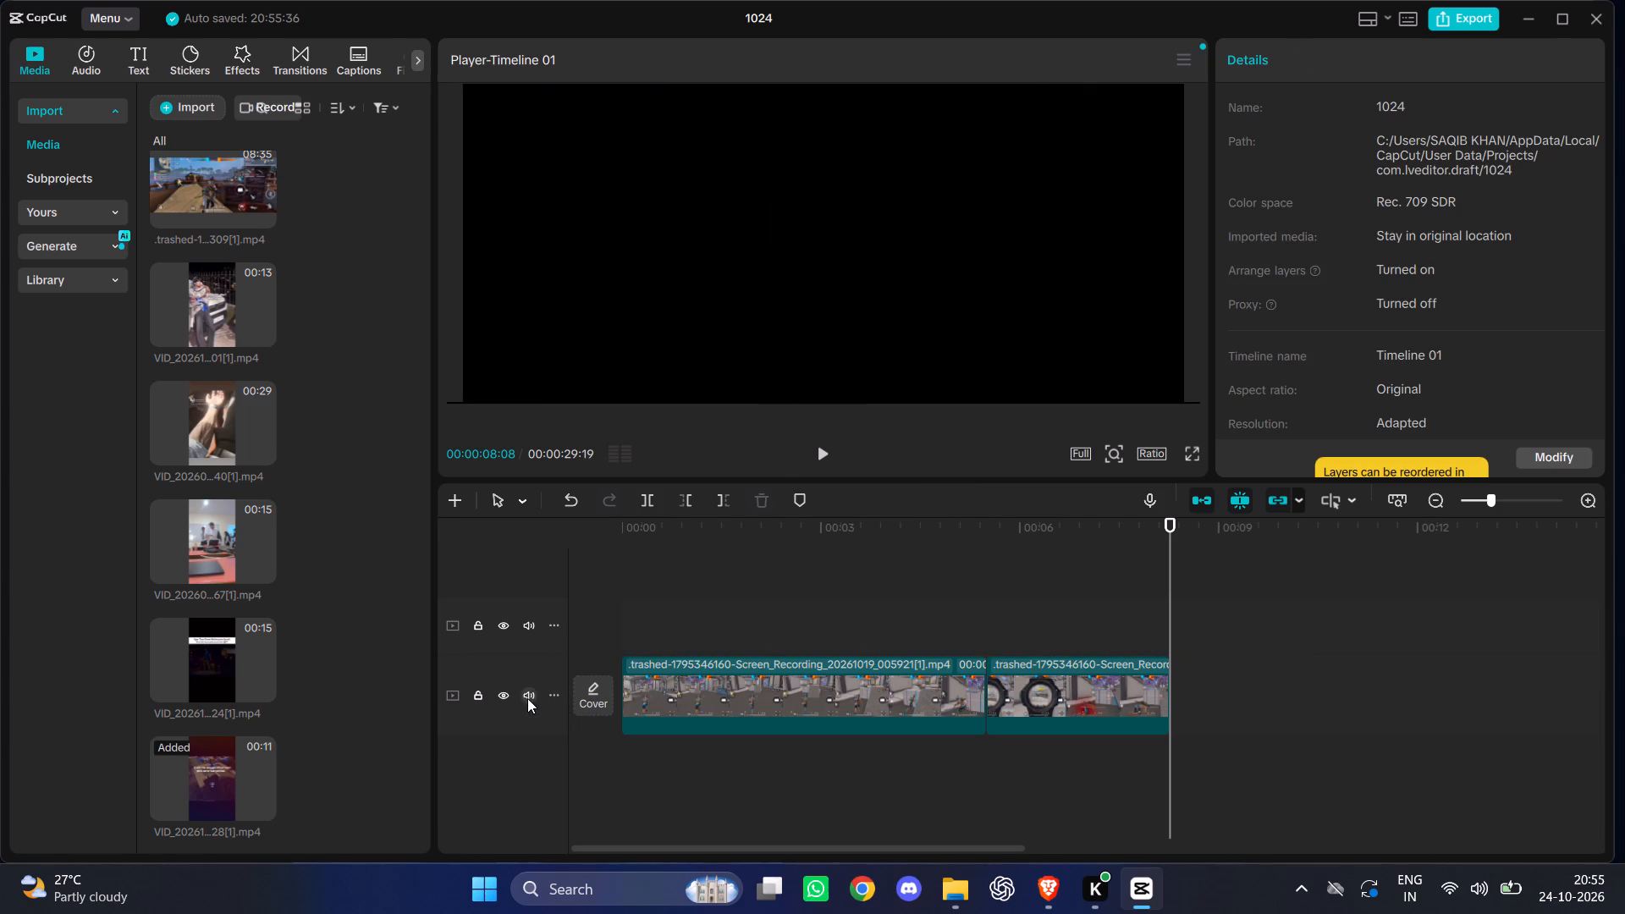
Mute the main track holding the 005921 gameplay clips.
left_click(527, 698)
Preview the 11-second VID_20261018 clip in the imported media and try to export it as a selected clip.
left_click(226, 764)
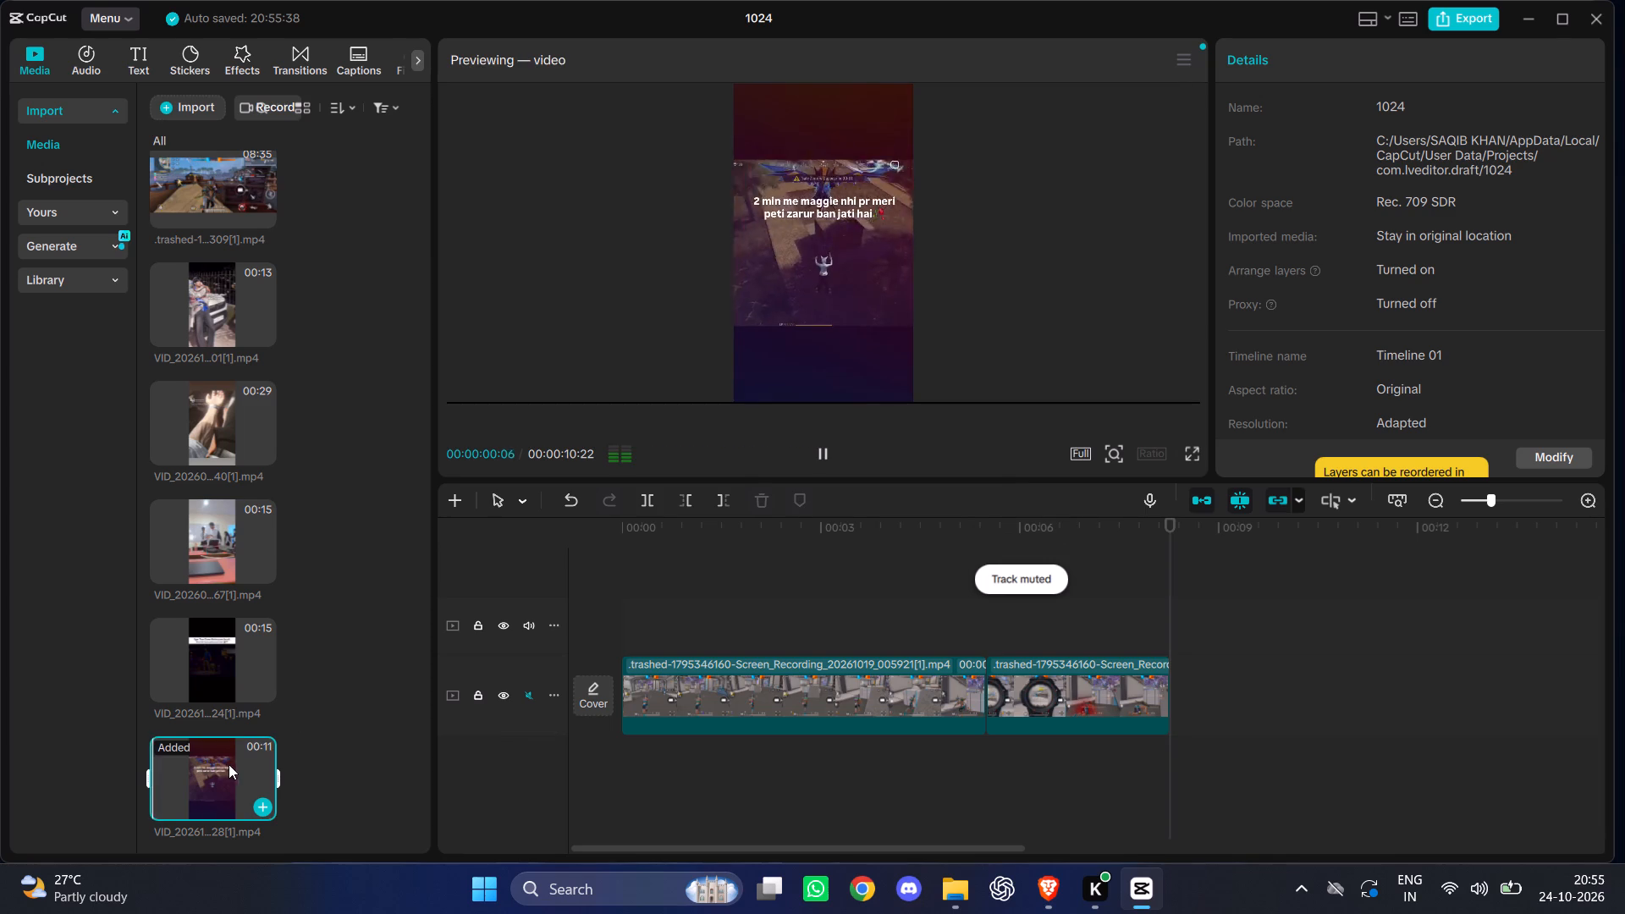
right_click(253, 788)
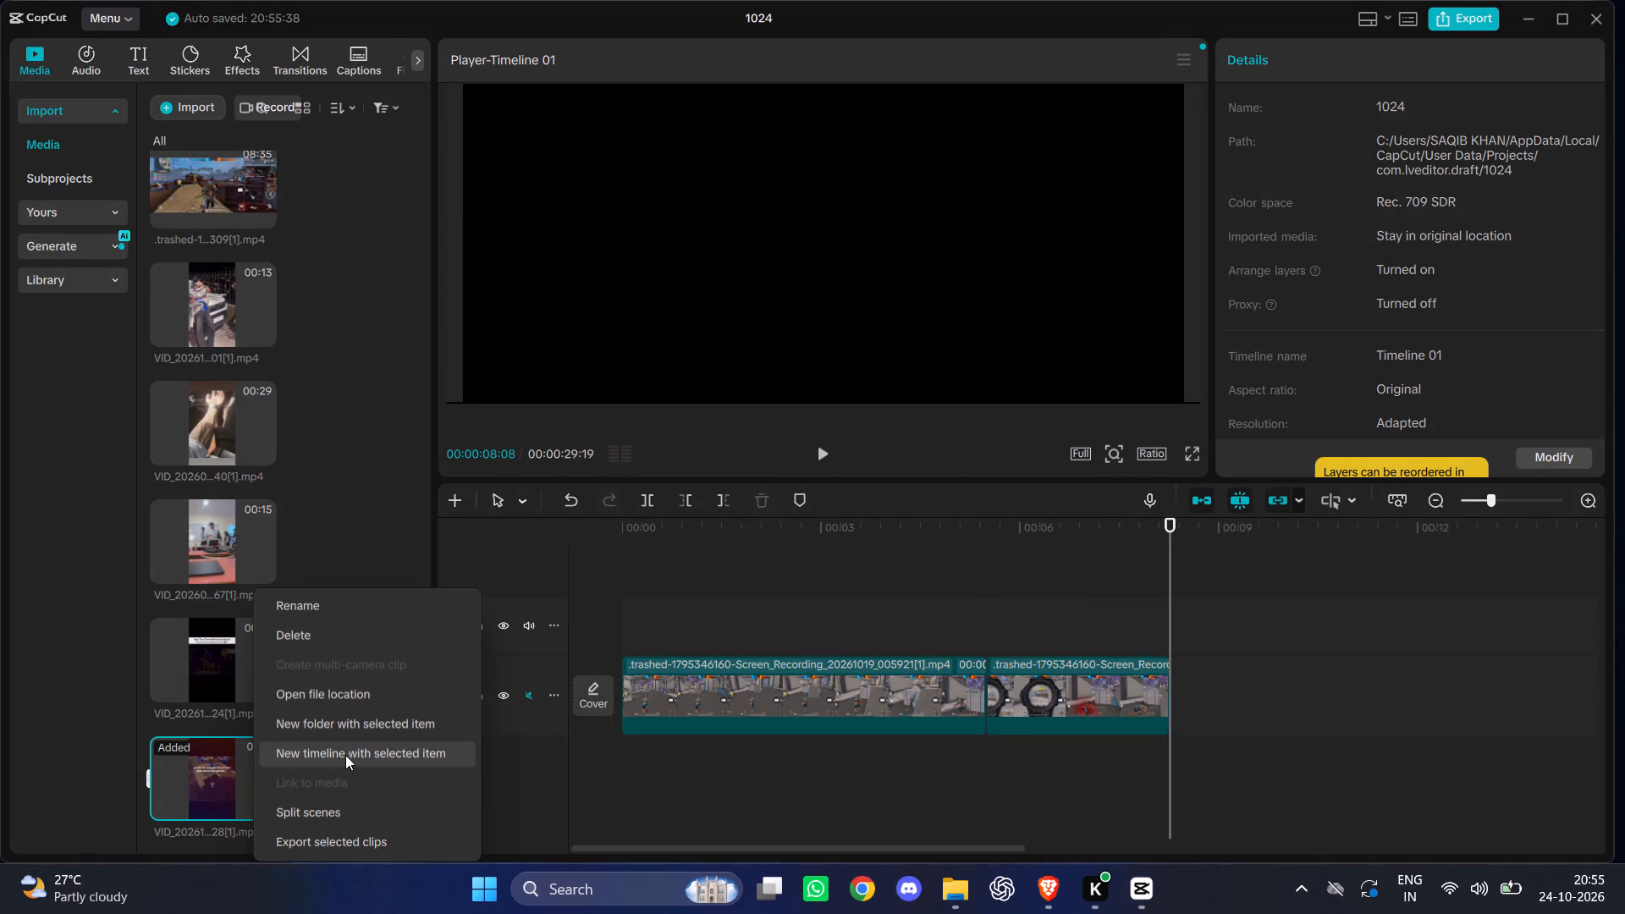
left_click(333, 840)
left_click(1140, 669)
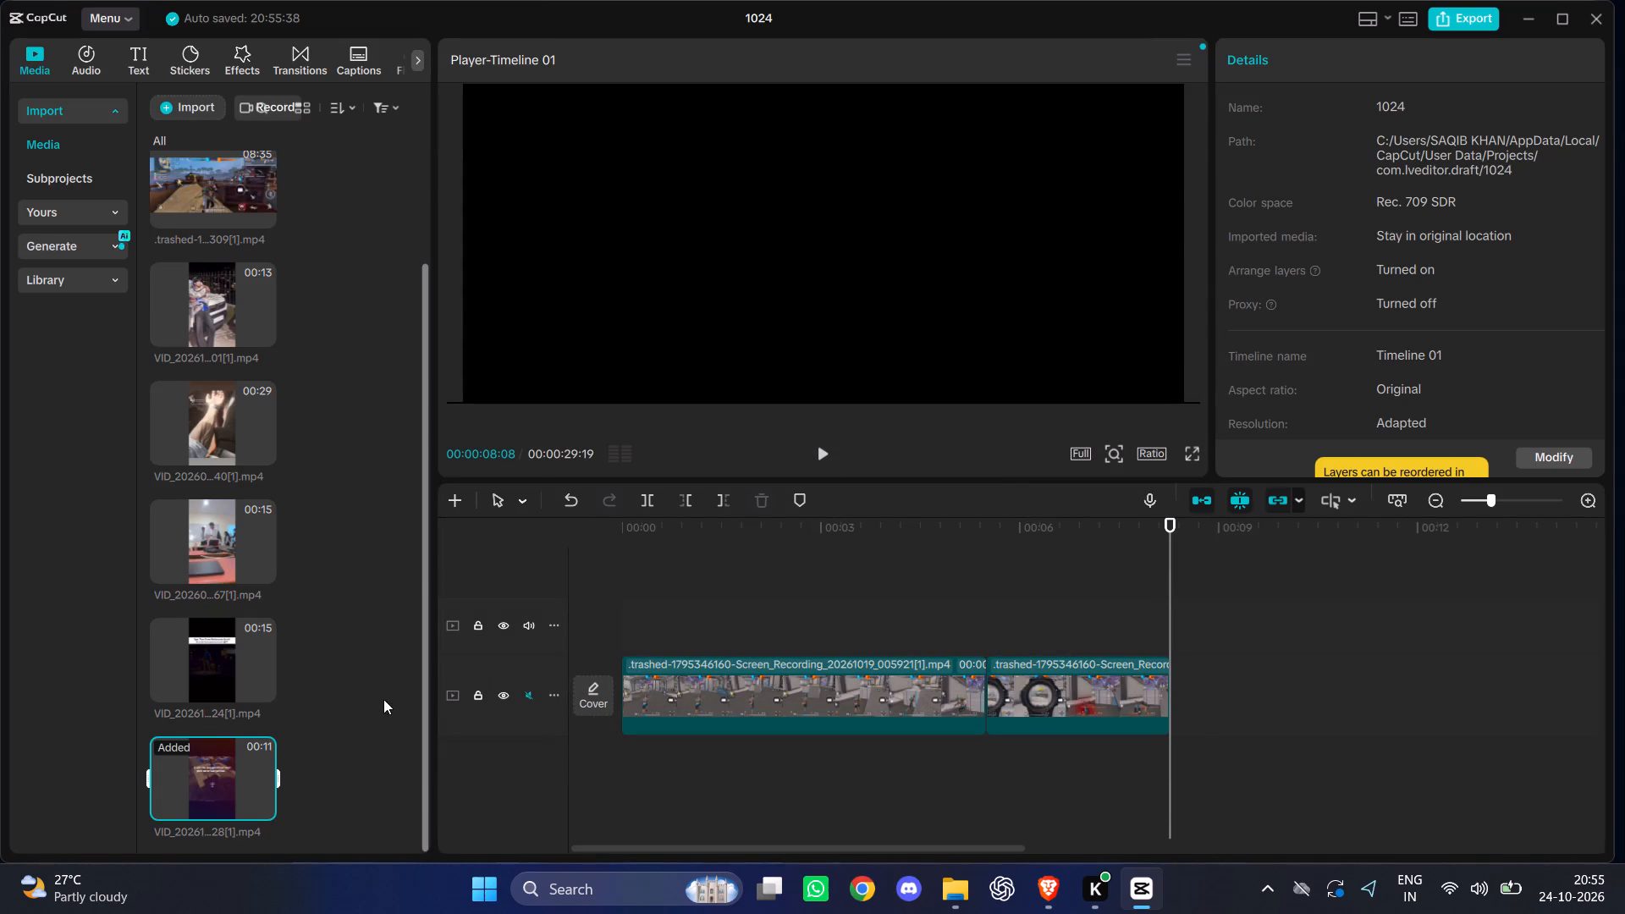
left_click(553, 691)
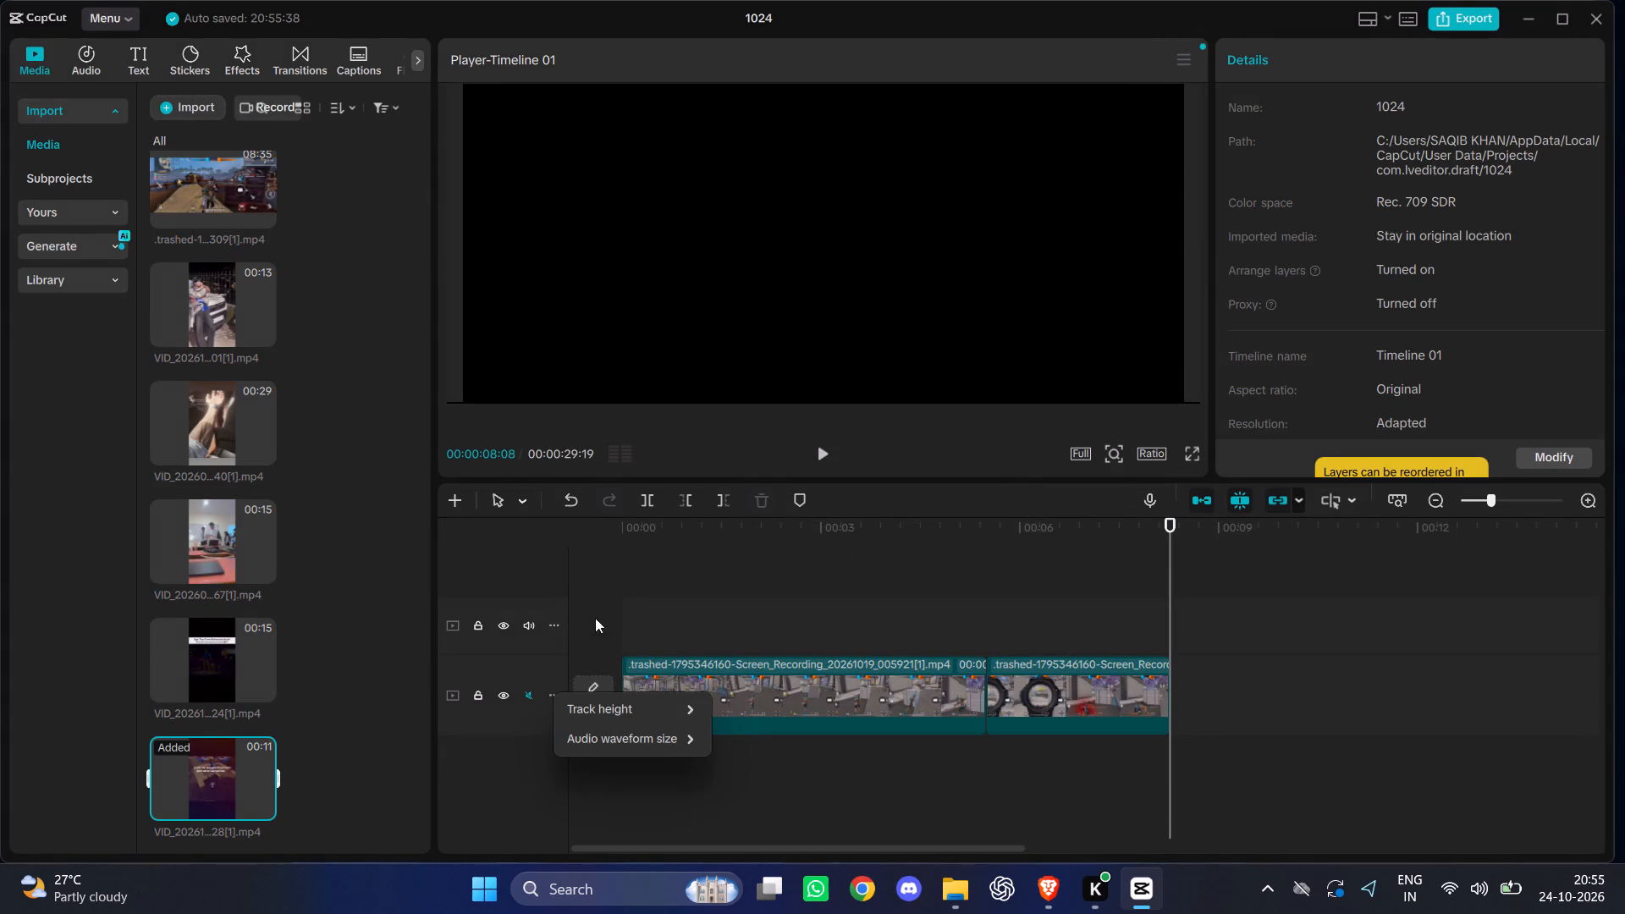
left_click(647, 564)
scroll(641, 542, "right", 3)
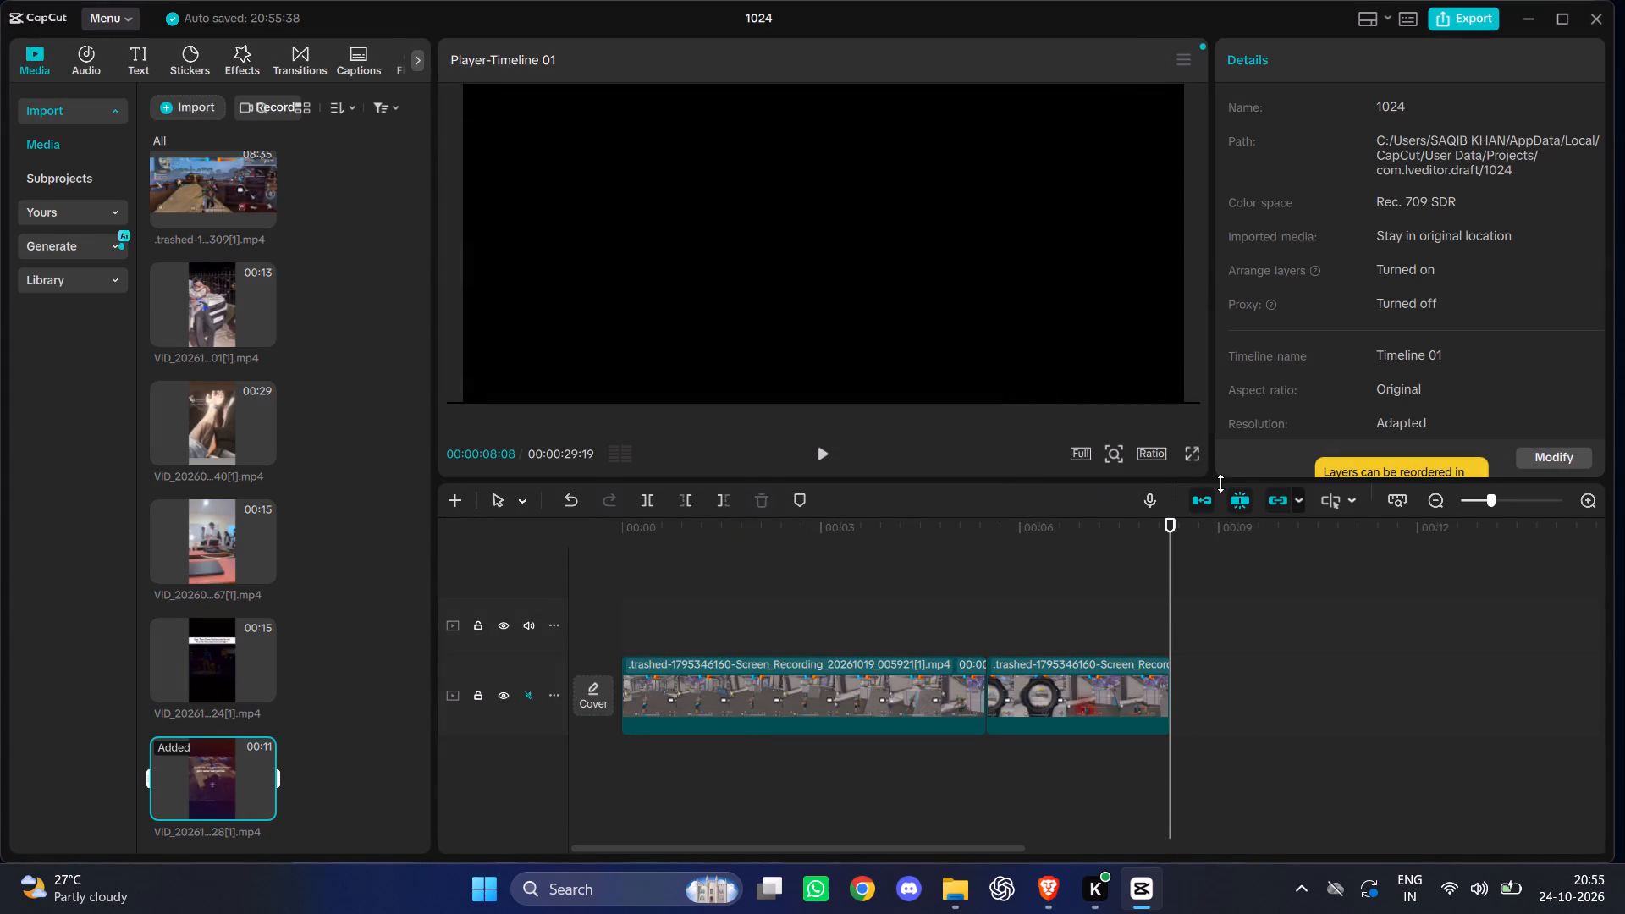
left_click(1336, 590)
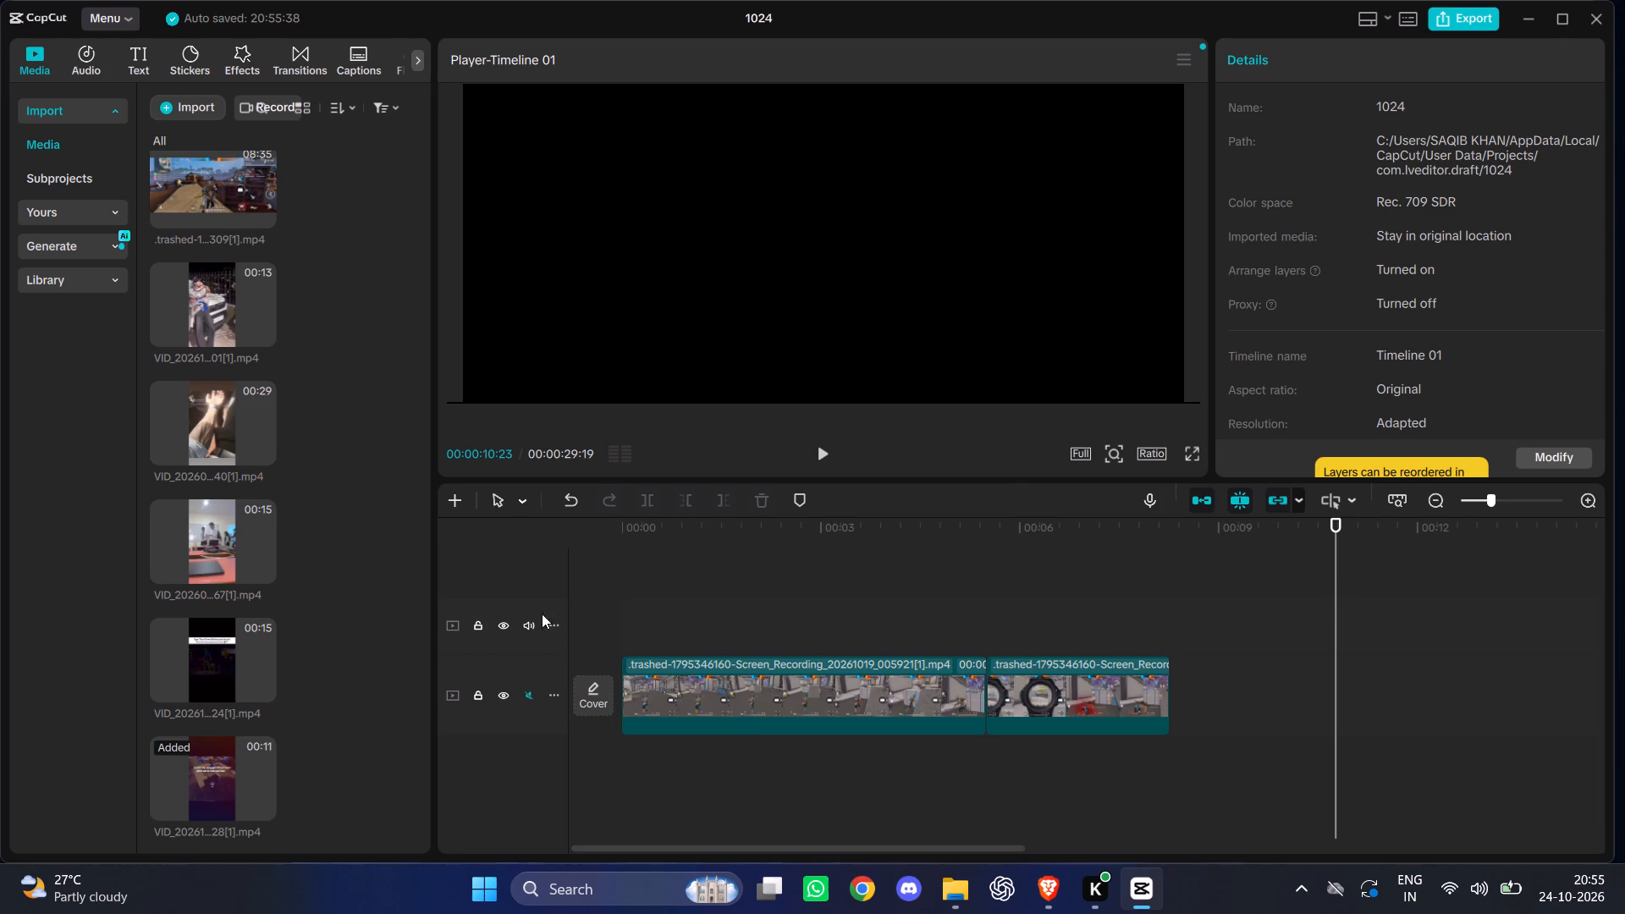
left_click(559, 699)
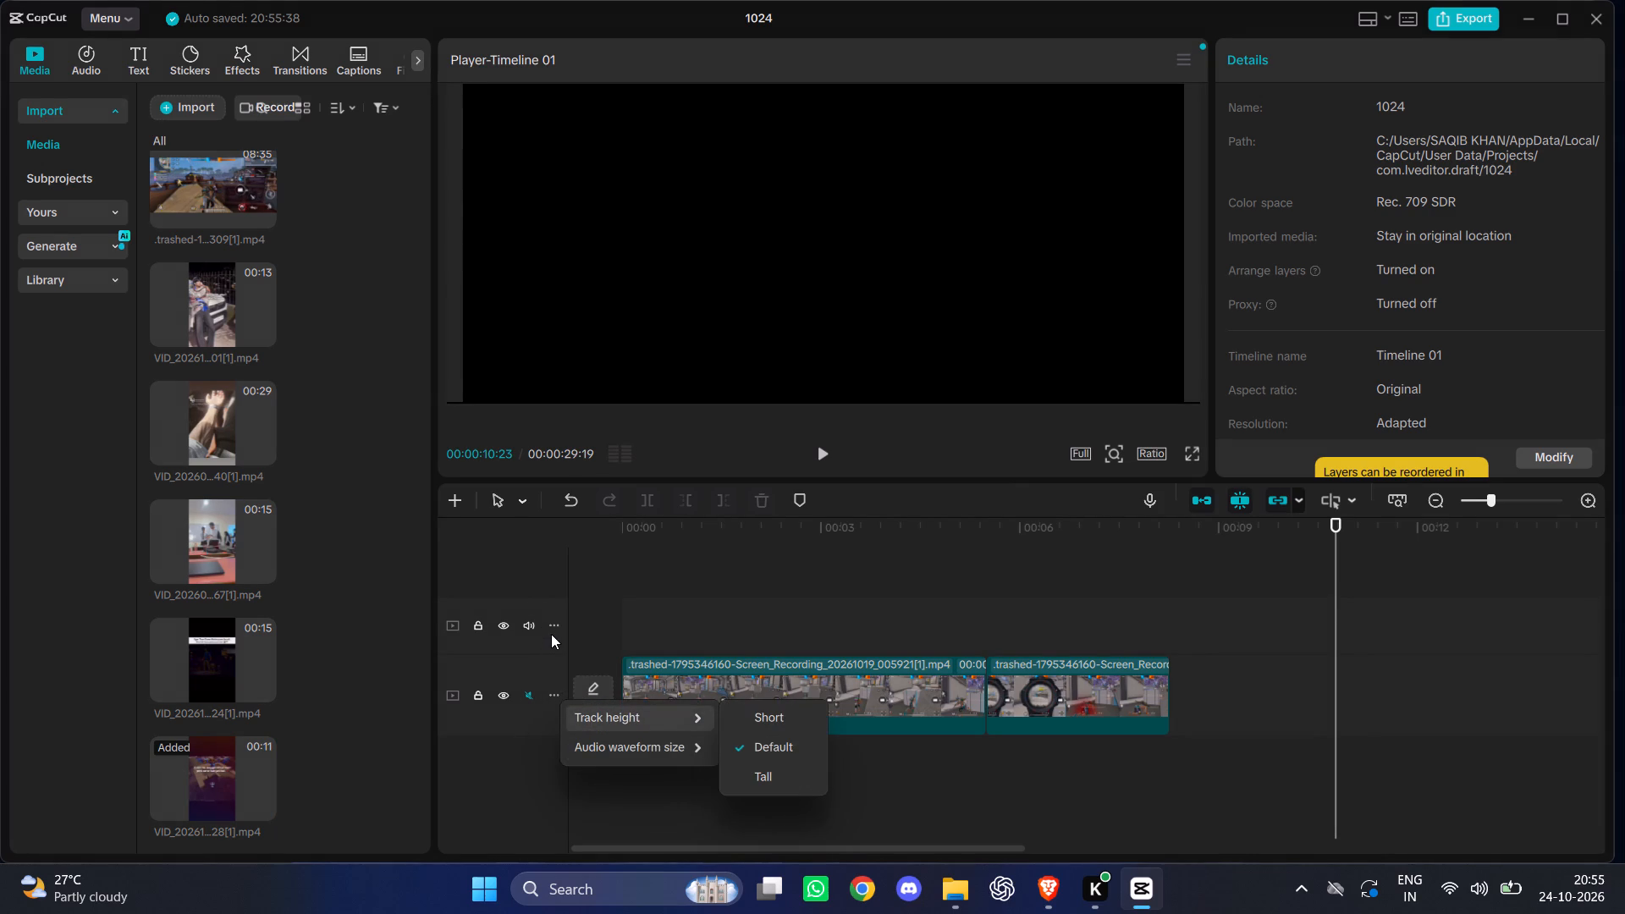
Add a new empty timeline to the project, and return to Timeline 01 with the playhead at the start.
left_click(655, 600)
left_click(446, 492)
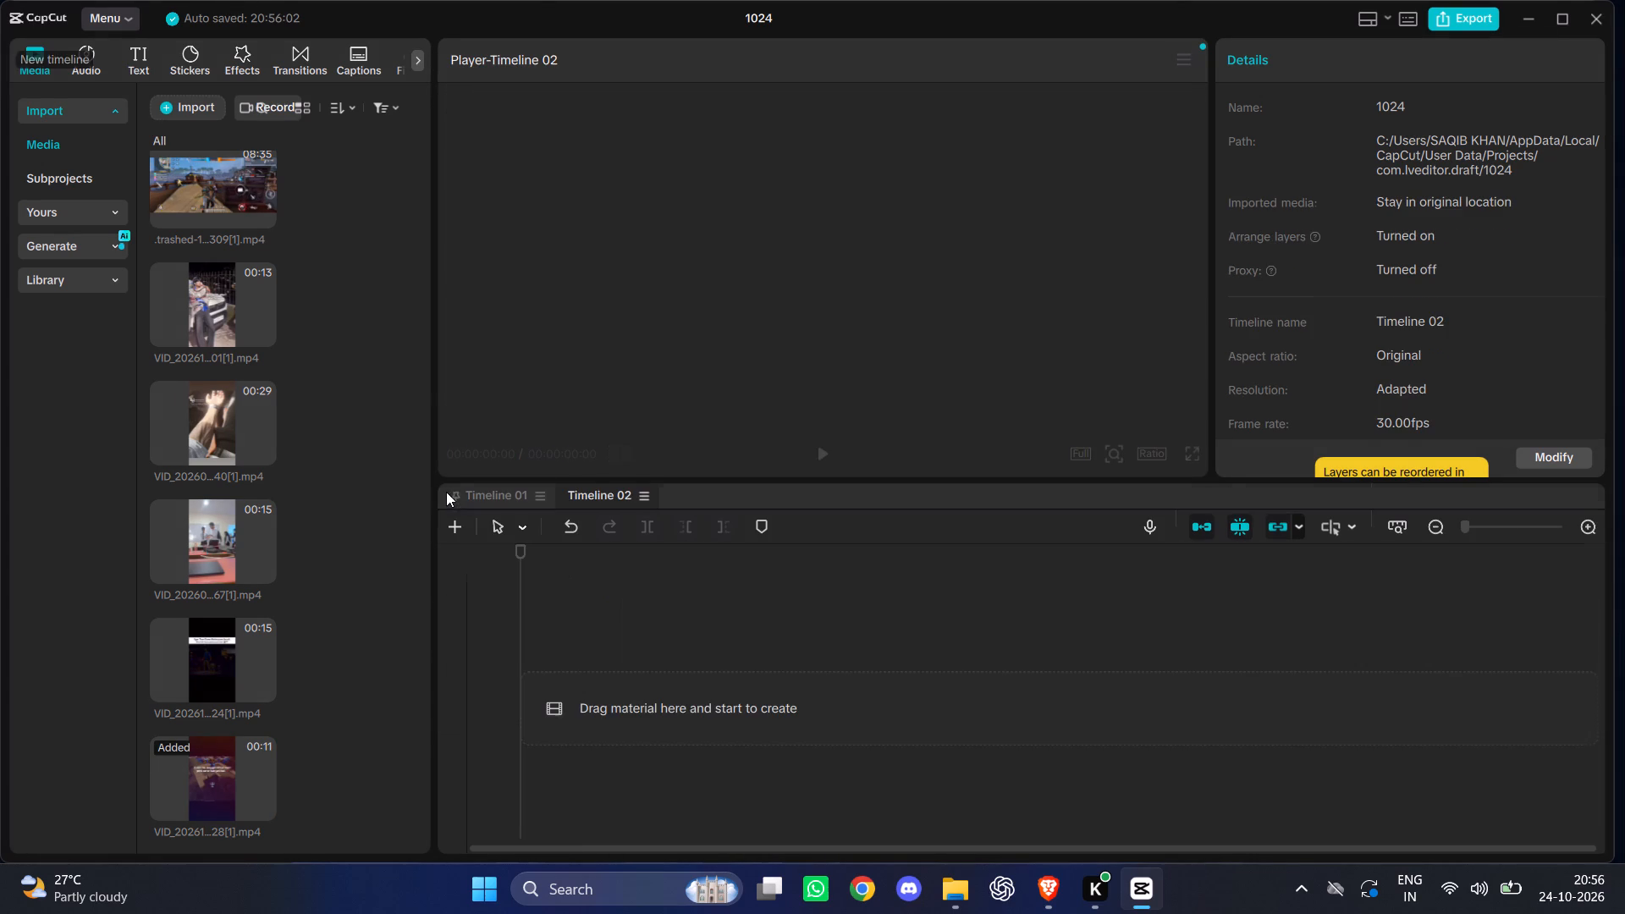
left_click(643, 496)
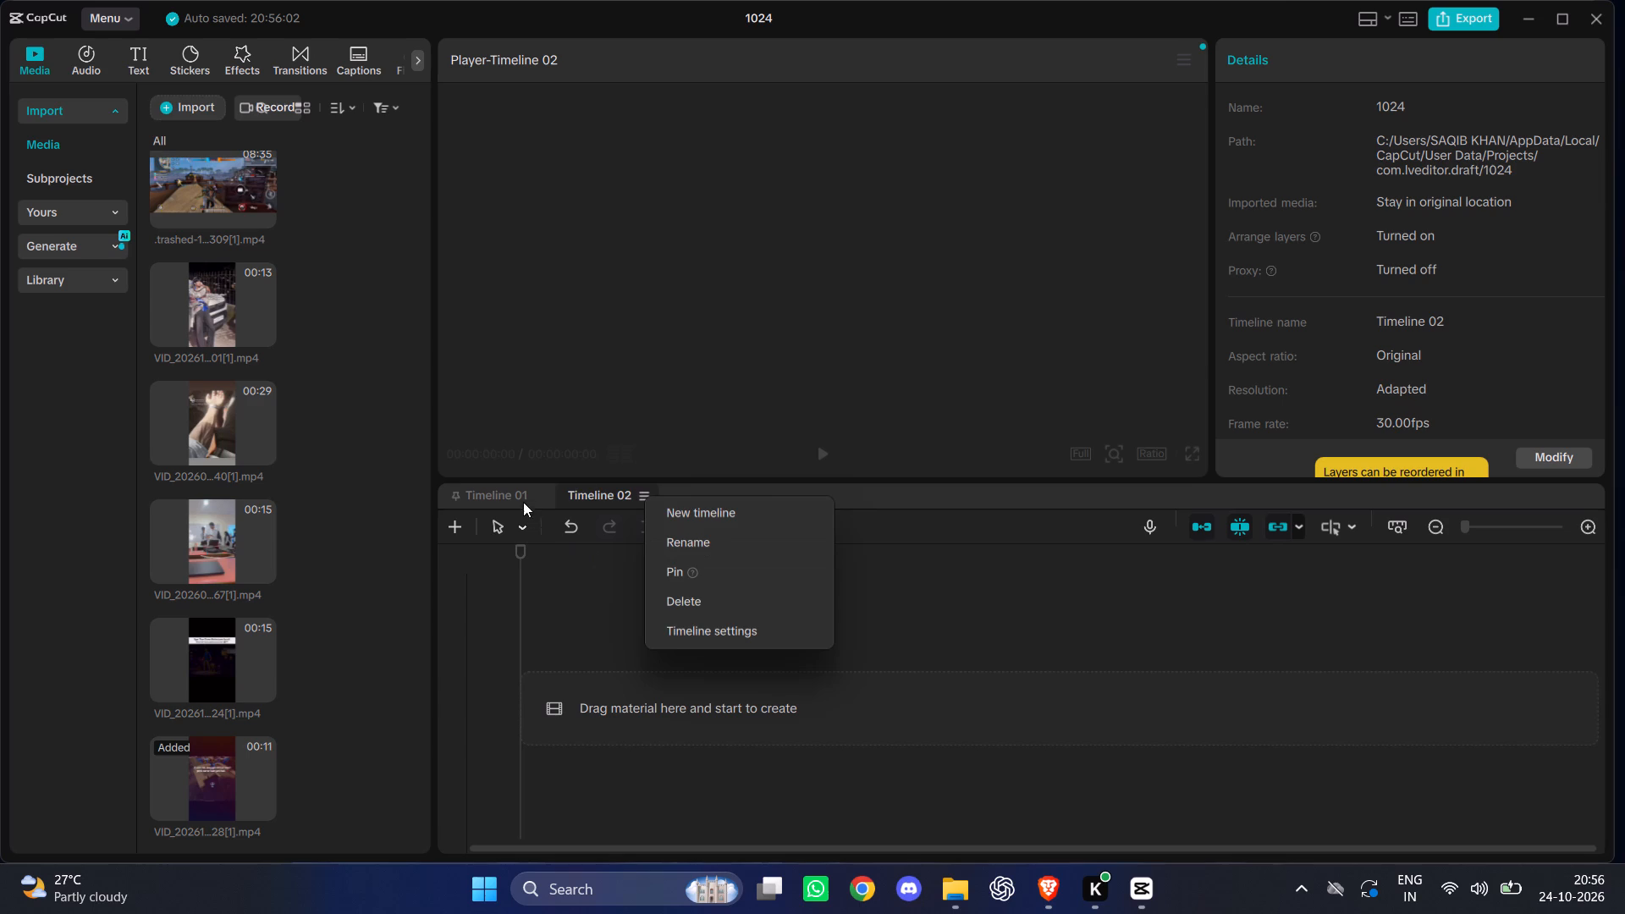
left_click(612, 502)
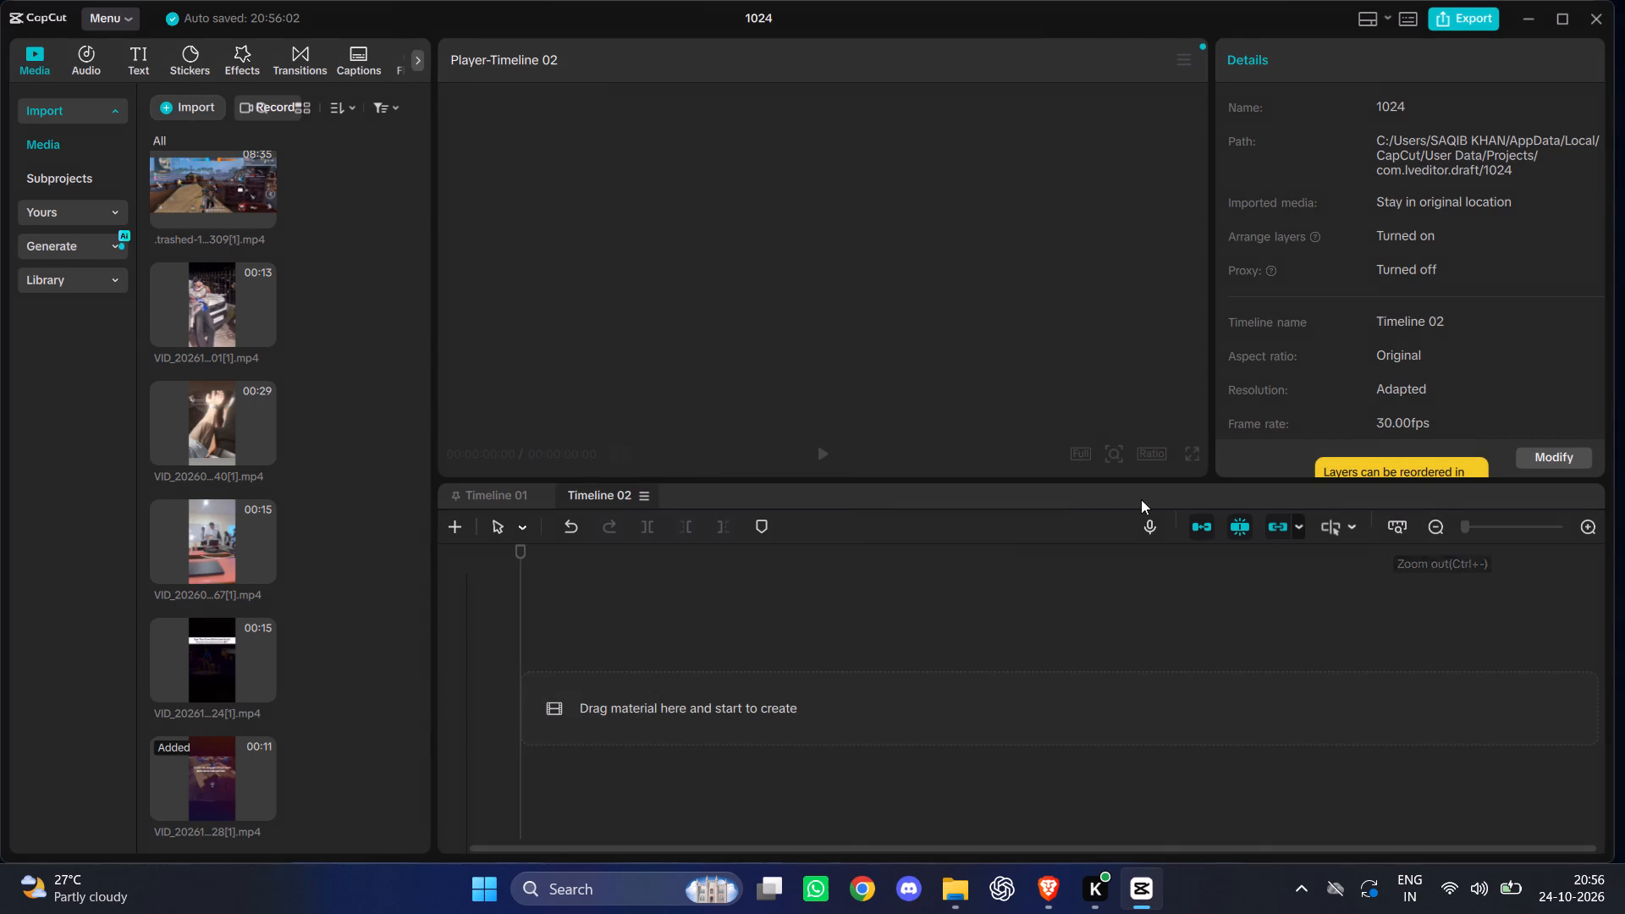
left_click(518, 498)
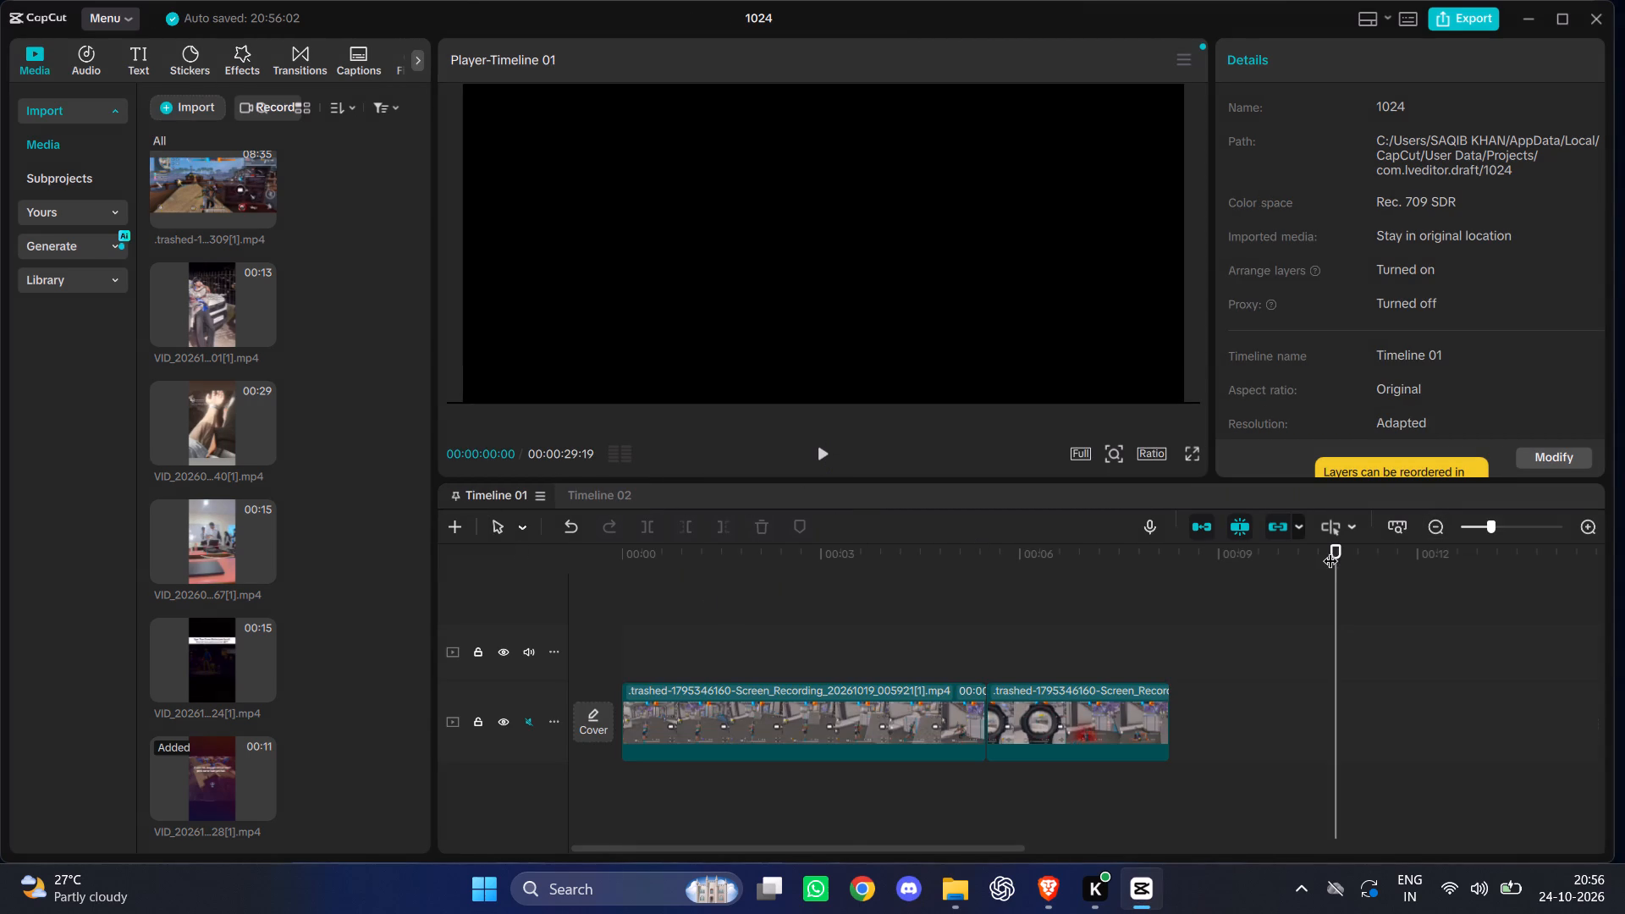
left_click_drag(1330, 550, 526, 559)
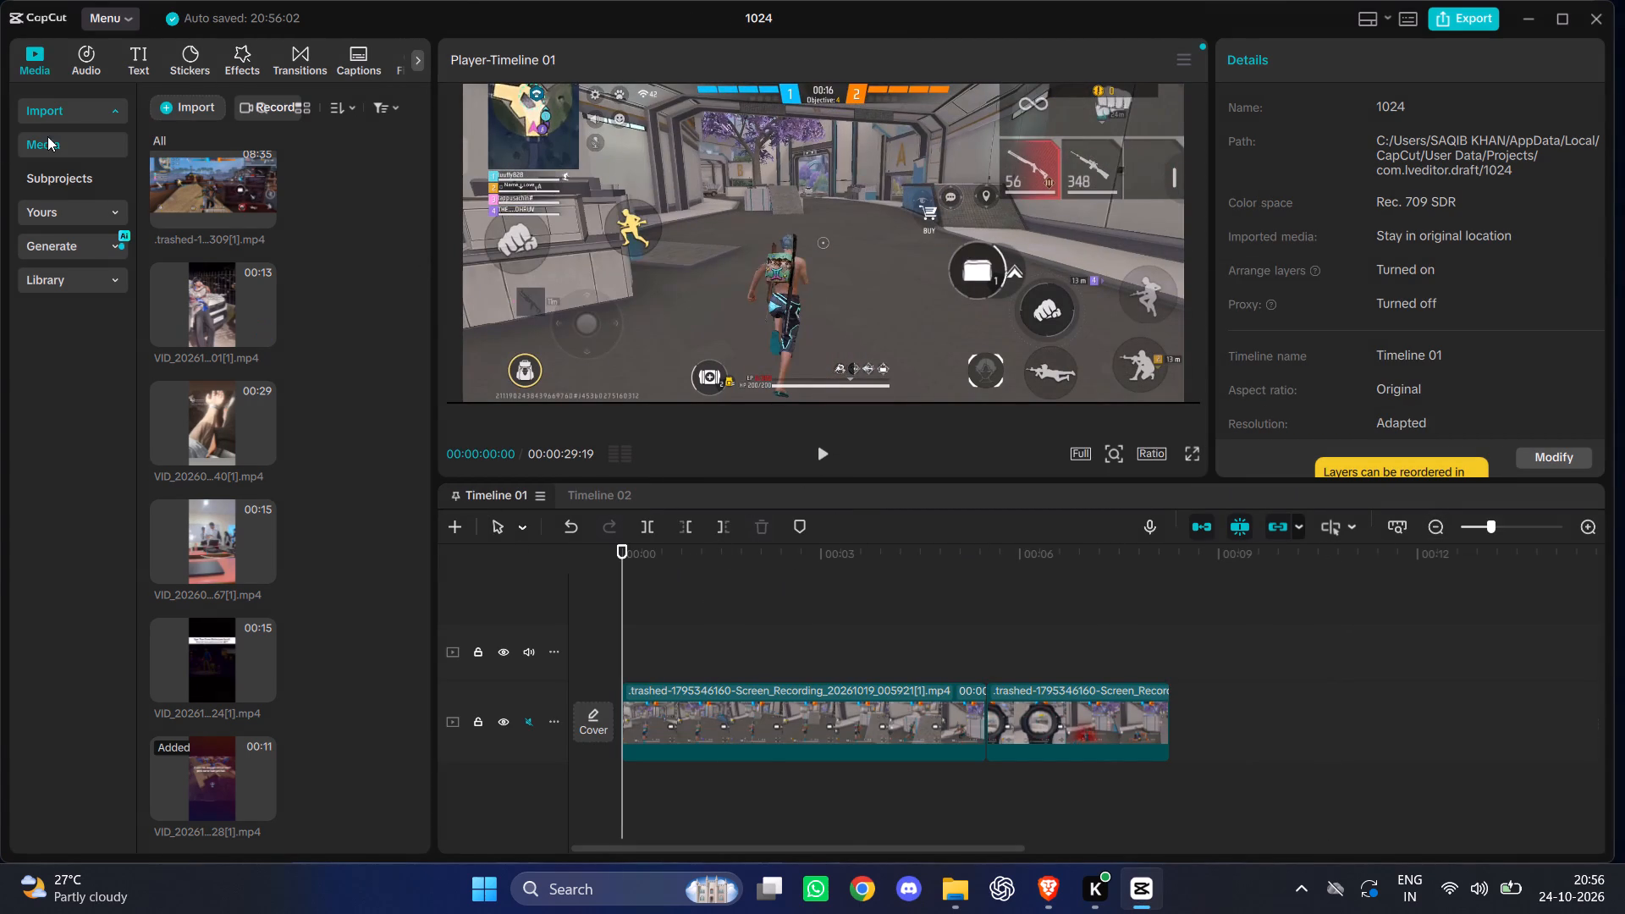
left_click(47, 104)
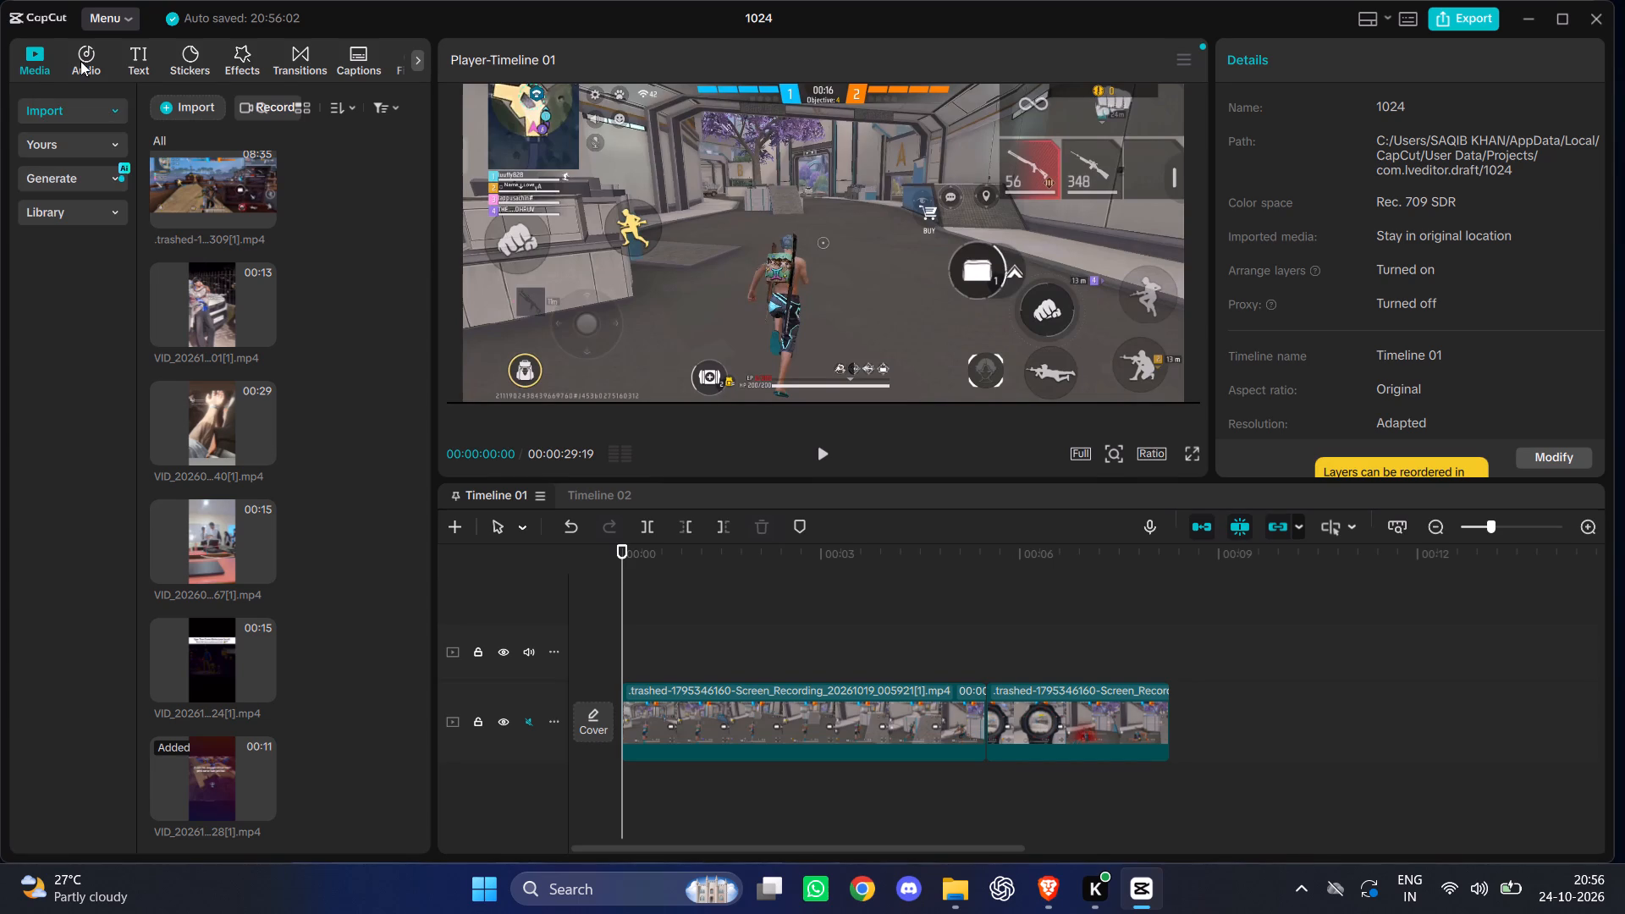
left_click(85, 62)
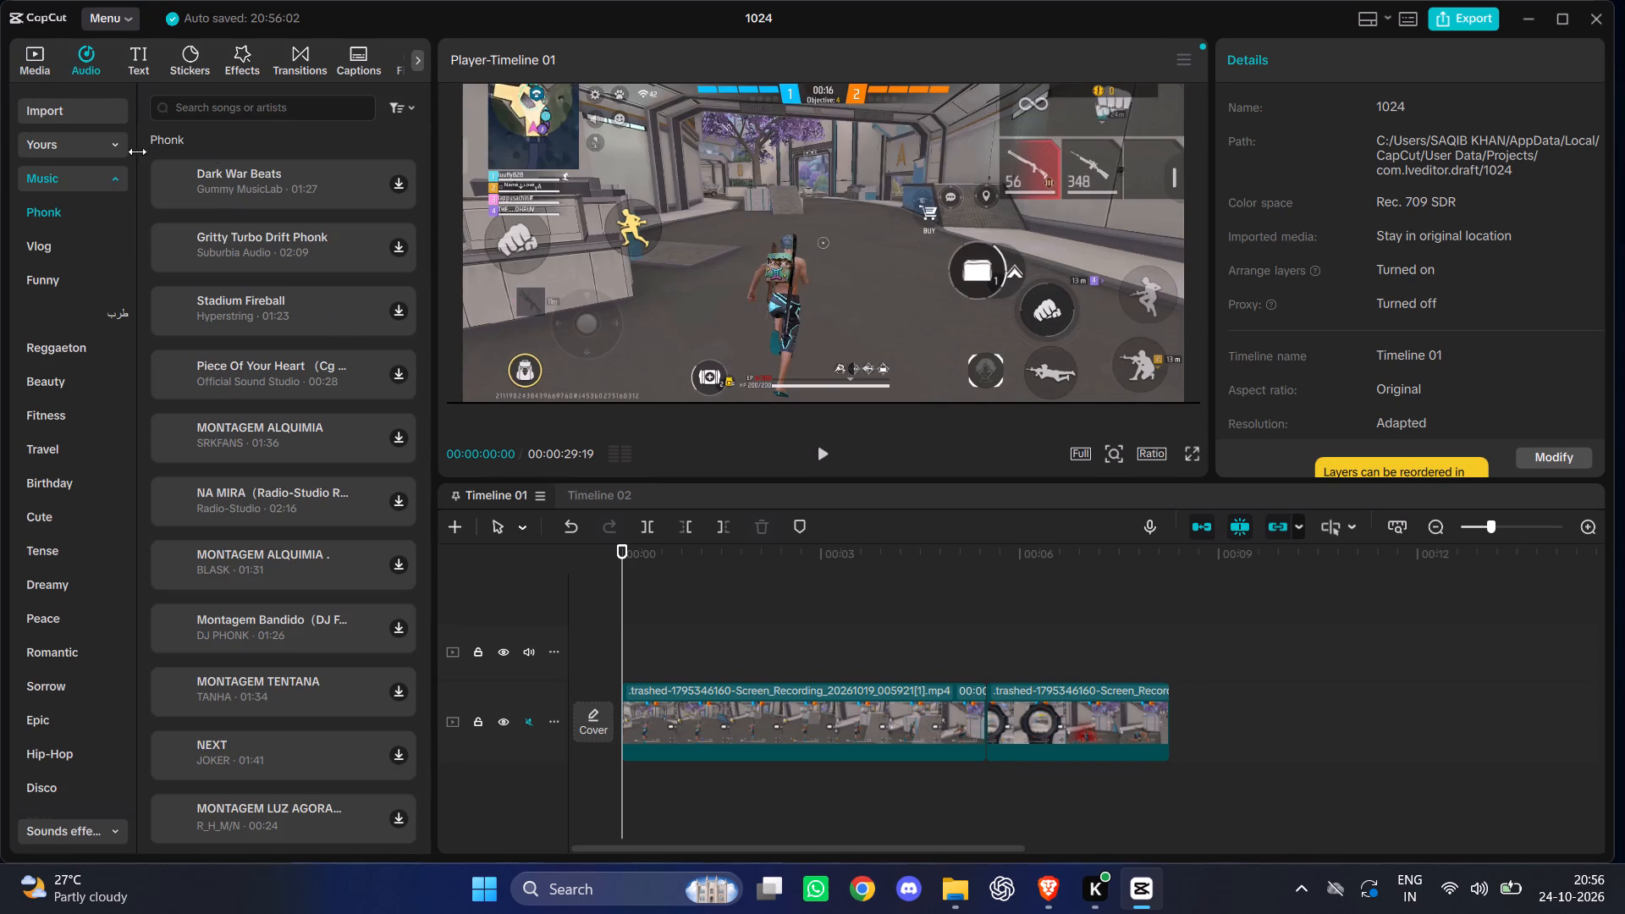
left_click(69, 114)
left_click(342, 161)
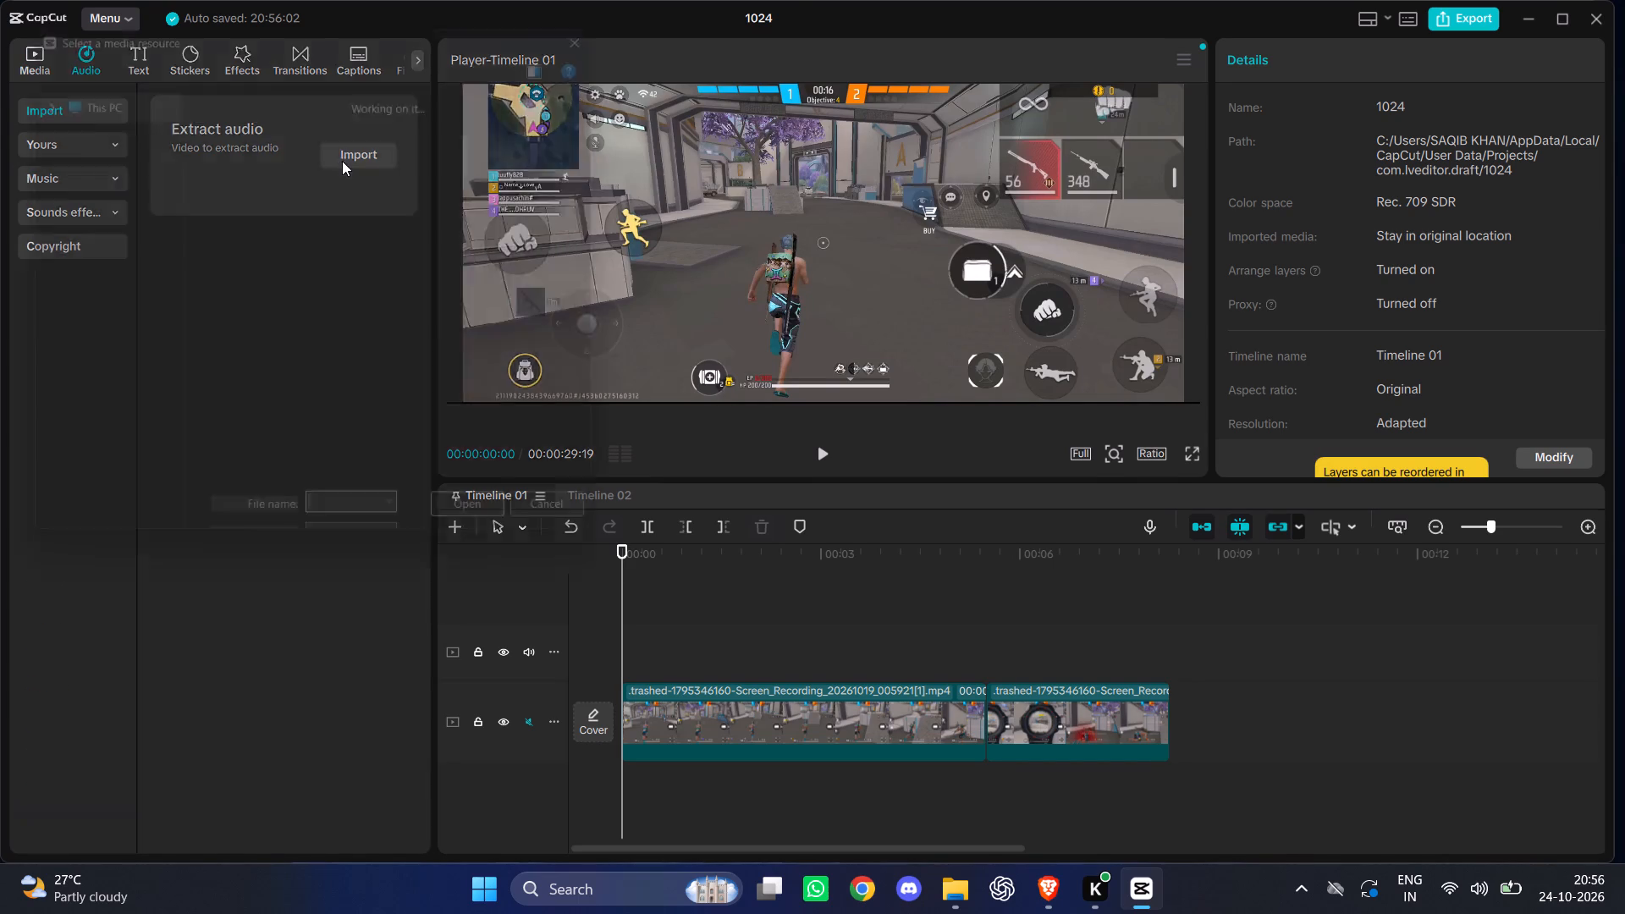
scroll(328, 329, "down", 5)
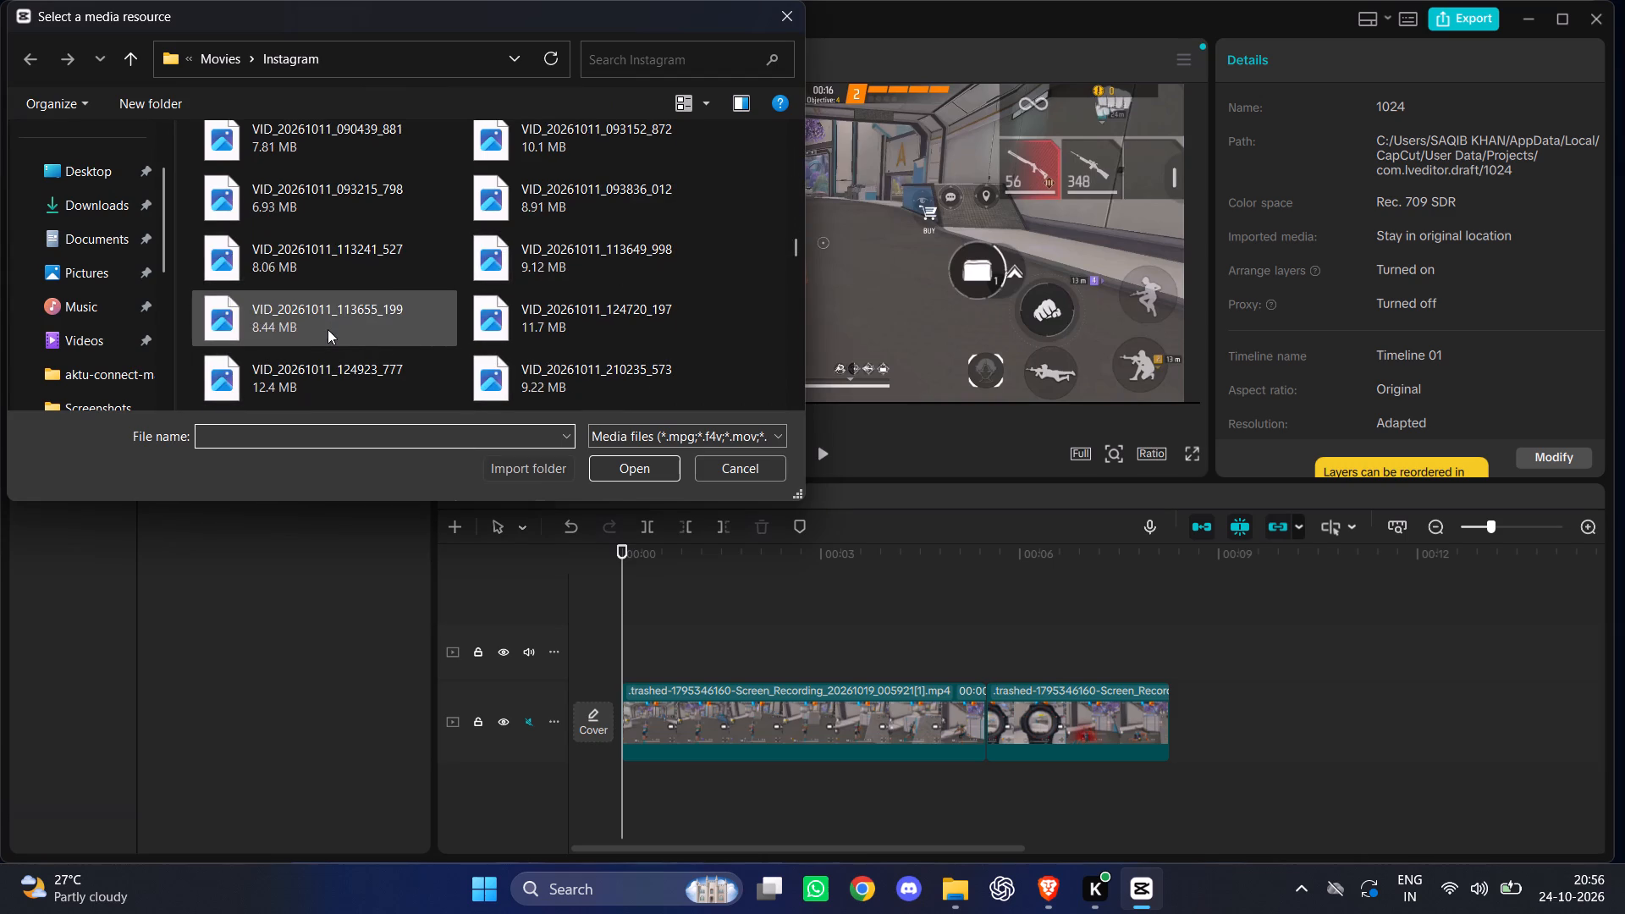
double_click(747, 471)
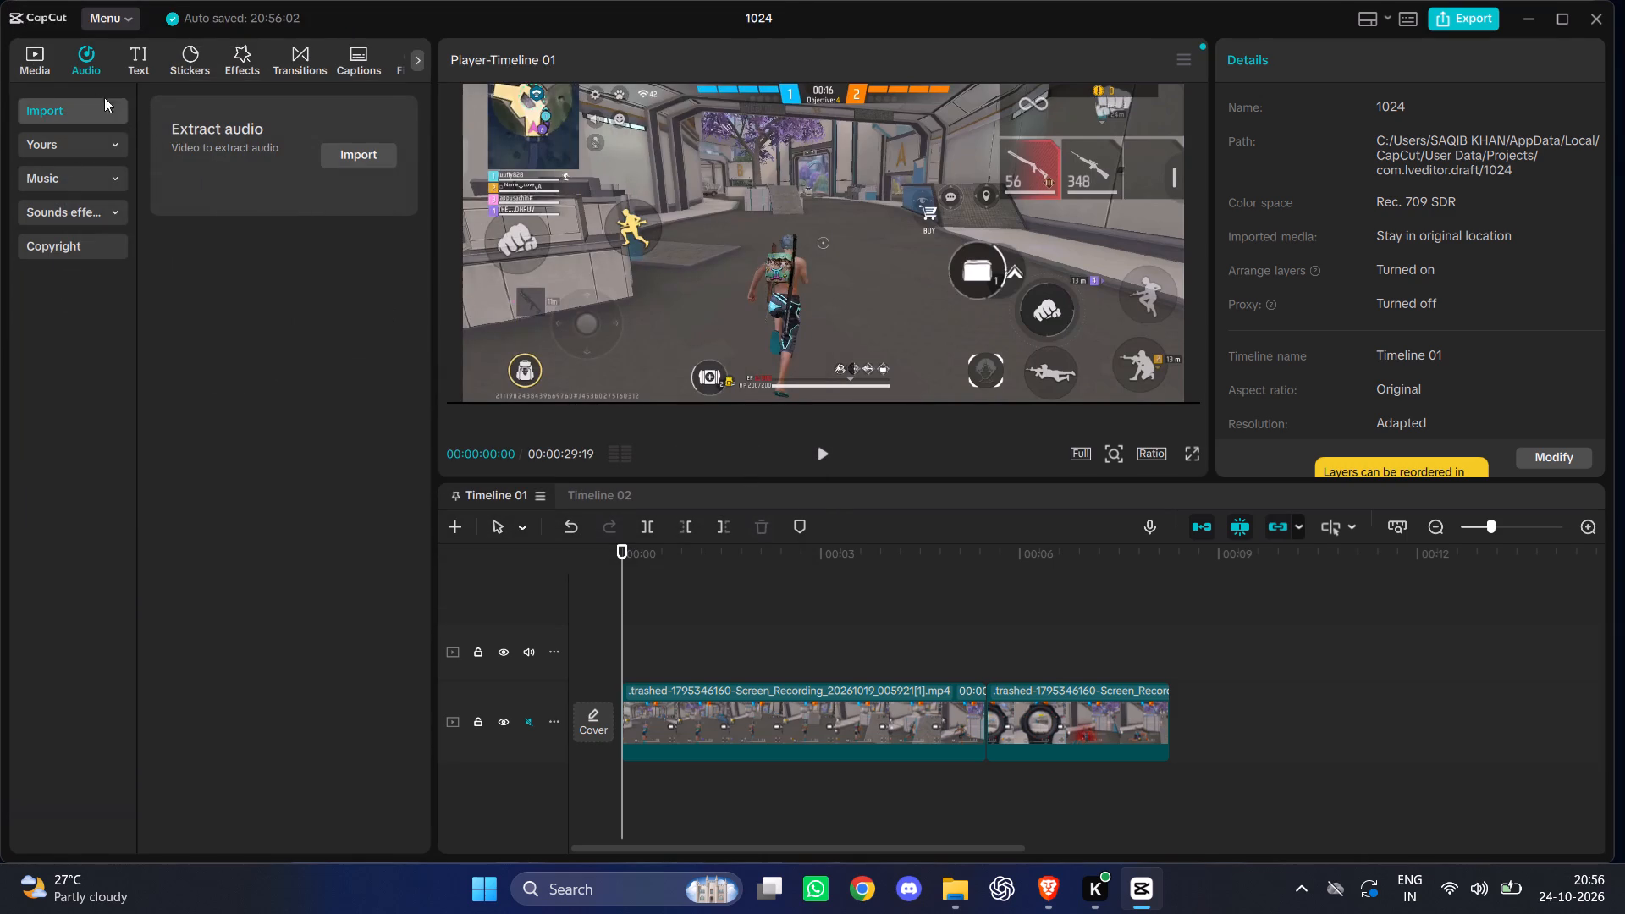
Place the 11-second VID_20261018 clip on the overlay track above the gameplay footage, starting at 00:00.
left_click(15, 58)
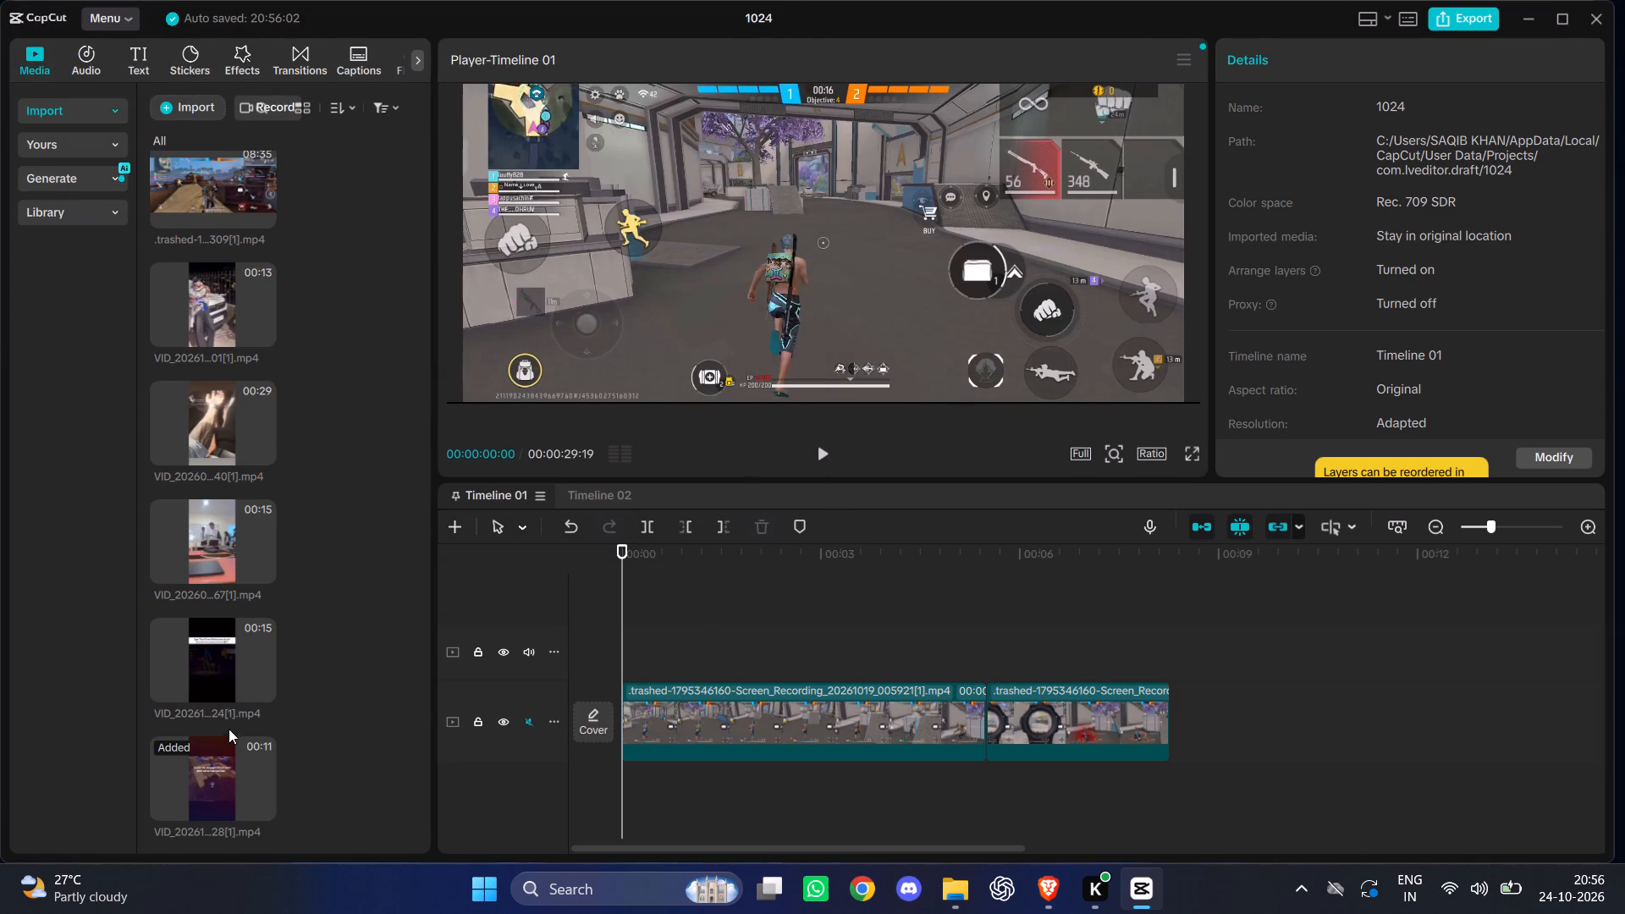
left_click_drag(214, 790, 269, 223)
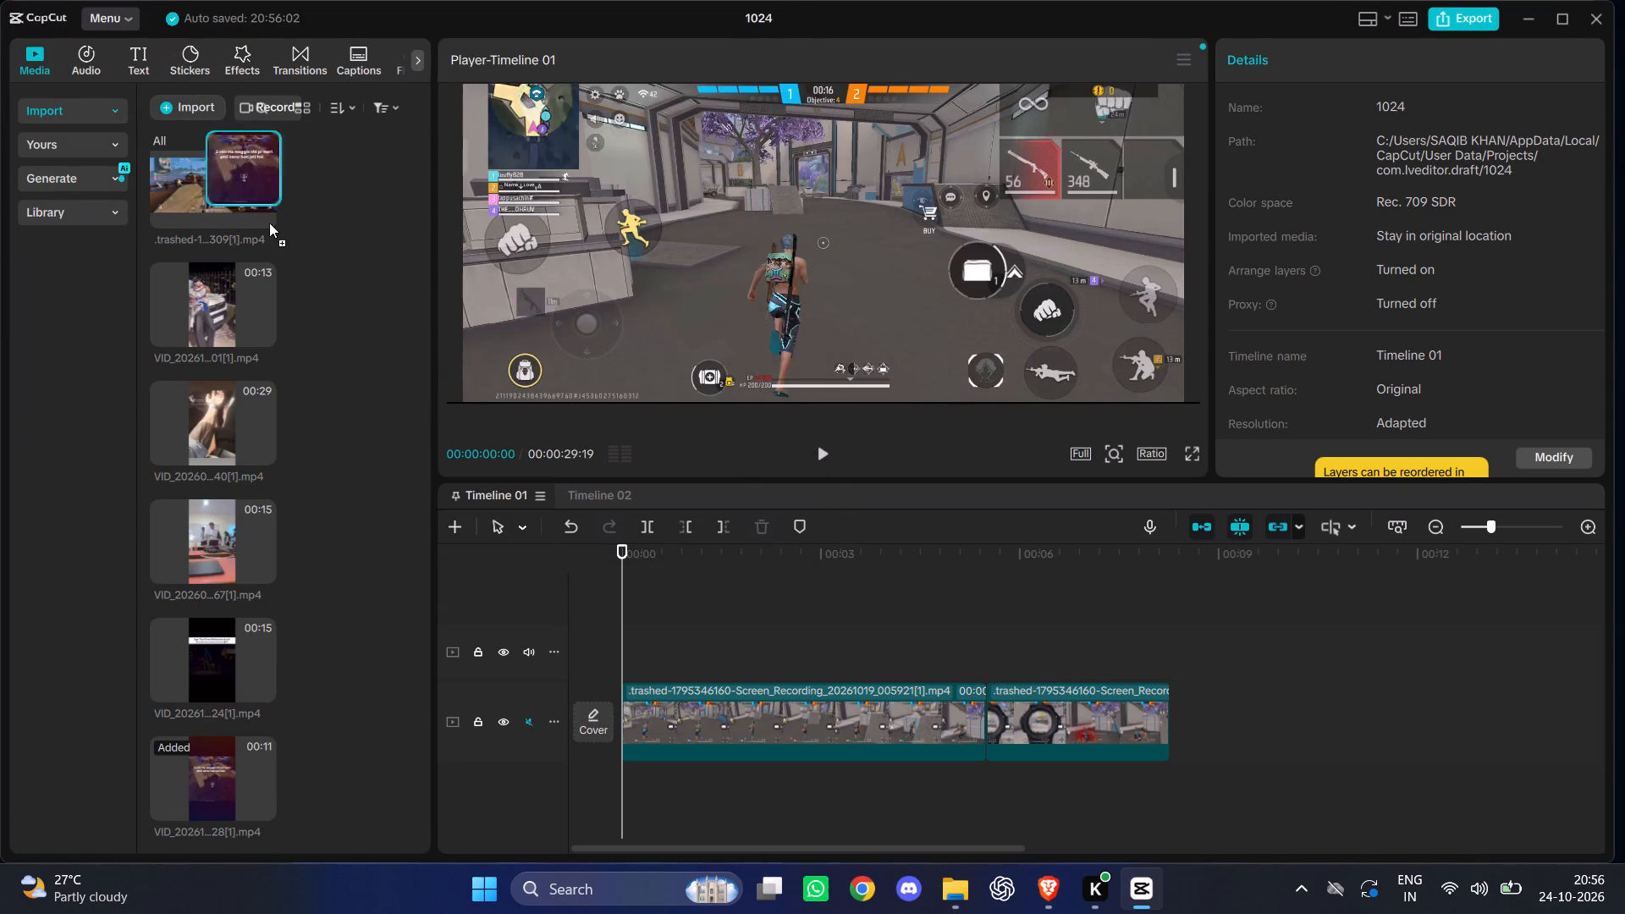
left_click_drag(269, 223, 618, 643)
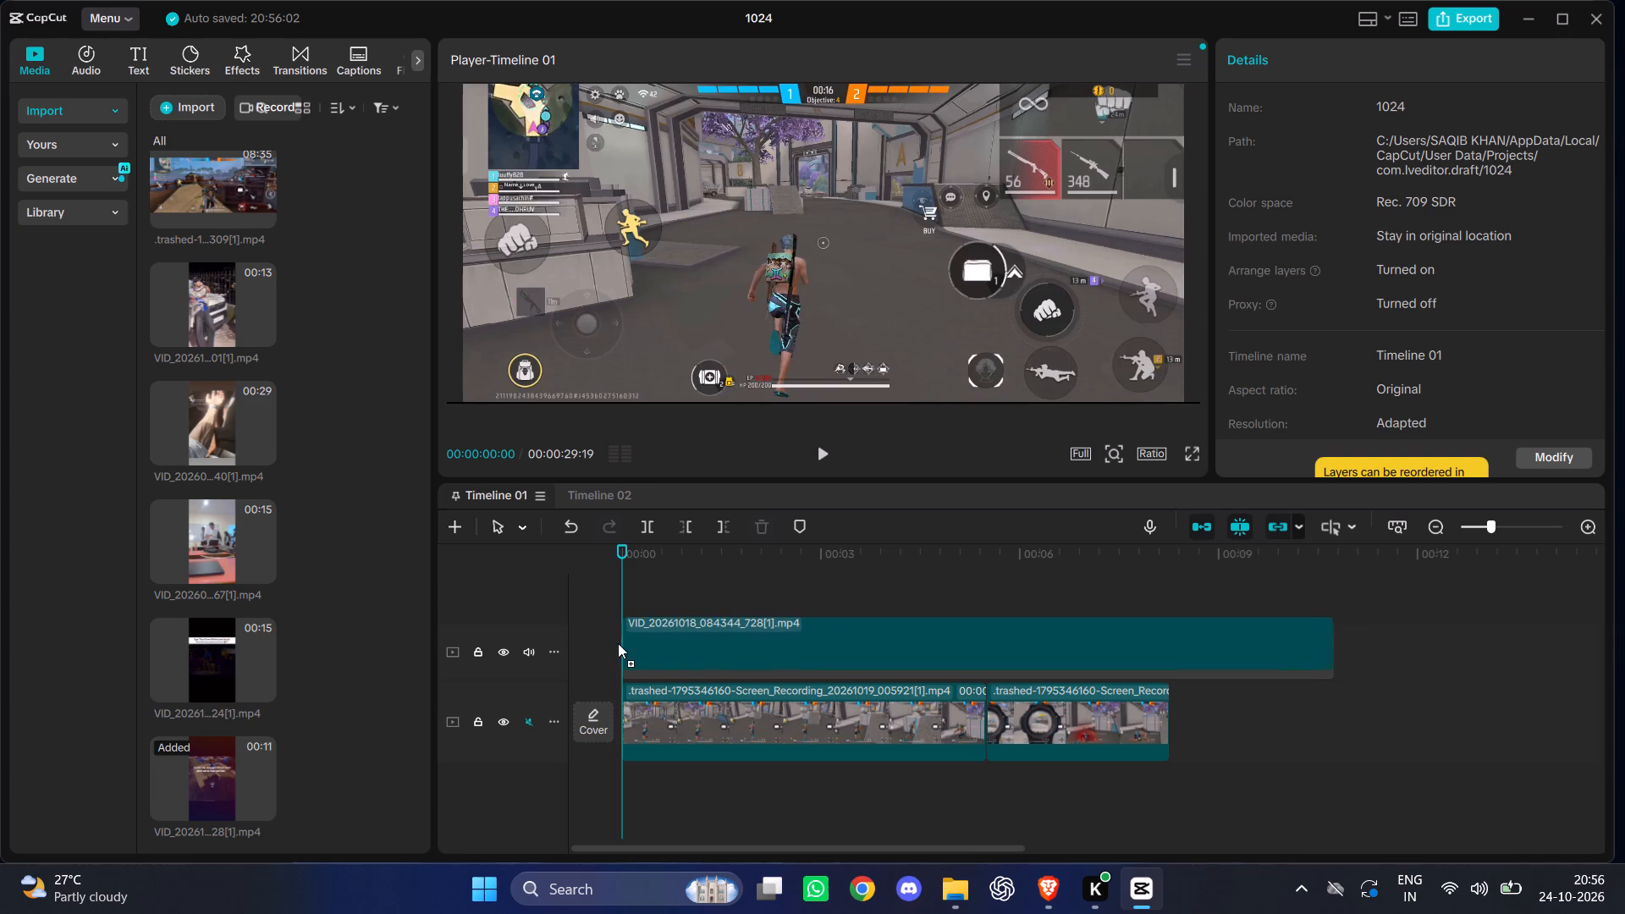
left_click_drag(618, 643, 620, 645)
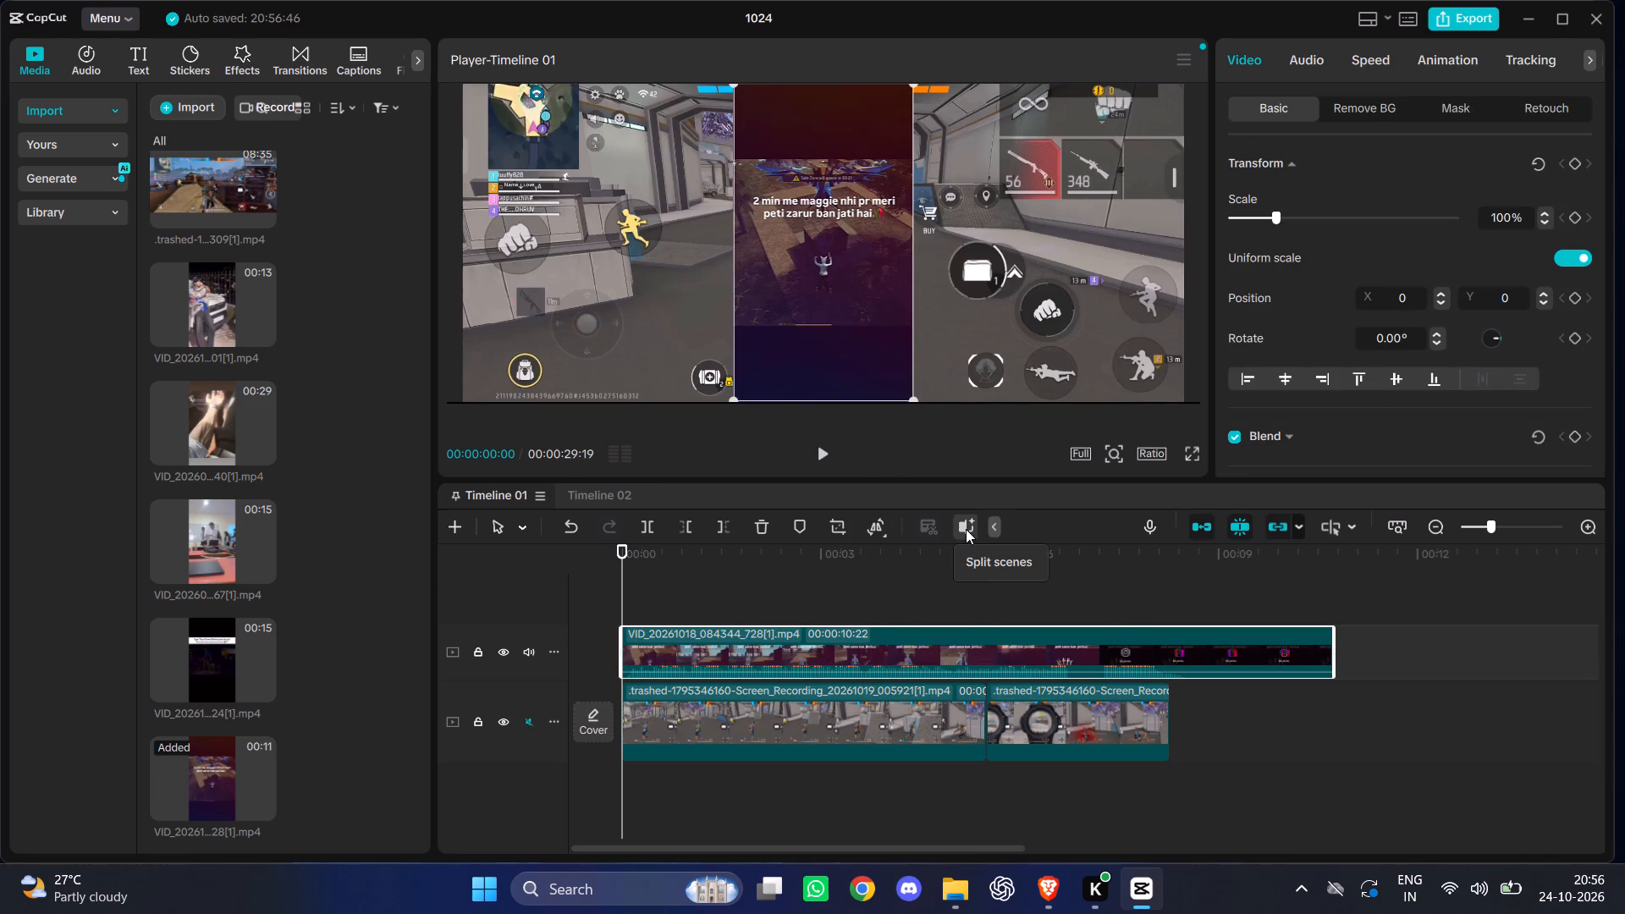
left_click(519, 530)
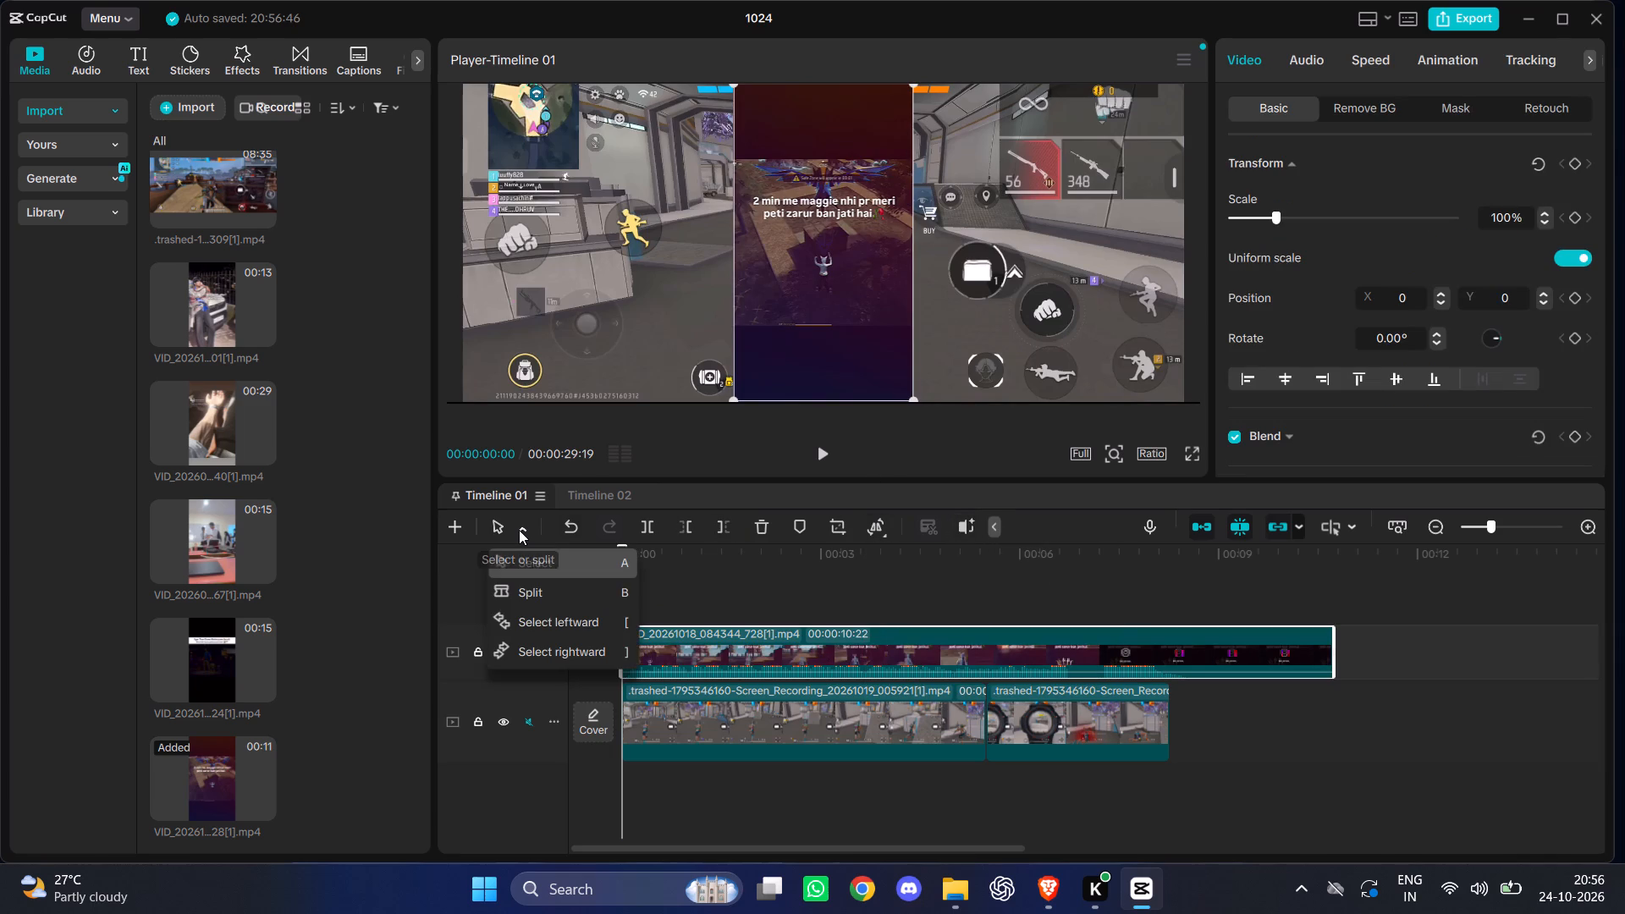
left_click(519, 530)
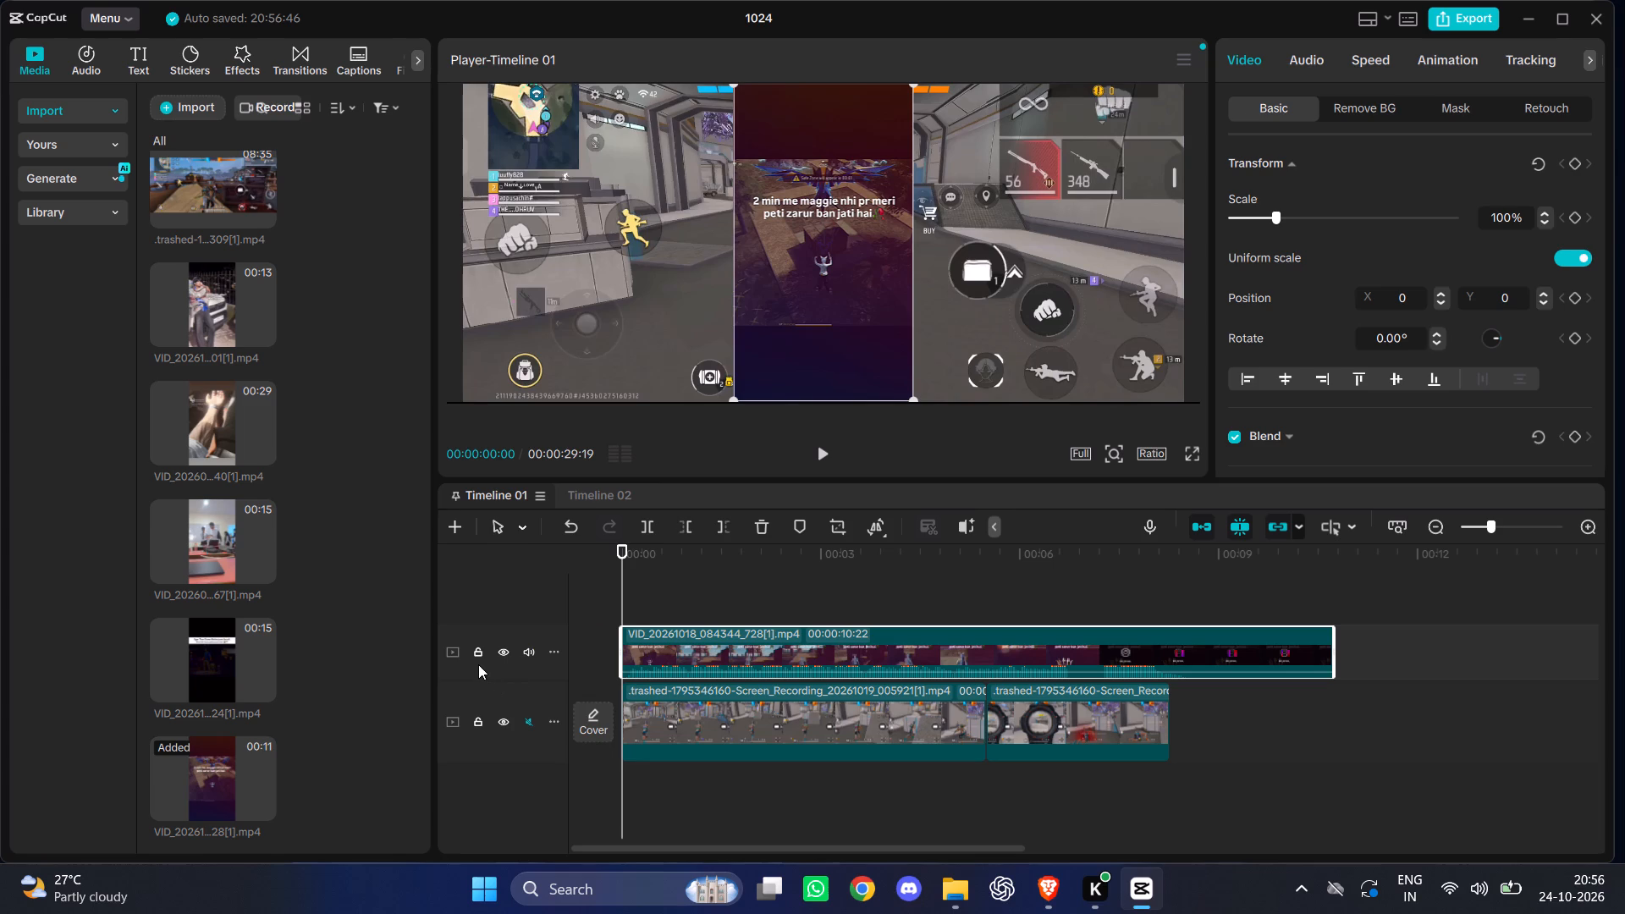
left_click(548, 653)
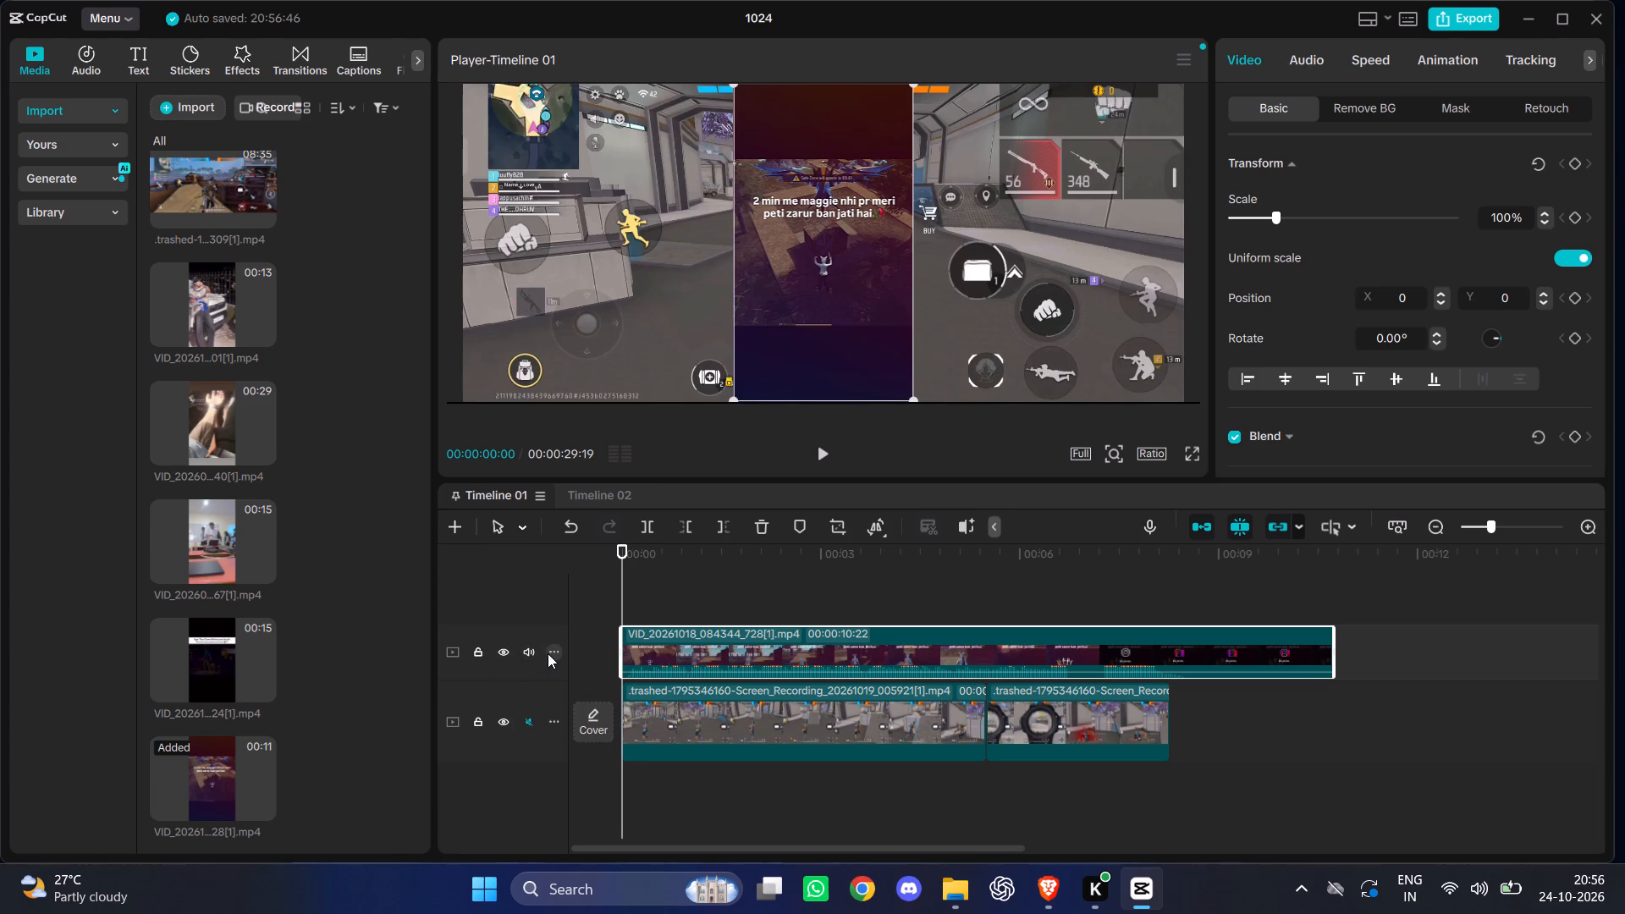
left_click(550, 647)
Examine the overlay clip's speed and audio settings, including volume, fades, noise reduction and voice isolation.
left_click_drag(1342, 51, 1316, 50)
left_click(1316, 50)
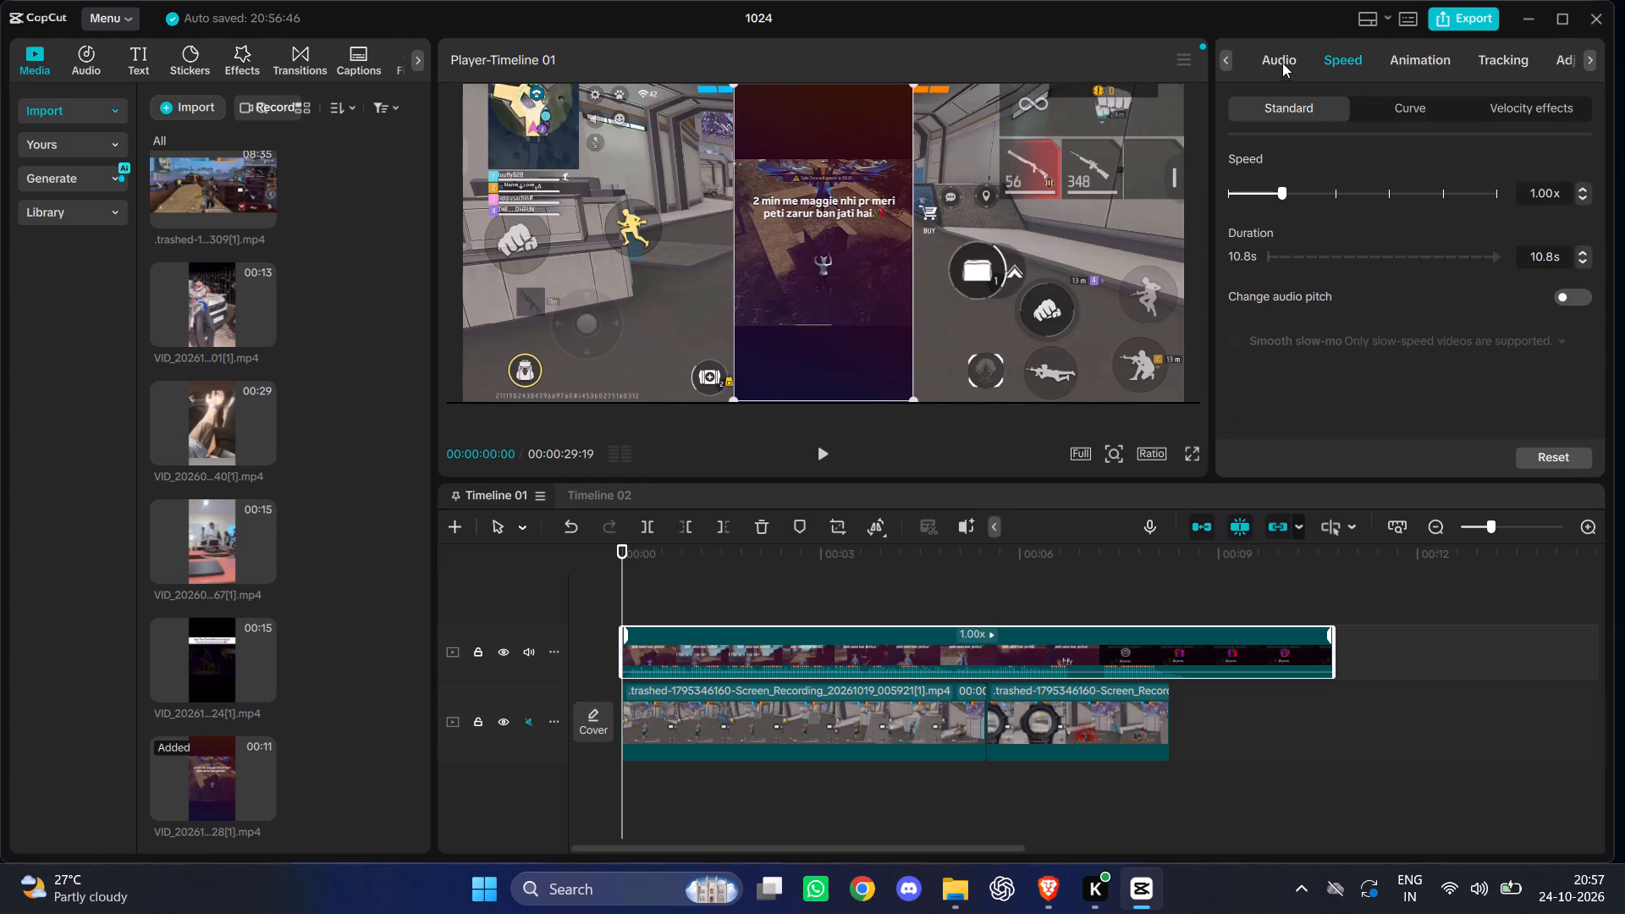
left_click(1279, 64)
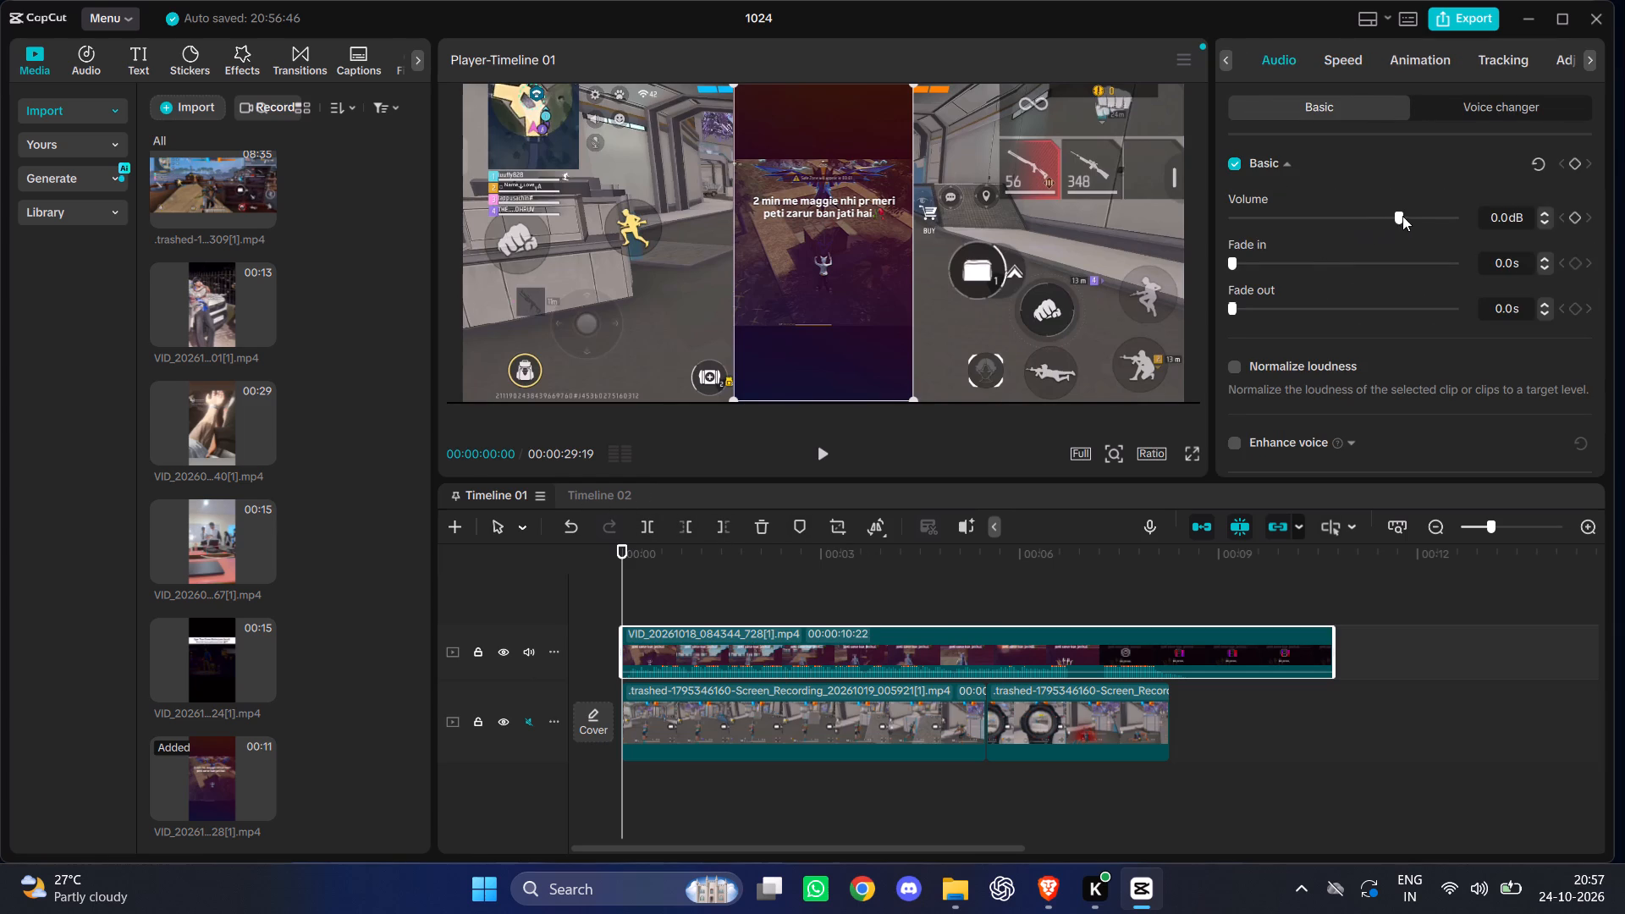
scroll(1352, 328, "down", 1)
left_click(1352, 328)
scroll(1352, 317, "down", 3)
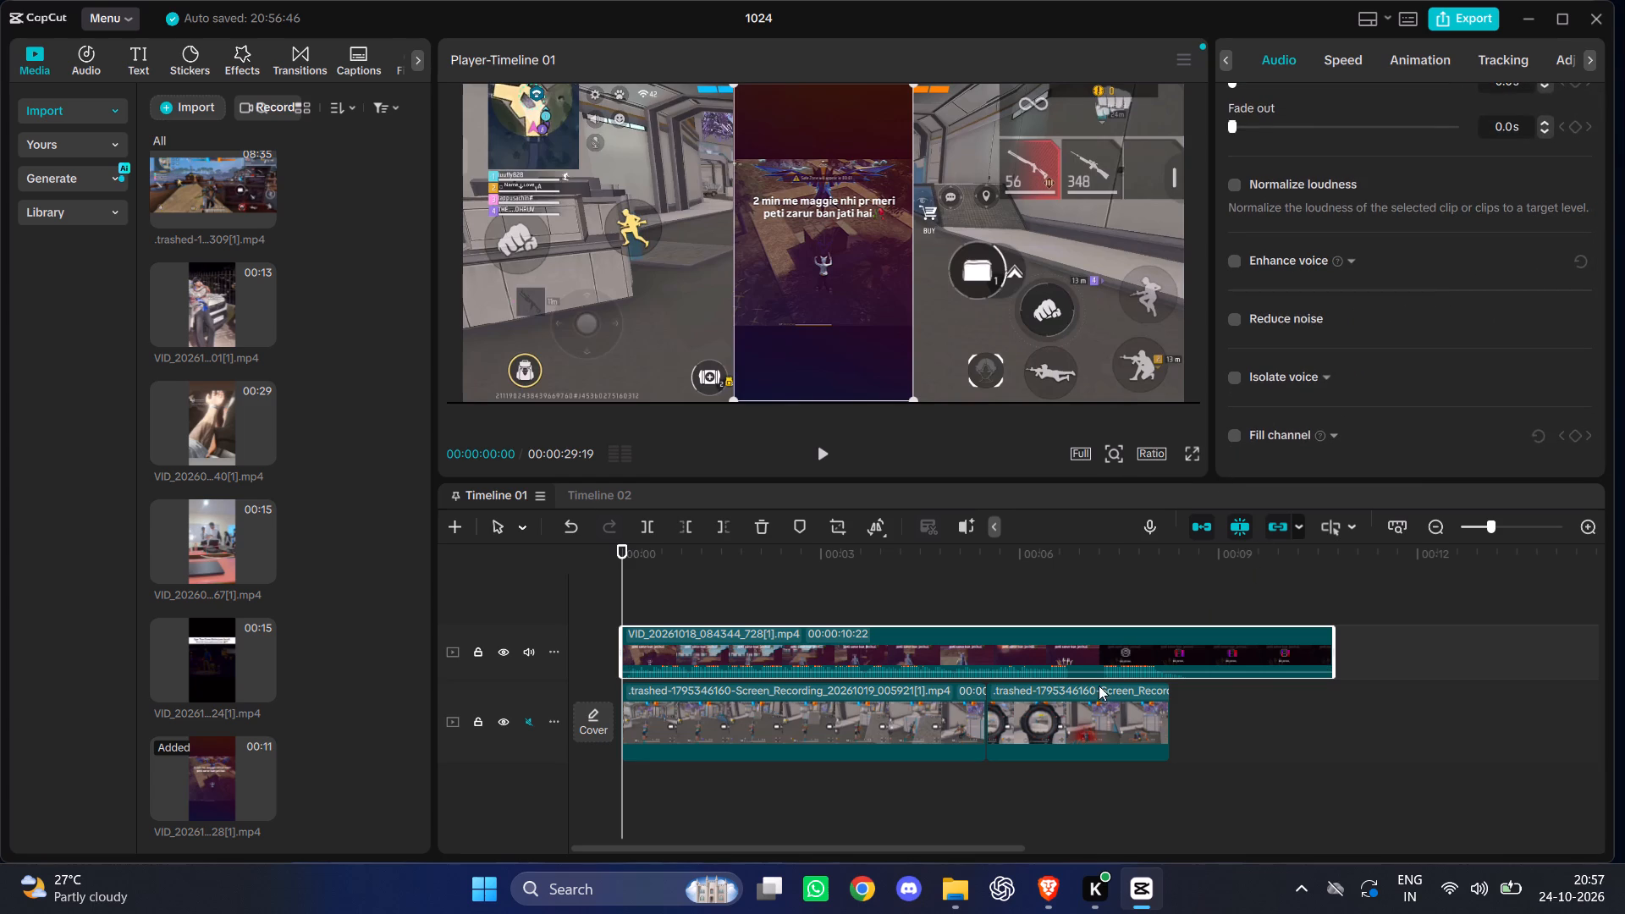
Start an audio extraction import from the audio library and bring up the file picker for the source video.
left_click(1248, 647)
left_click(112, 62)
left_click(96, 58)
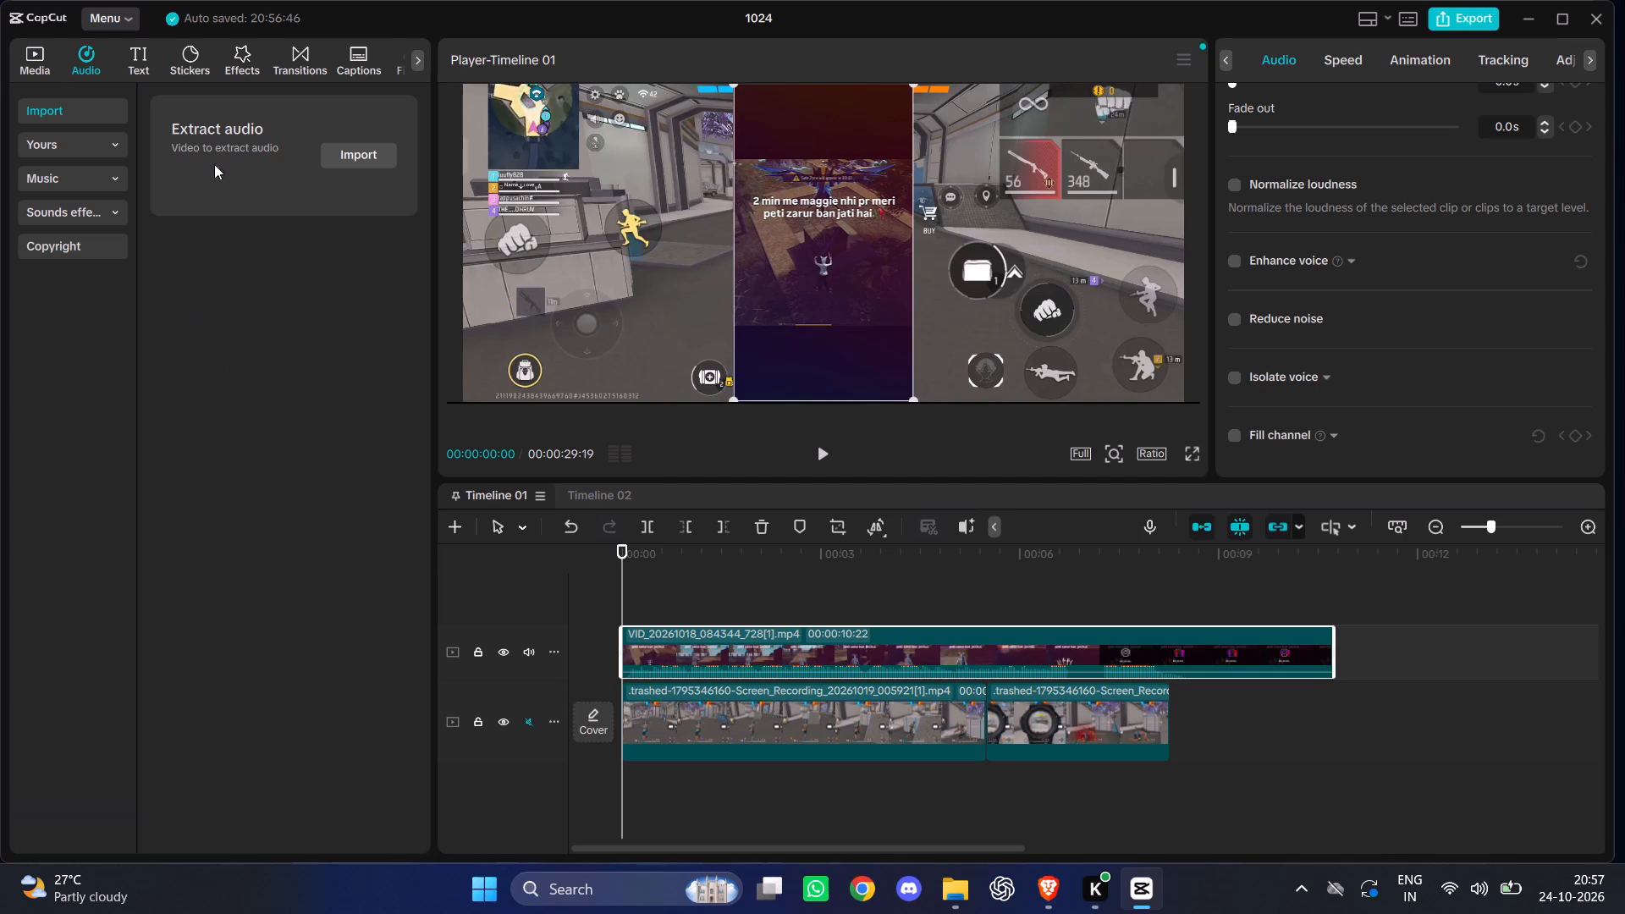
left_click(85, 171)
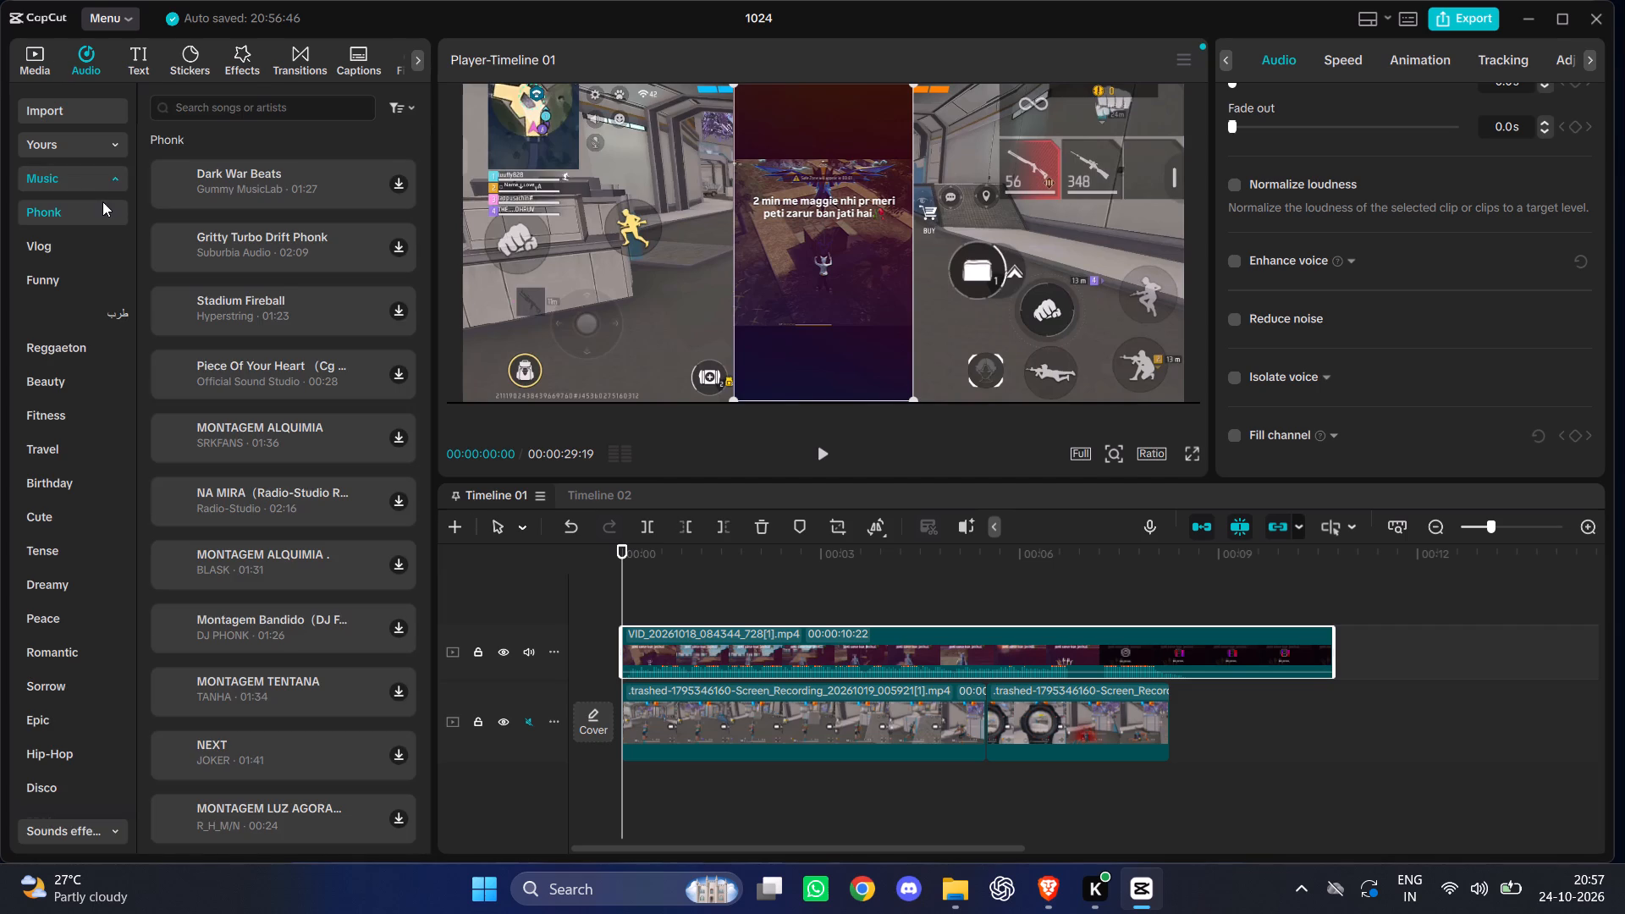
left_click(106, 167)
left_click(80, 102)
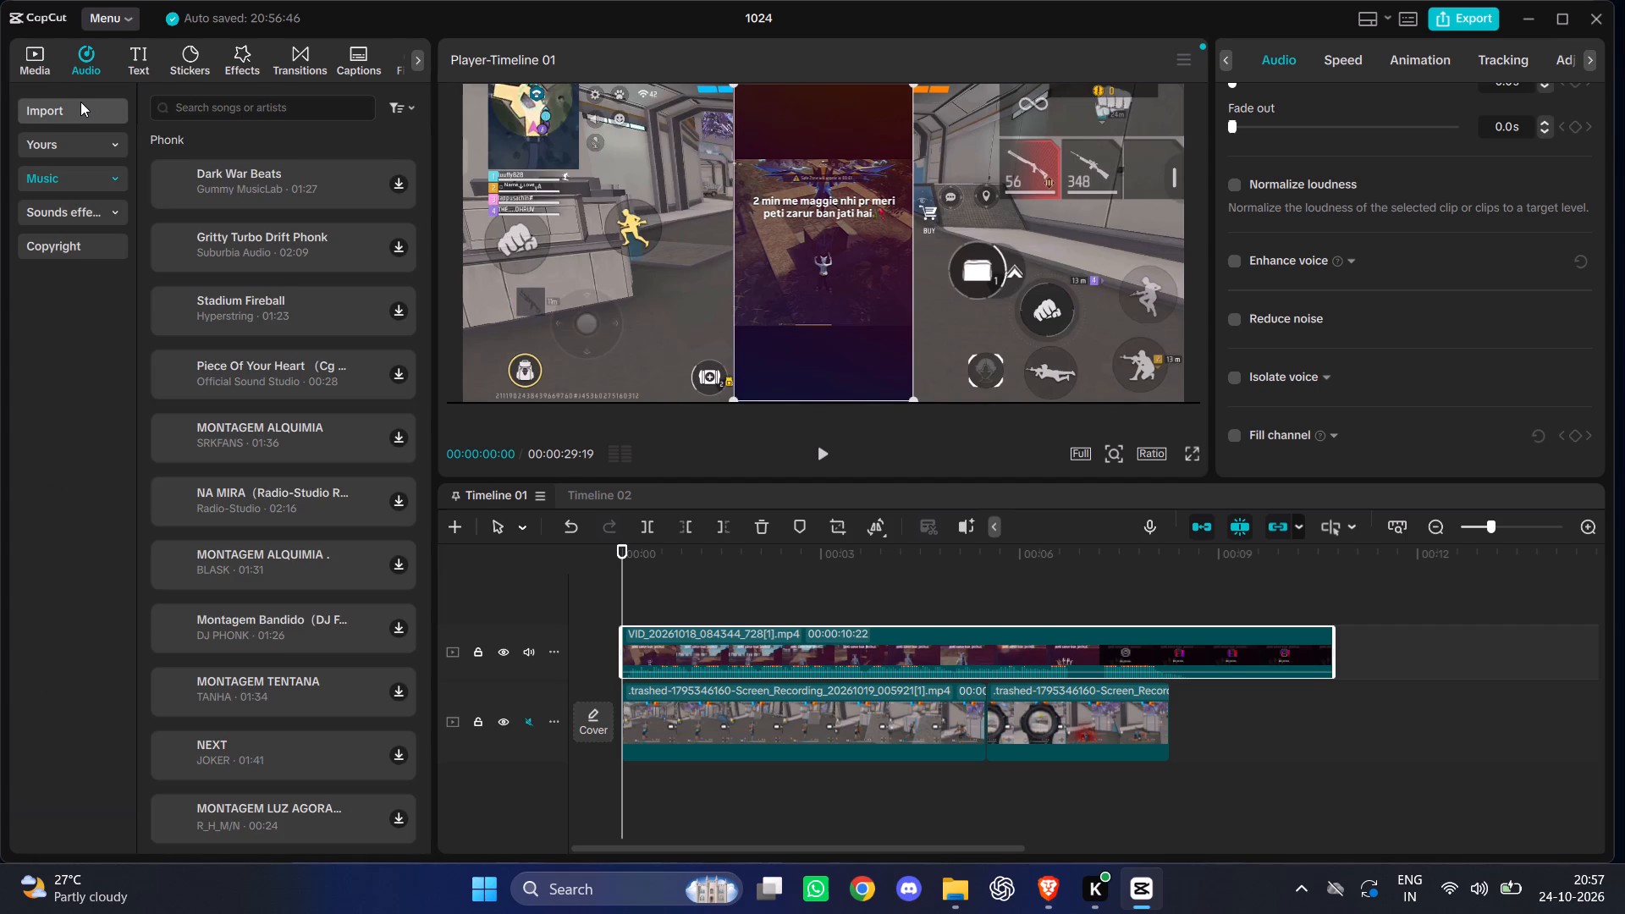
left_click(346, 147)
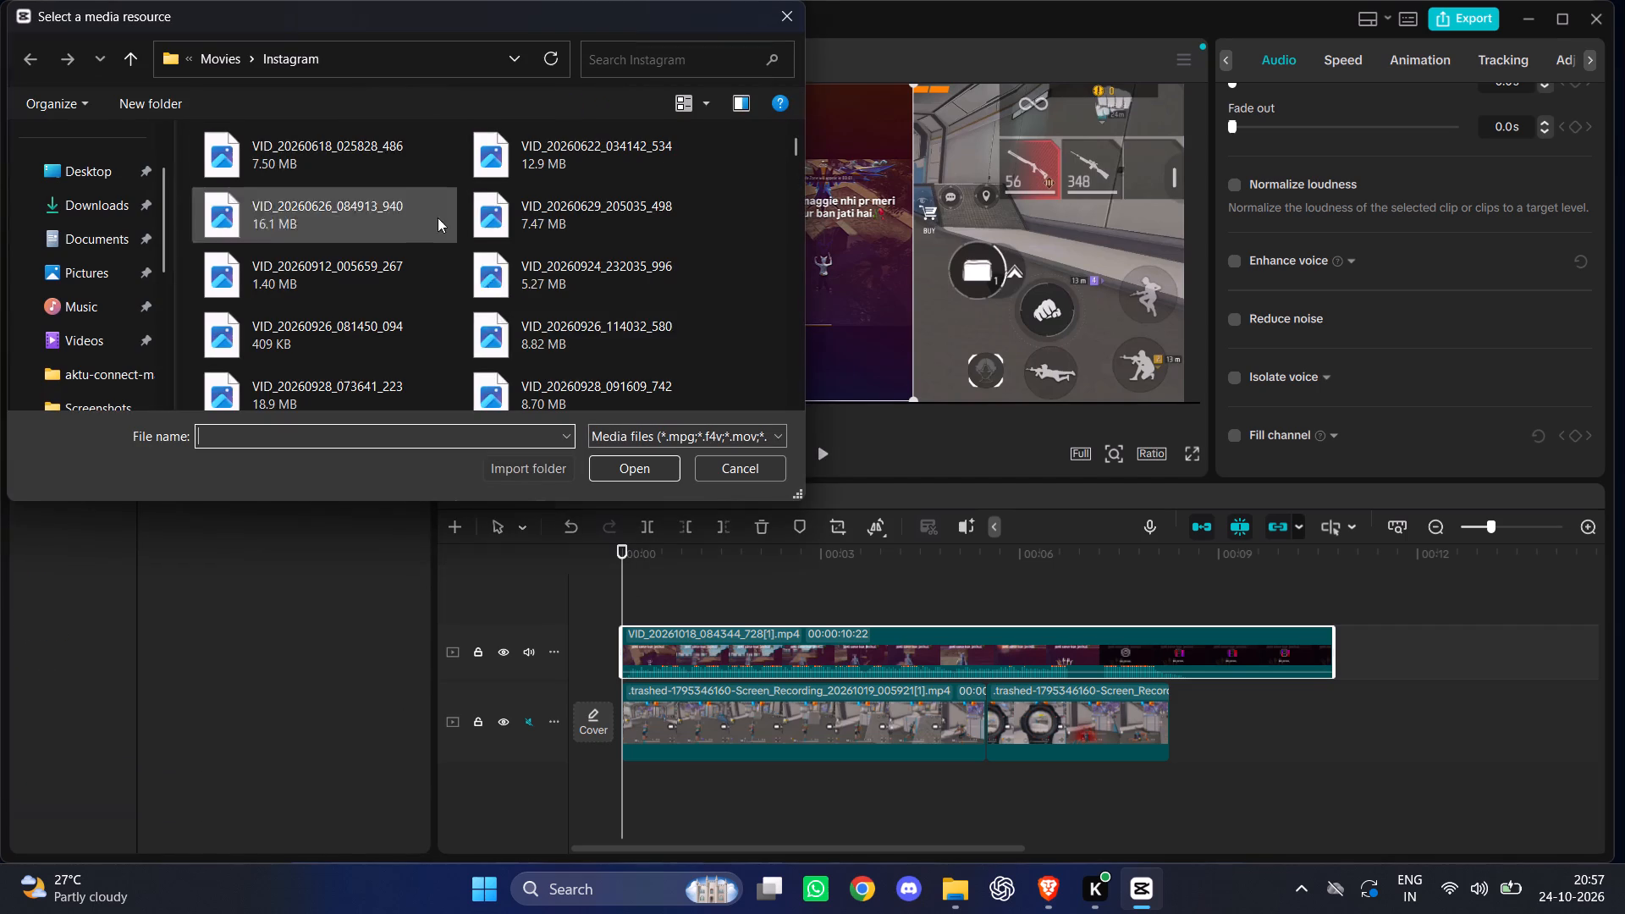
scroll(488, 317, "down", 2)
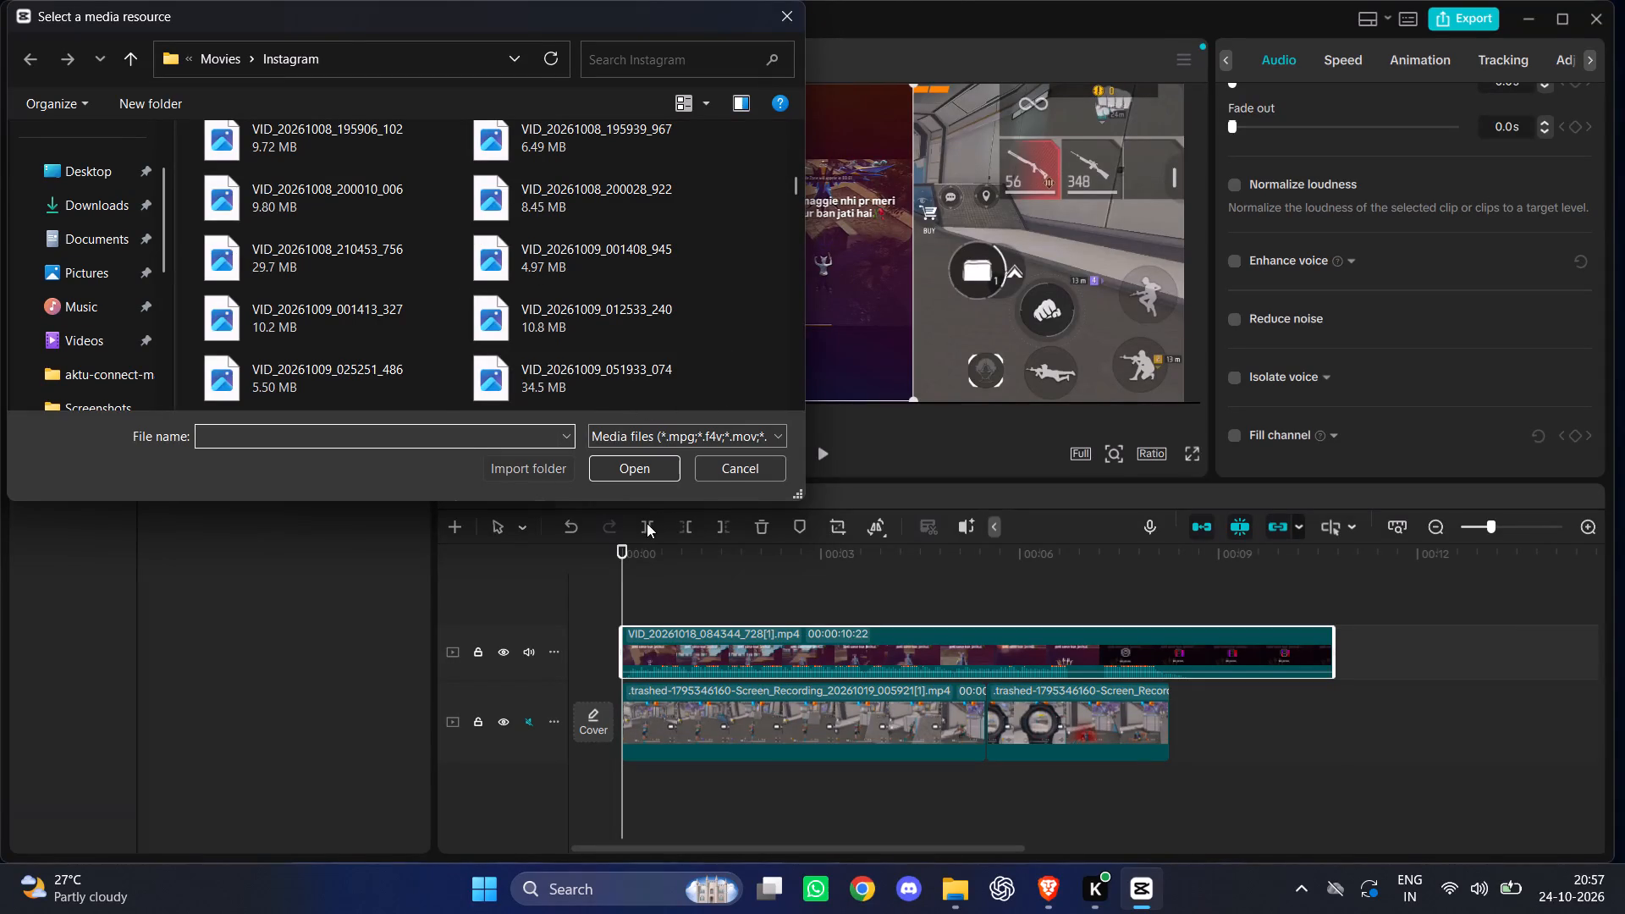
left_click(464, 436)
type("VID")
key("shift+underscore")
Search the Instagram folder for VID_20261018_084344 and choose VID_20261018_084344_728 as the video to extract audio from.
left_click(652, 47)
left_click(652, 48)
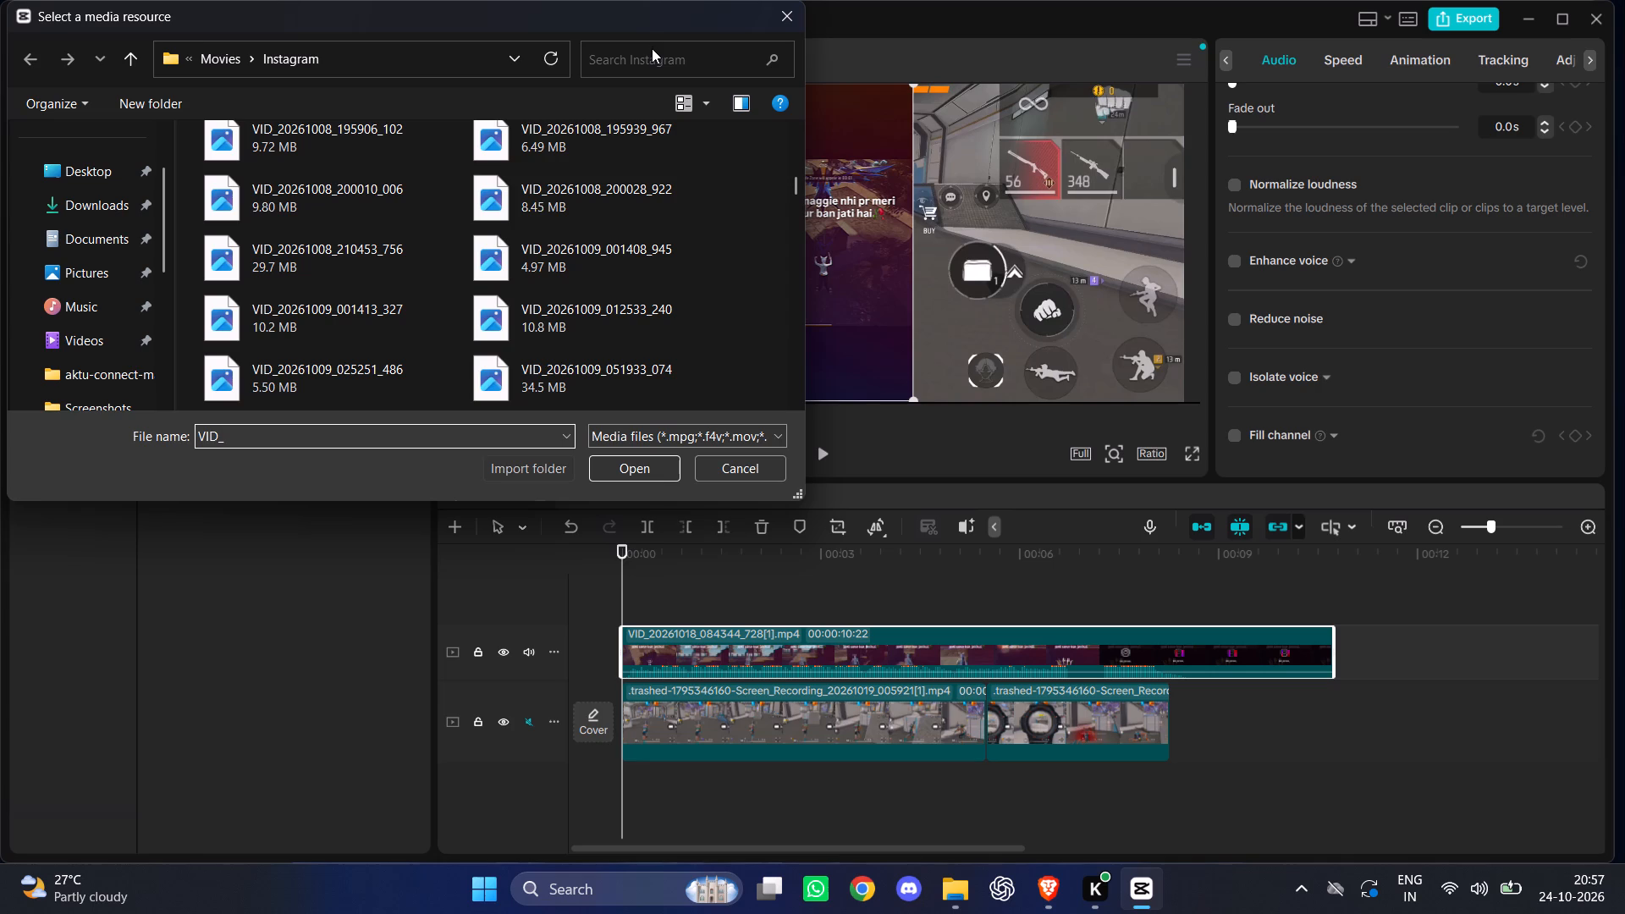
left_click(659, 64)
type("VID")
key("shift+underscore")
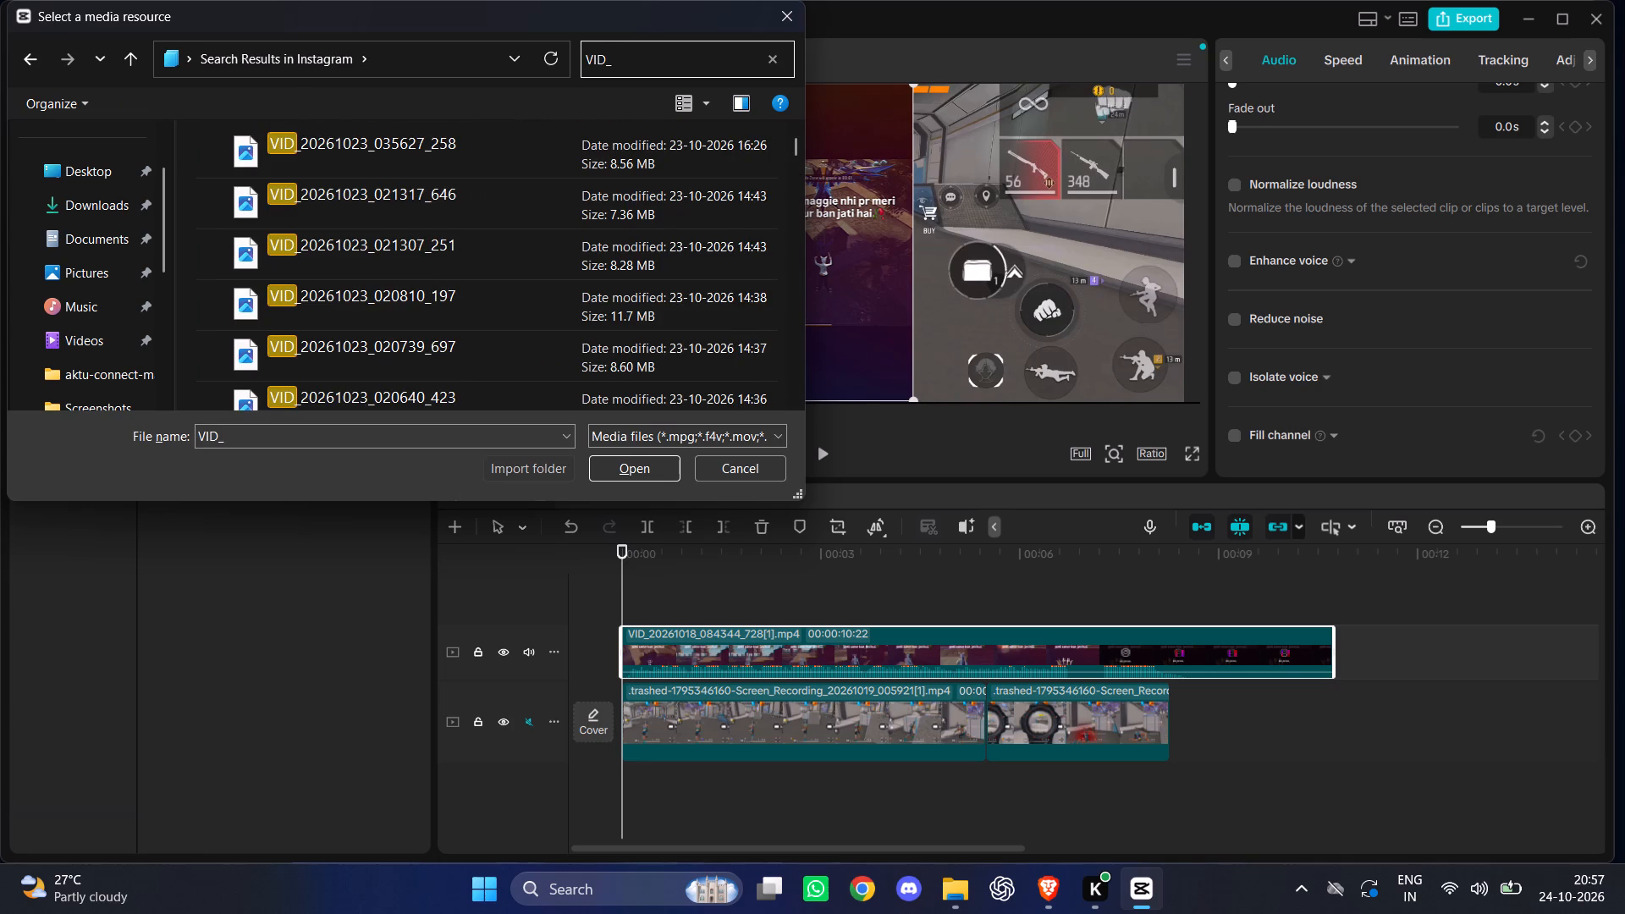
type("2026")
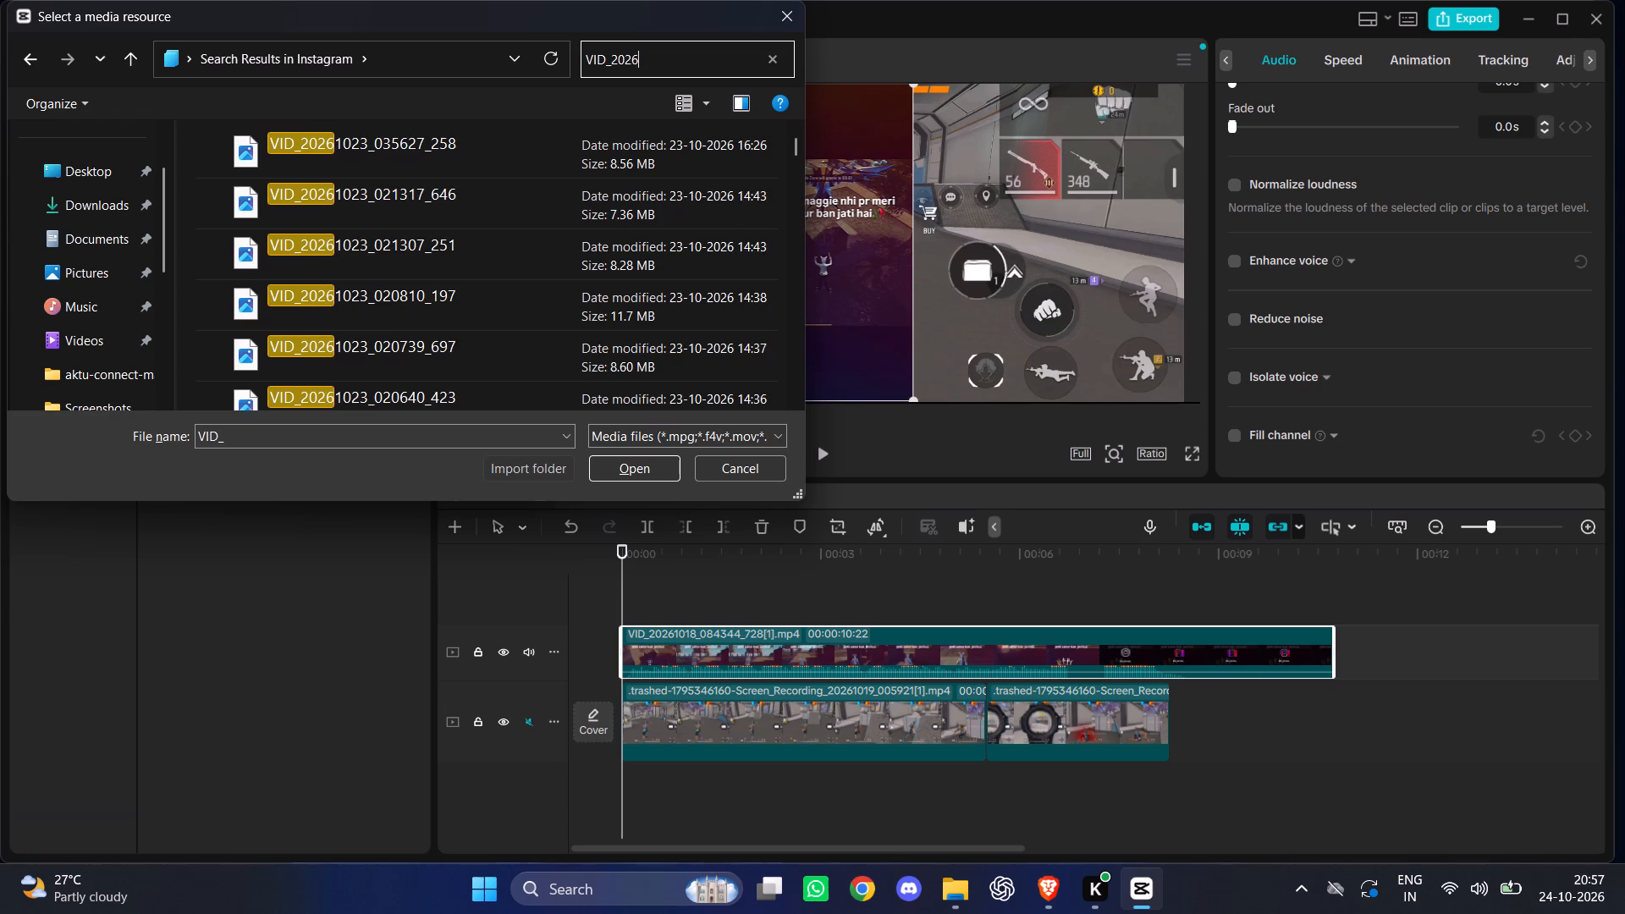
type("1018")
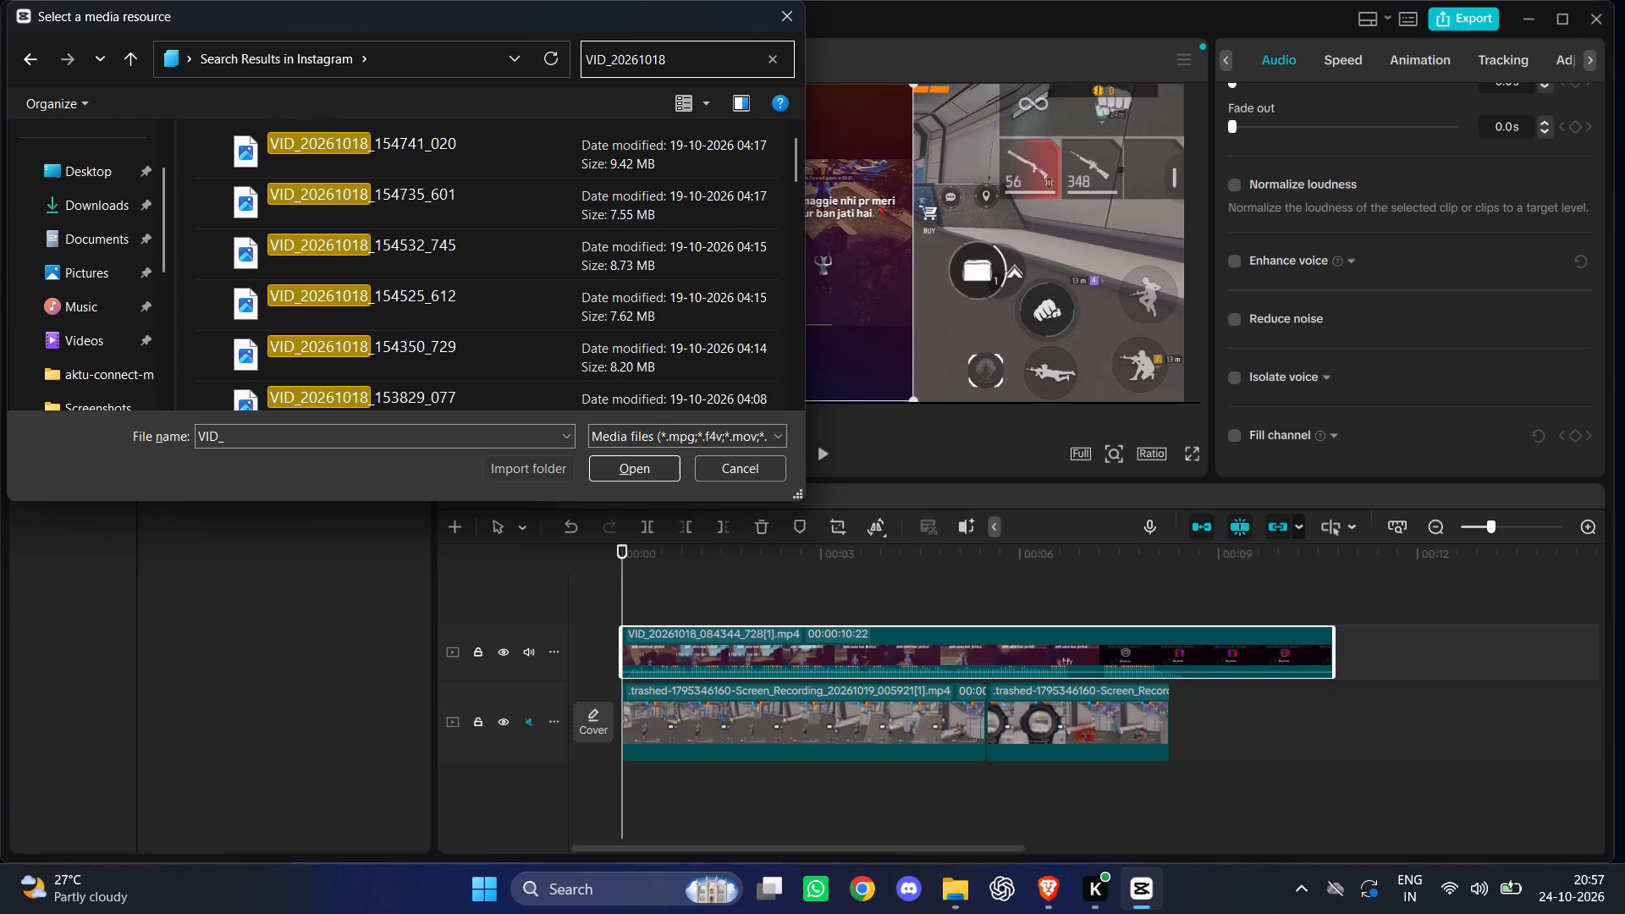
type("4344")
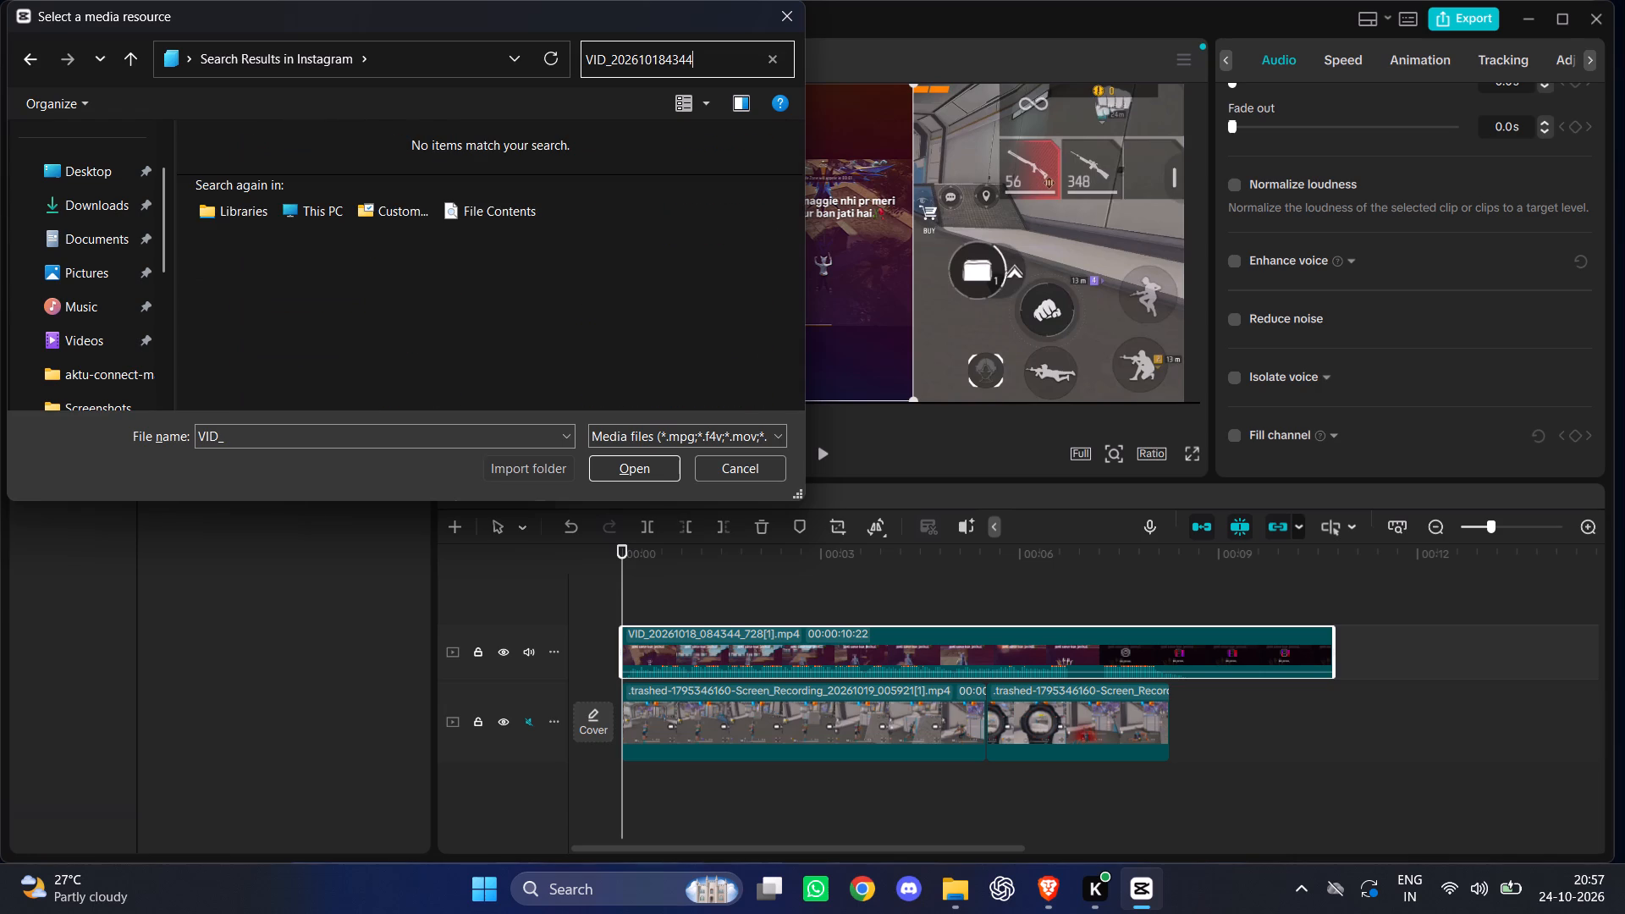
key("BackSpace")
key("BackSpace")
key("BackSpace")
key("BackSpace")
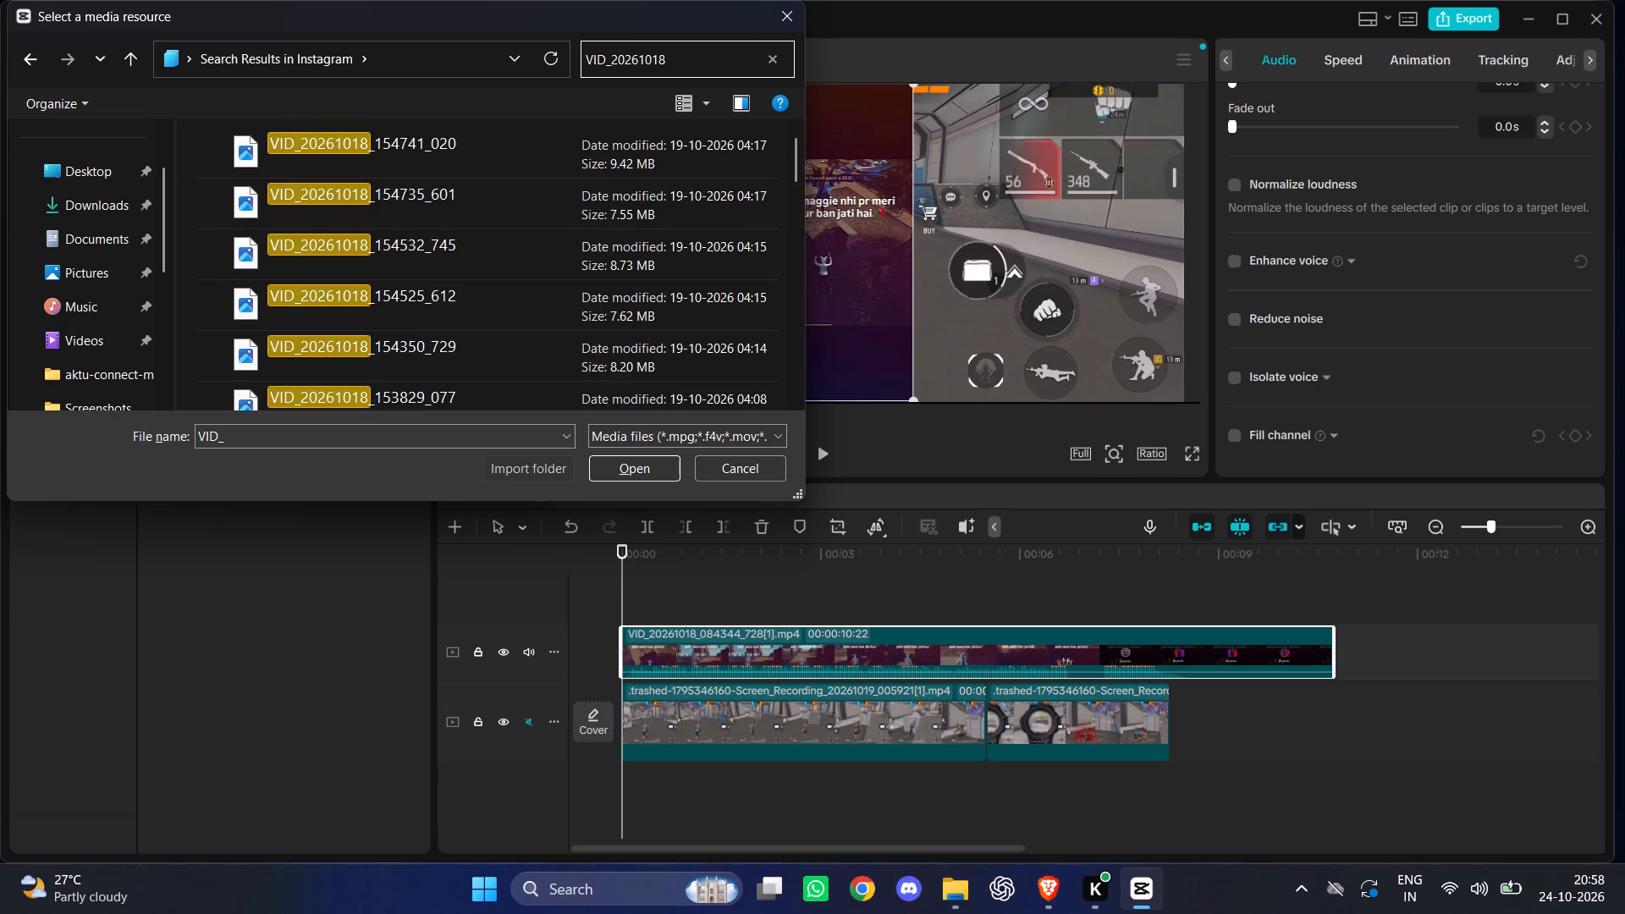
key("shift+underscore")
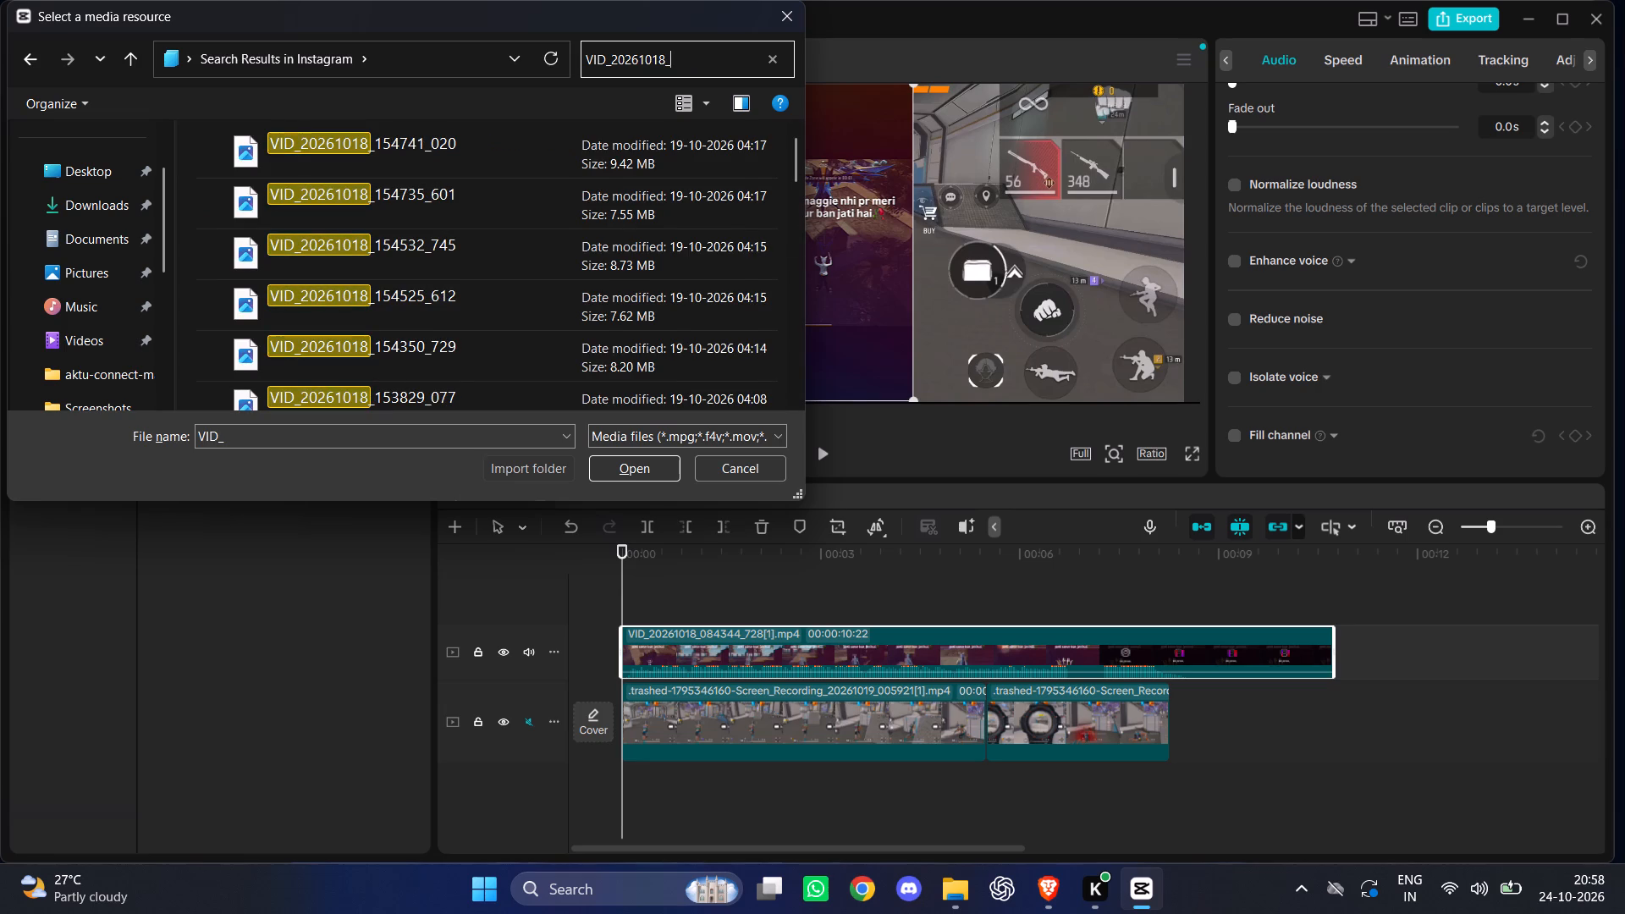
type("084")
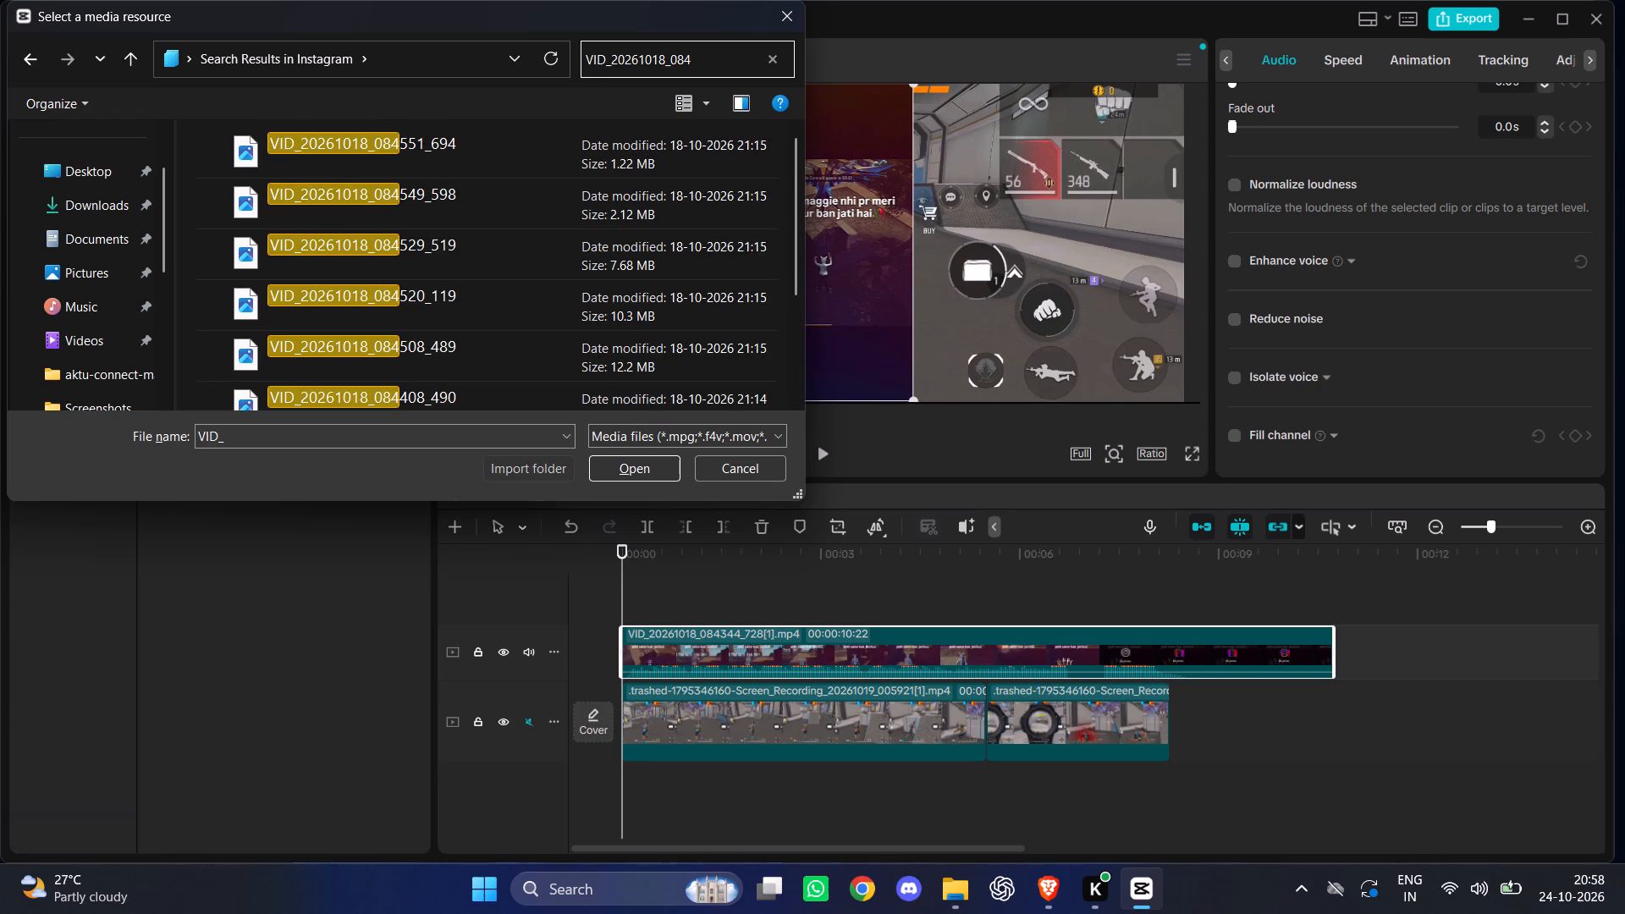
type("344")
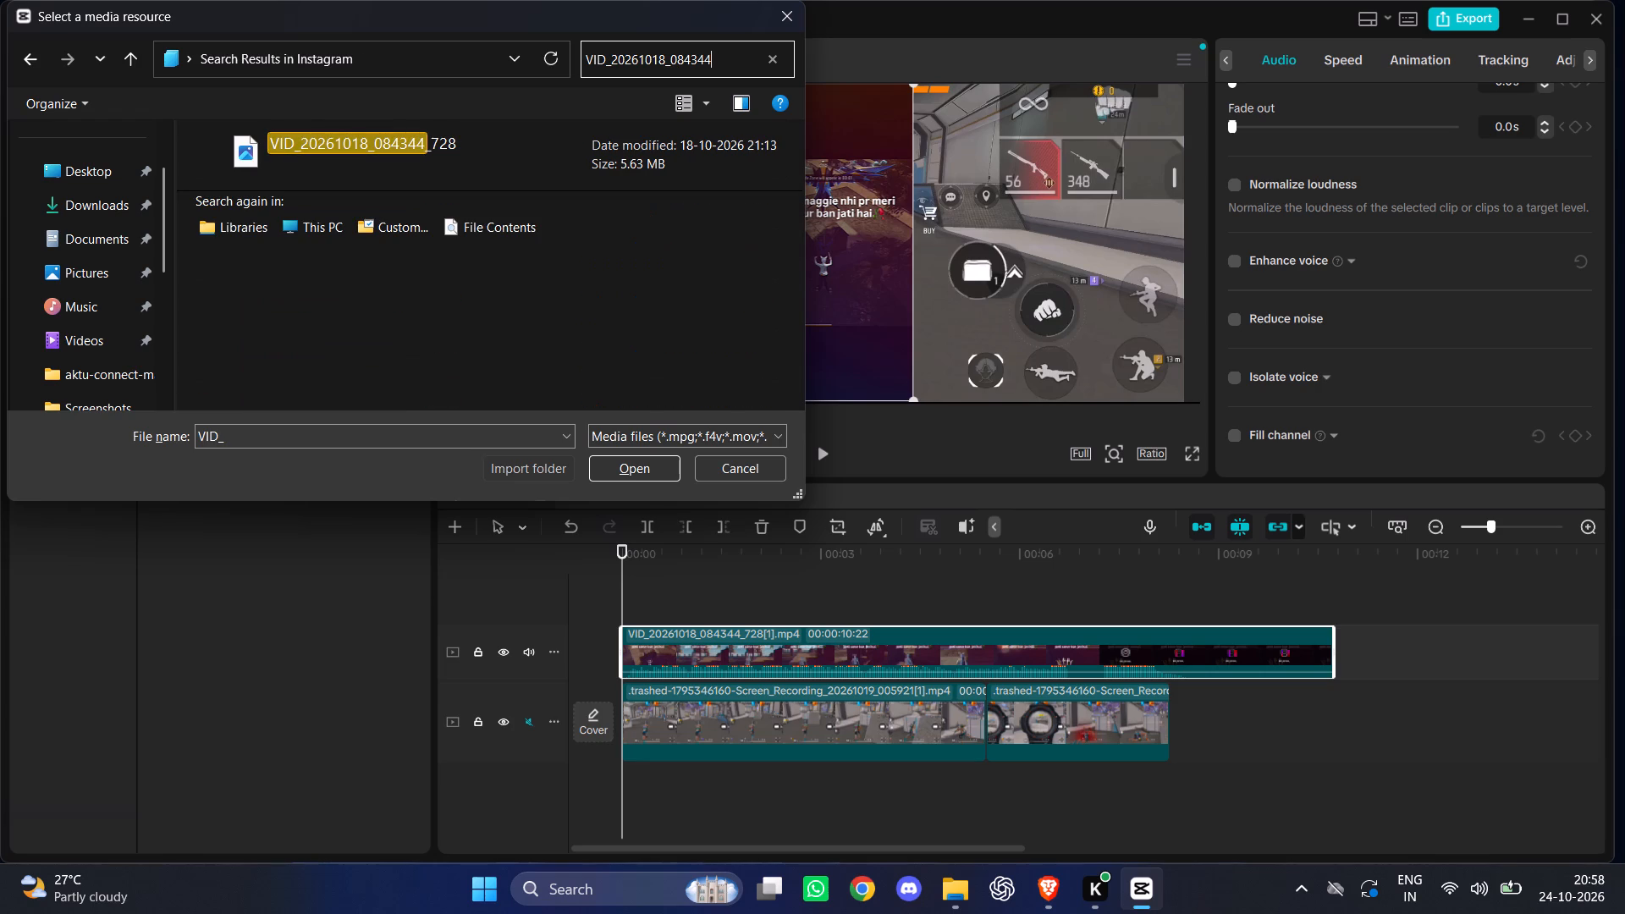
left_click(408, 142)
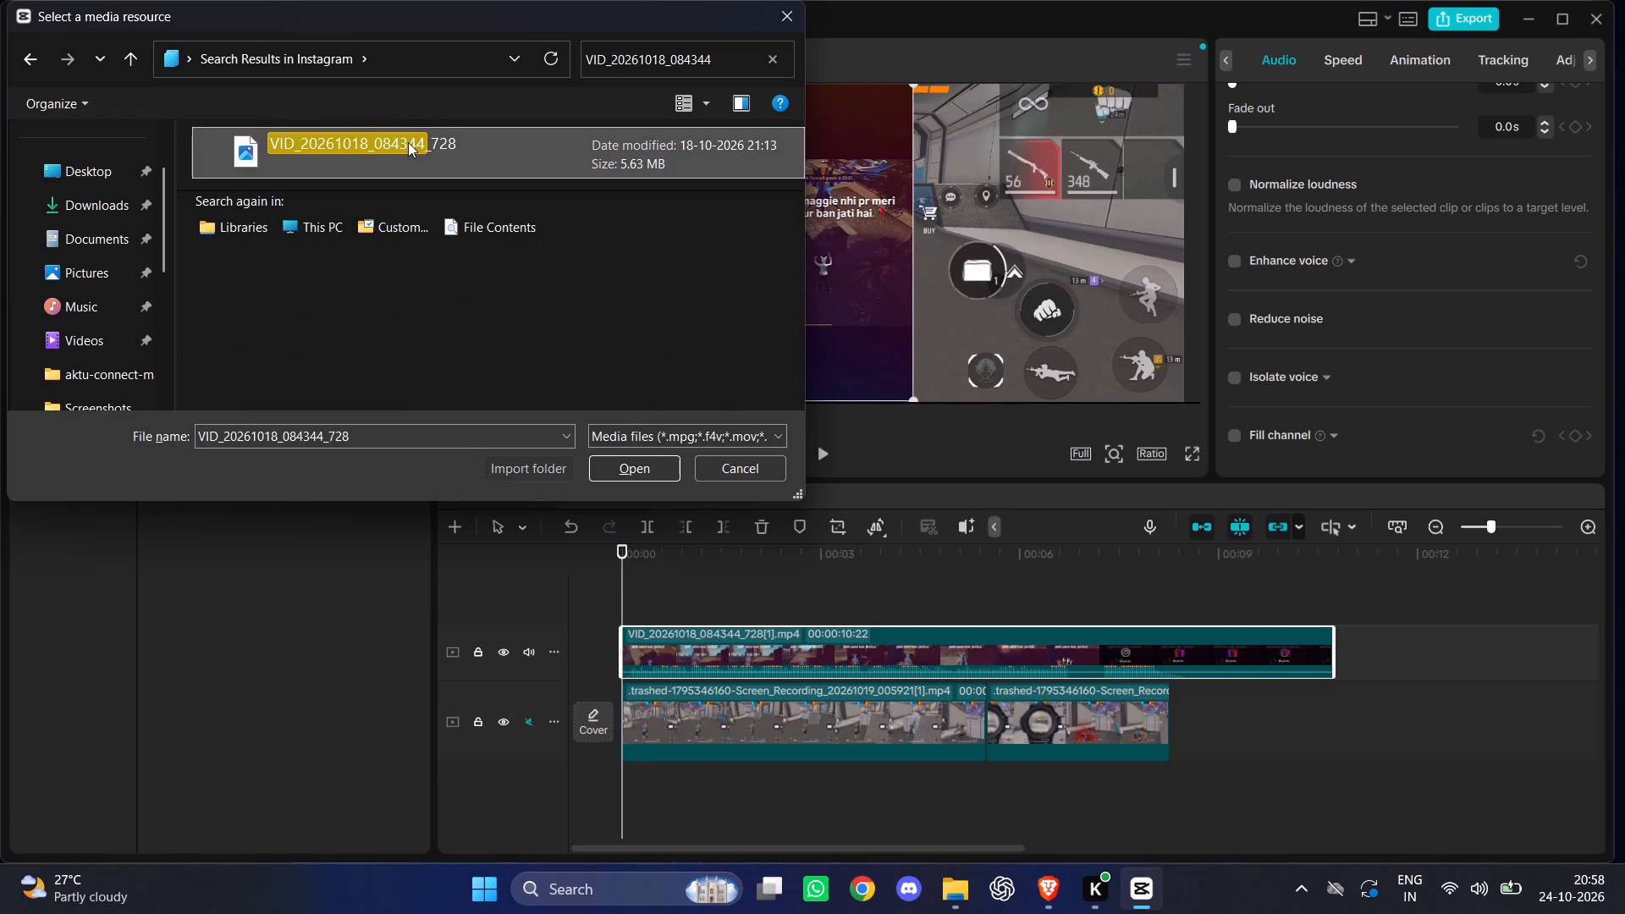
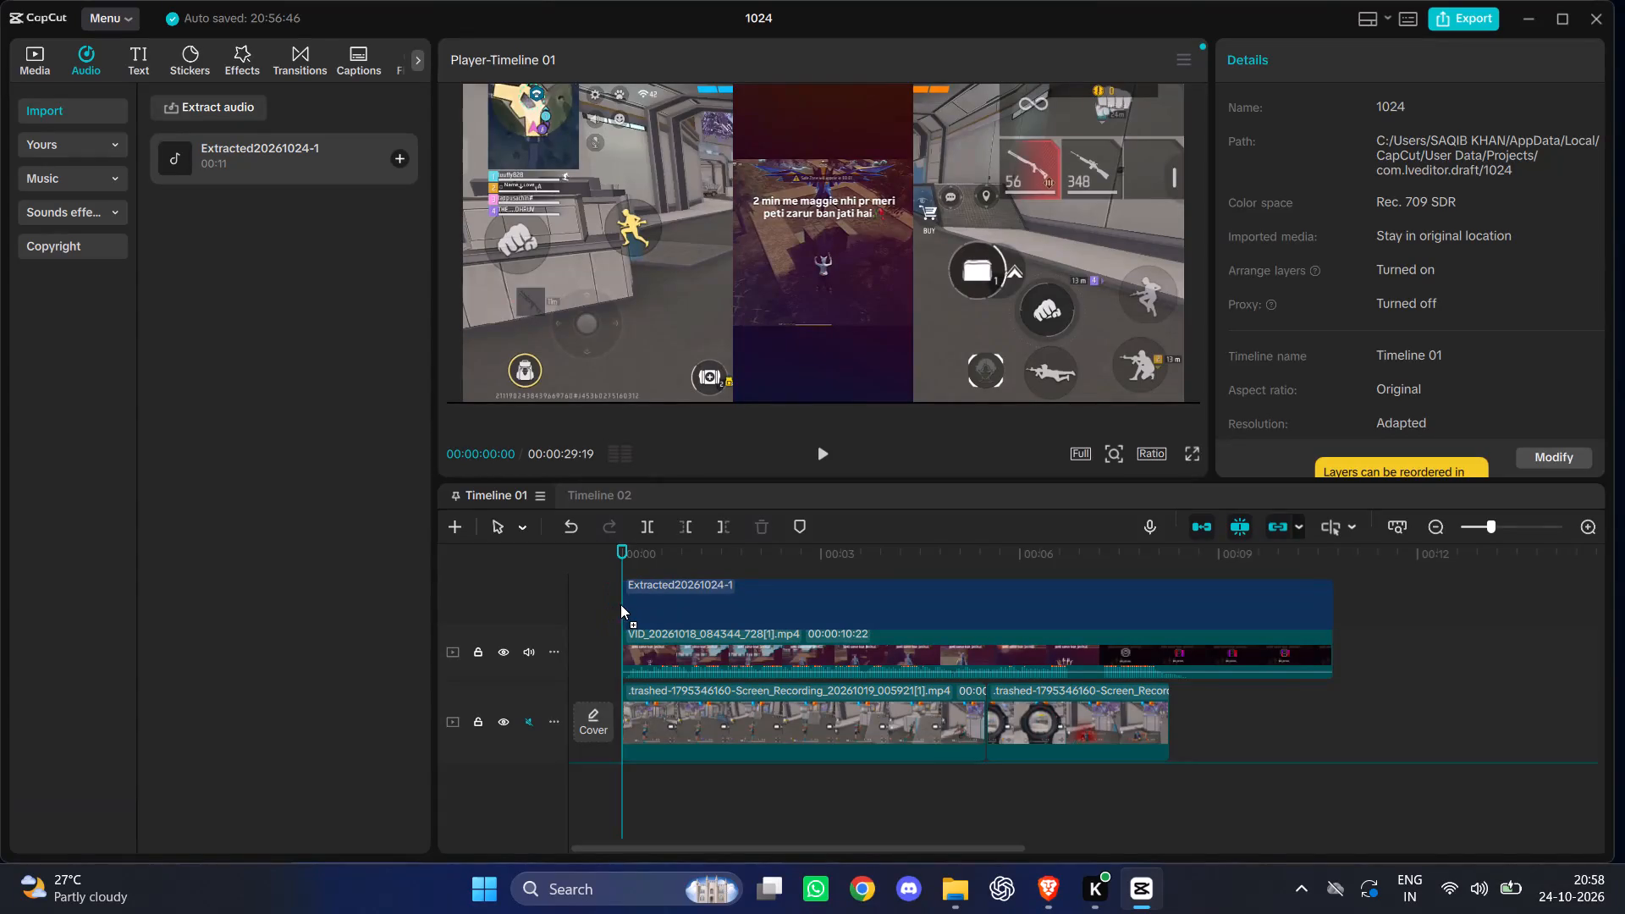
Delete the VID_20261018_084344_728 overlay clip above the gameplay footage, keeping the extracted audio.
left_click(695, 663)
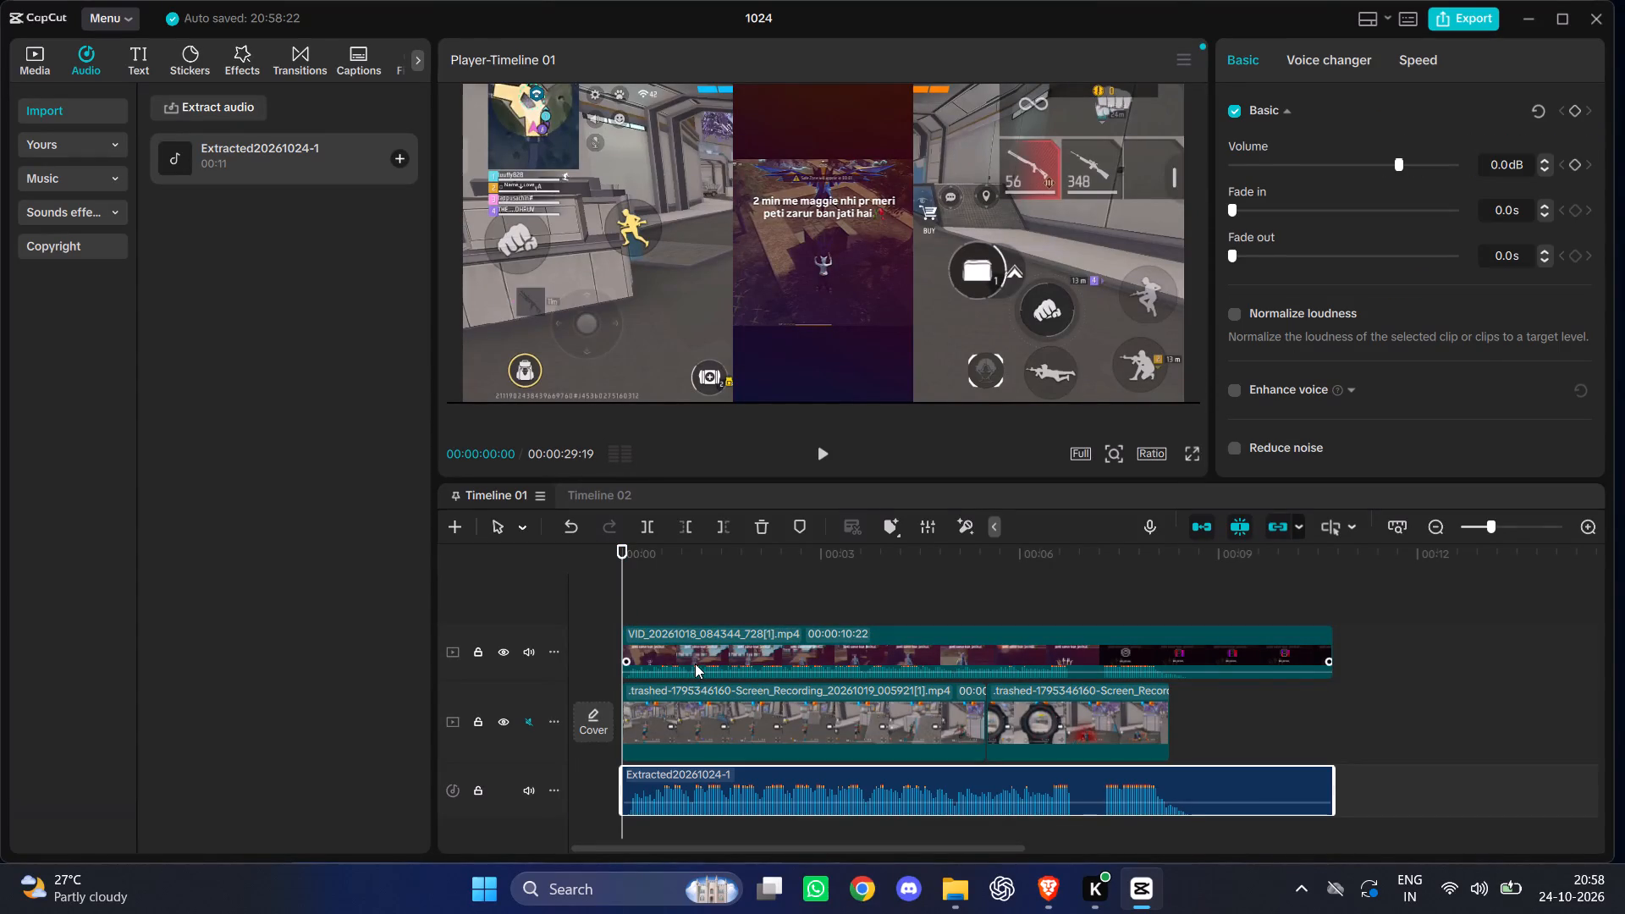
left_click(695, 670)
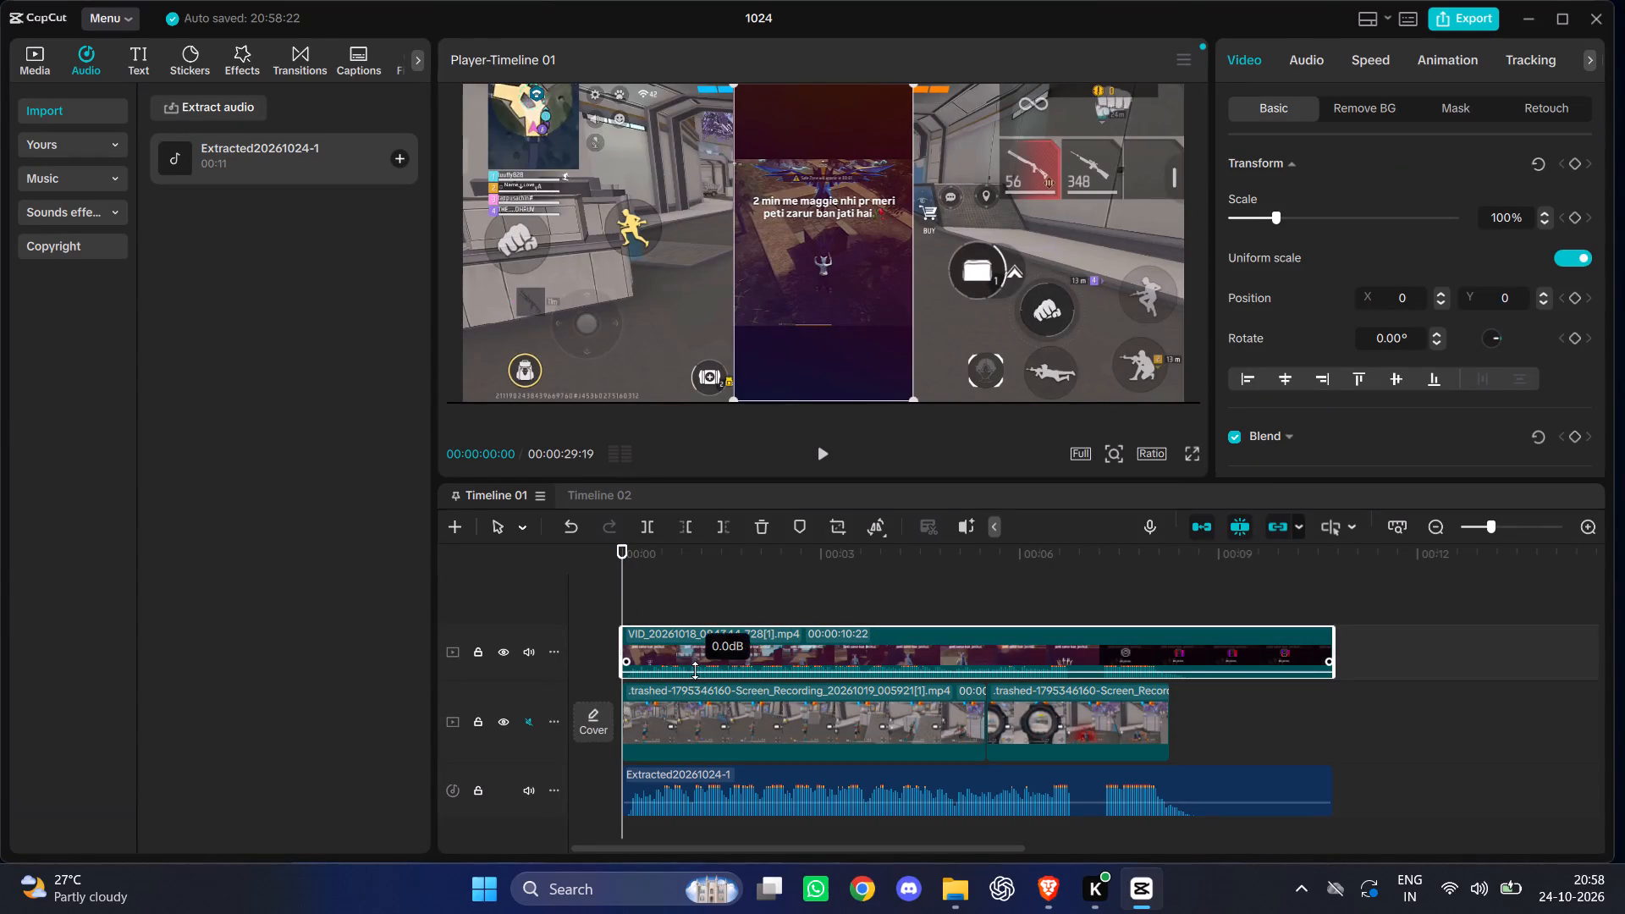
left_click_drag(695, 670, 698, 658)
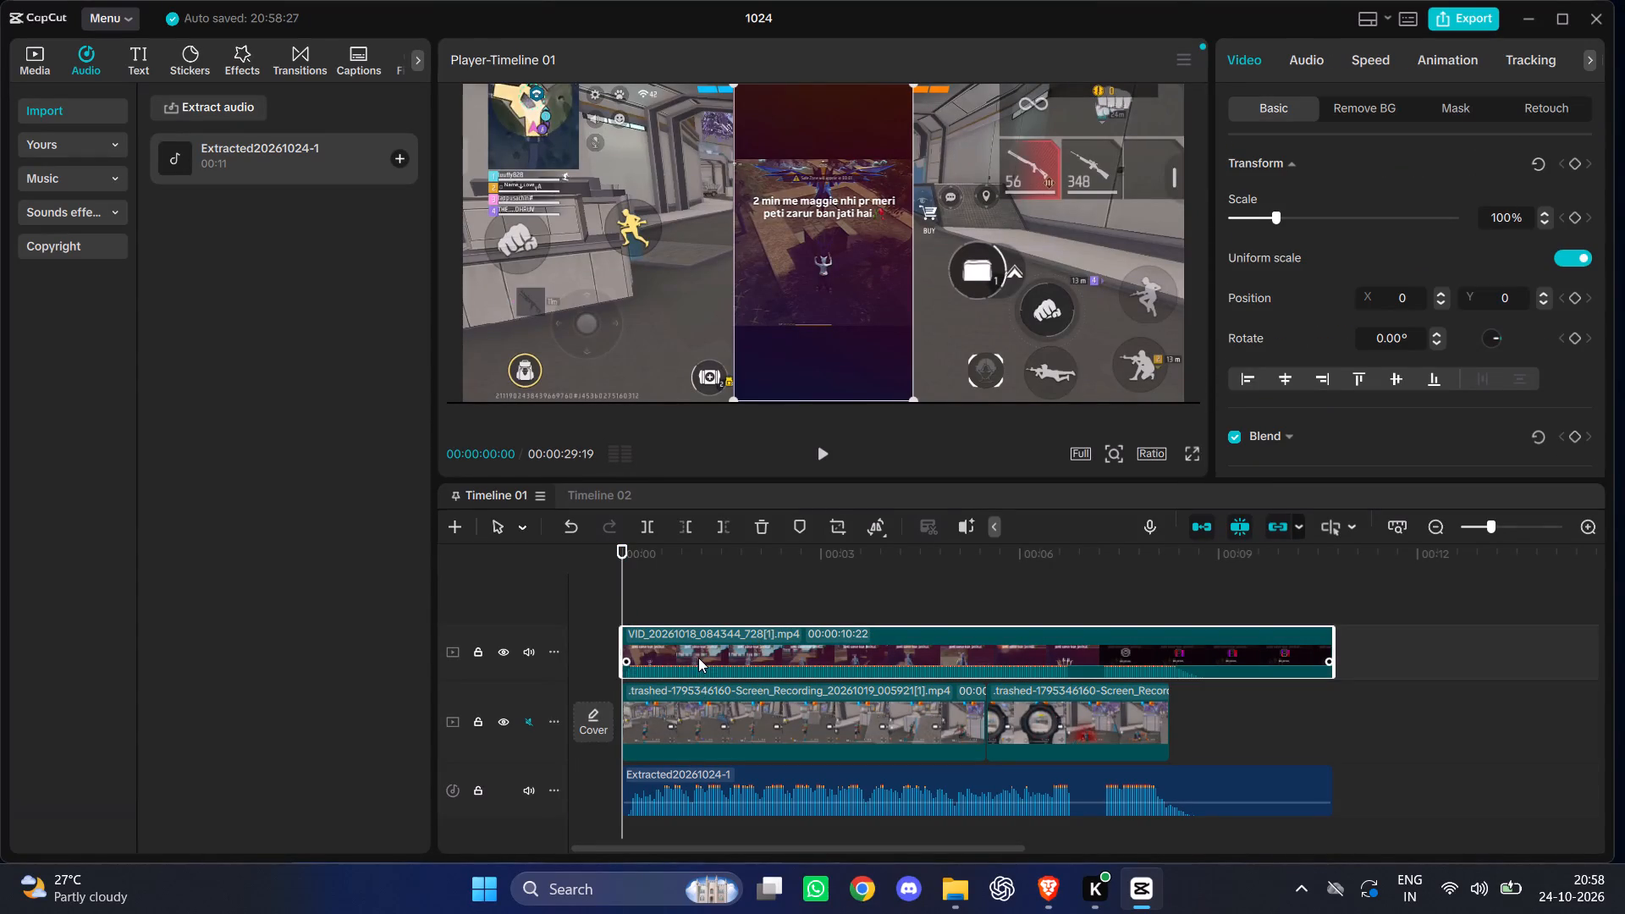
left_click(701, 652)
key("BackSpace")
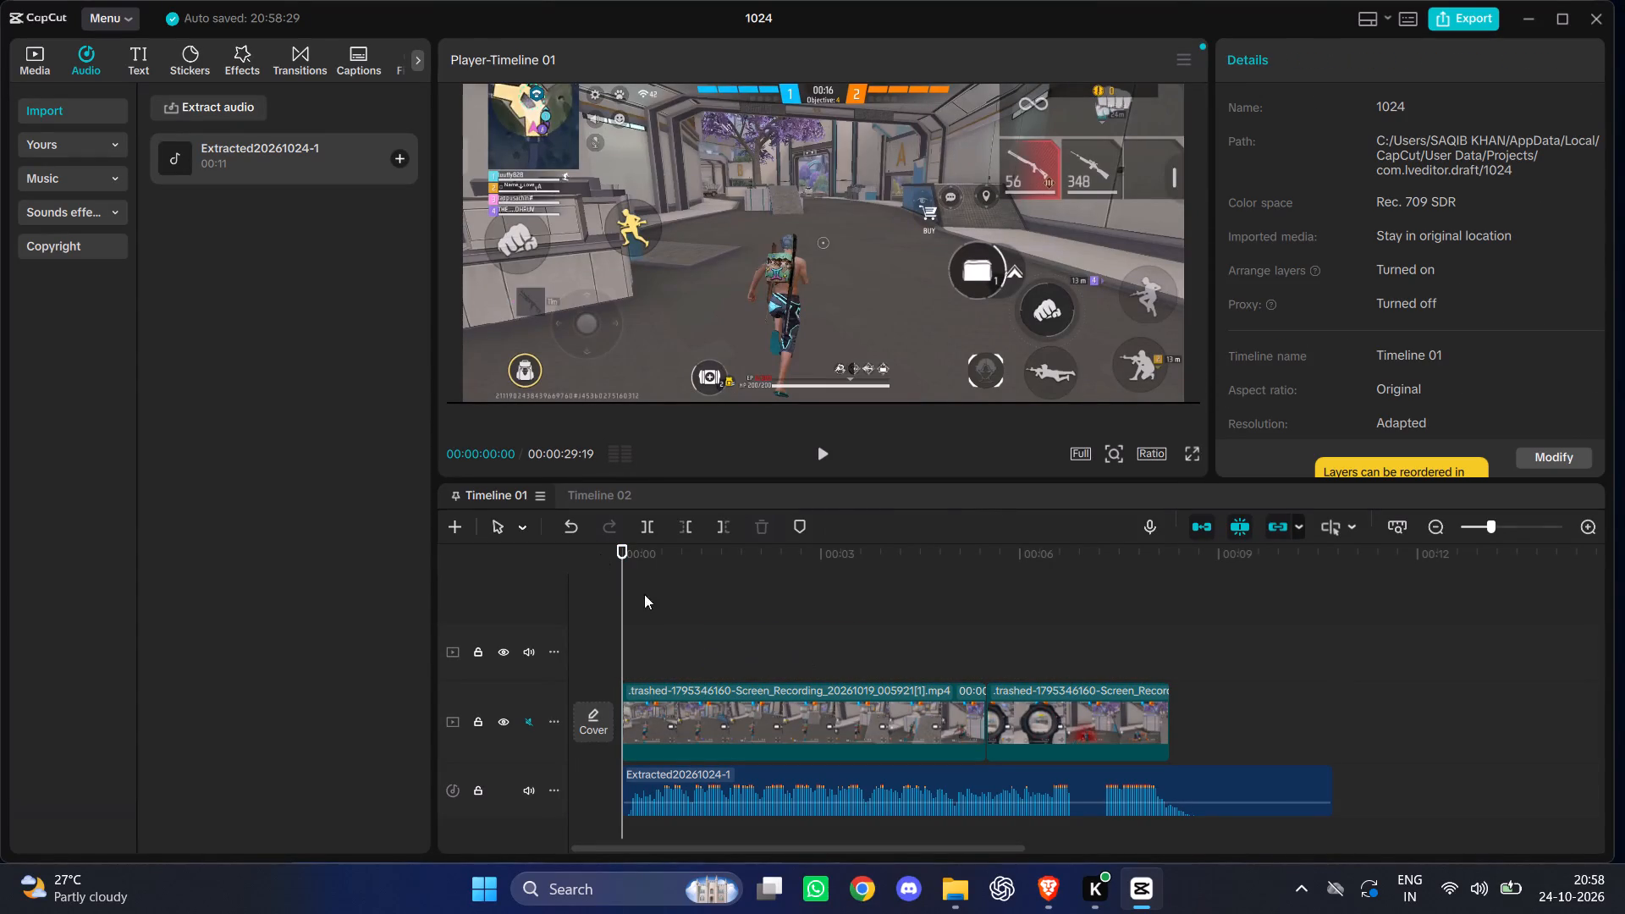
Play the edit from the start to check the gameplay clips against the extracted audio.
left_click(823, 454)
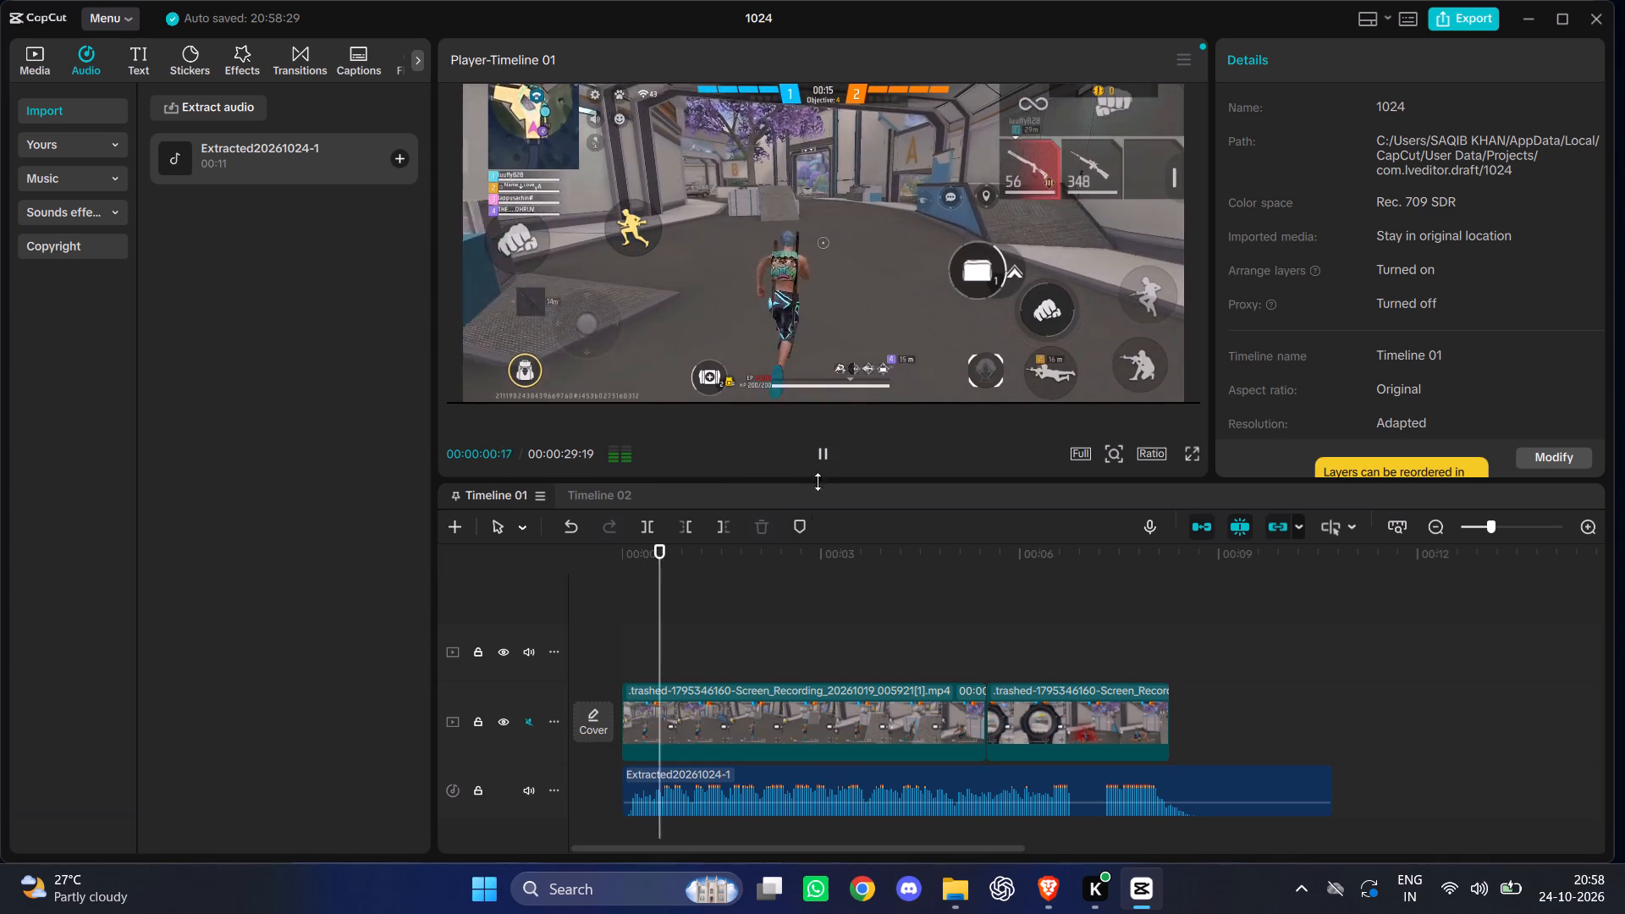
left_click(893, 725)
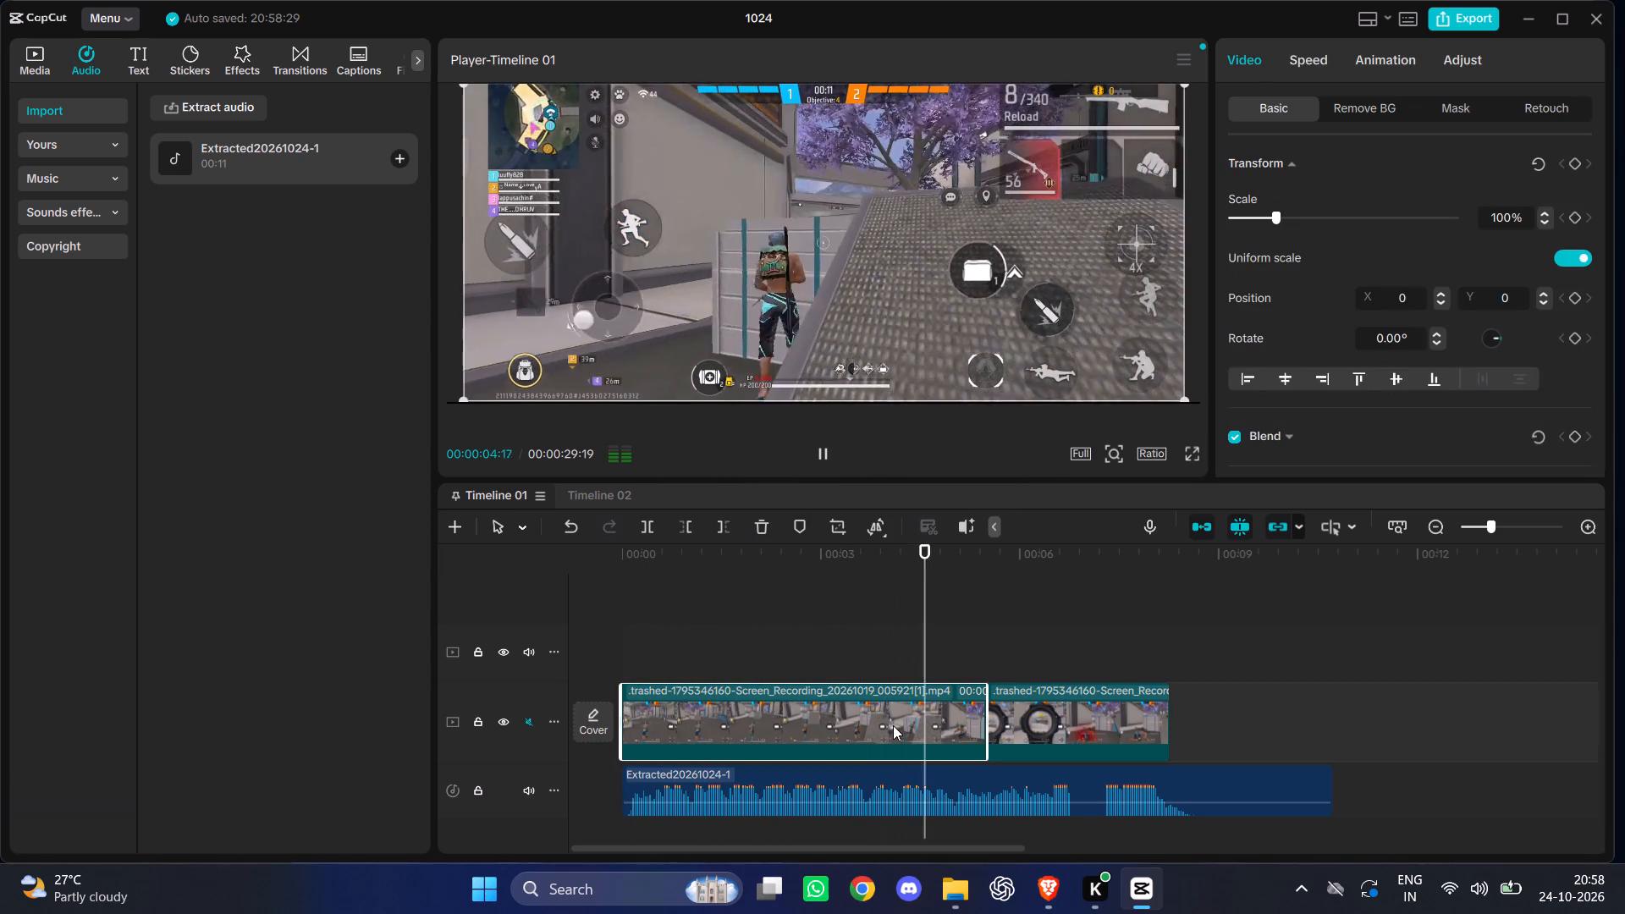
left_click(1023, 726)
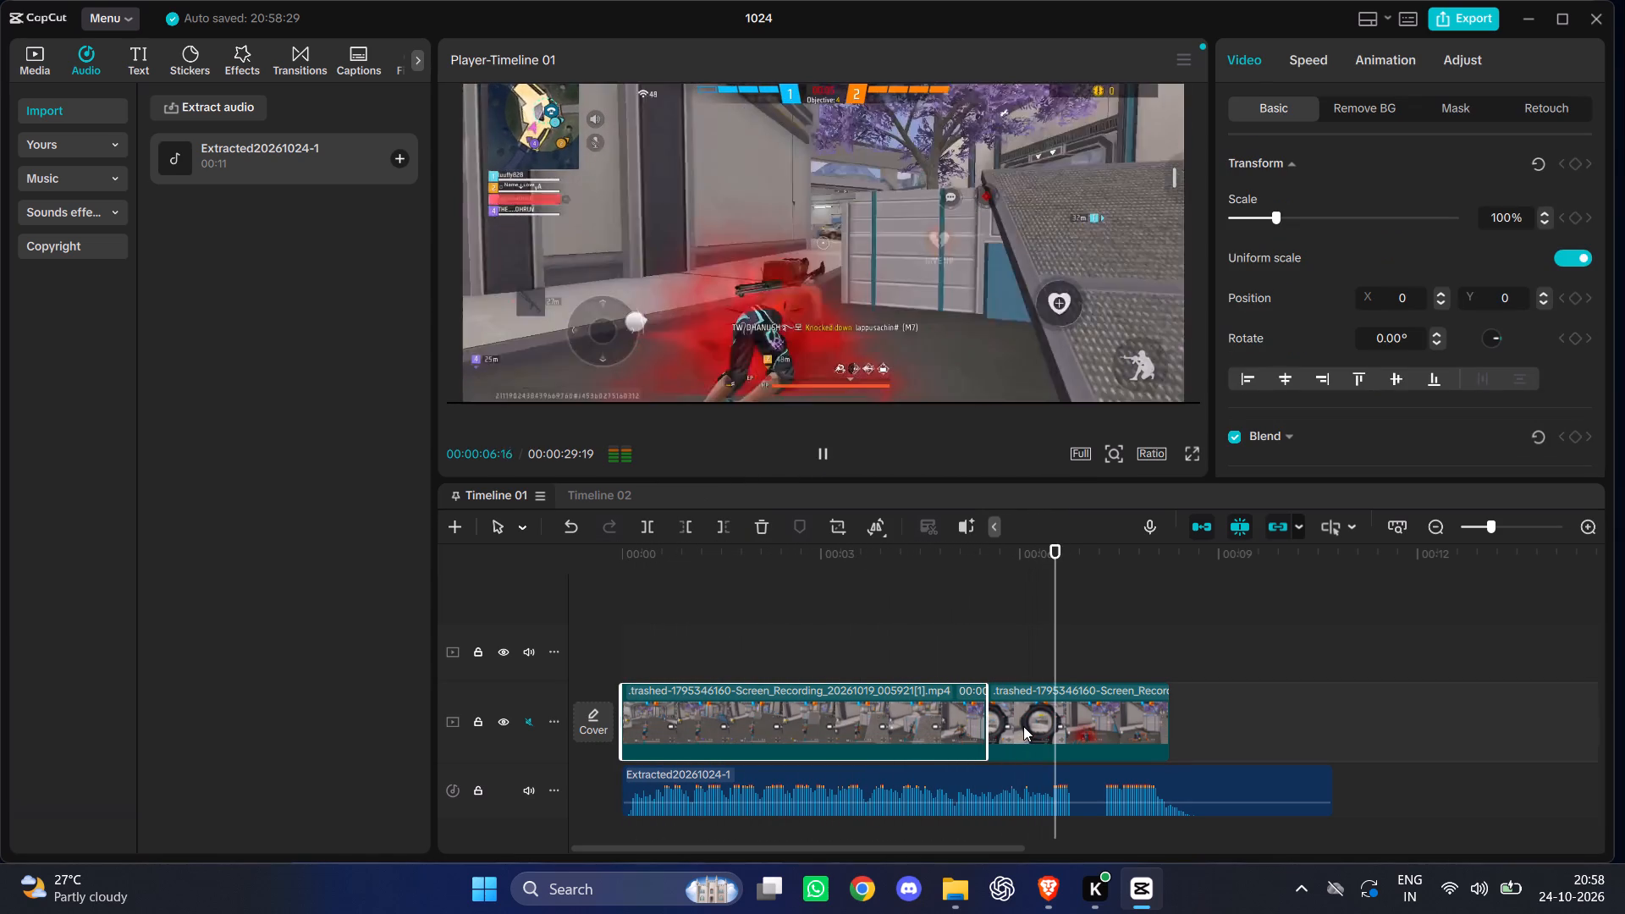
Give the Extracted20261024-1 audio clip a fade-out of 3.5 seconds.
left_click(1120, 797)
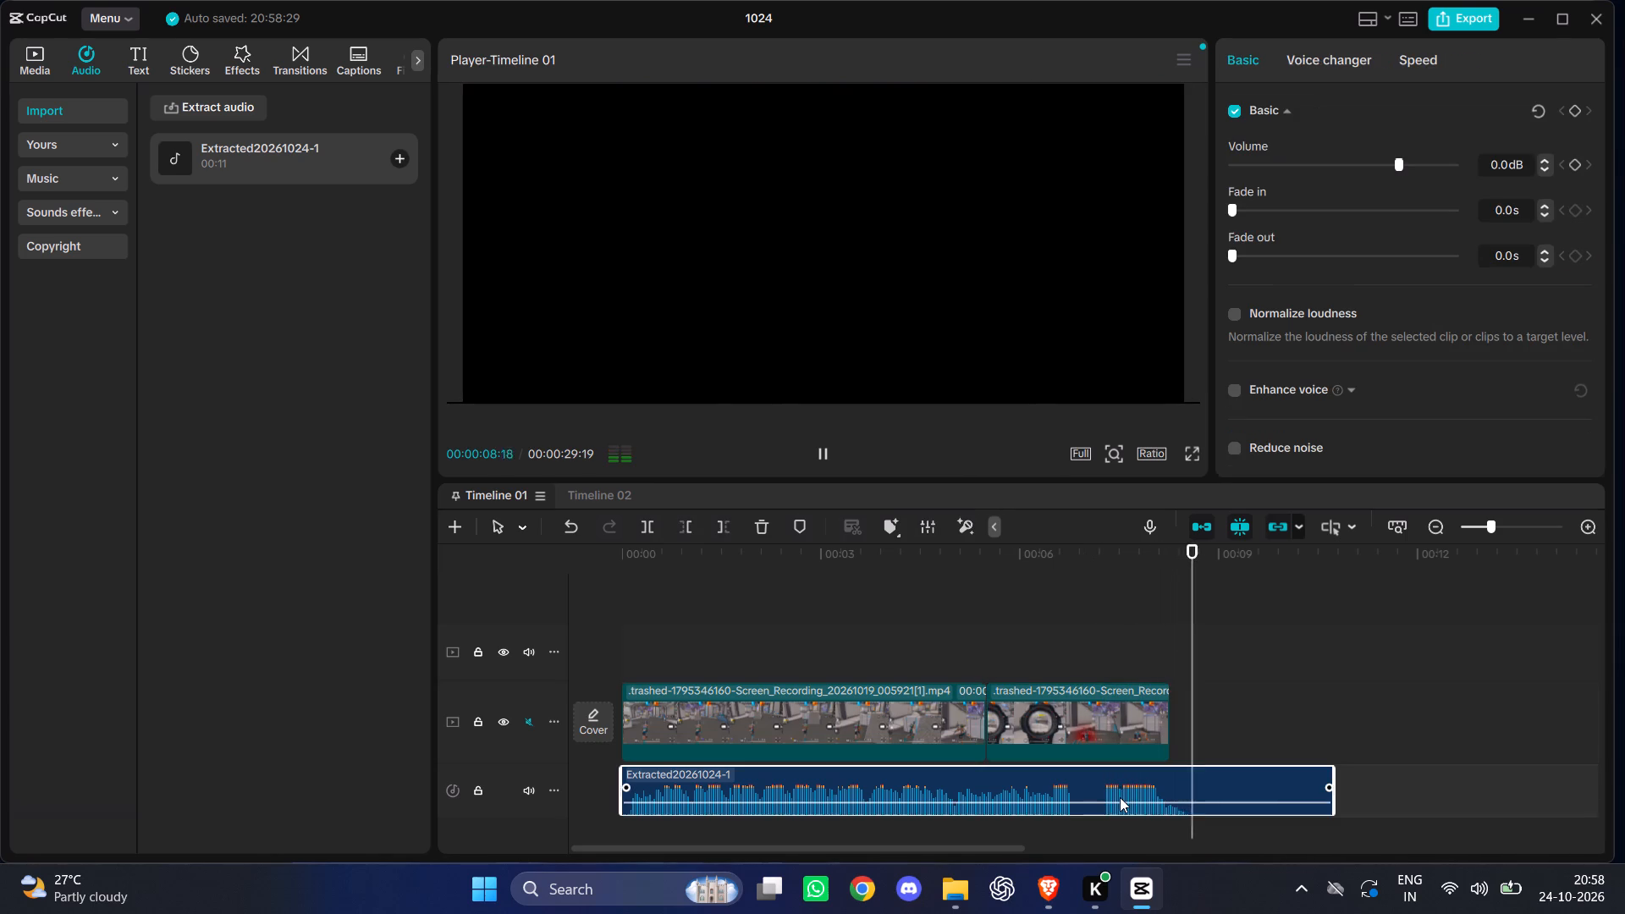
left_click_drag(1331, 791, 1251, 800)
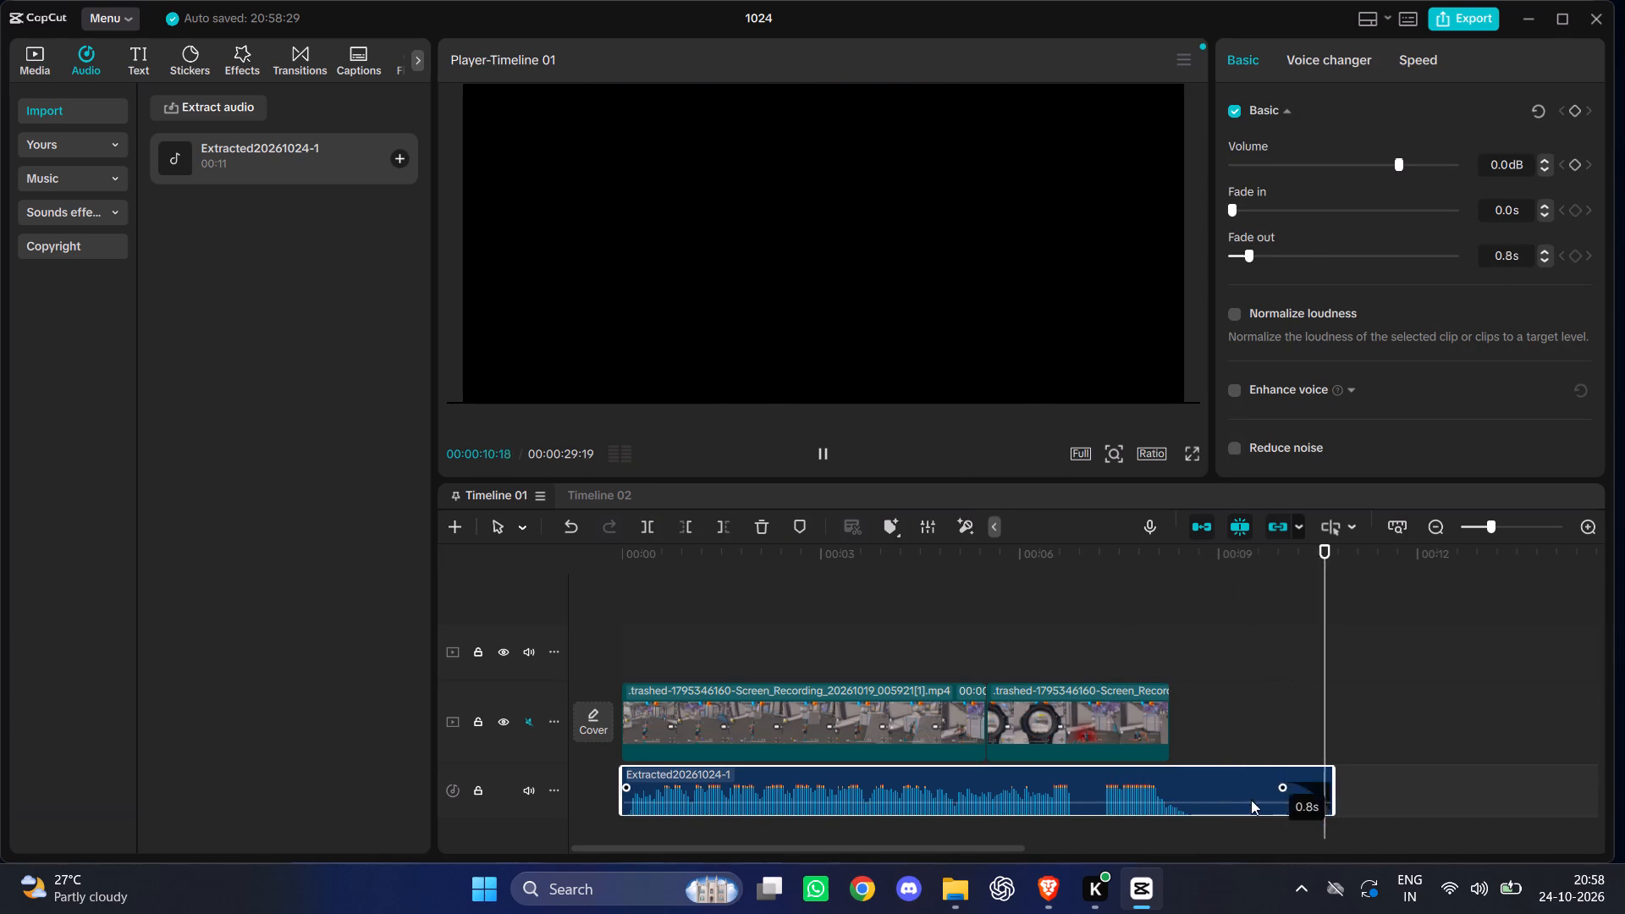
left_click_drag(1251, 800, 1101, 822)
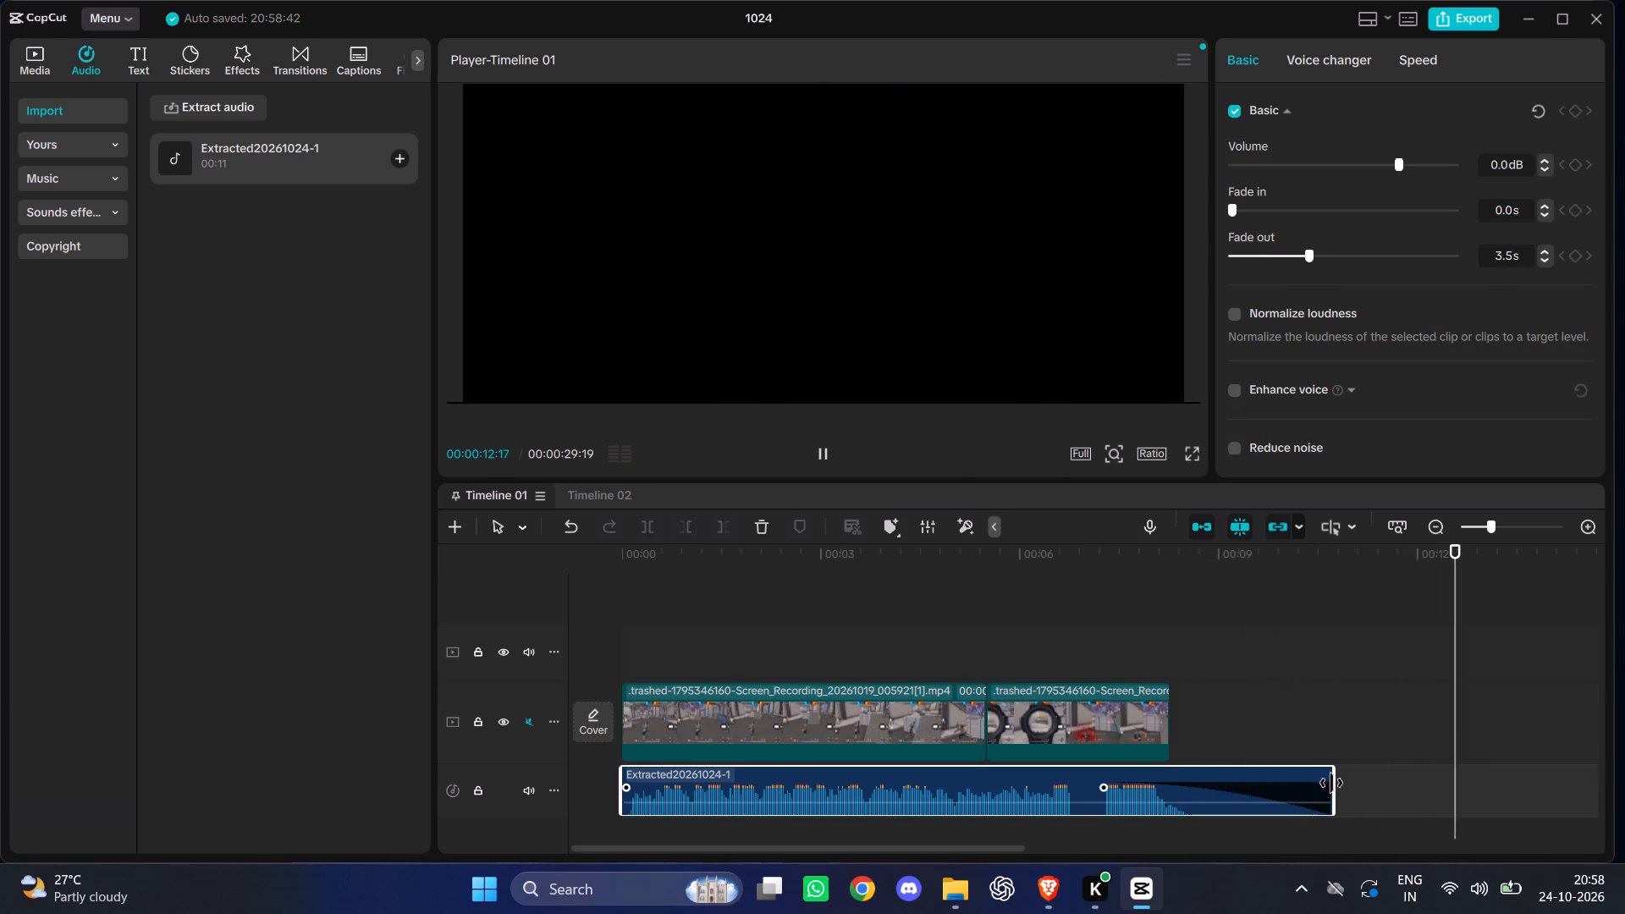
Trim the end of the extracted audio so the clip ends at about 7 seconds.
left_click_drag(1332, 783, 1084, 791)
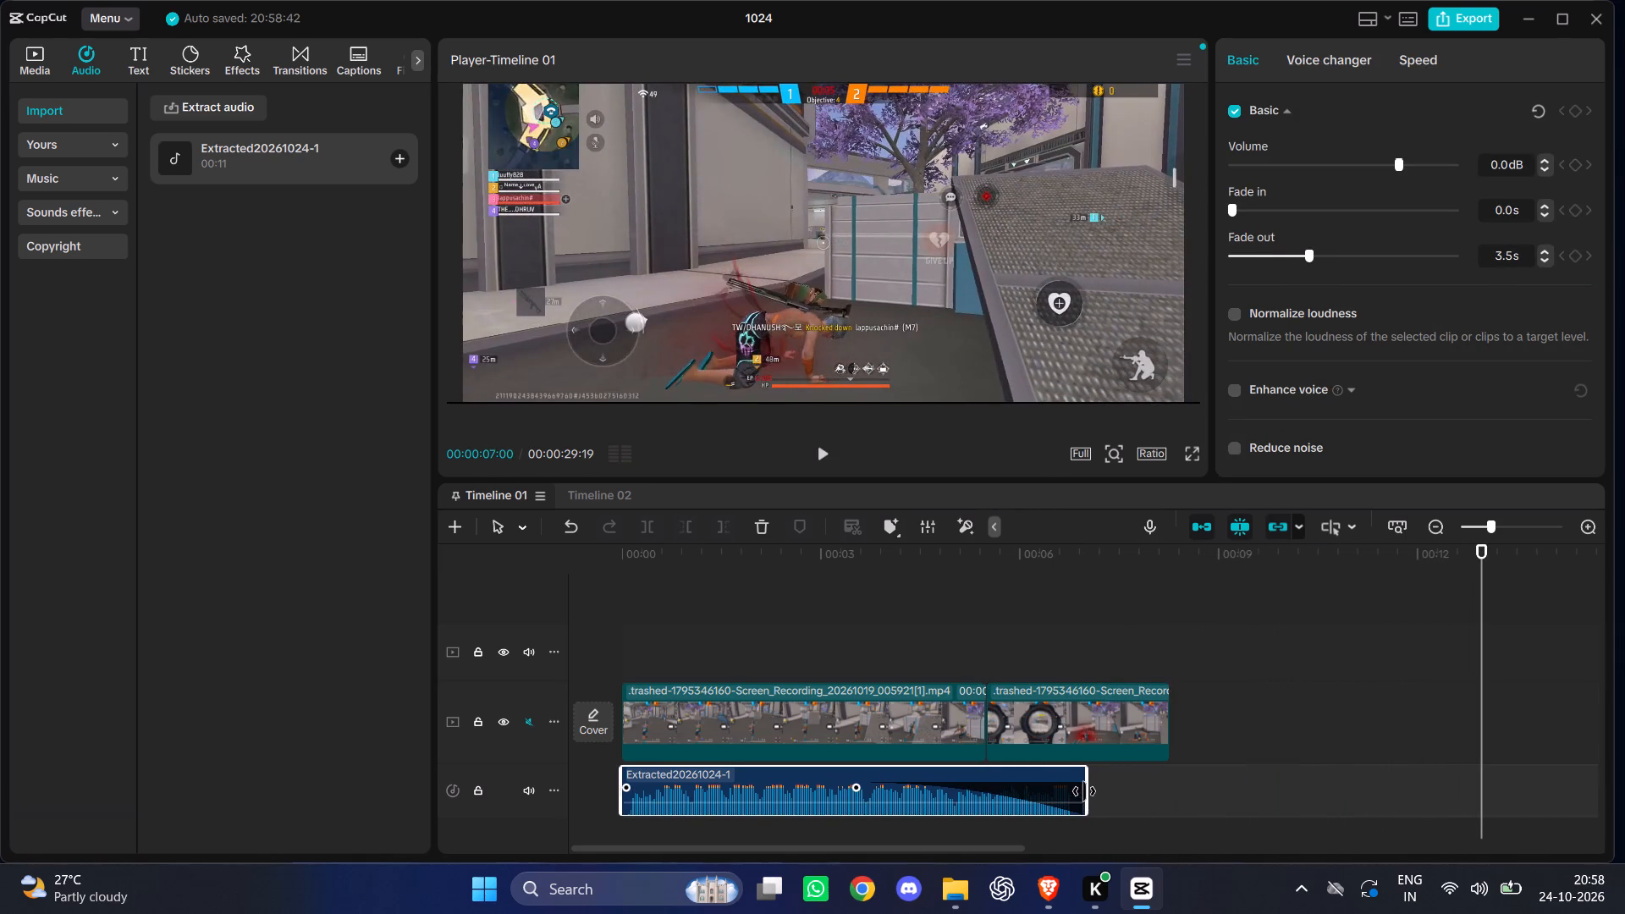
left_click_drag(1084, 791, 1083, 795)
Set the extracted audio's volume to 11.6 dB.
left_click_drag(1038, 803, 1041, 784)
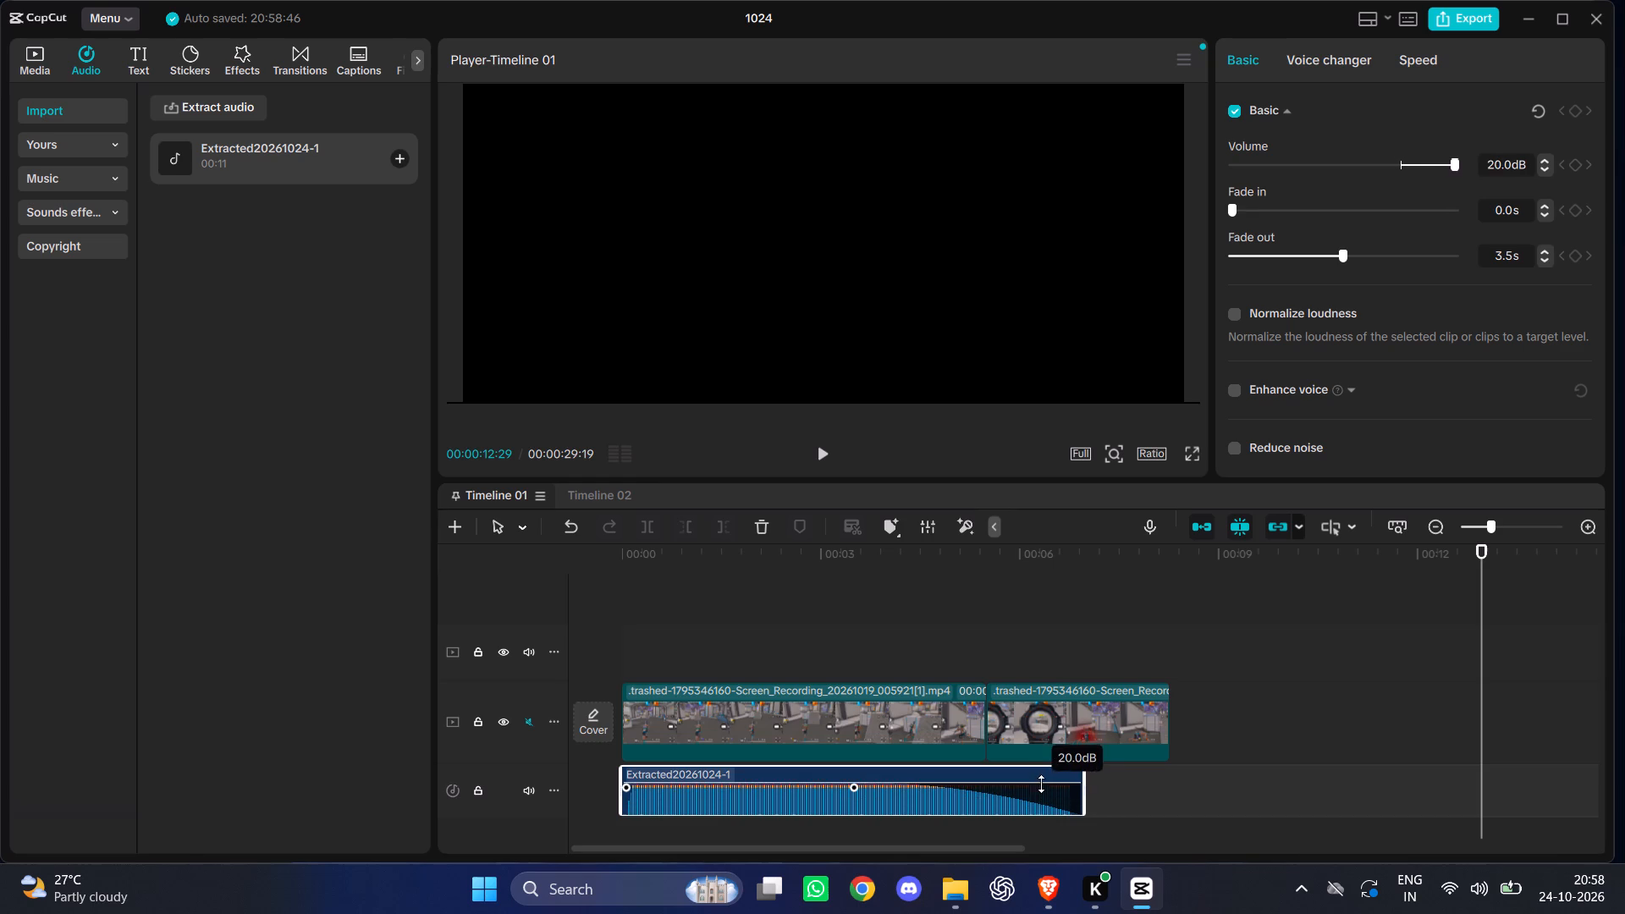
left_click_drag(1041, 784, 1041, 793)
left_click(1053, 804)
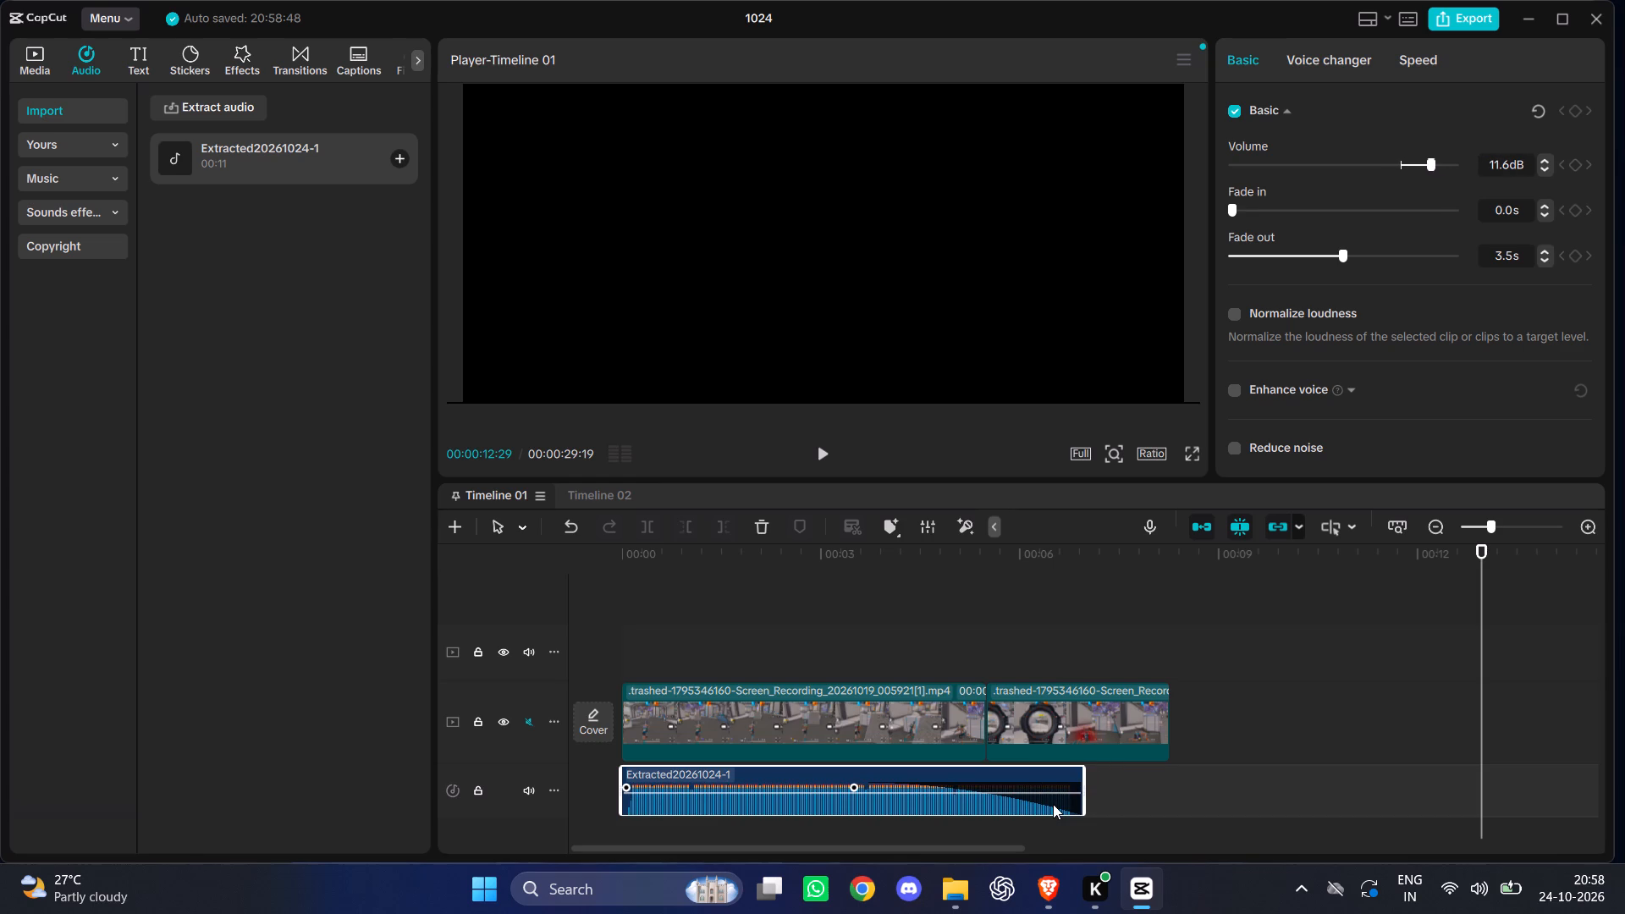
Trim about 0.7 seconds off the start of the first gameplay clip.
left_click(1146, 704)
left_click(971, 718)
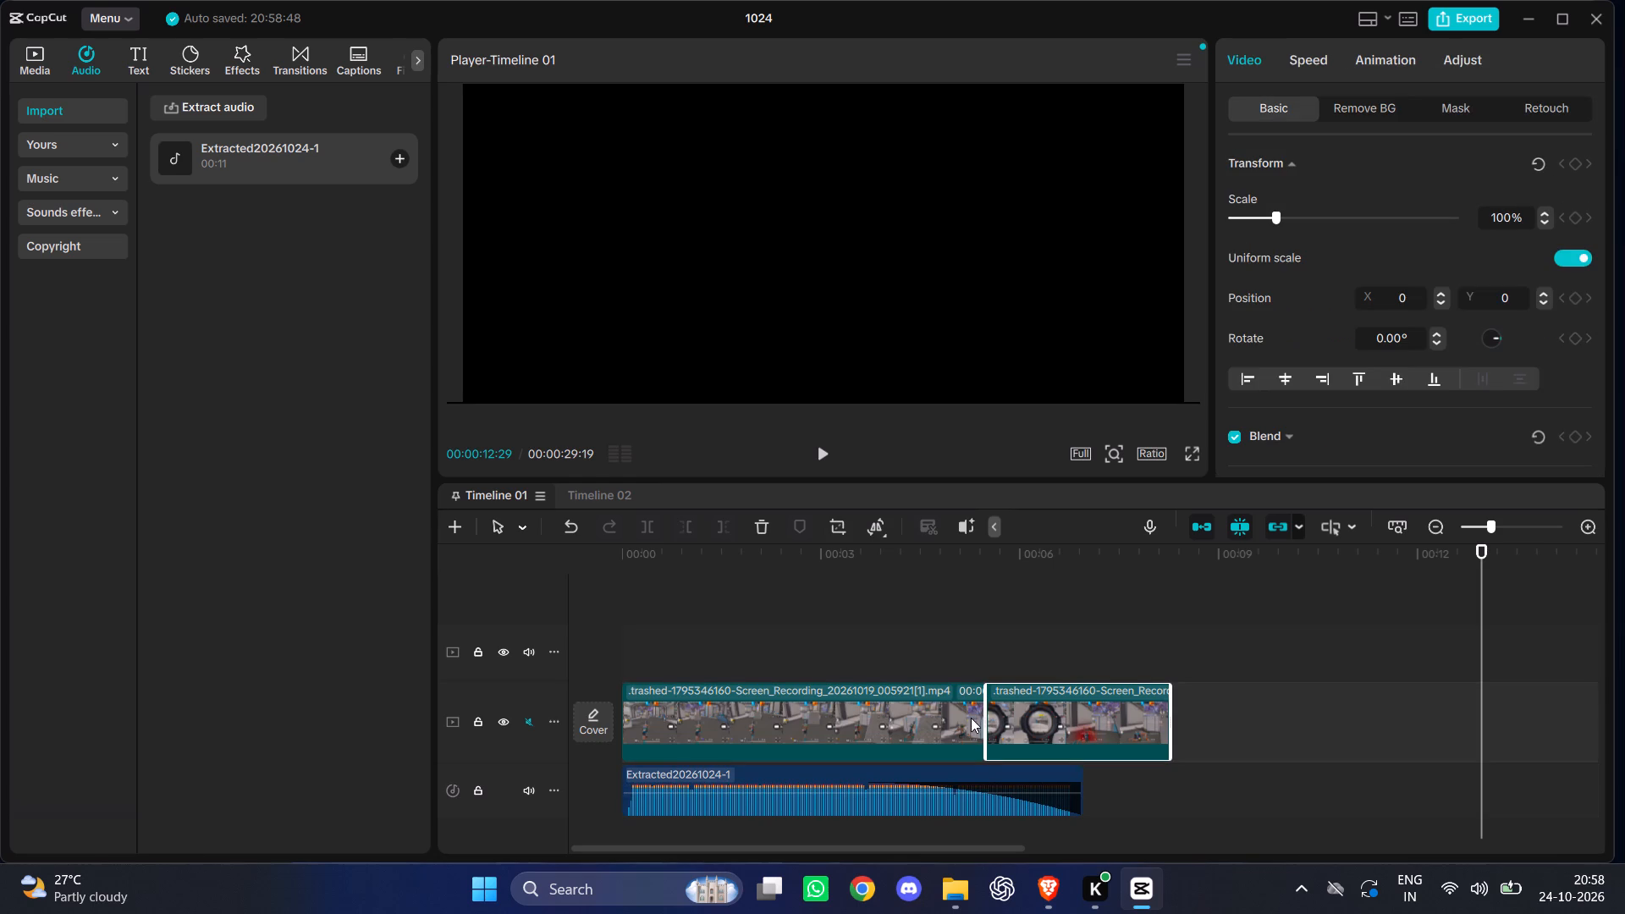
left_click_drag(620, 717, 642, 720)
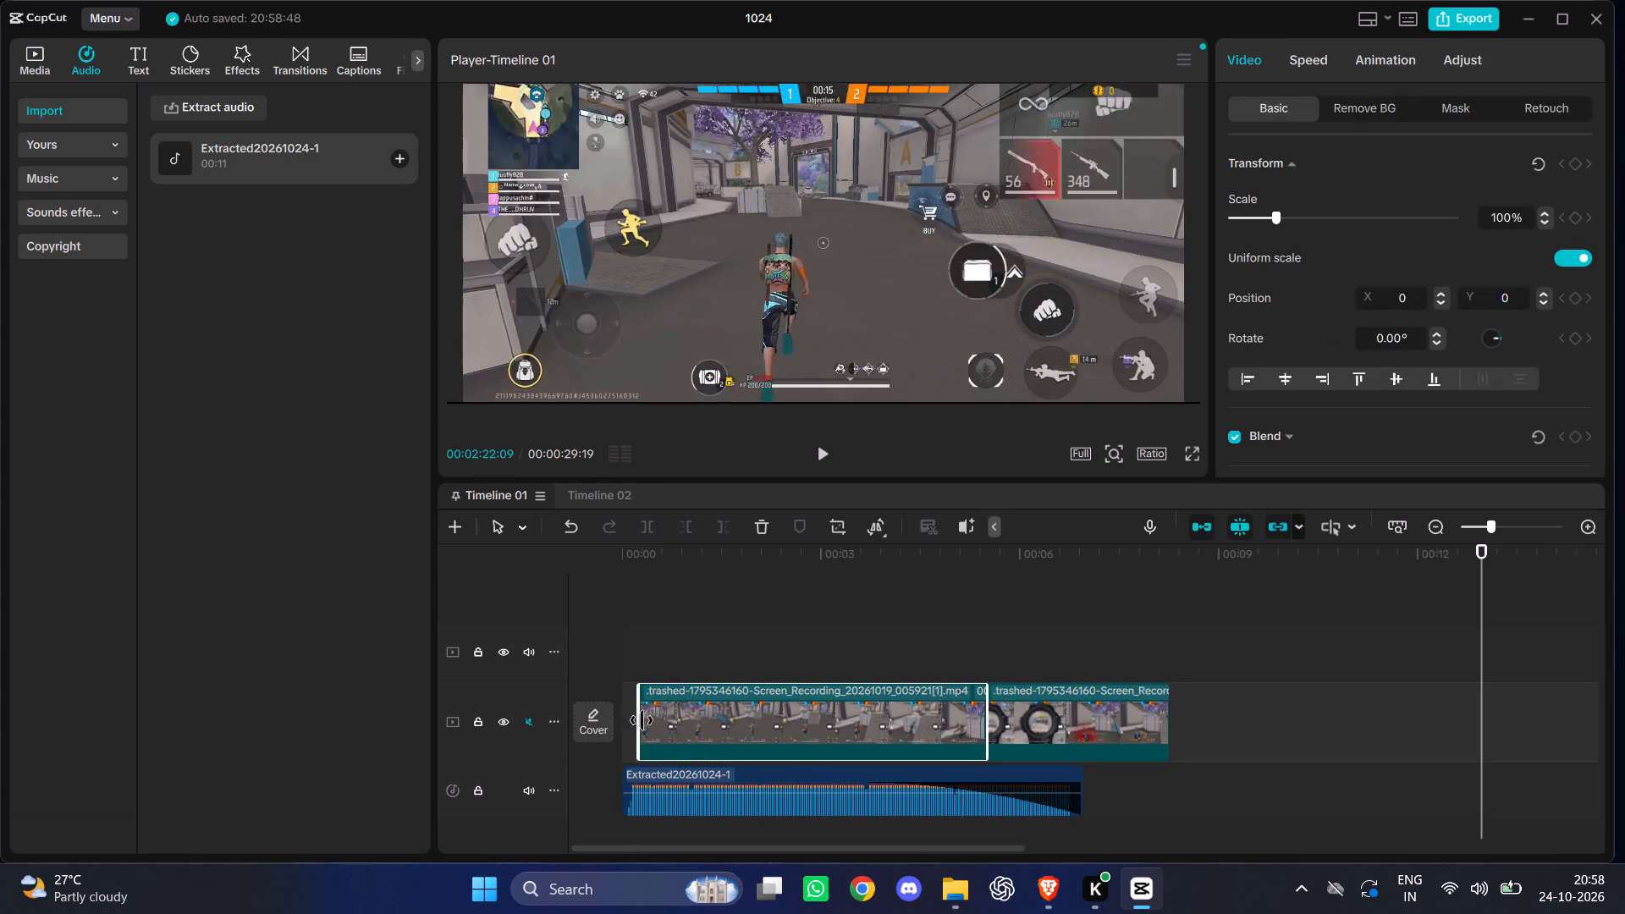
left_click_drag(642, 720, 642, 721)
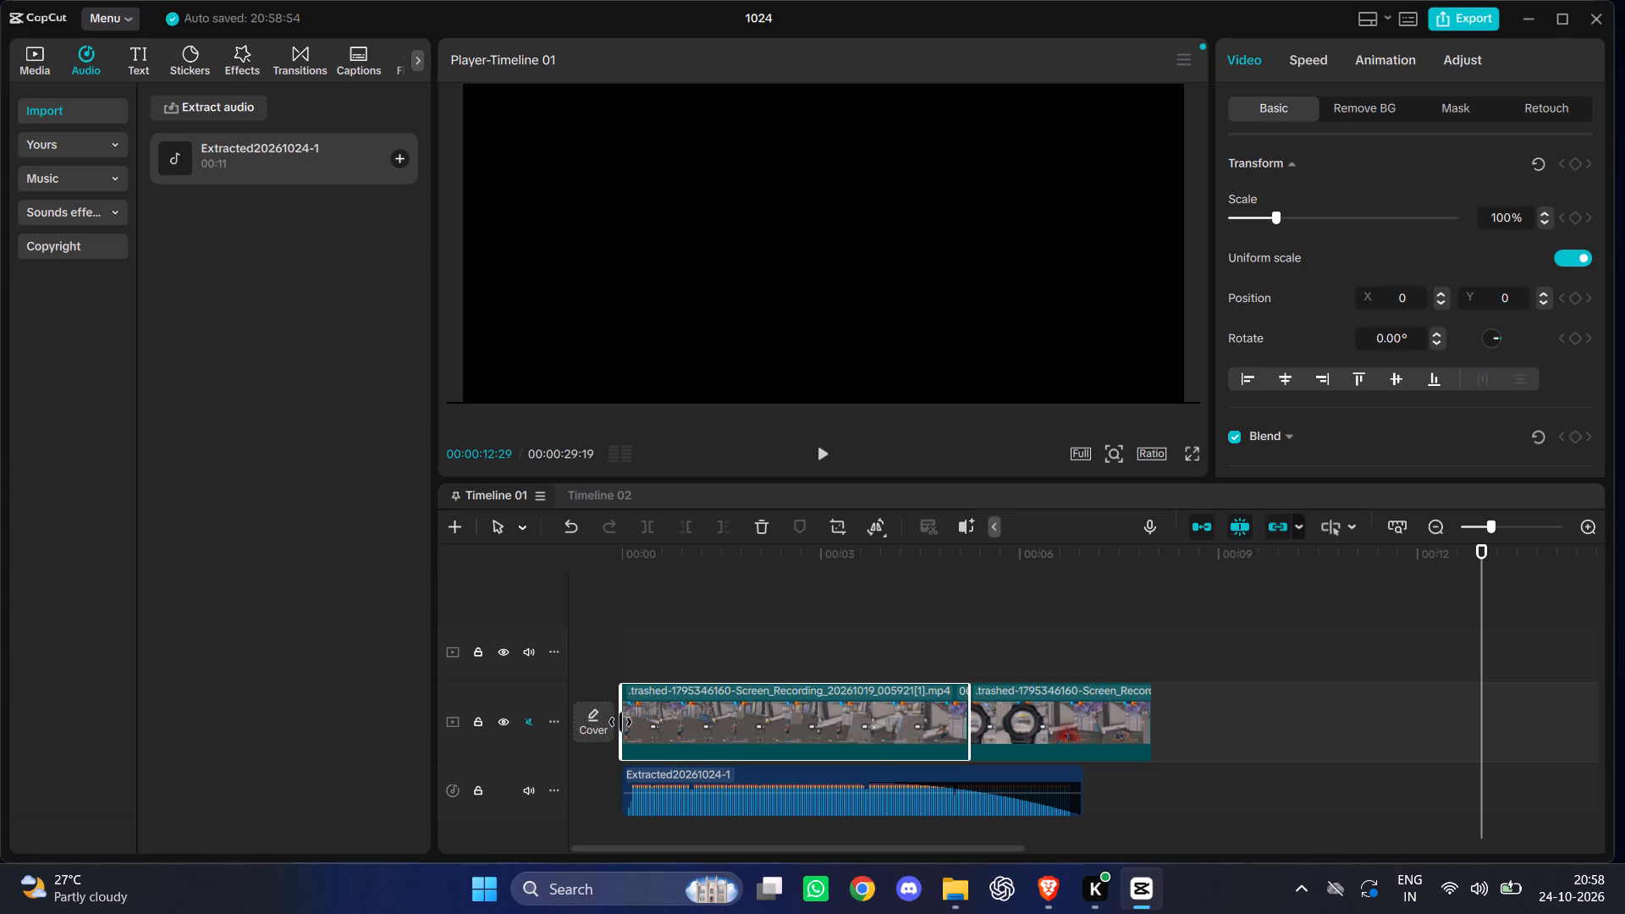
left_click_drag(618, 722, 647, 723)
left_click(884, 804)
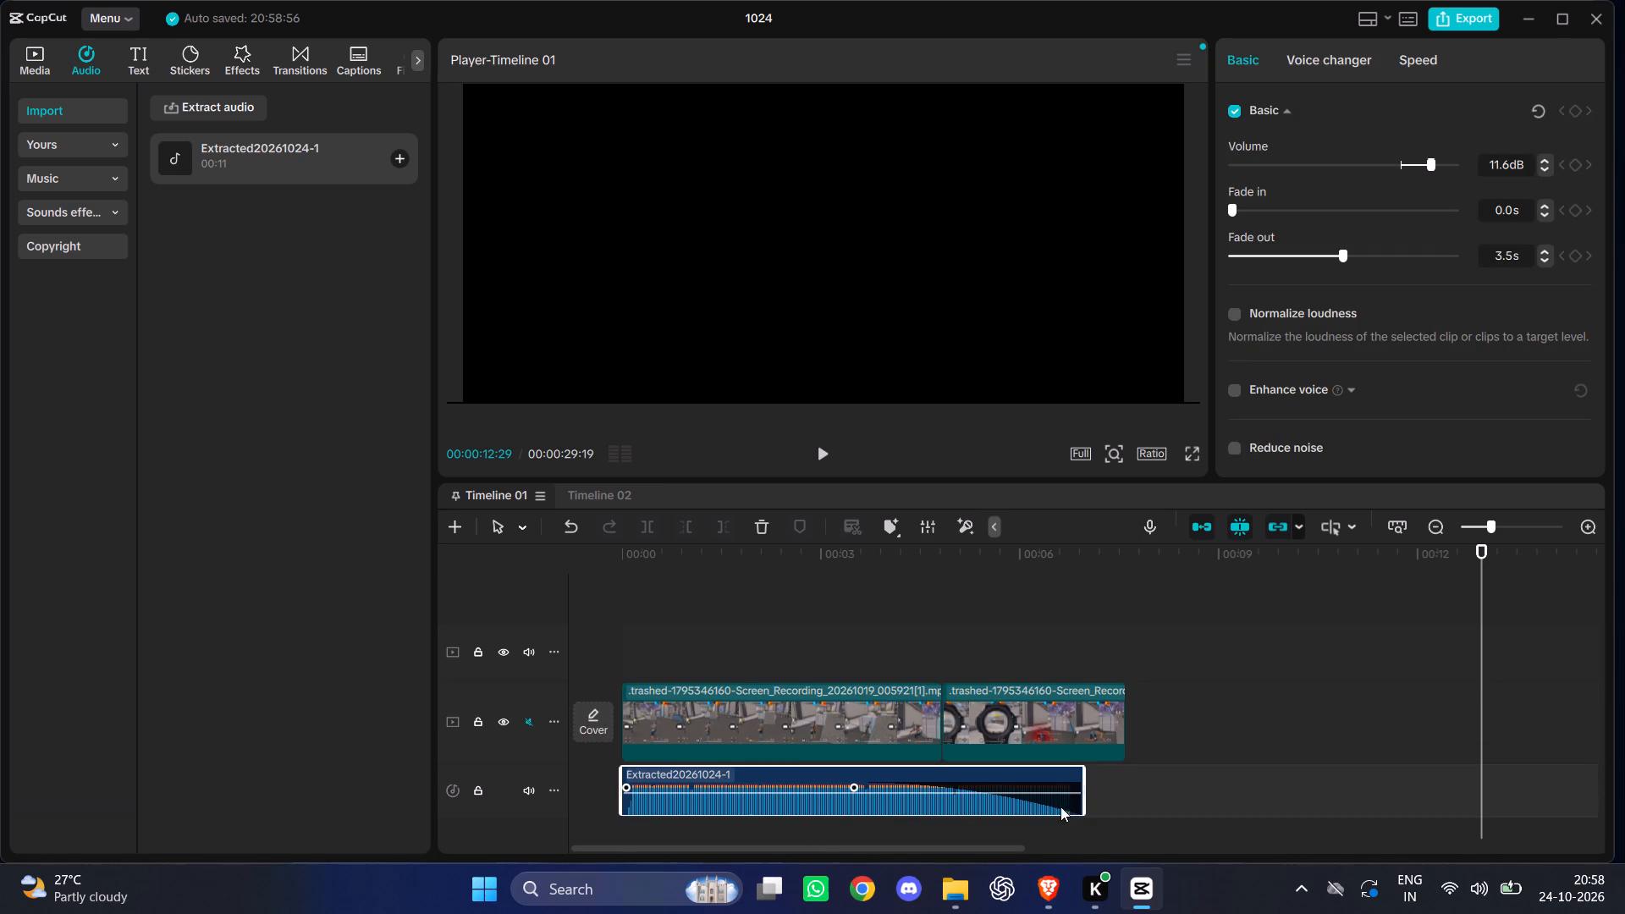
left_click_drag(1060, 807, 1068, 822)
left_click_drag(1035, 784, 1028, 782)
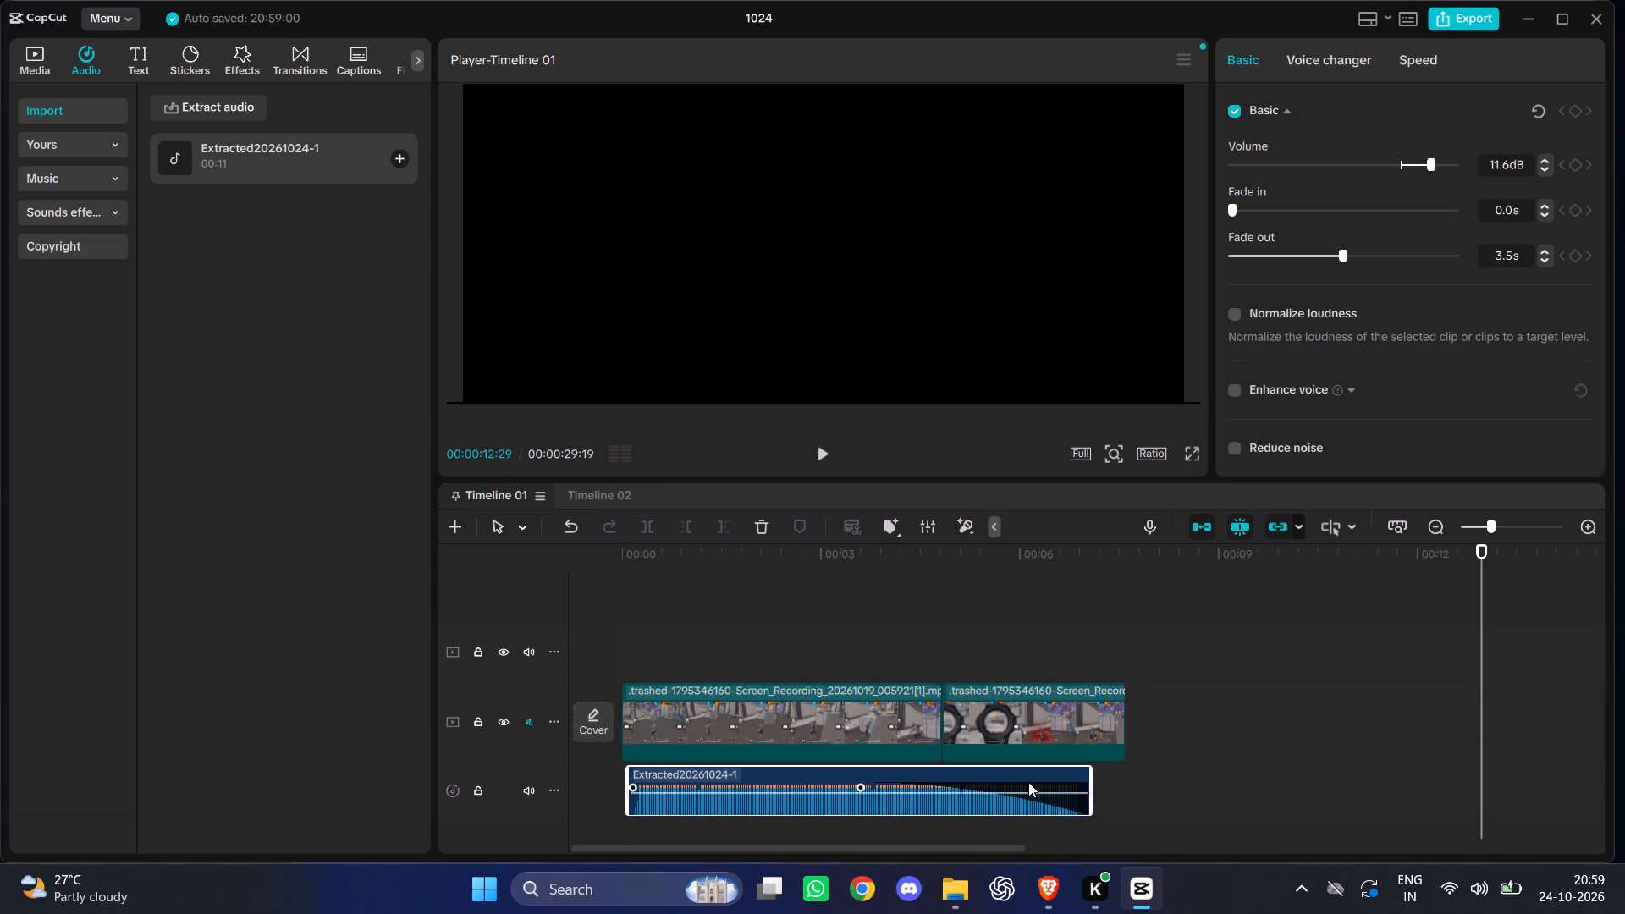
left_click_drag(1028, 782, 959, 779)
Play the edit from the start to check how the louder audio fits the trimmed gameplay.
left_click_drag(1479, 550, 1330, 538)
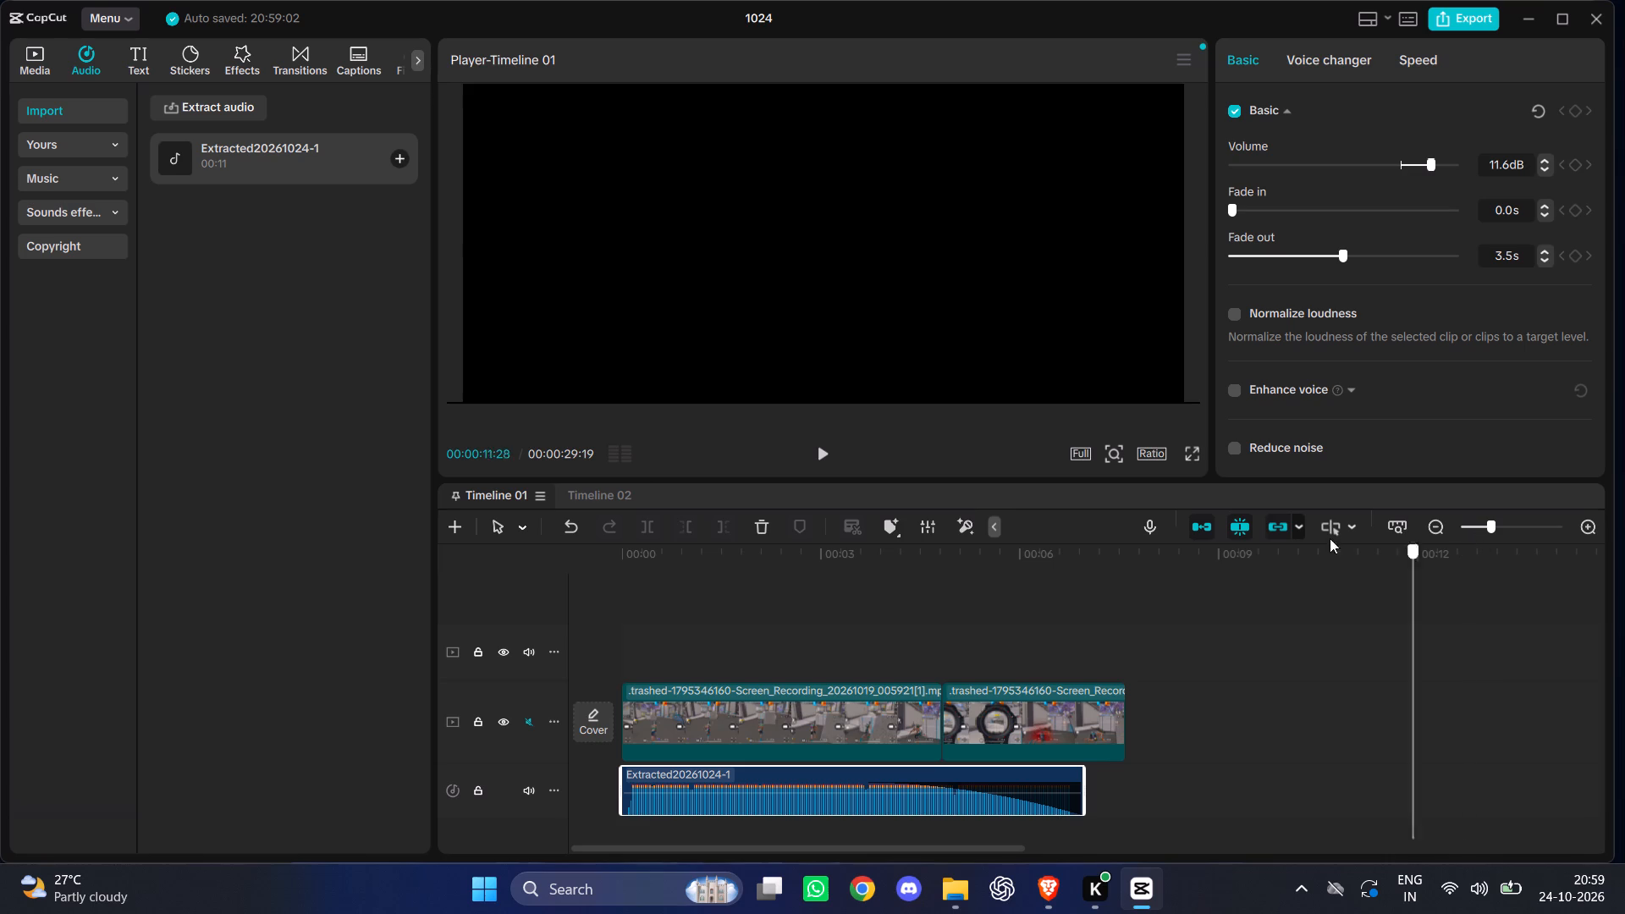
left_click_drag(1330, 538, 548, 630)
left_click(824, 455)
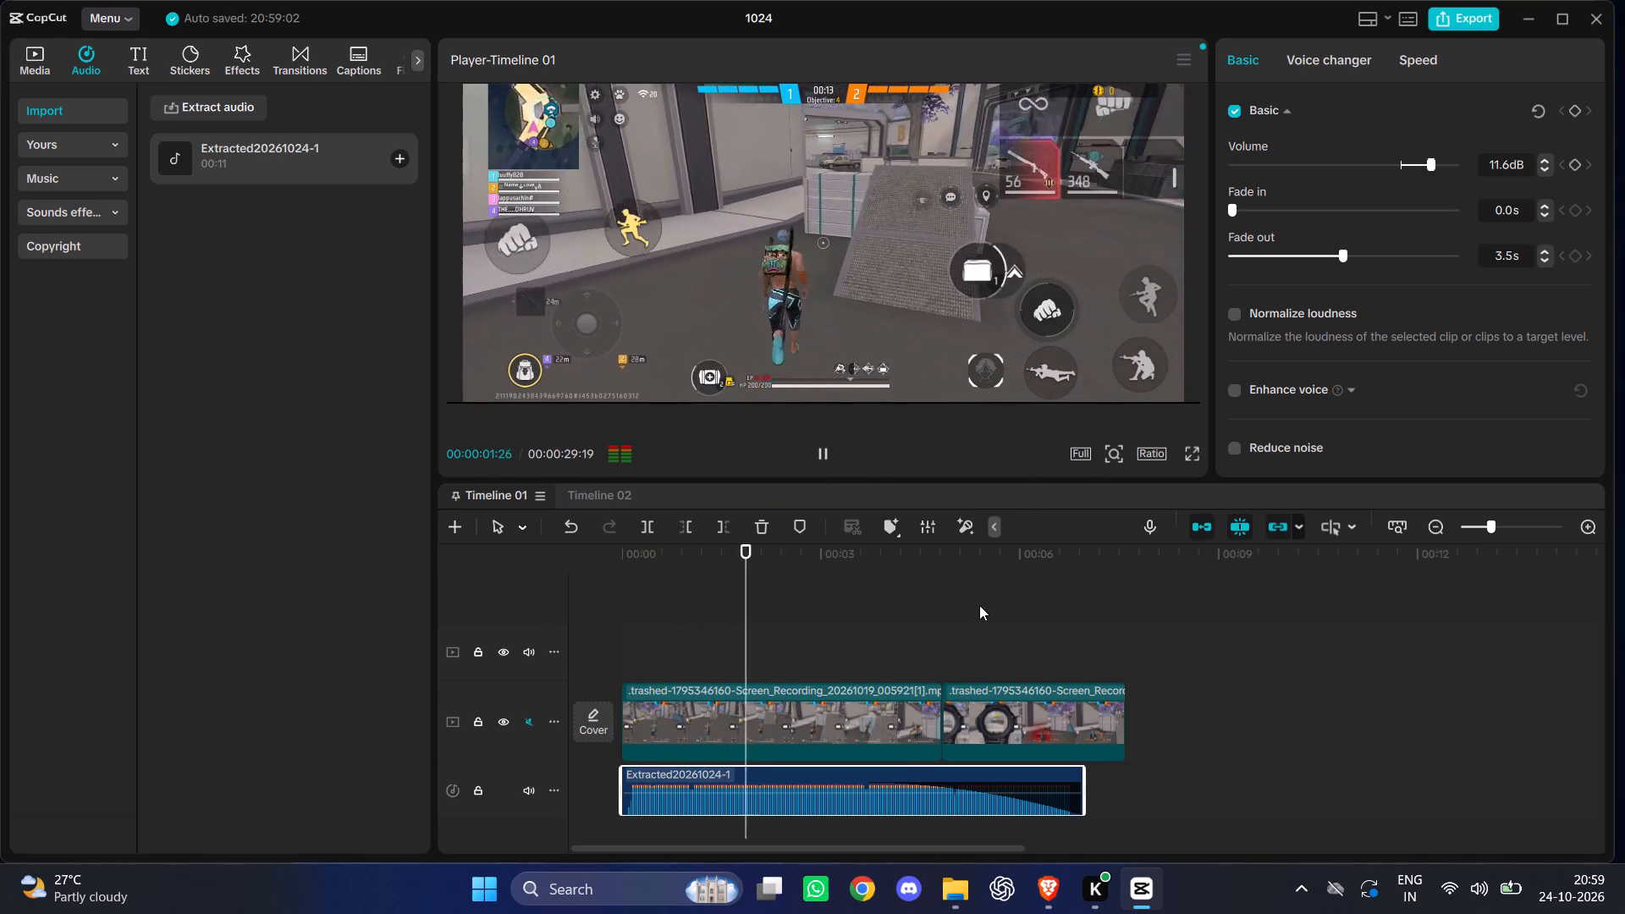
Set the extracted audio's volume to 0.5 dB and its fade-out to 0.0 seconds.
left_click(911, 785)
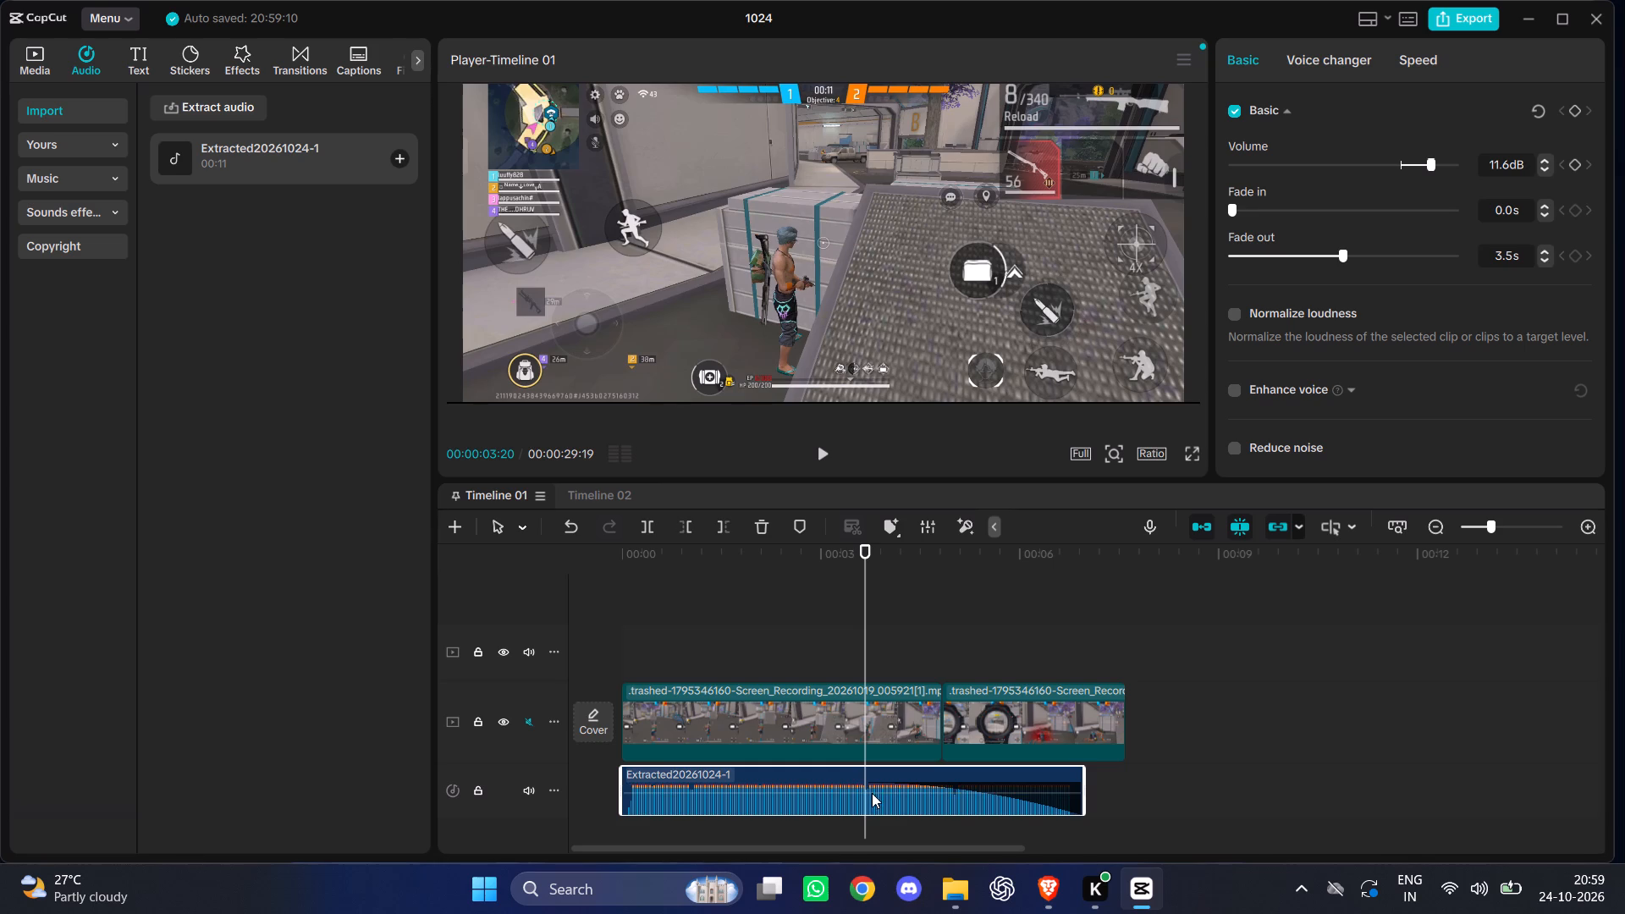
left_click_drag(873, 792, 875, 801)
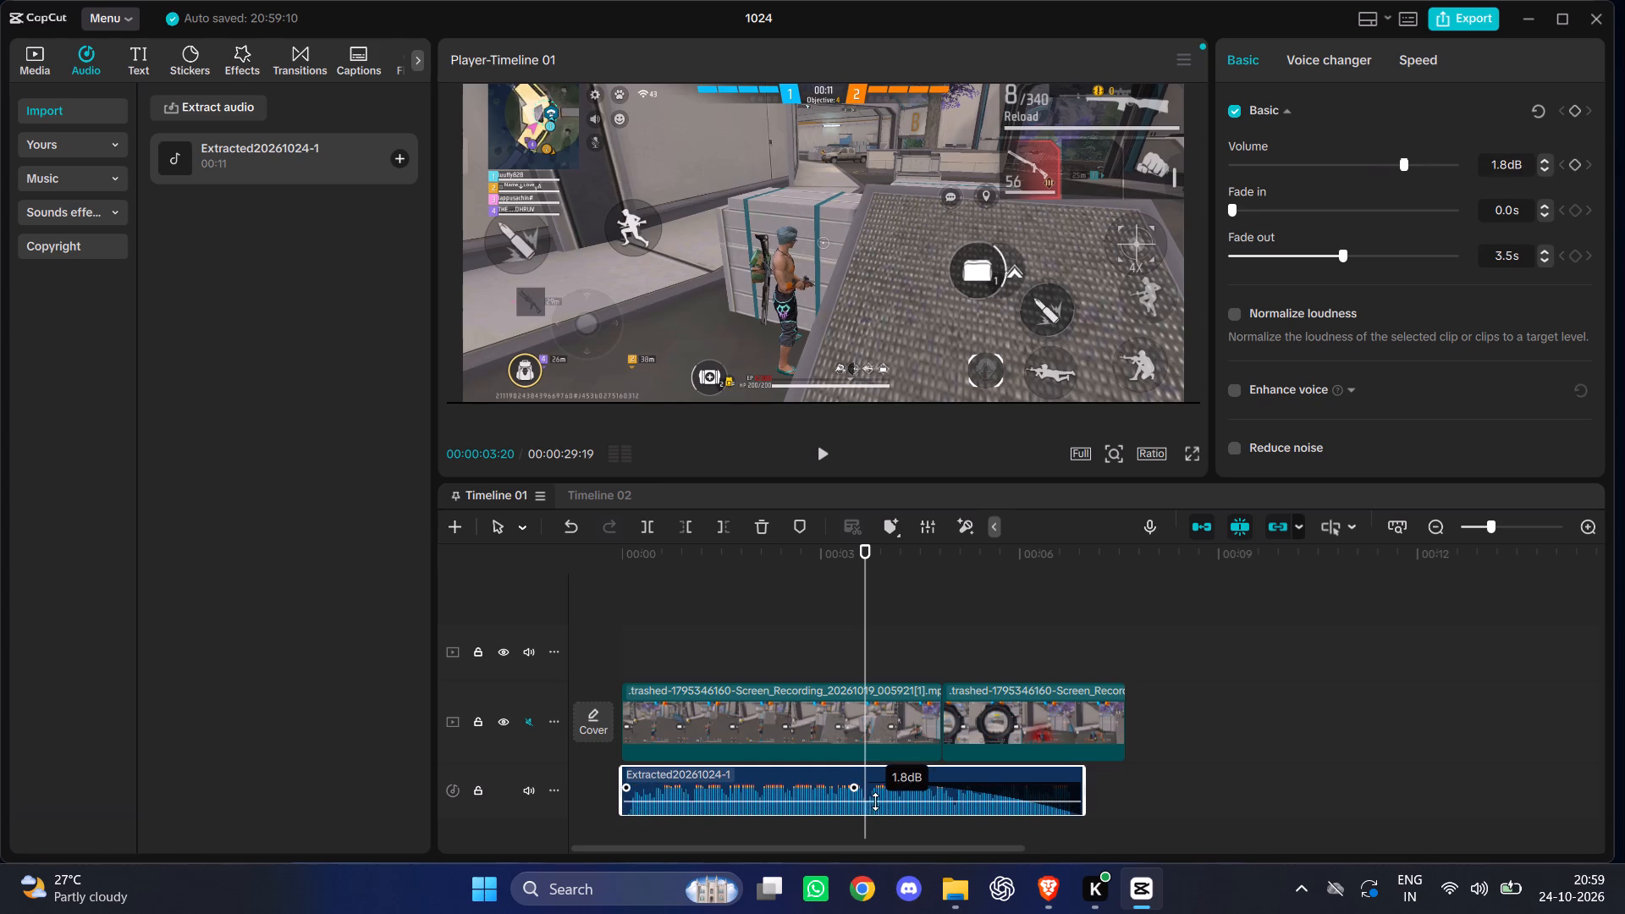
left_click_drag(875, 801, 875, 802)
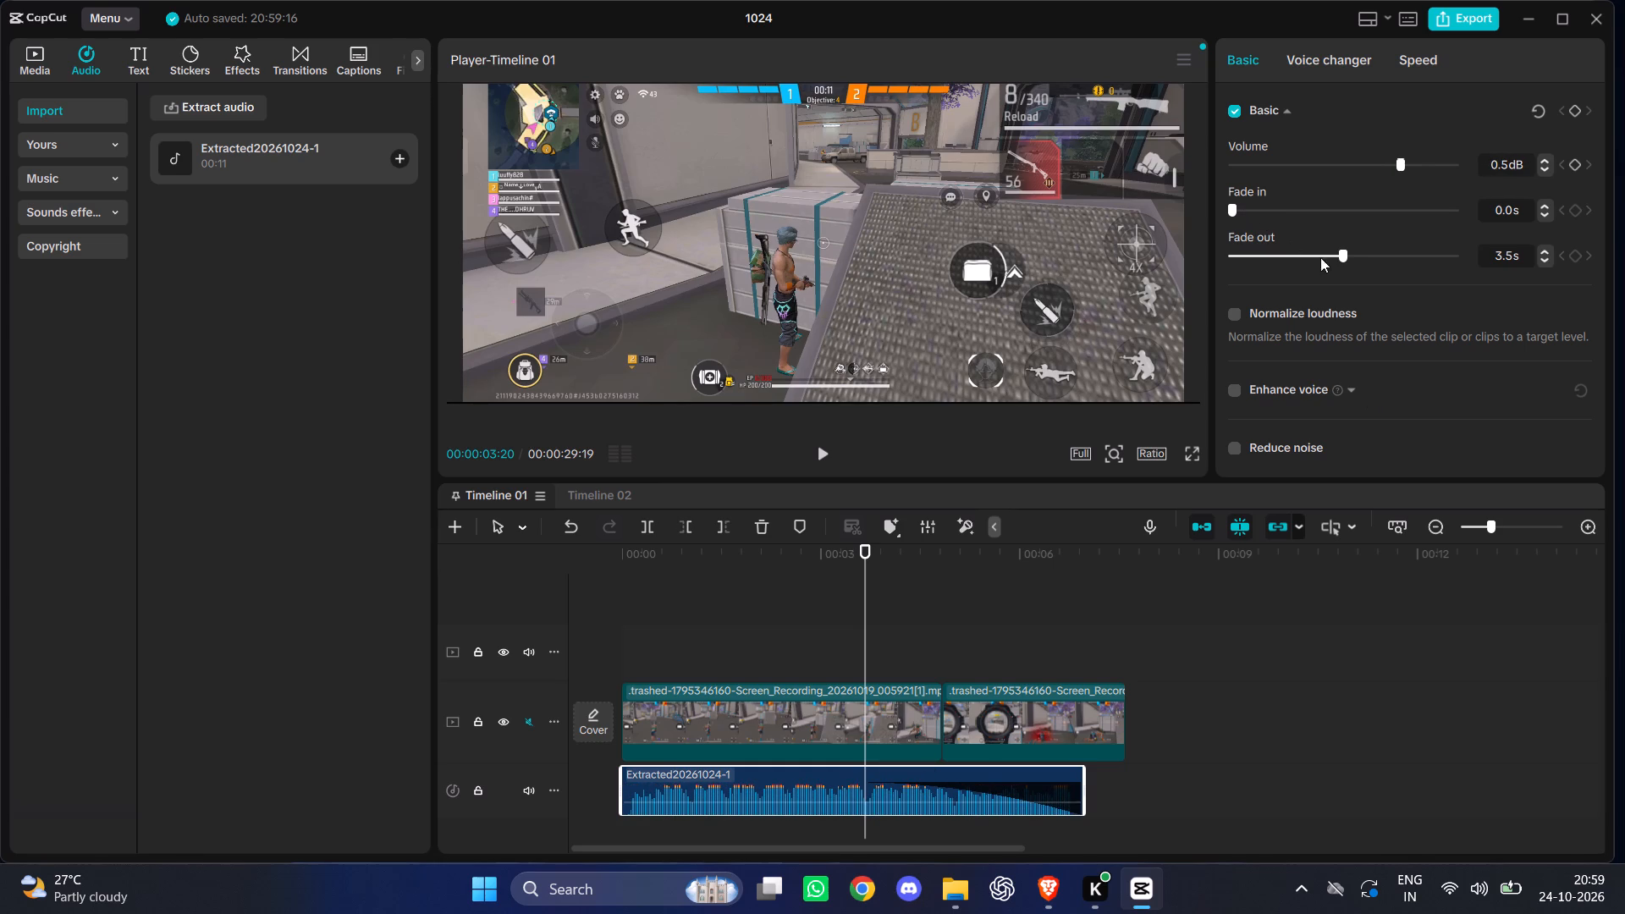
left_click_drag(1347, 256, 1167, 284)
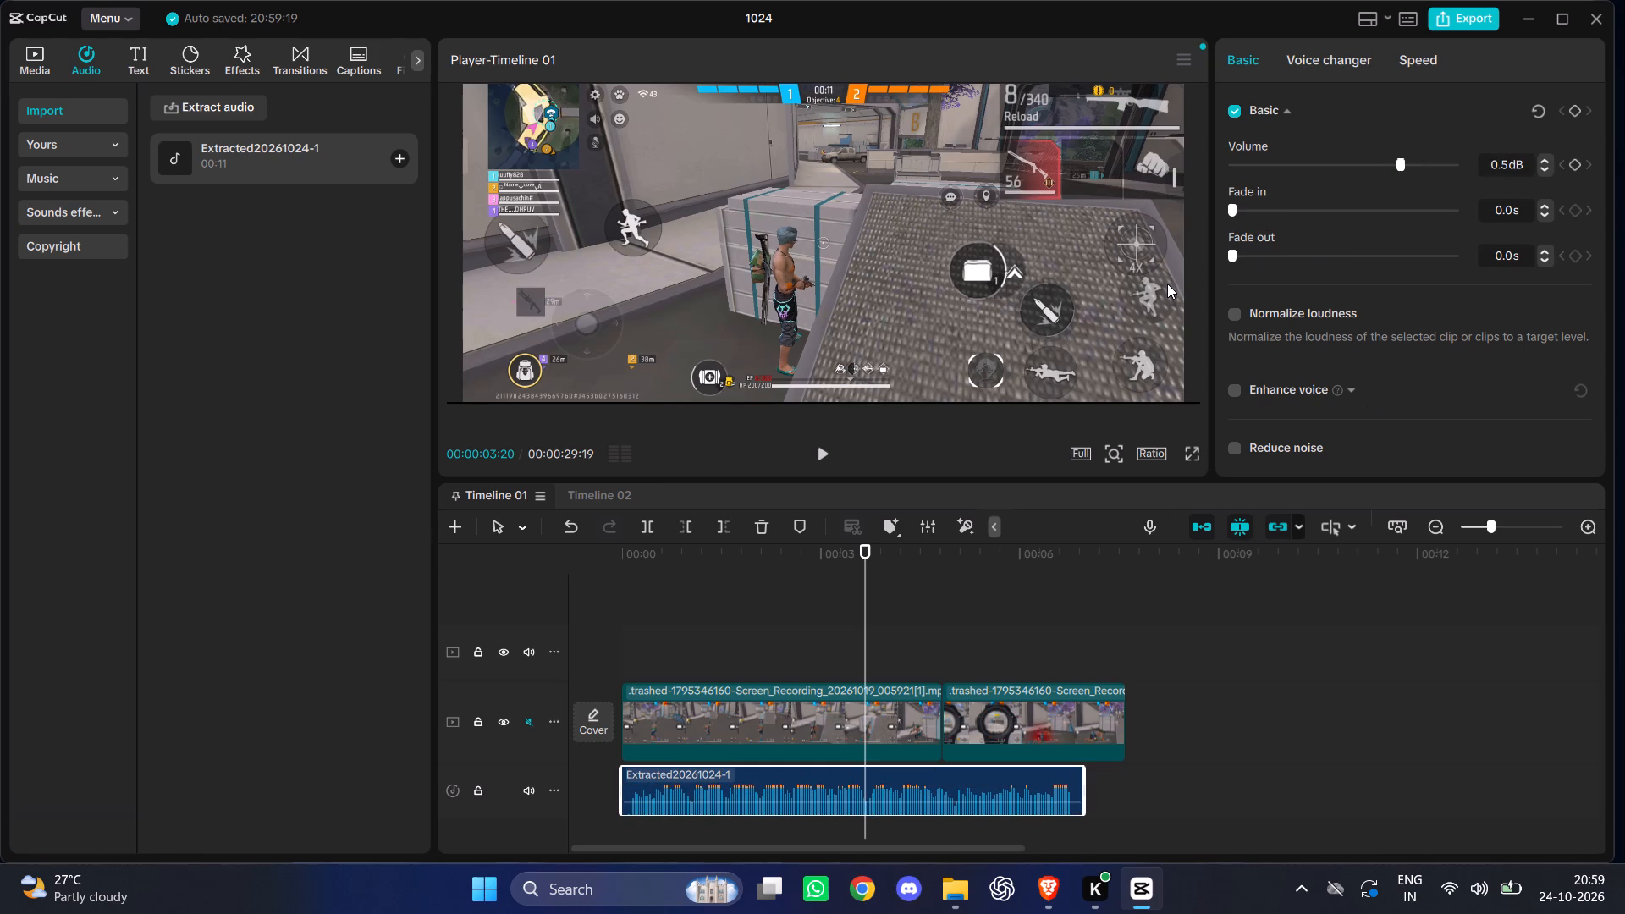
Play the rest of the edit and bring the playhead to 00:00:06:29, where the audio ends.
left_click(816, 461)
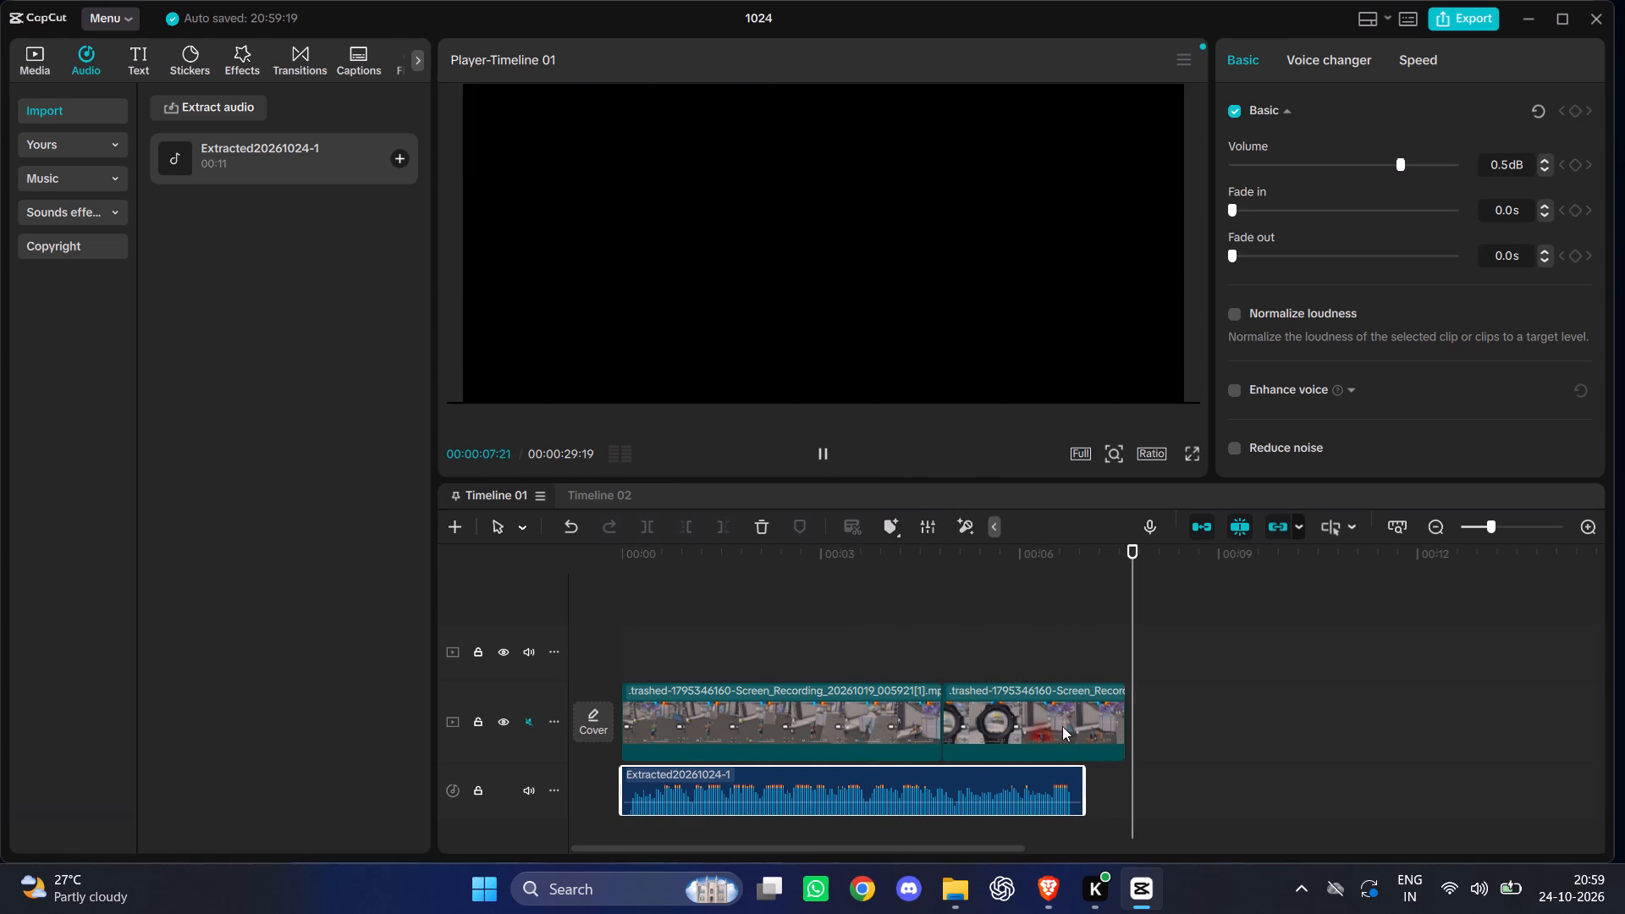
left_click(1099, 713)
left_click_drag(1255, 549, 1080, 581)
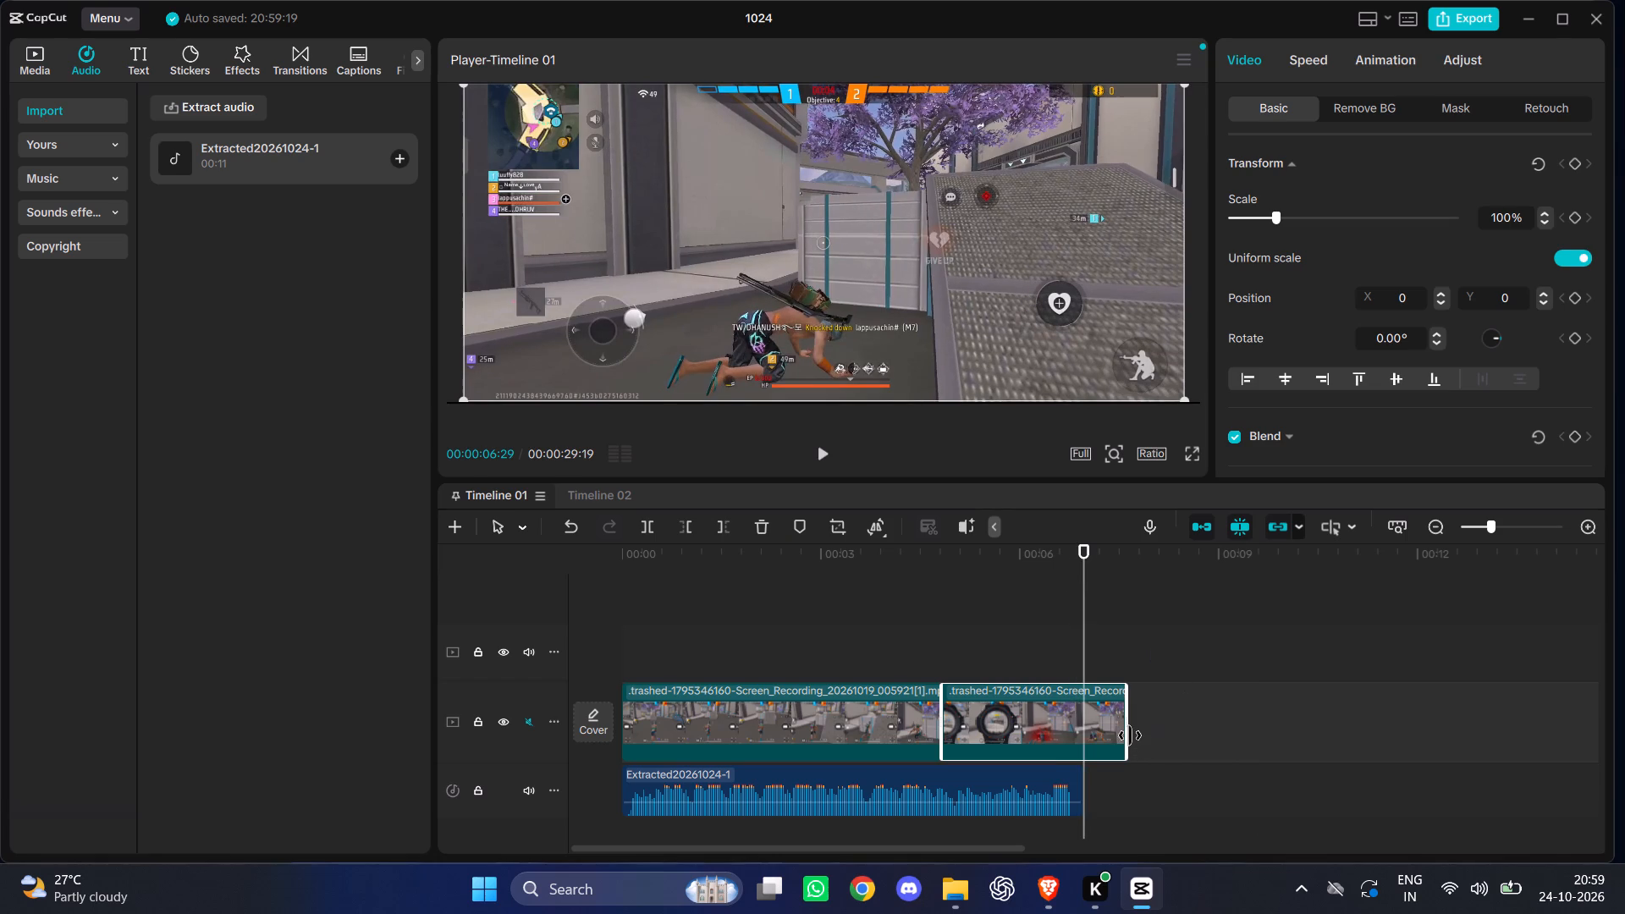
Trim about 0.2 seconds off the end of the first gameplay clip.
left_click(1126, 735)
left_click(861, 735)
left_click_drag(941, 710, 929, 715)
left_click(1200, 705)
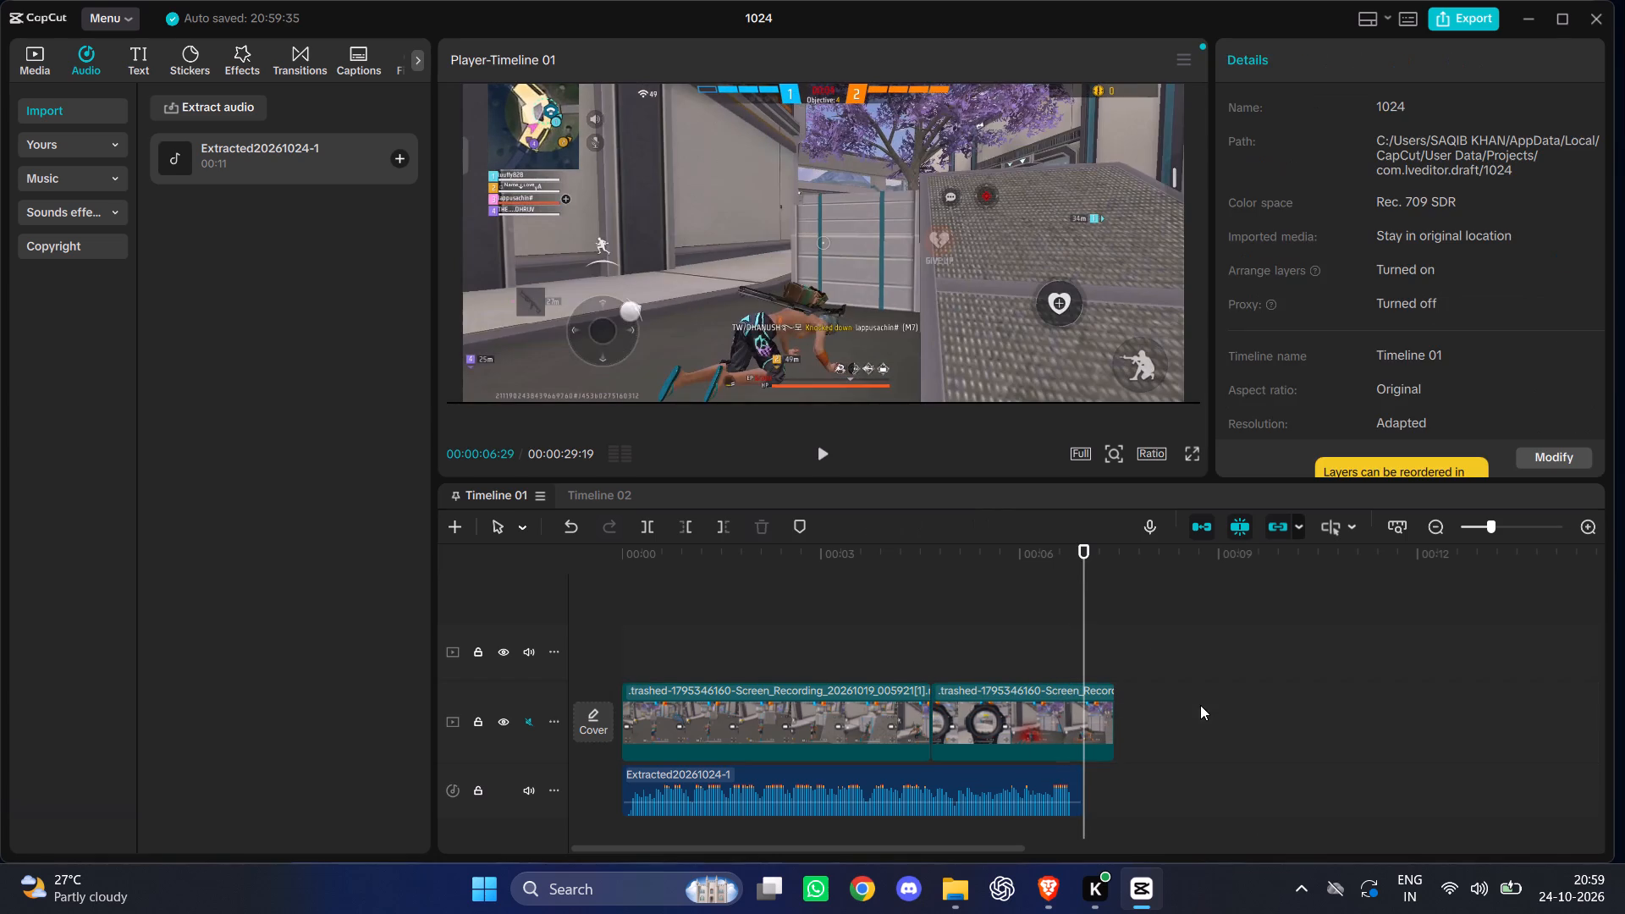
Place the 11-second VID_20261018_084344_728 clip on a new overlay track above the gameplay footage, starting at 00:00.
left_click(1066, 617)
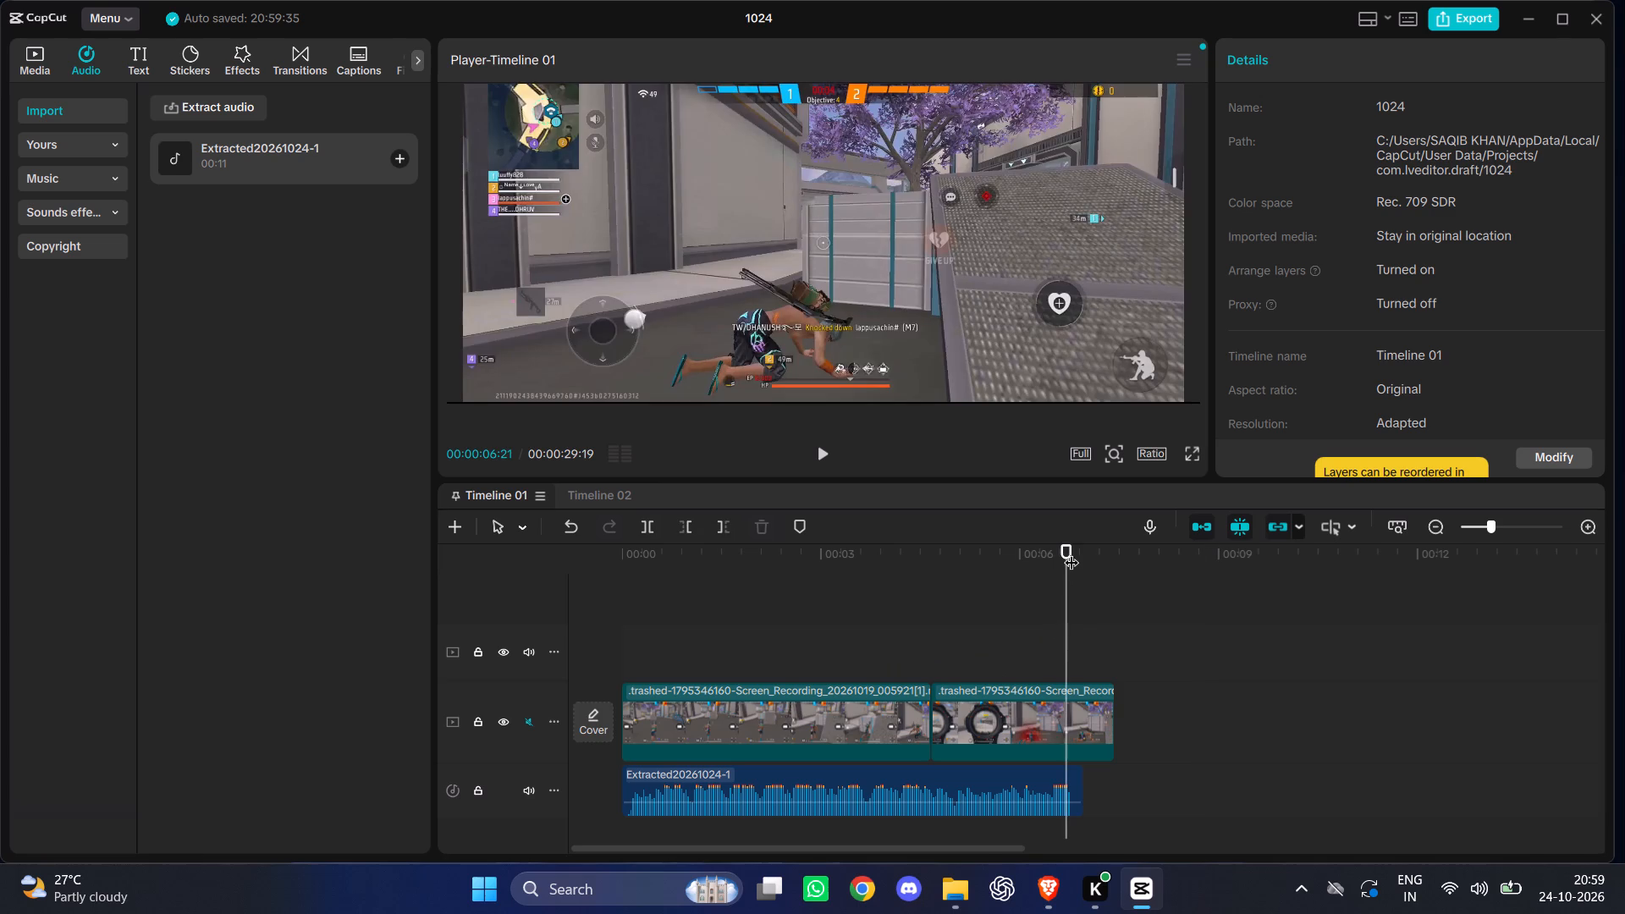
left_click_drag(1067, 551, 598, 682)
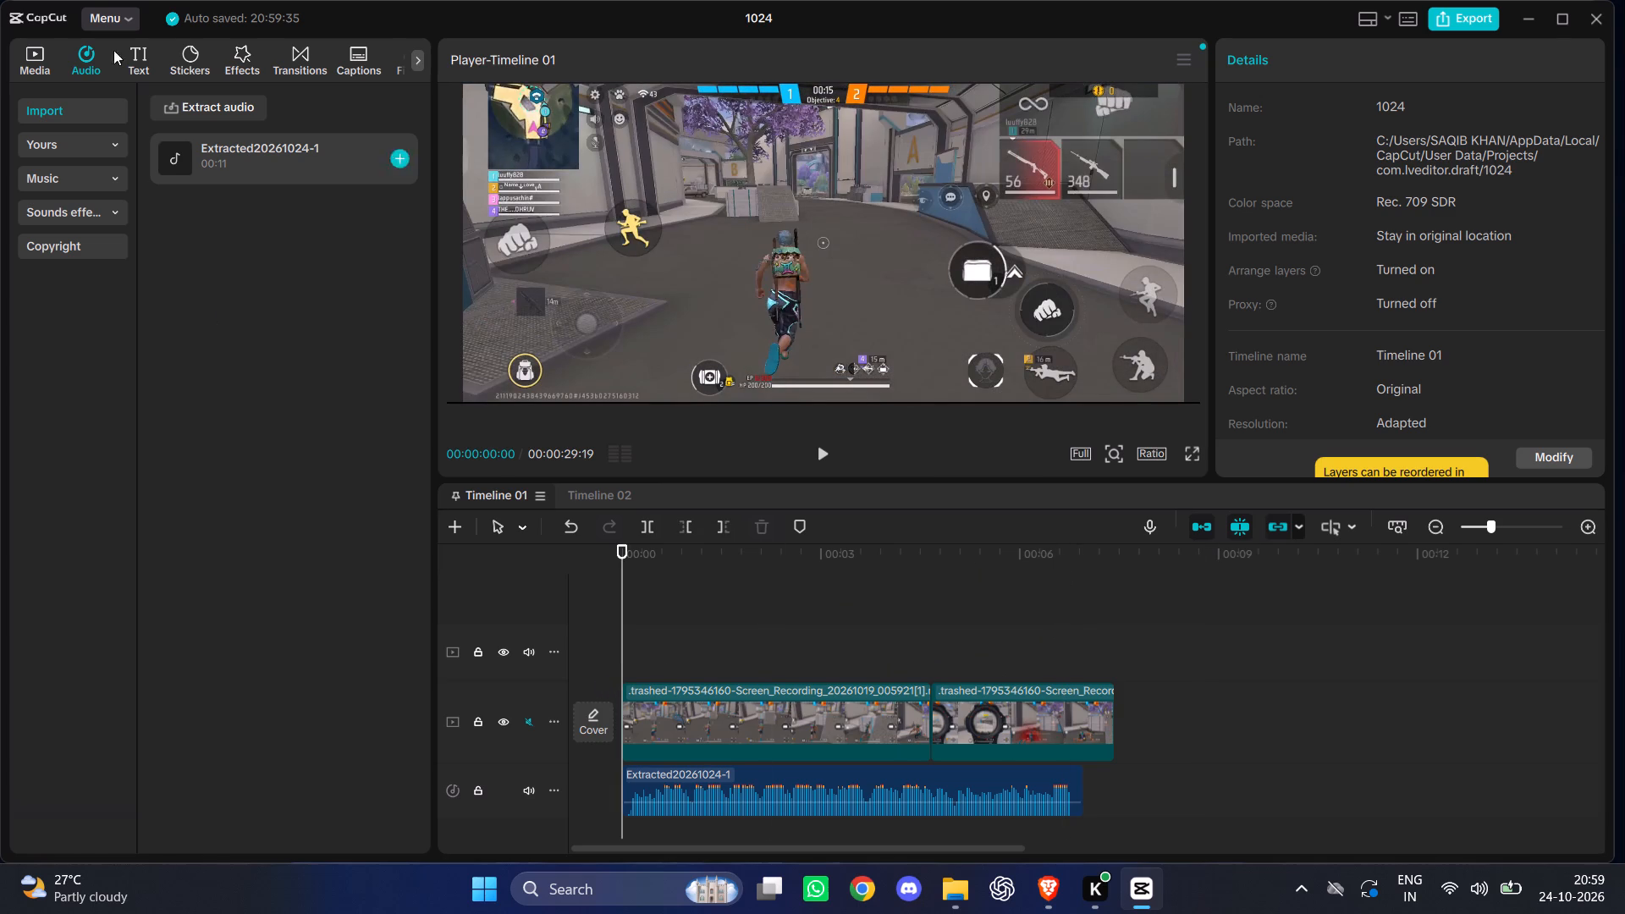
left_click(25, 59)
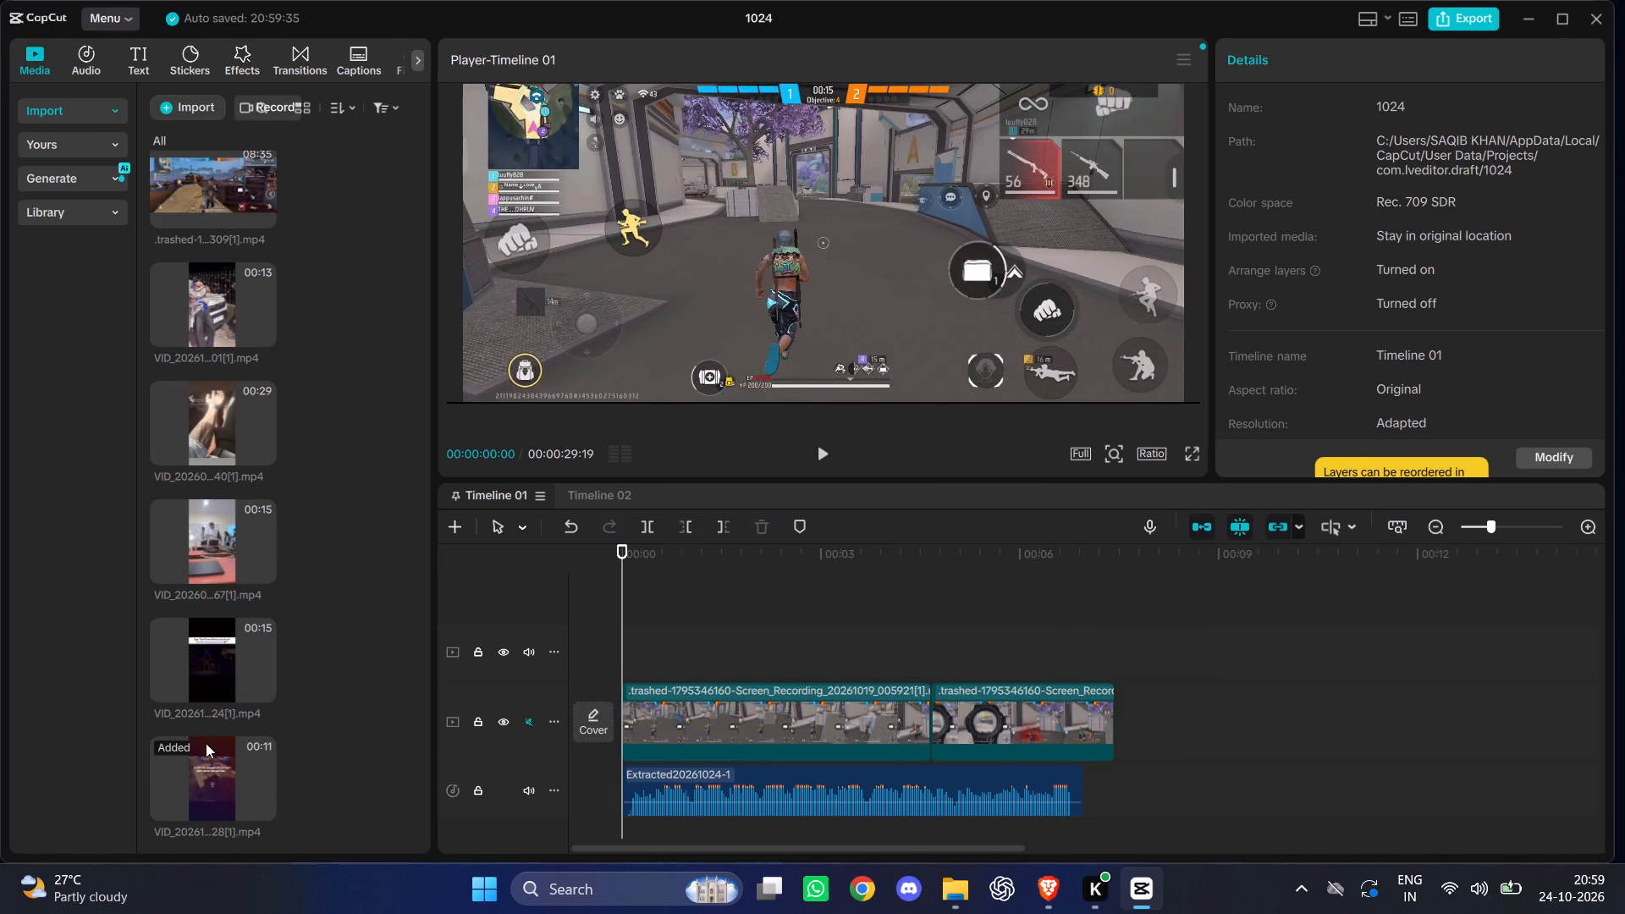
left_click_drag(206, 772, 563, 608)
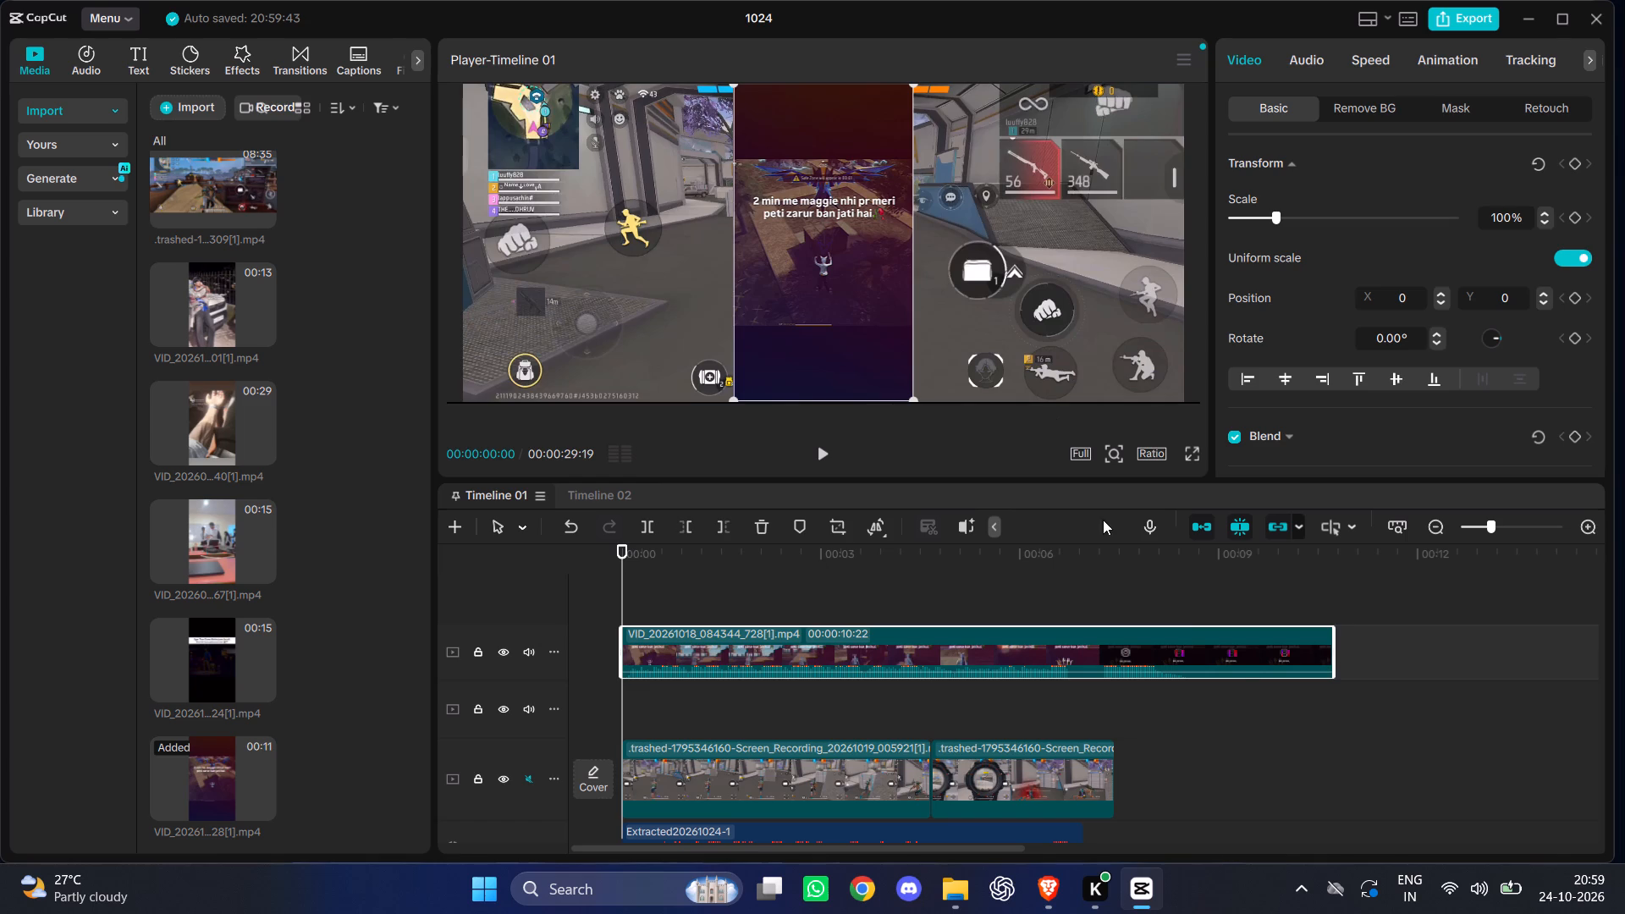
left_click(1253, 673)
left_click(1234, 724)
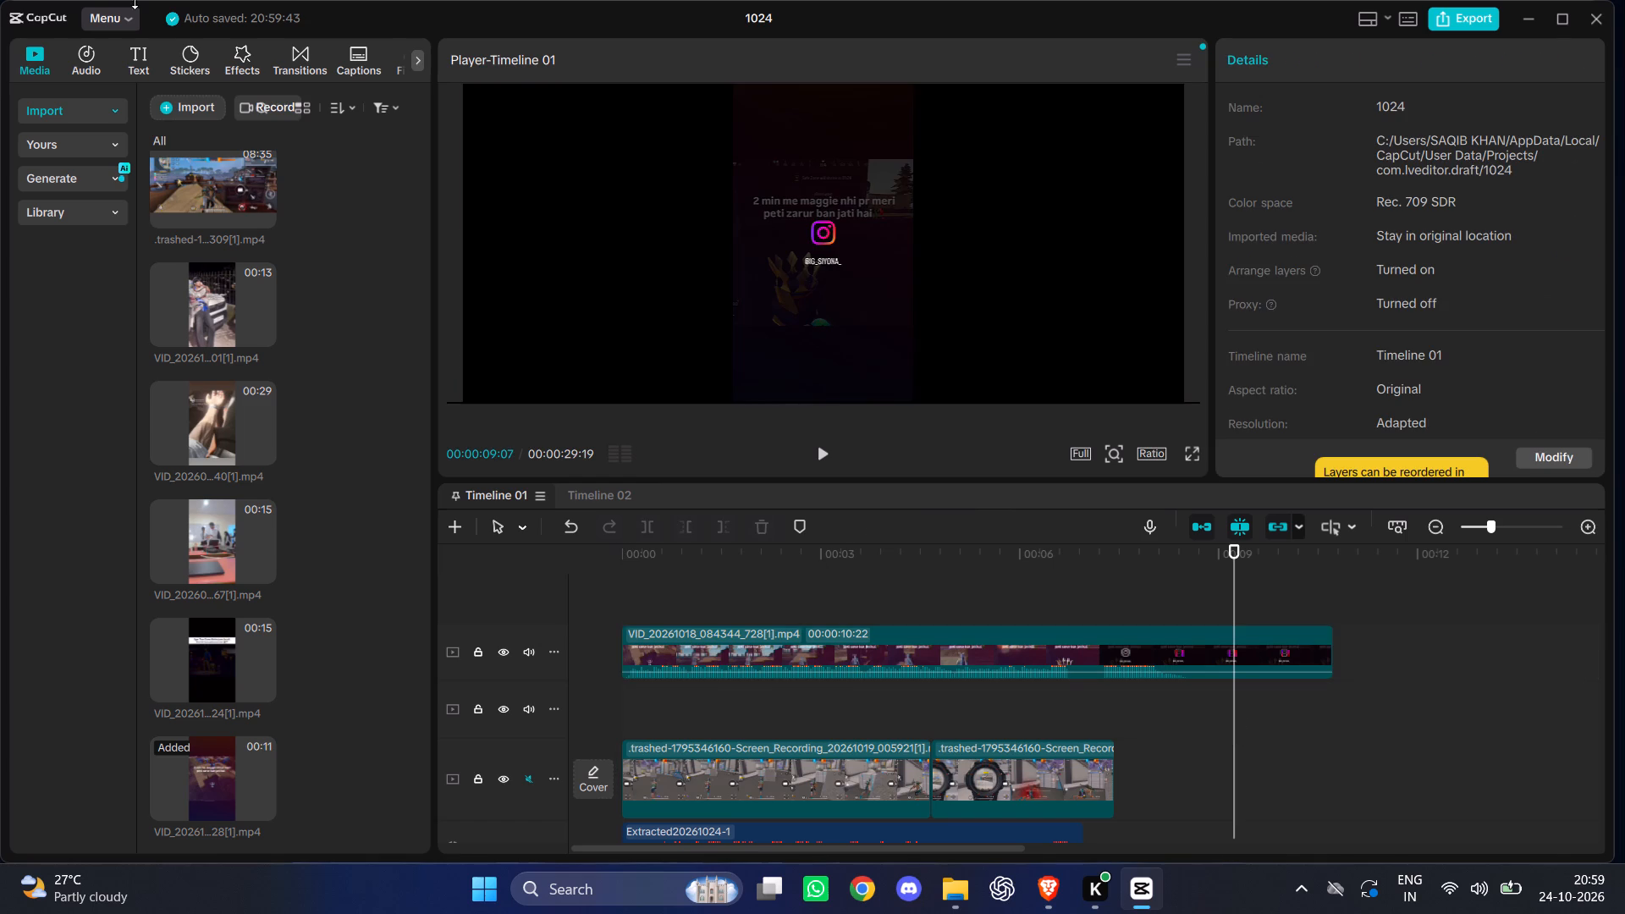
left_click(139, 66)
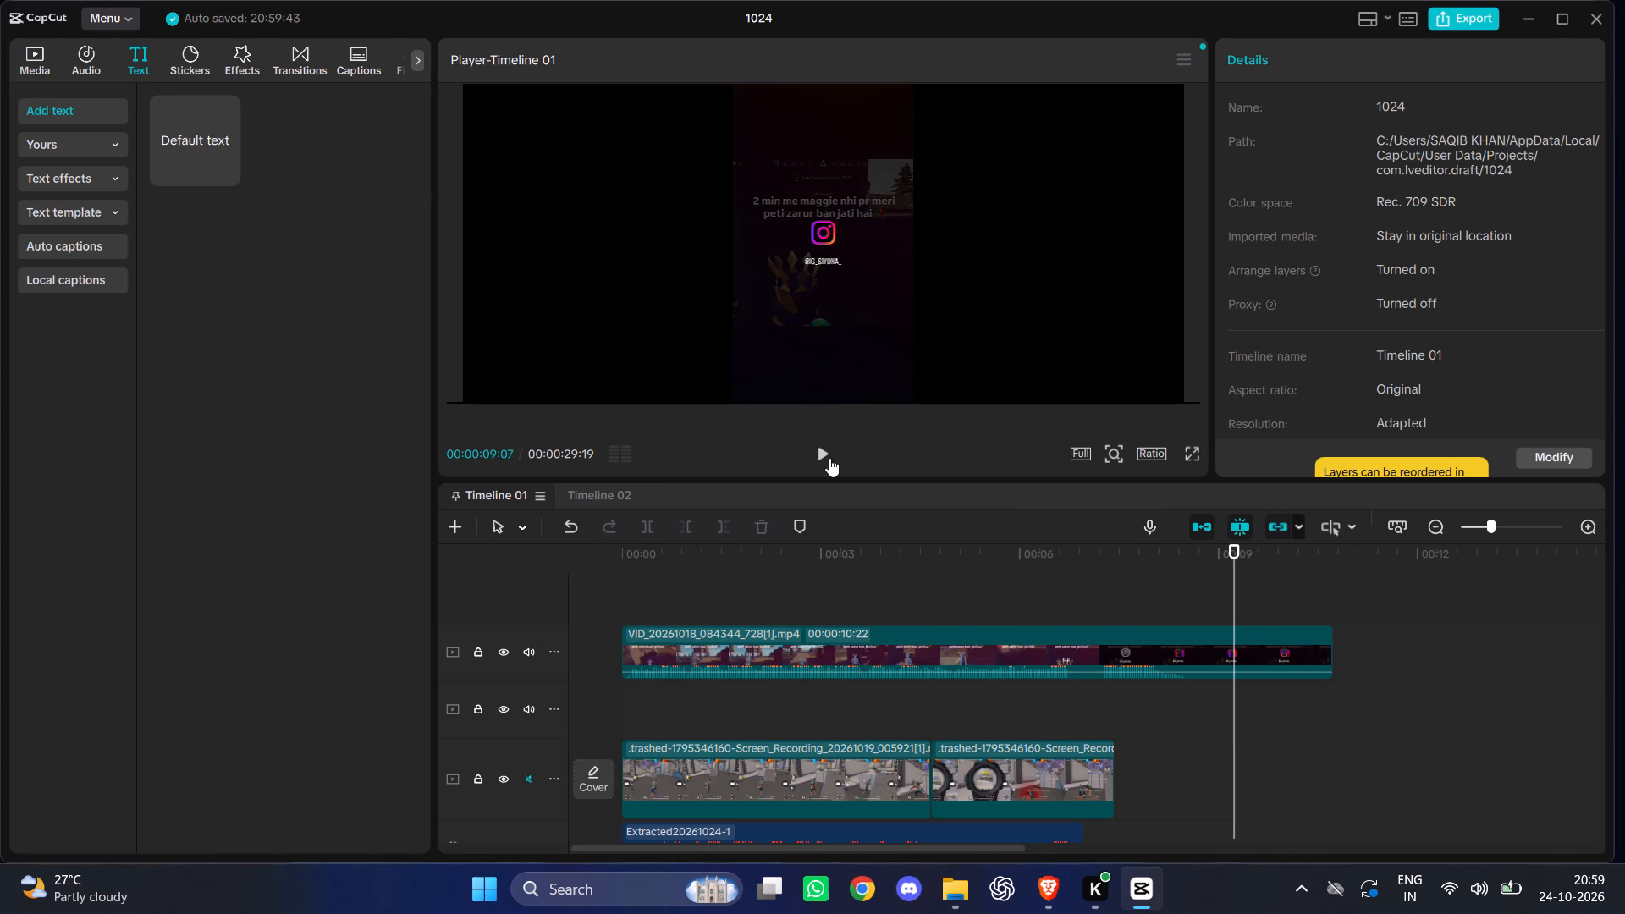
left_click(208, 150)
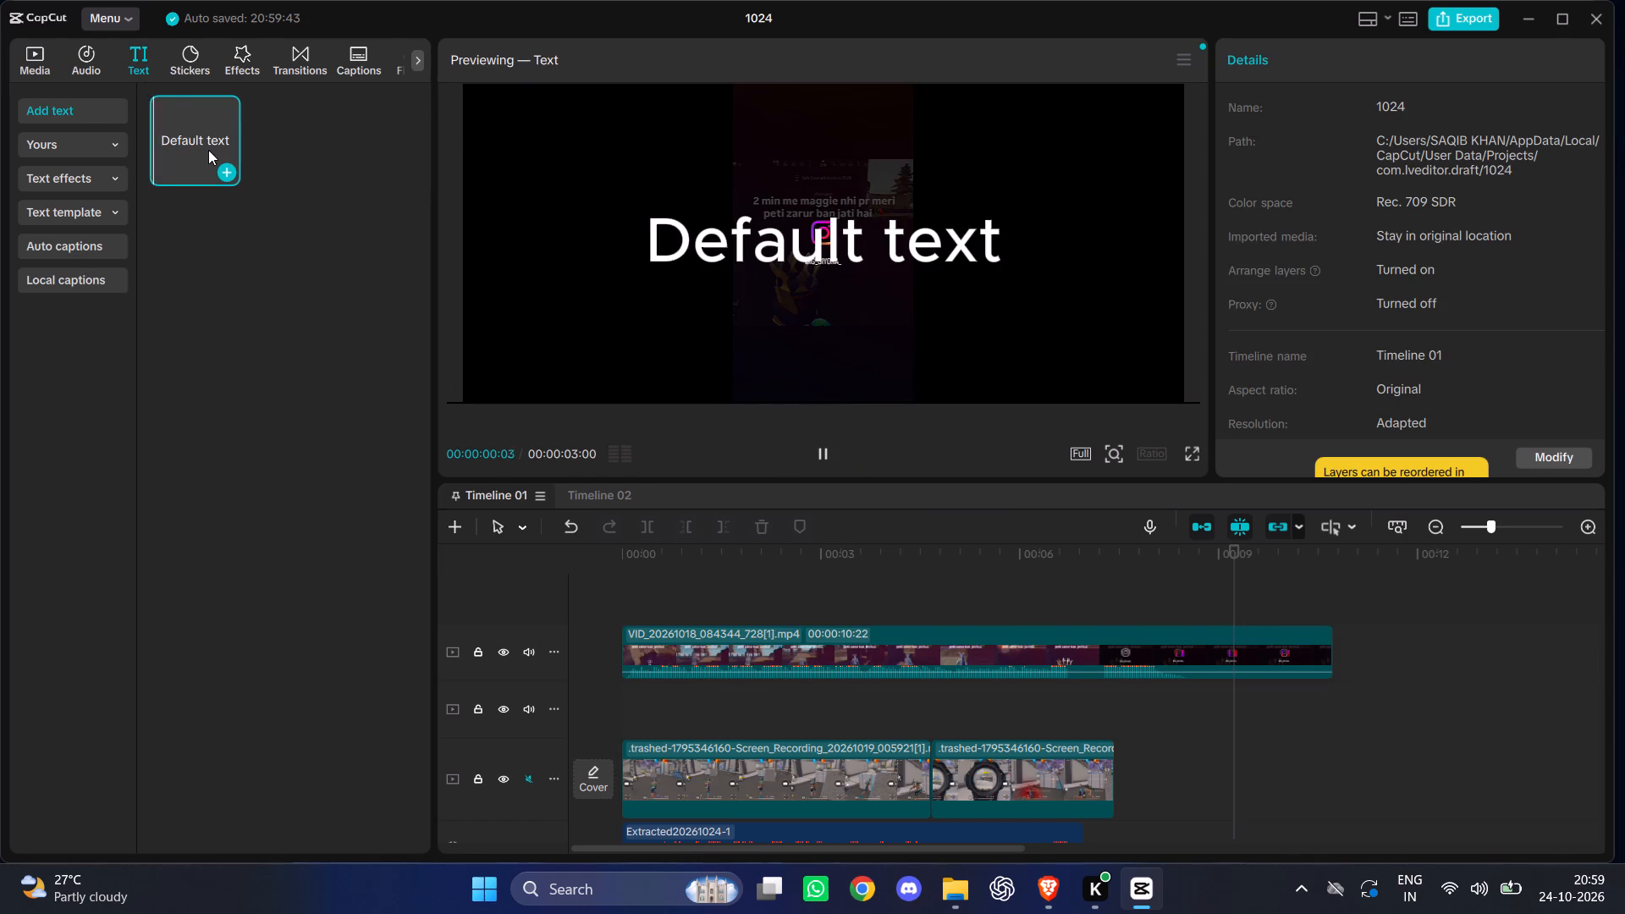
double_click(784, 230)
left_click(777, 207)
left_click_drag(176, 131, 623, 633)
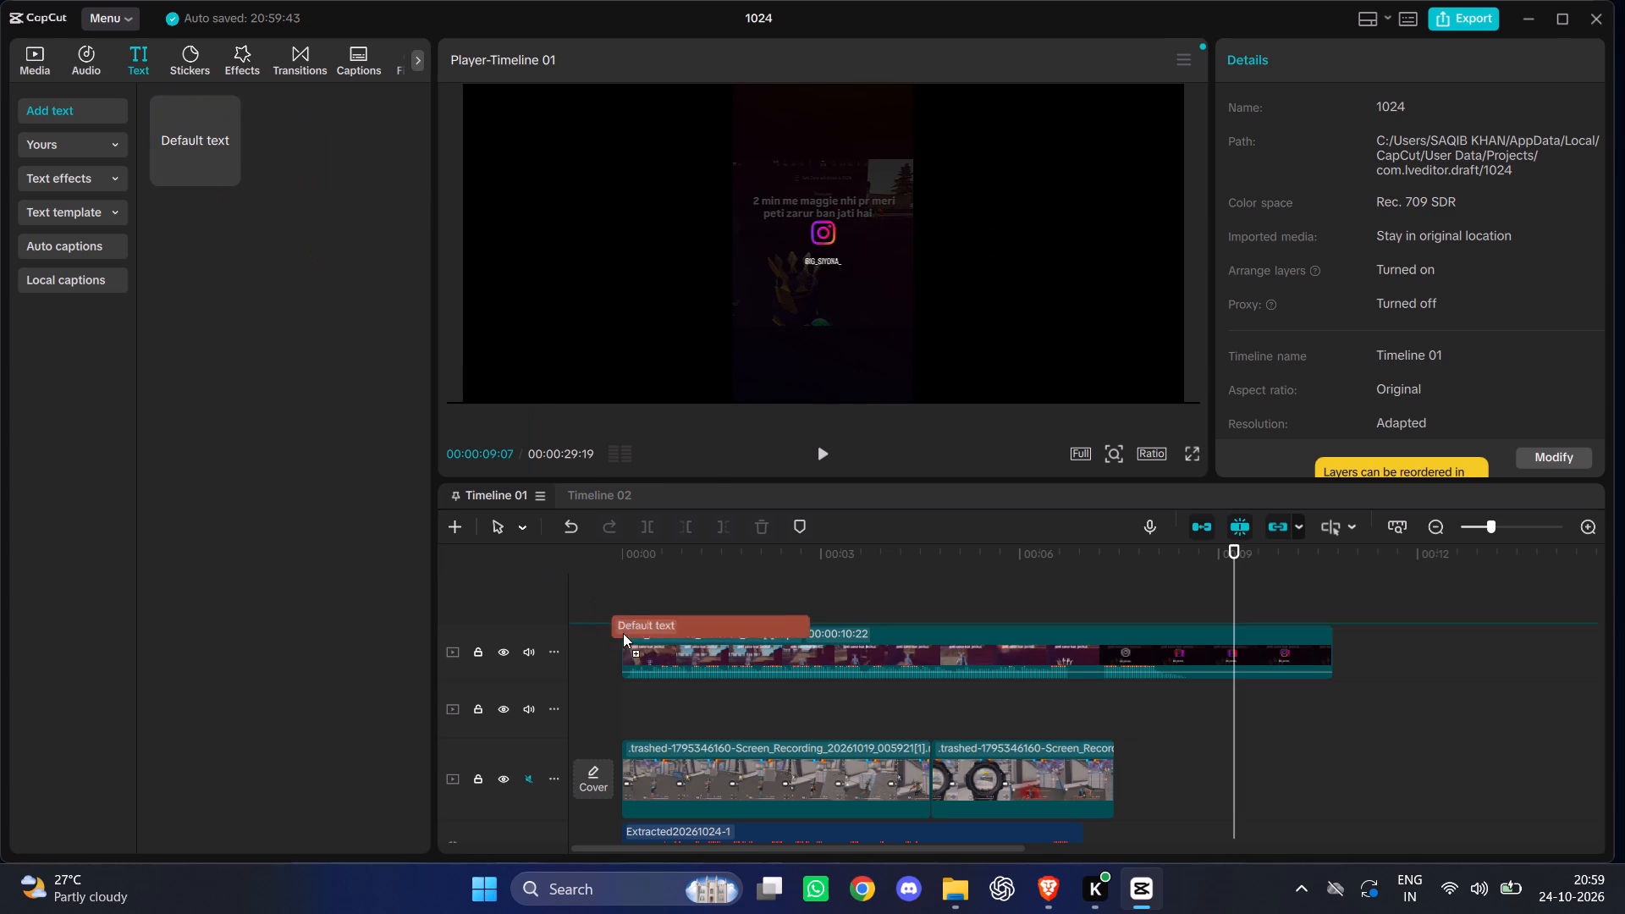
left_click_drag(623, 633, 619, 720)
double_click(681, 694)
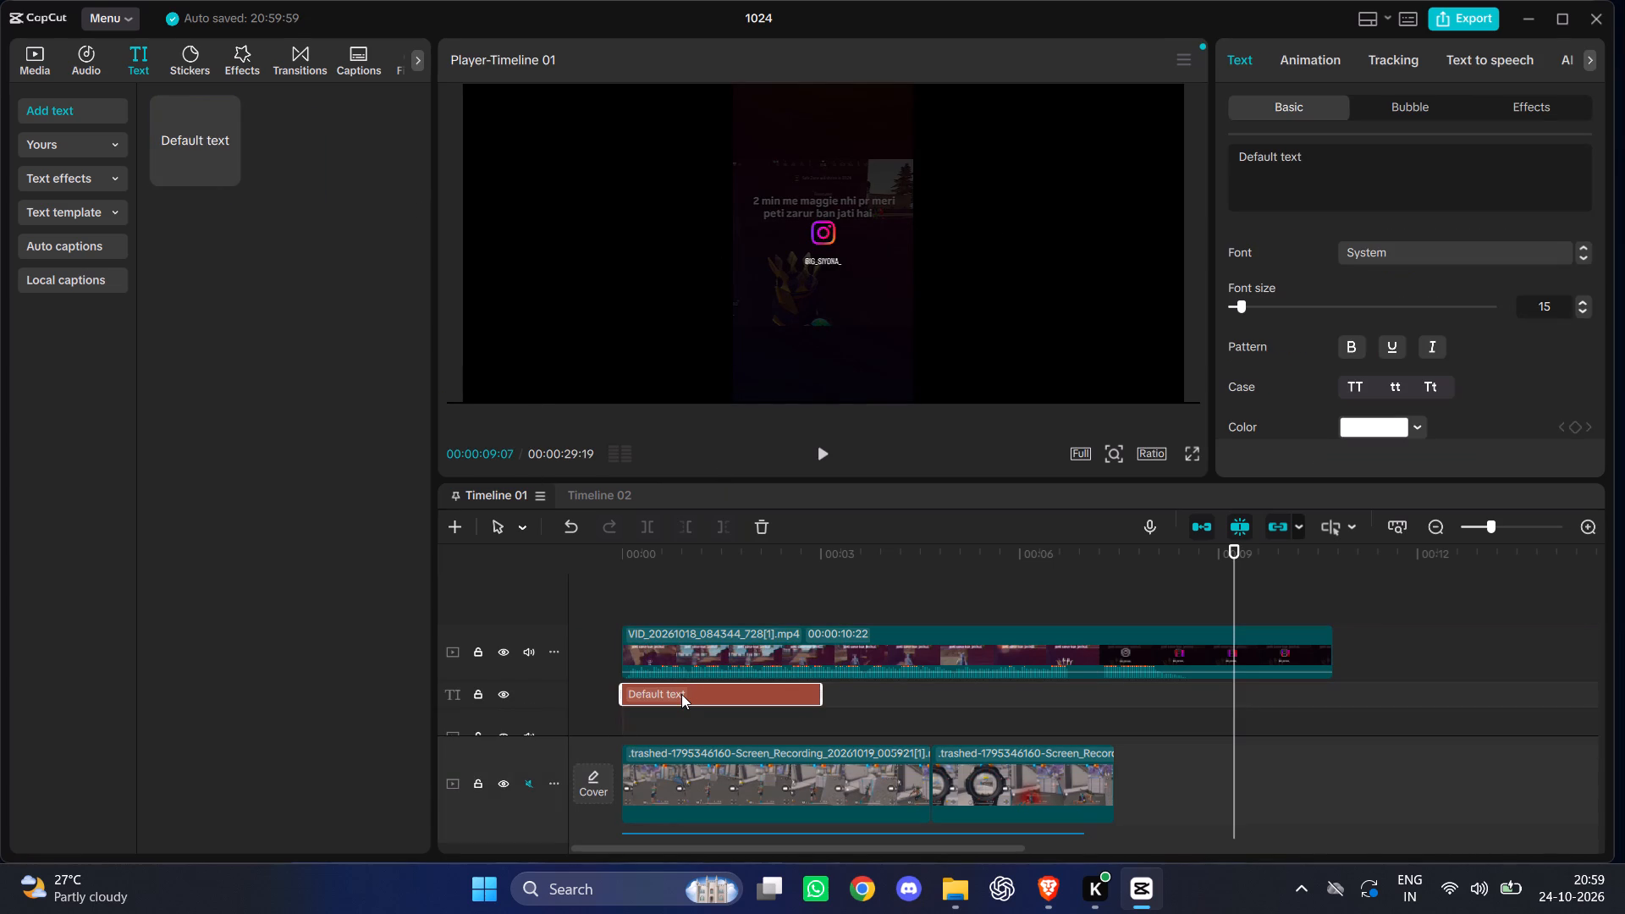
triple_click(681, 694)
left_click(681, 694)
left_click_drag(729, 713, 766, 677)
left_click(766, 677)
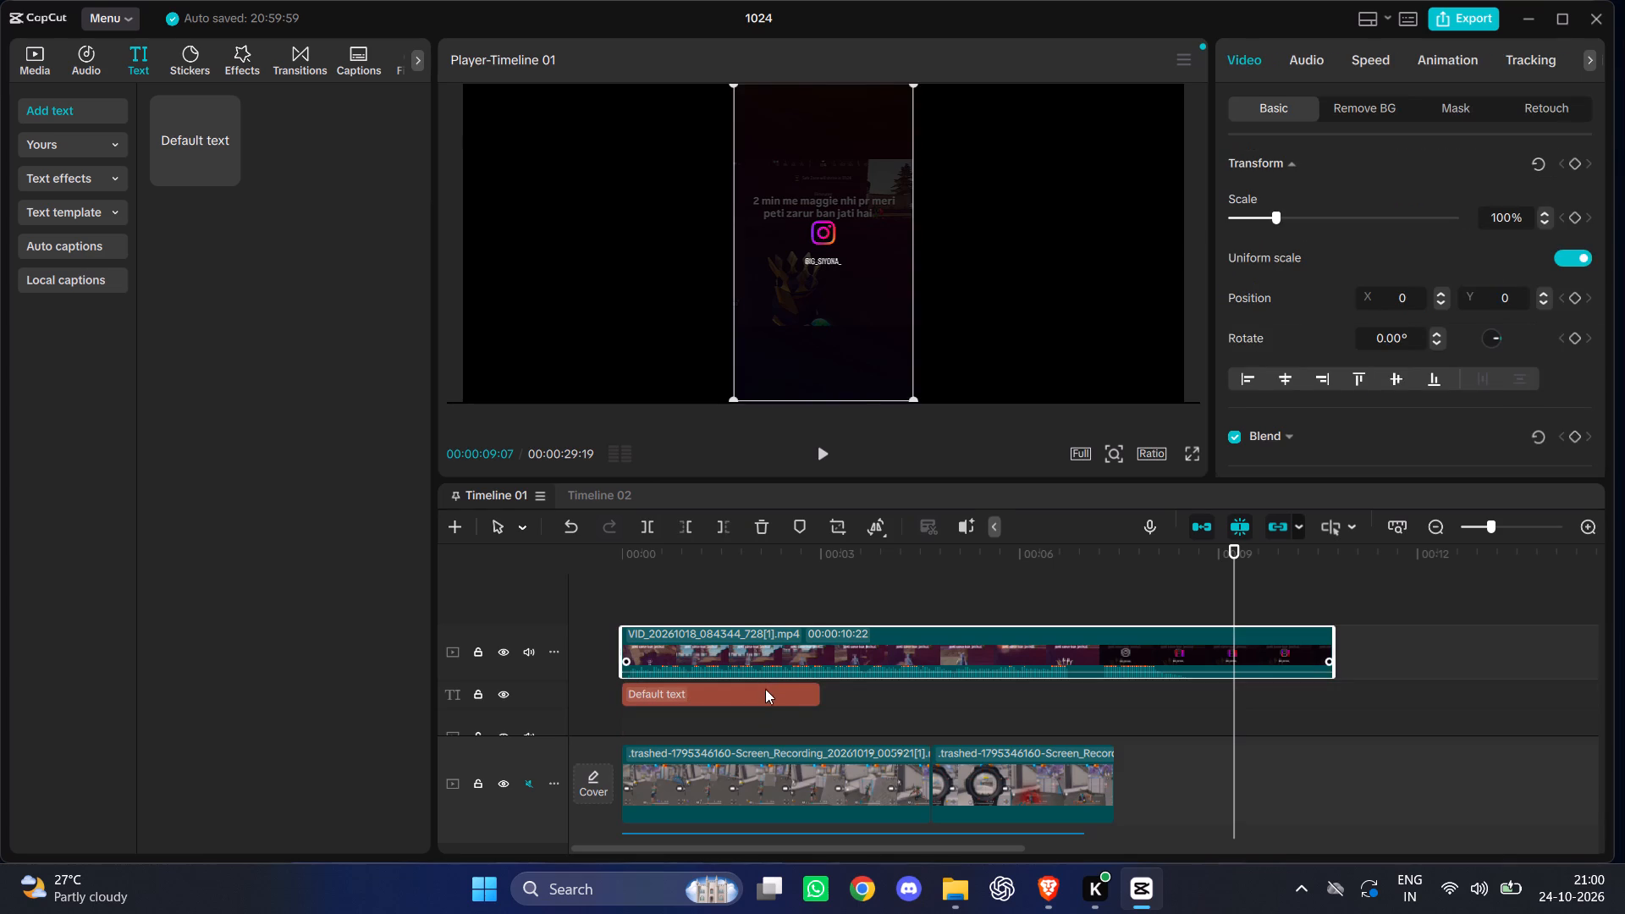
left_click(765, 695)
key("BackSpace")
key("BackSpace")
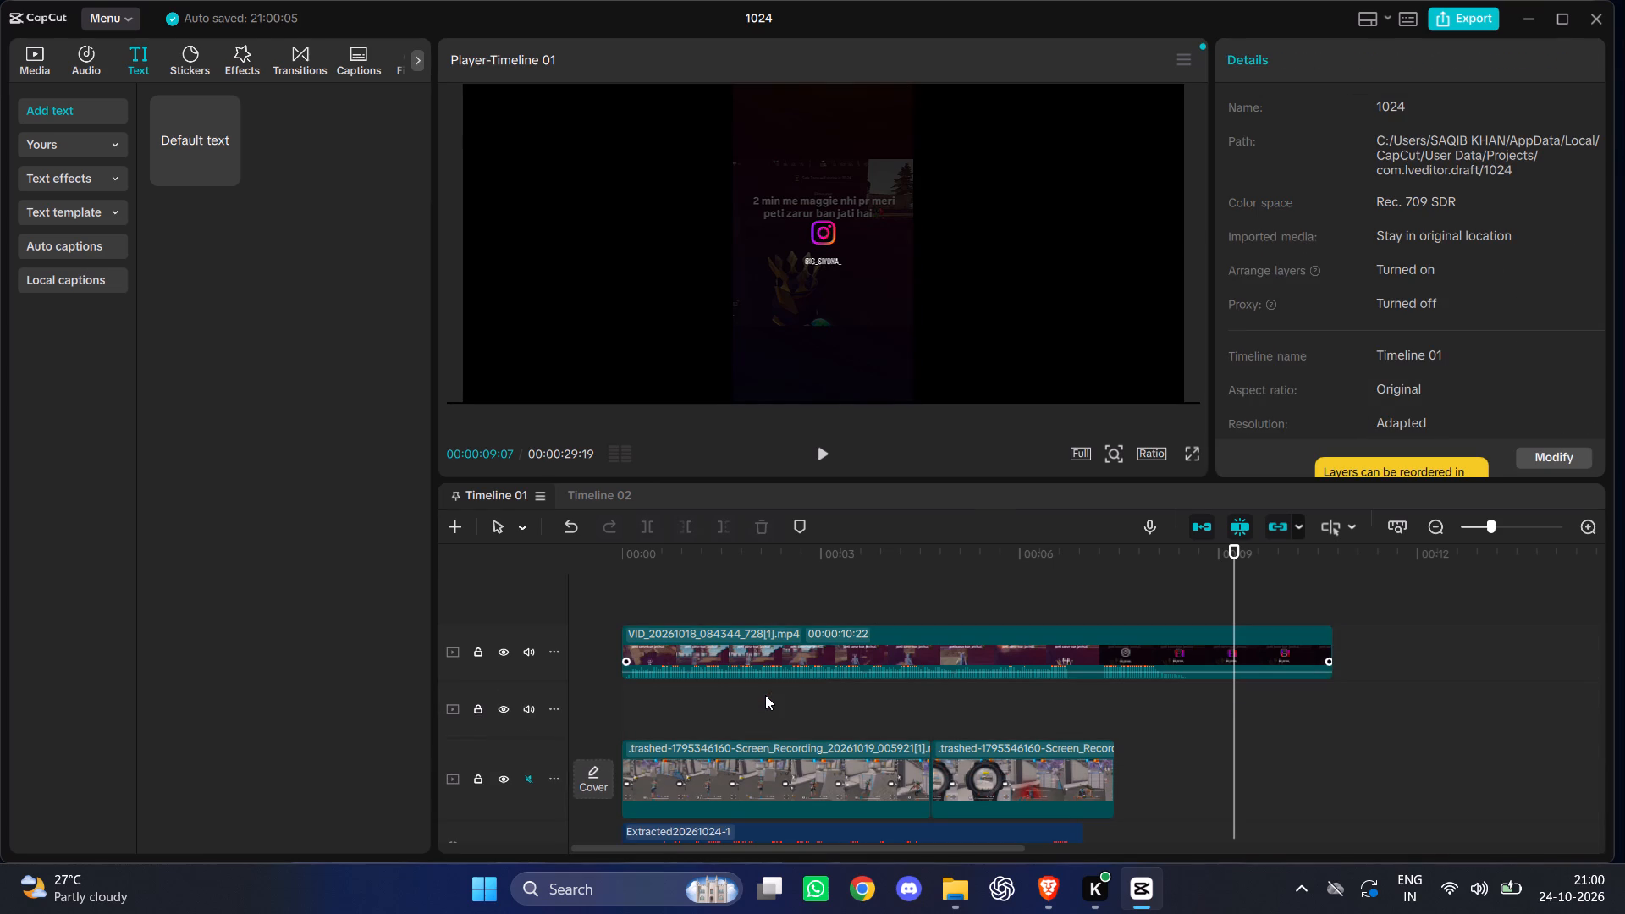
Add a default text clip starting at 00:00 on a new track between the VID_20261018_084344_728 overlay and the gameplay footage.
left_click_drag(207, 124, 651, 678)
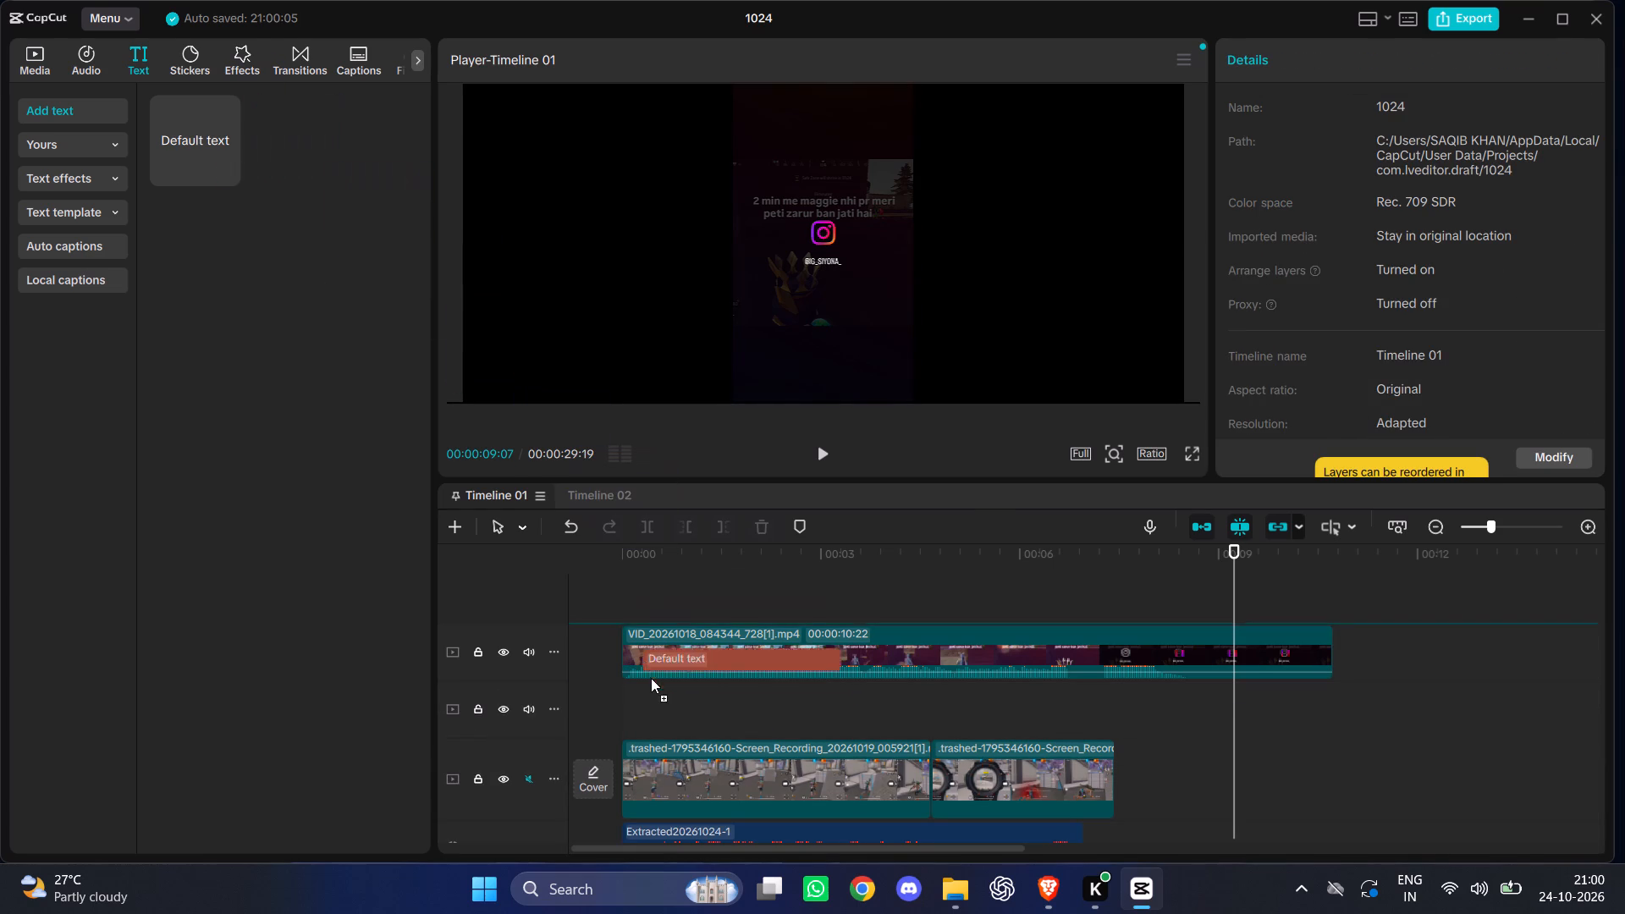
left_click_drag(651, 678, 621, 701)
Replace the text clip's default wording with the caption's first line, "2 min me maggie nhi pr meri".
left_click(658, 696)
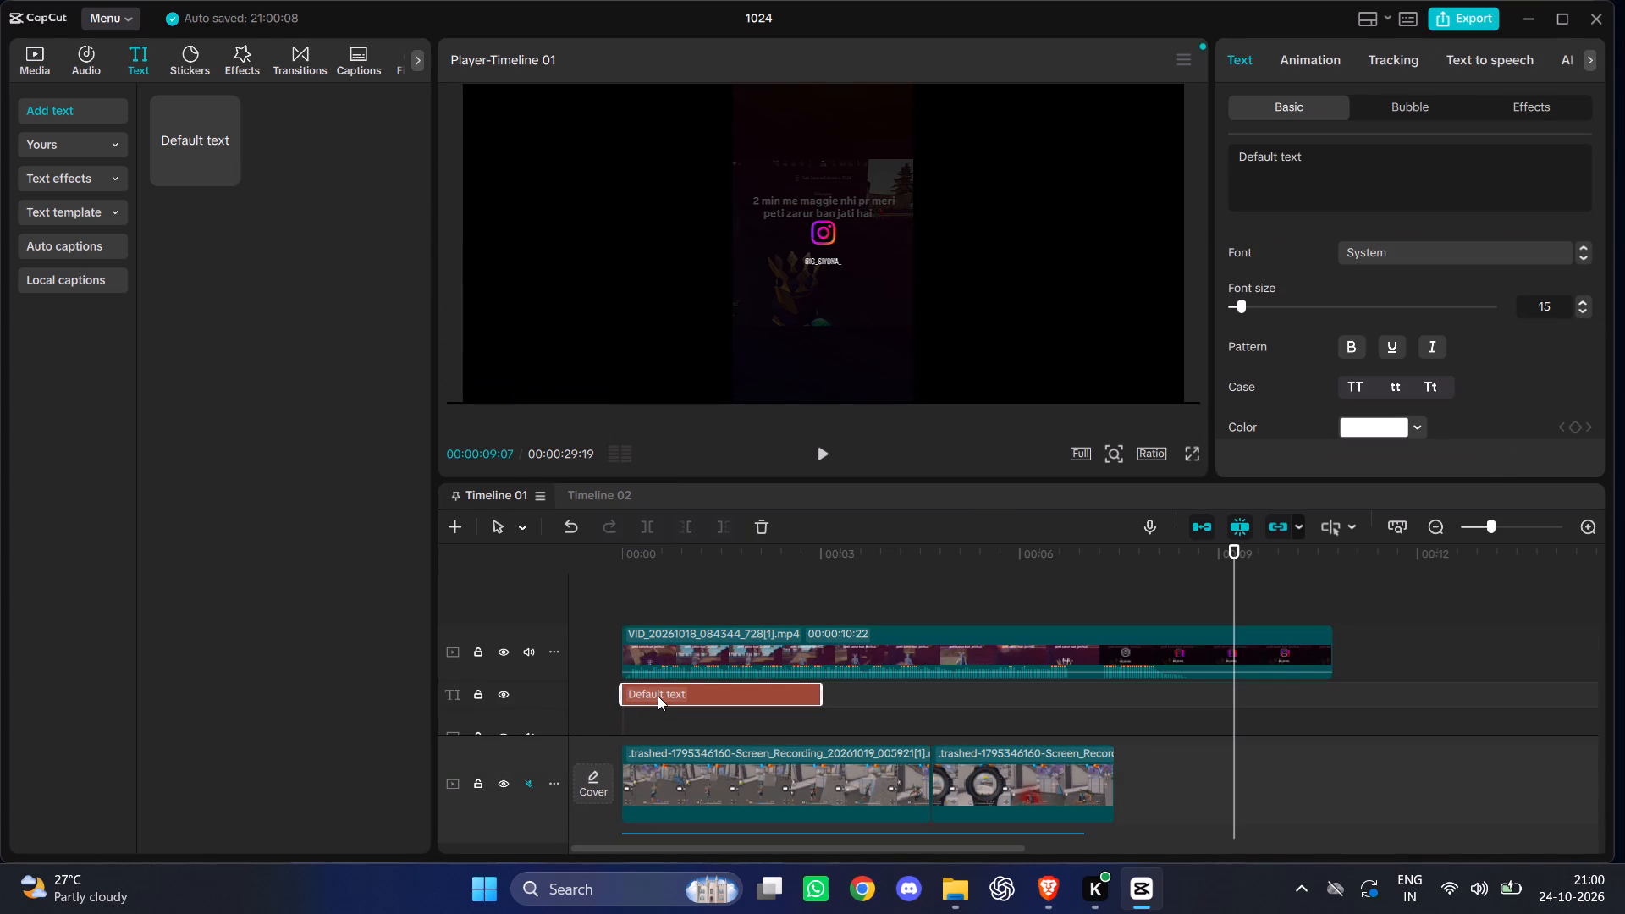
left_click(1297, 174)
left_click_drag(1334, 168, 1142, 167)
key("BackSpace")
key("BackSpace")
key("BackSpace")
key("BackSpace")
key("BackSpace")
key("BackSpace")
key("BackSpace")
key("BackSpace")
key("BackSpace")
key("BackSpace")
key("BackSpace")
key("BackSpace")
key("BackSpace")
key("BackSpace")
key("BackSpace")
key("BackSpace")
type("2 ,")
key("BackSpace")
type("MIN")
key("space")
key("BackSpace")
key("BackSpace")
key("BackSpace")
key("BackSpace")
type("min me maggir")
key("space")
key("BackSpace")
key("BackSpace")
type("e")
key("space")
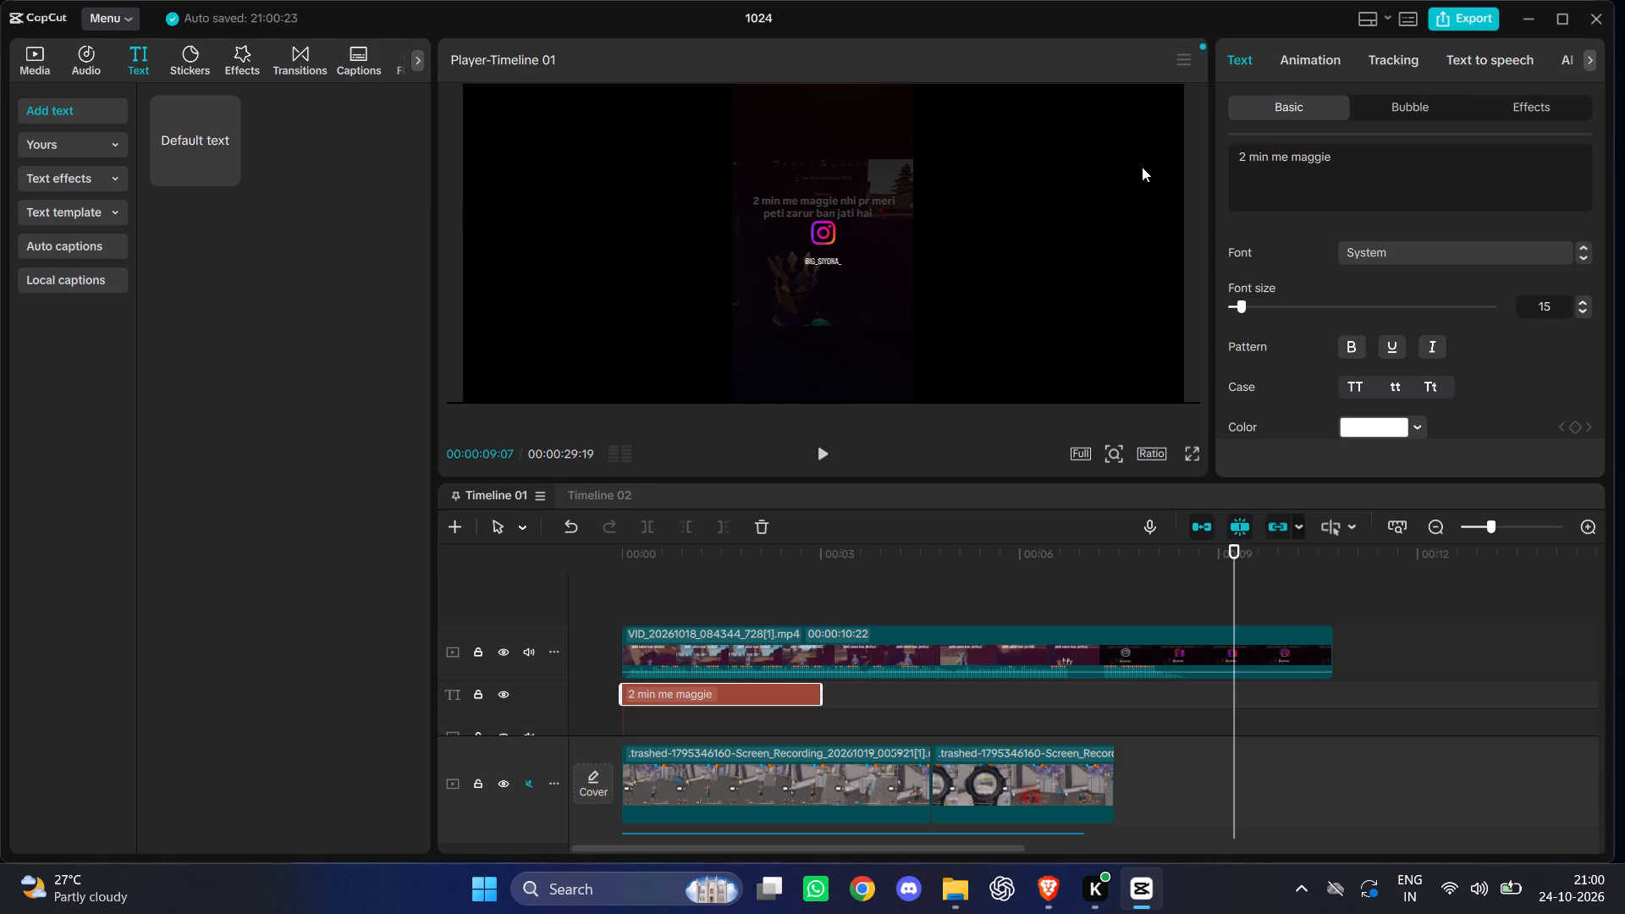
type("nhi")
key("space")
type("pr meri")
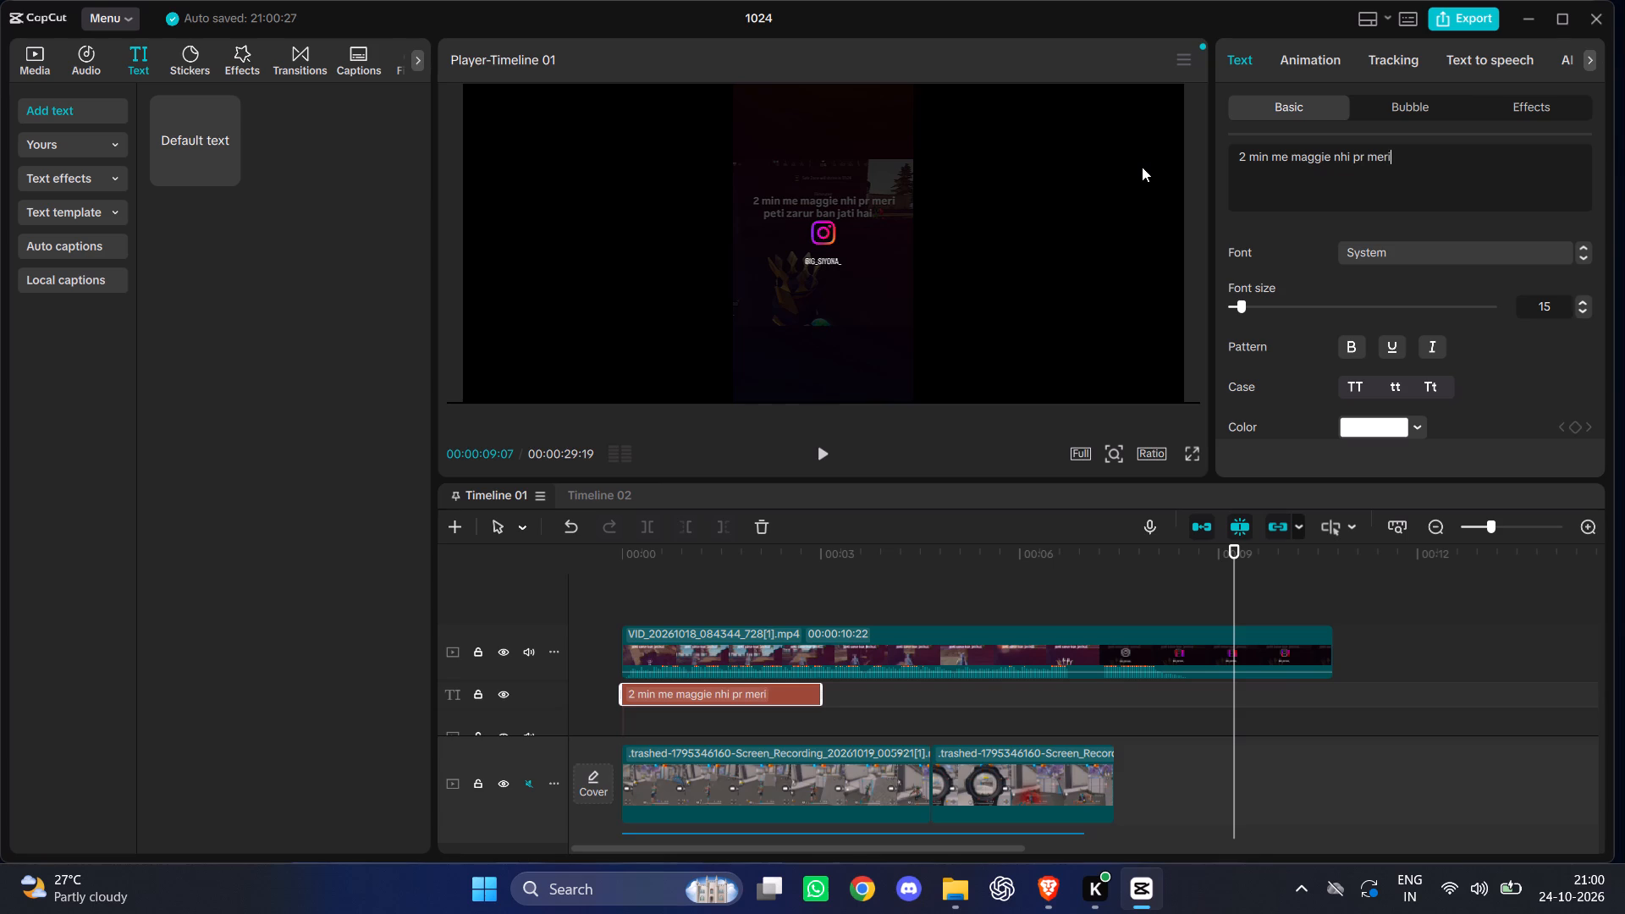
key("space")
Add a second caption line reading "peti zarur ban jati hai".
key("Return")
type("per")
key("BackSpace")
type("ti")
key("space")
type("zarur")
key("space")
type("an")
key("space")
key("BackSpace")
key("BackSpace")
key("BackSpace")
type("ban jati g")
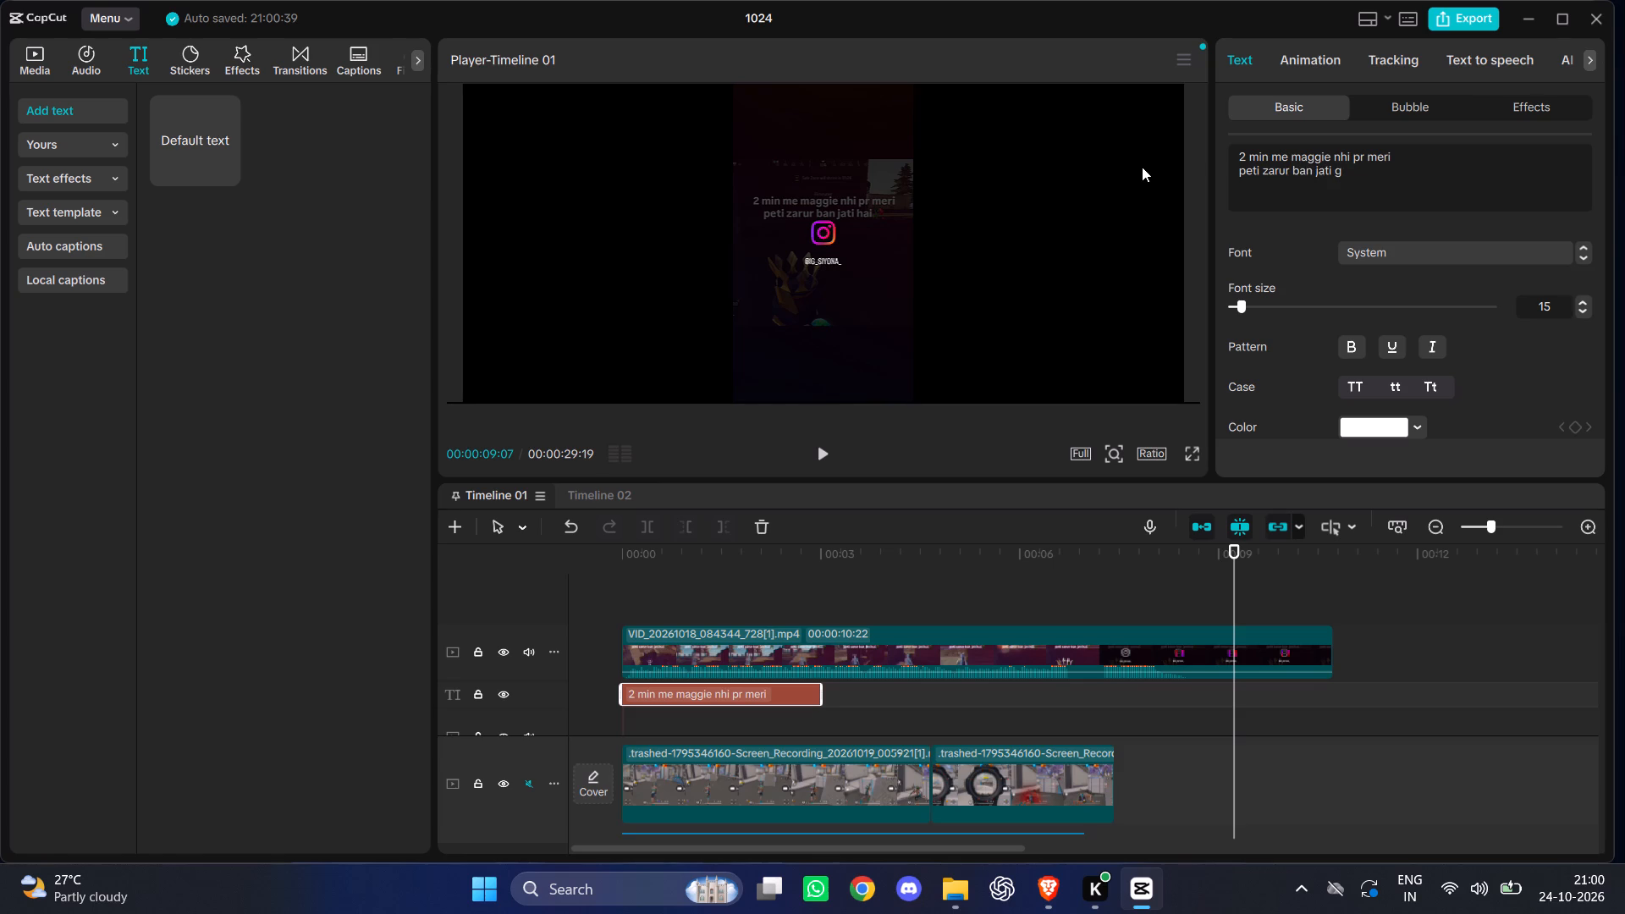
type("ai")
key("BackSpace")
key("BackSpace")
key("BackSpace")
type("hai")
Extend the text clip's end to about 7.3 seconds, close to the end of the gameplay footage.
left_click_drag(818, 692, 926, 713)
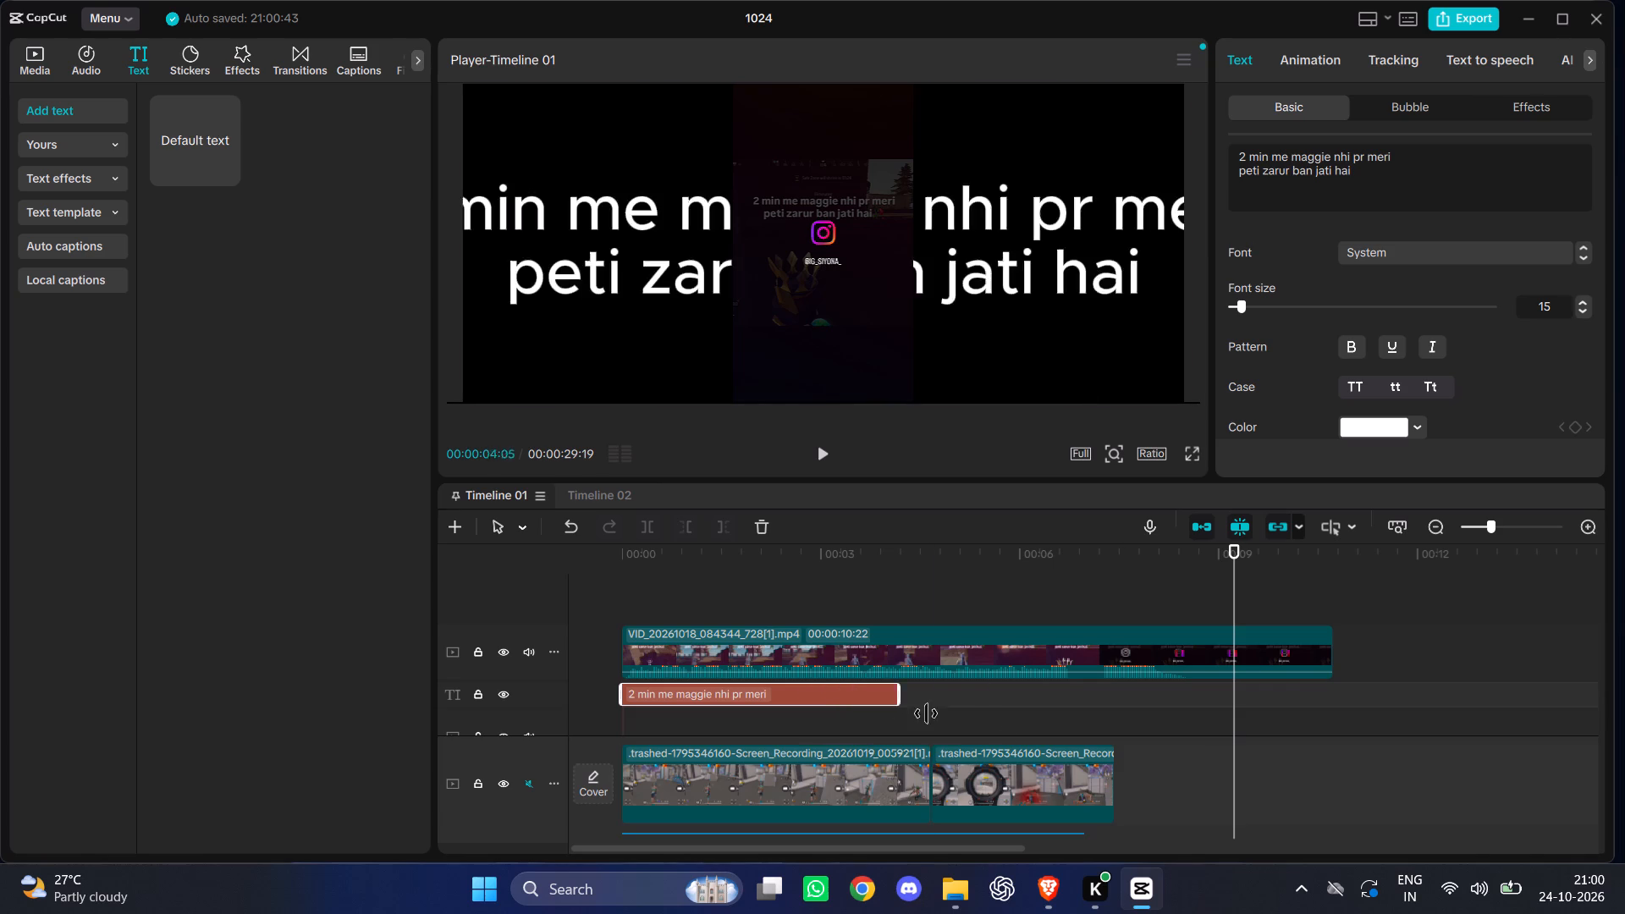
left_click_drag(926, 713, 1104, 774)
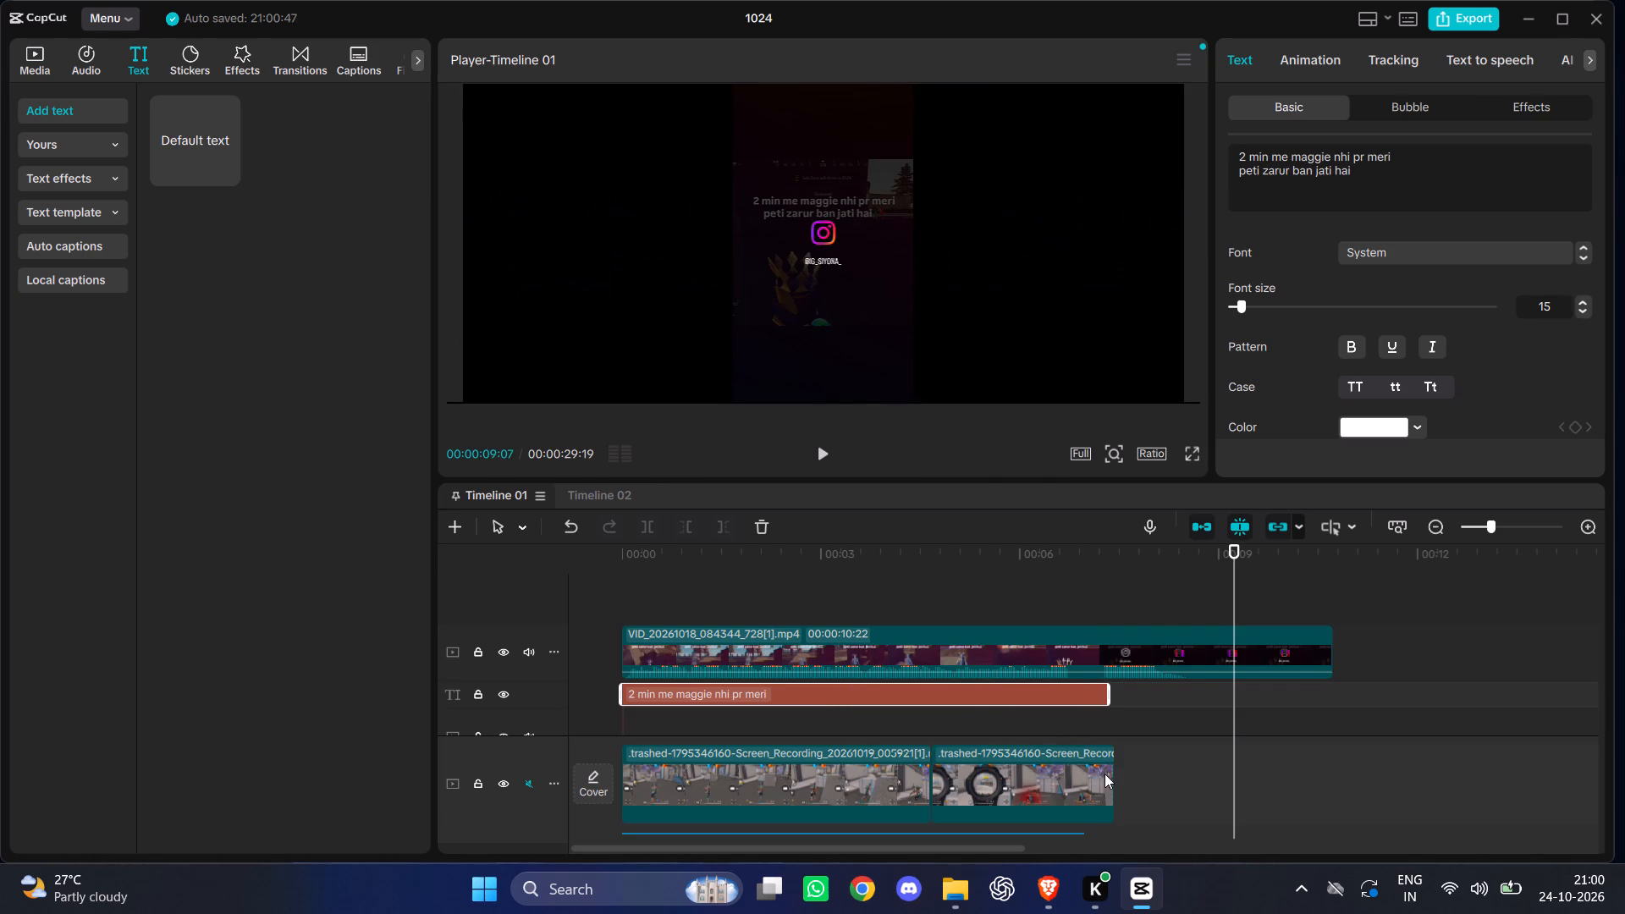
Delete the VID_20261018_084344_728 overlay clip from the timeline.
left_click(1194, 669)
key("BackSpace")
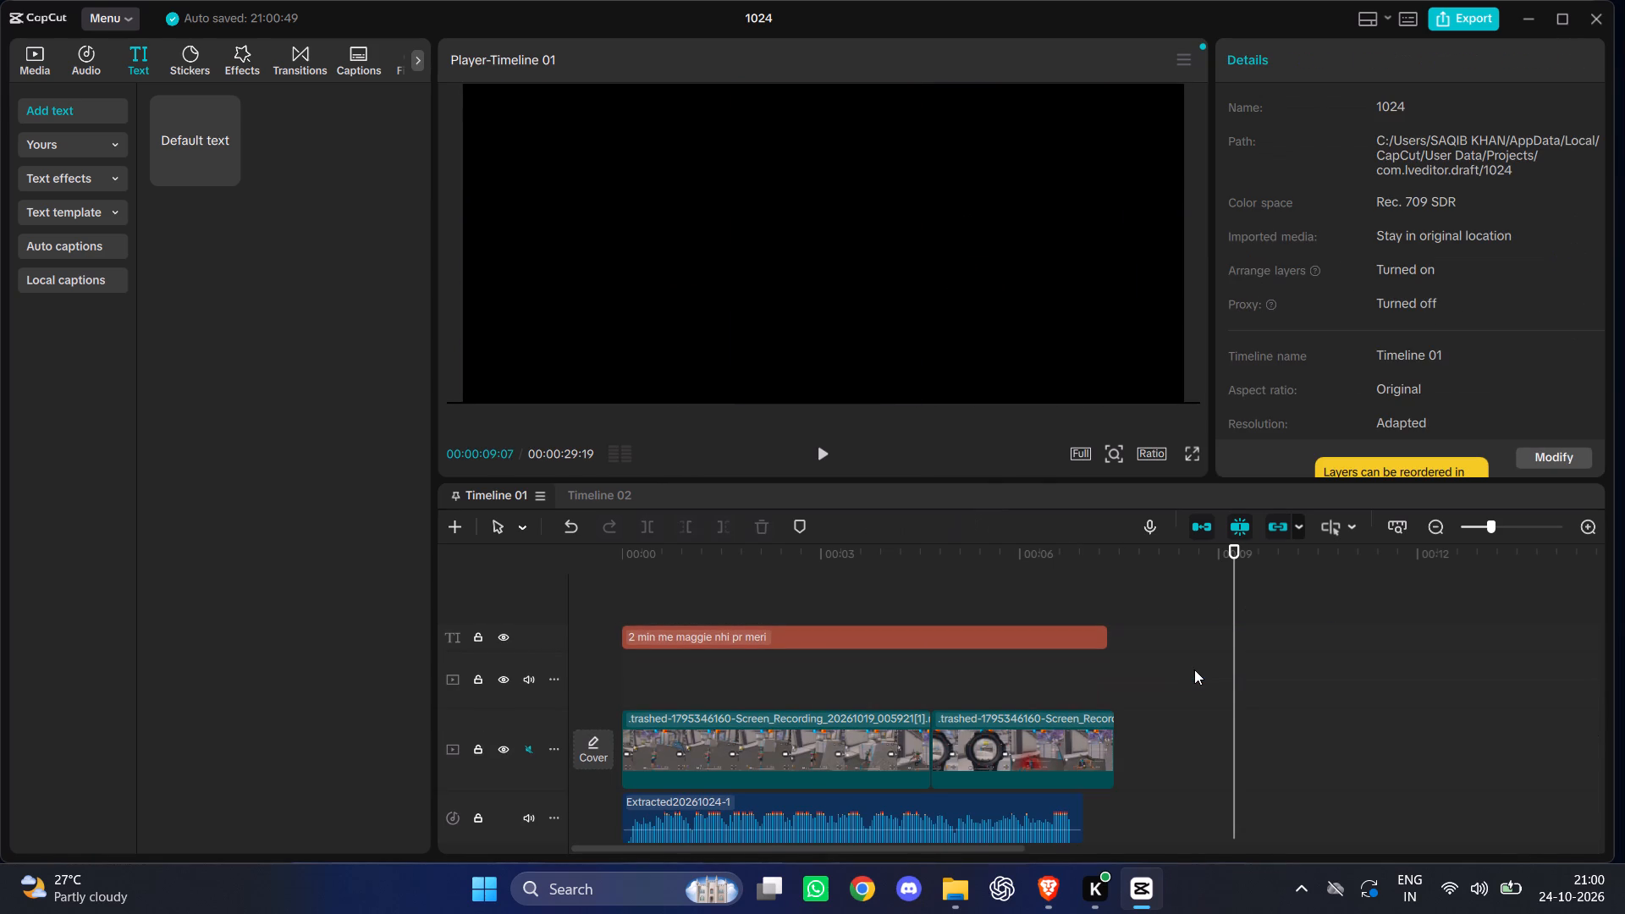
Return the playhead to 00:00 and check how the caption fits within the video frame.
left_click(821, 457)
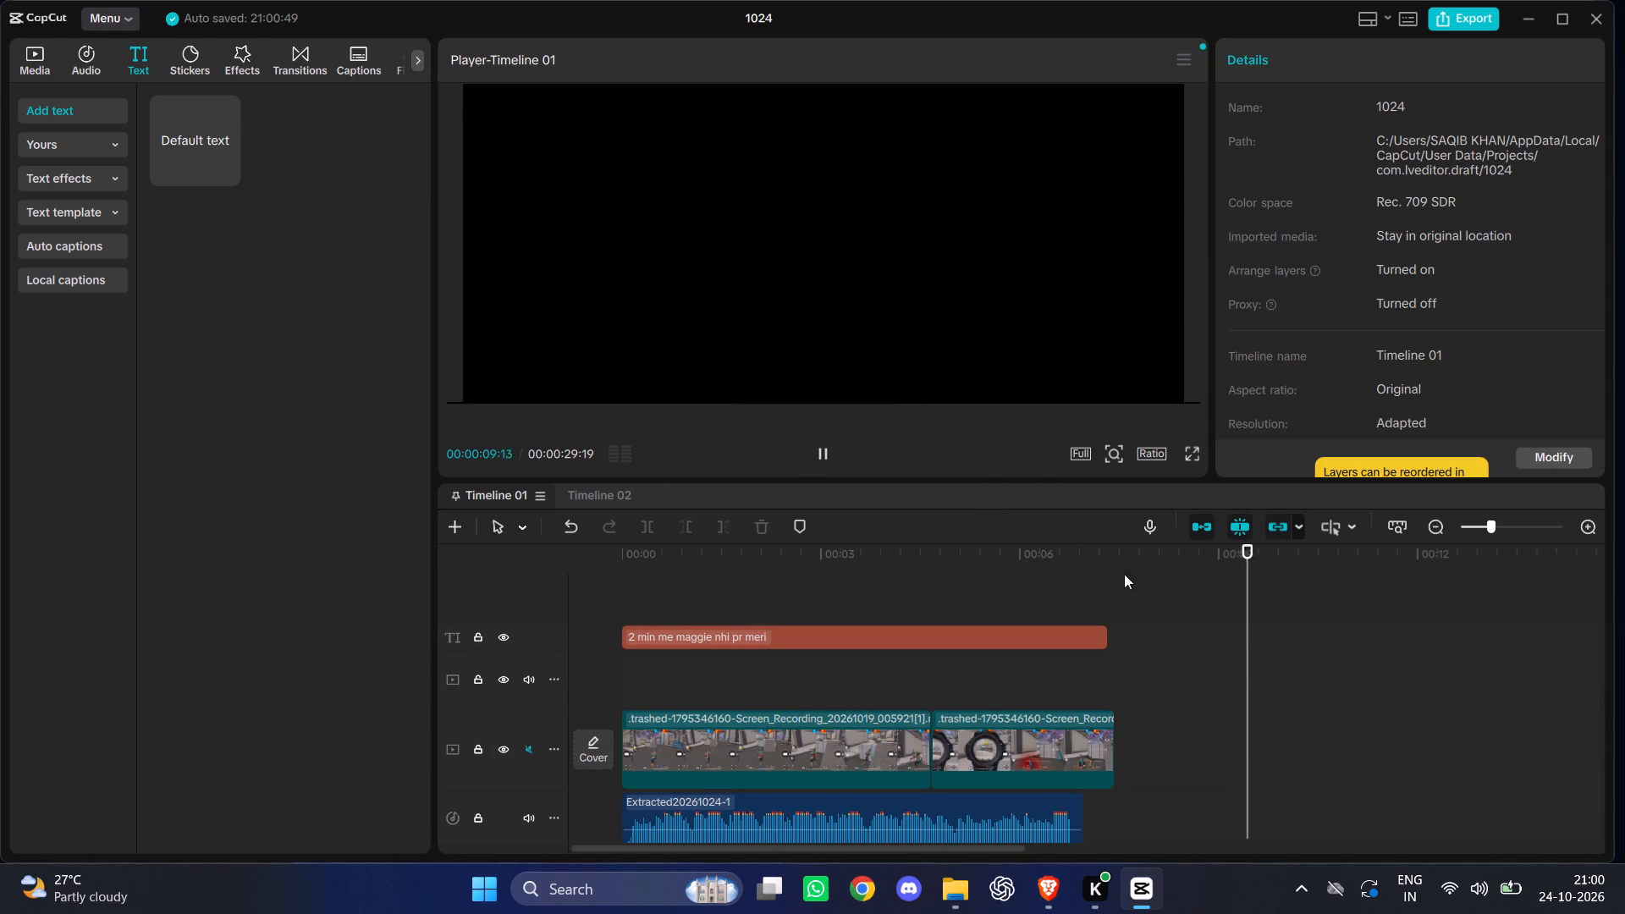
left_click_drag(1294, 559, 614, 593)
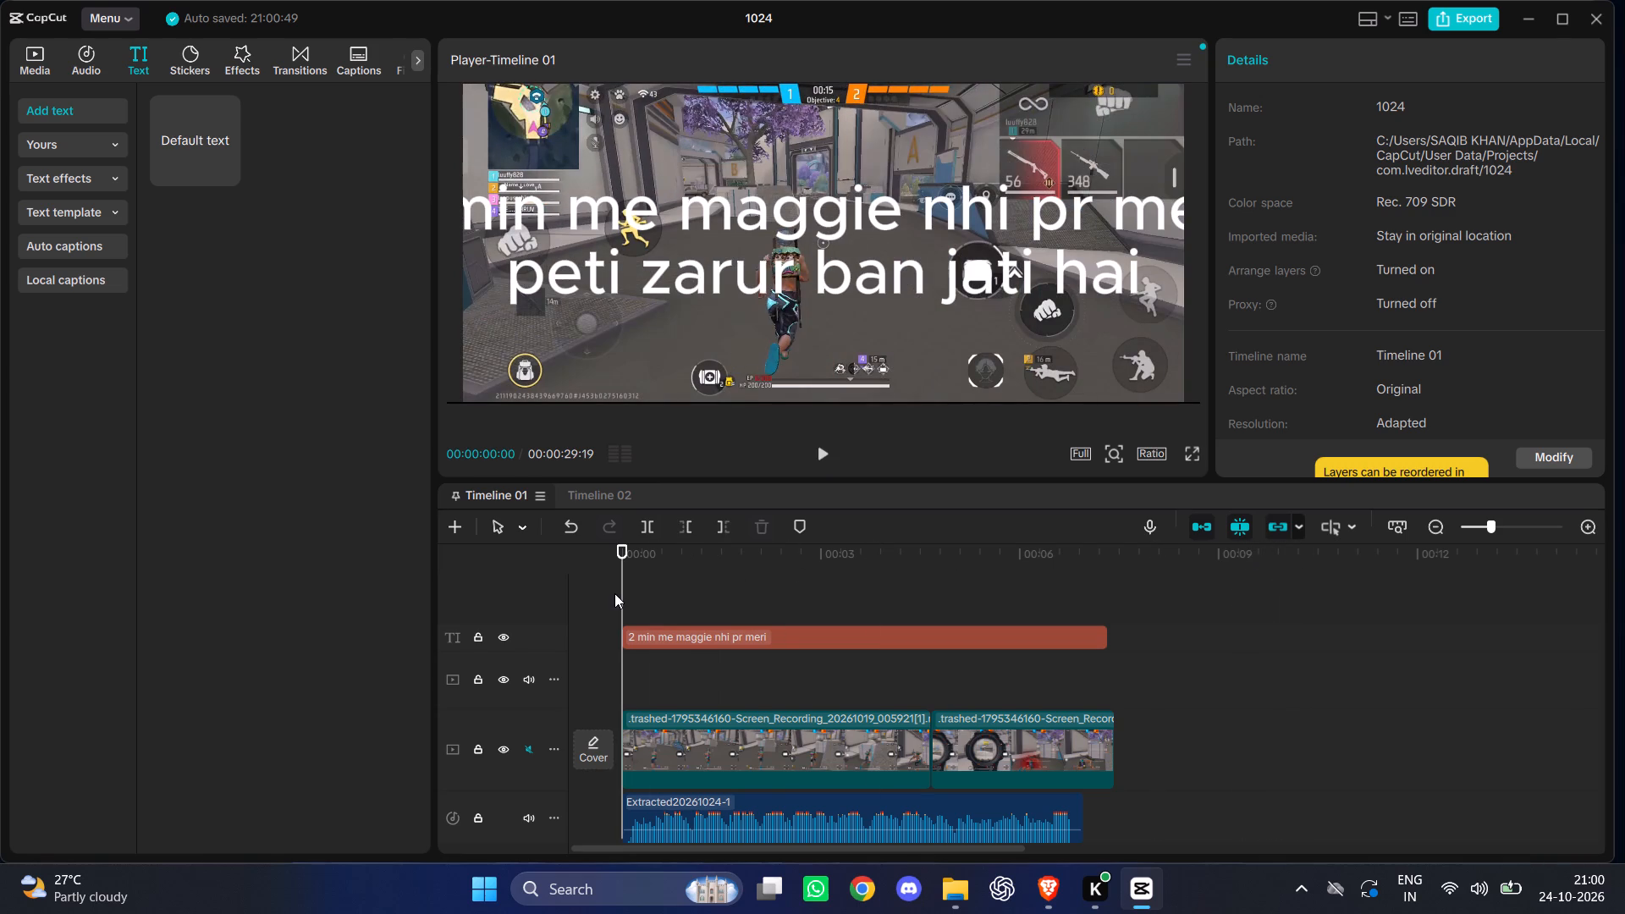
left_click(735, 268)
scroll(818, 243, "down", 3, "ctrl")
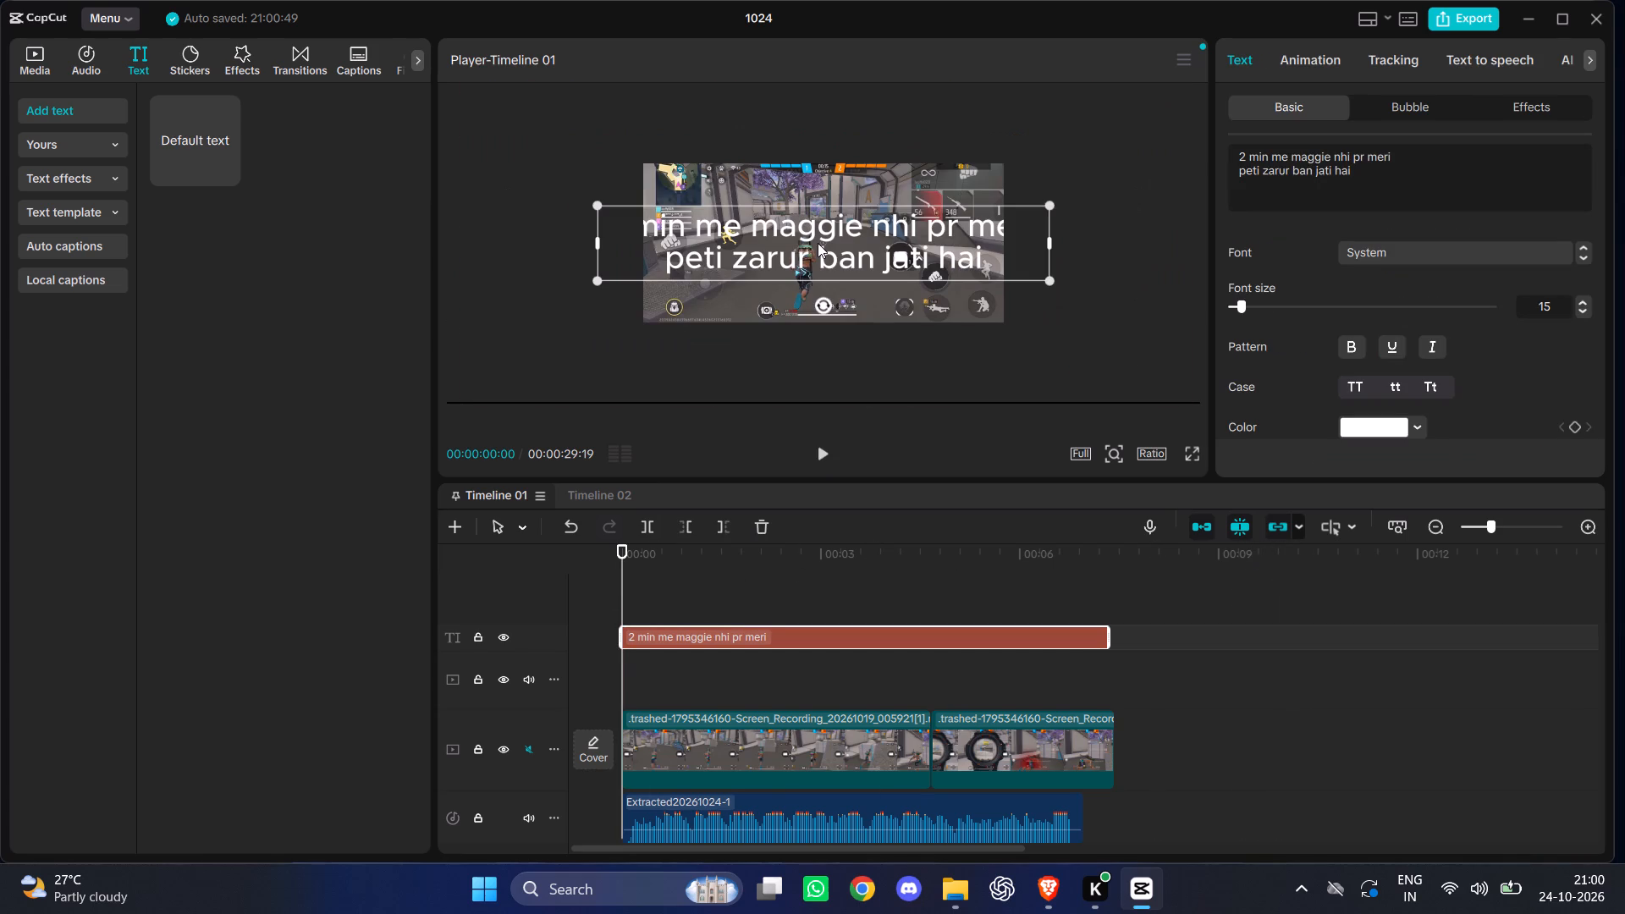
scroll(818, 243, "down", 5, "ctrl")
scroll(818, 243, "up", 1, "ctrl")
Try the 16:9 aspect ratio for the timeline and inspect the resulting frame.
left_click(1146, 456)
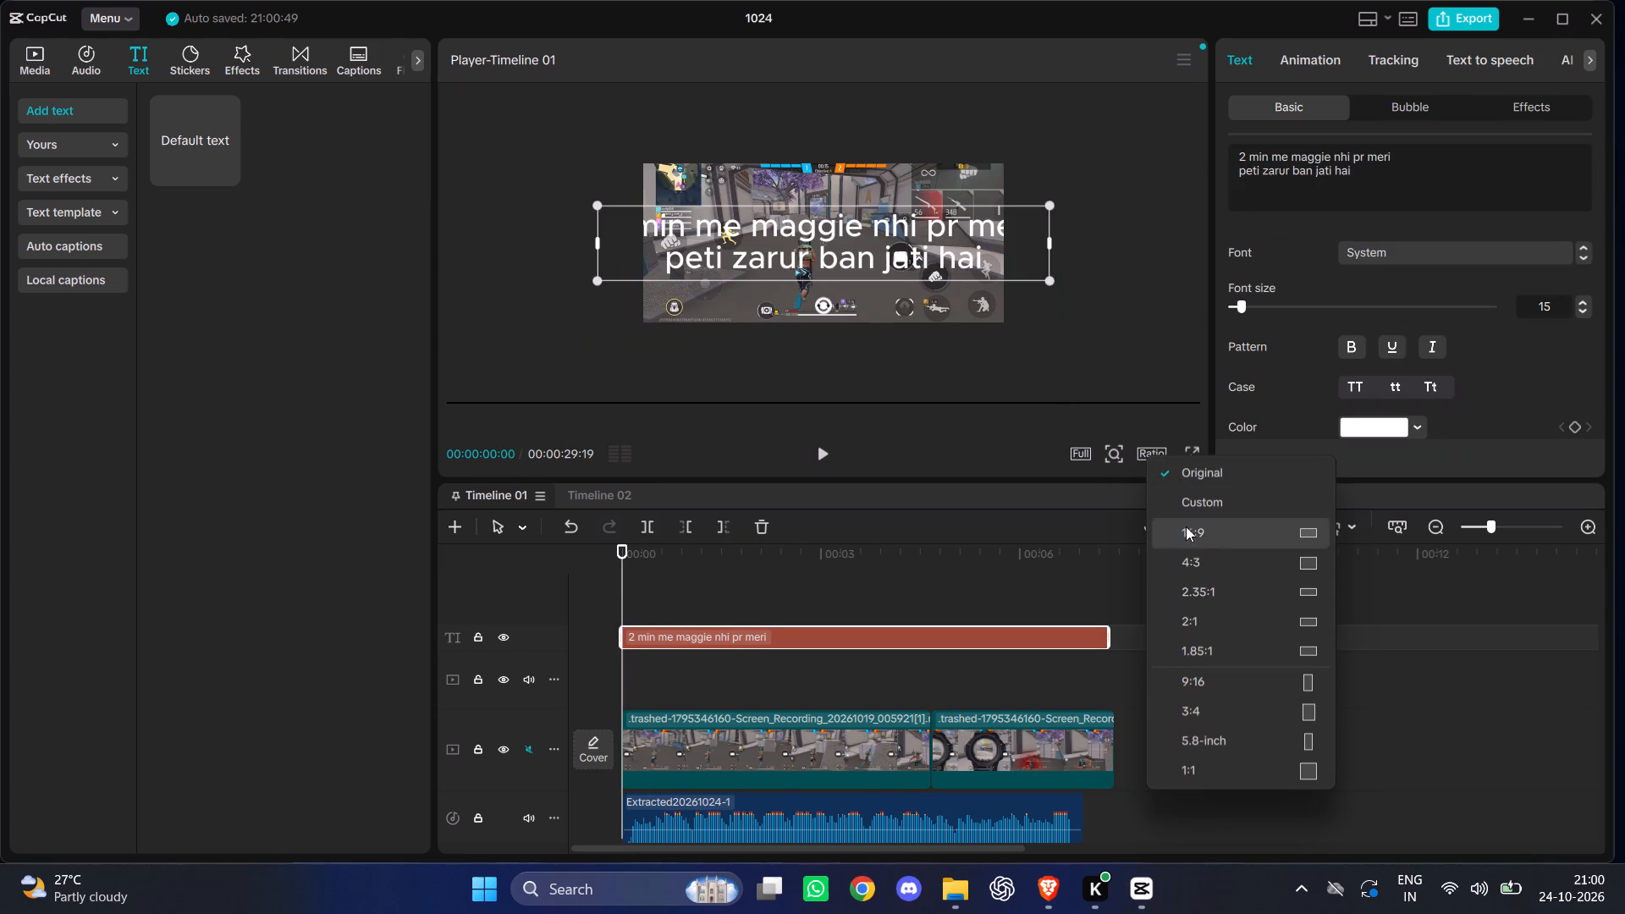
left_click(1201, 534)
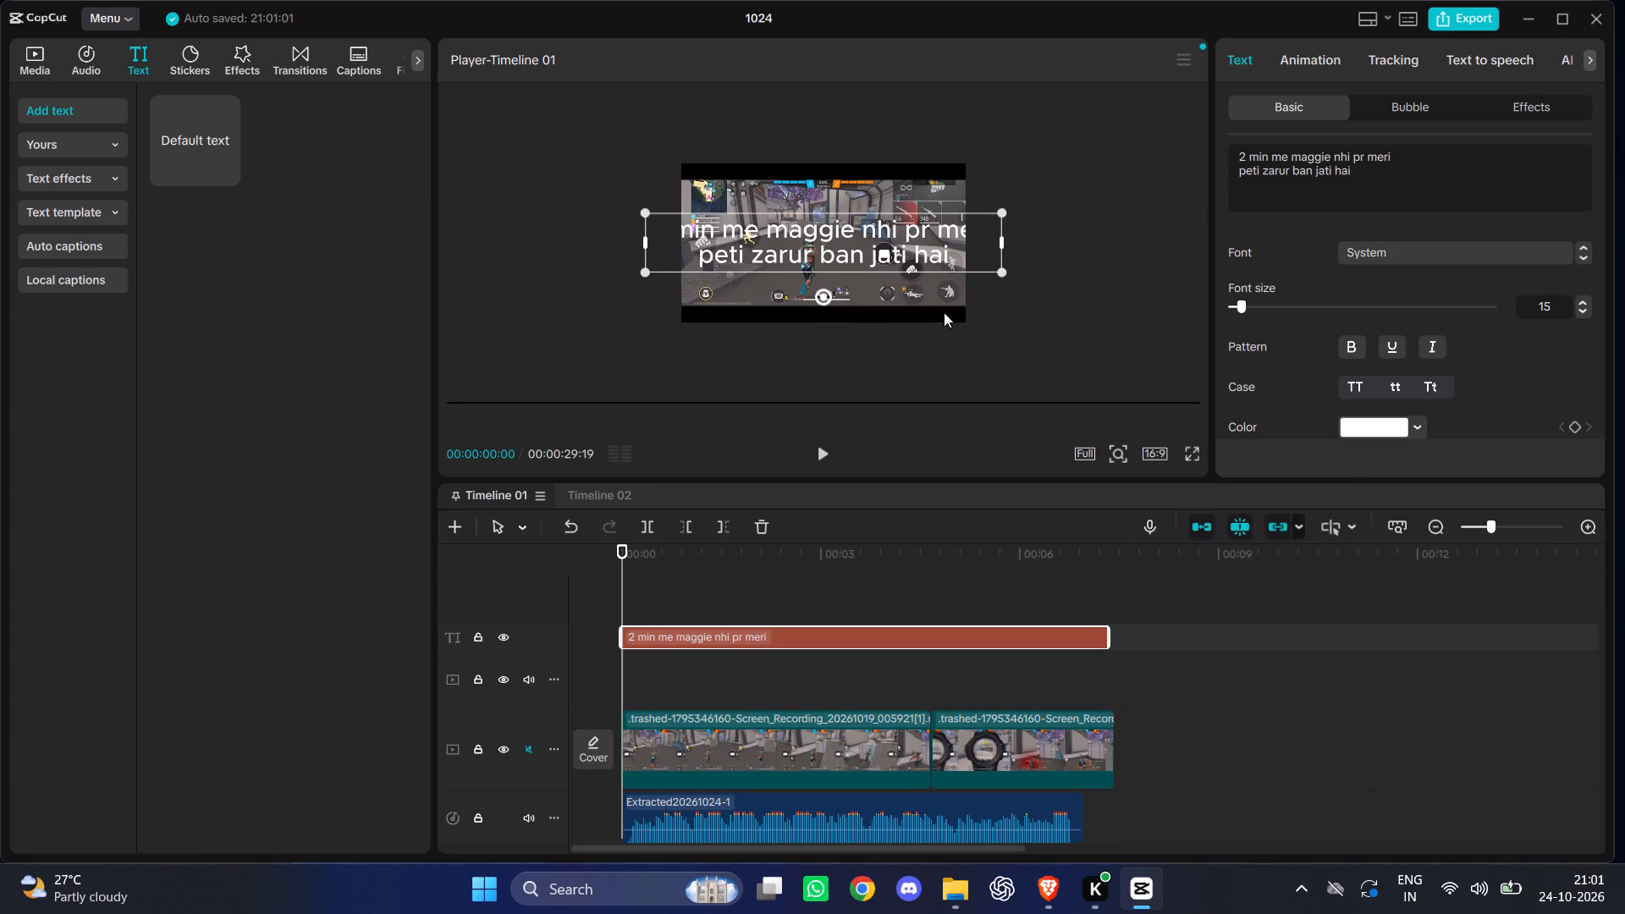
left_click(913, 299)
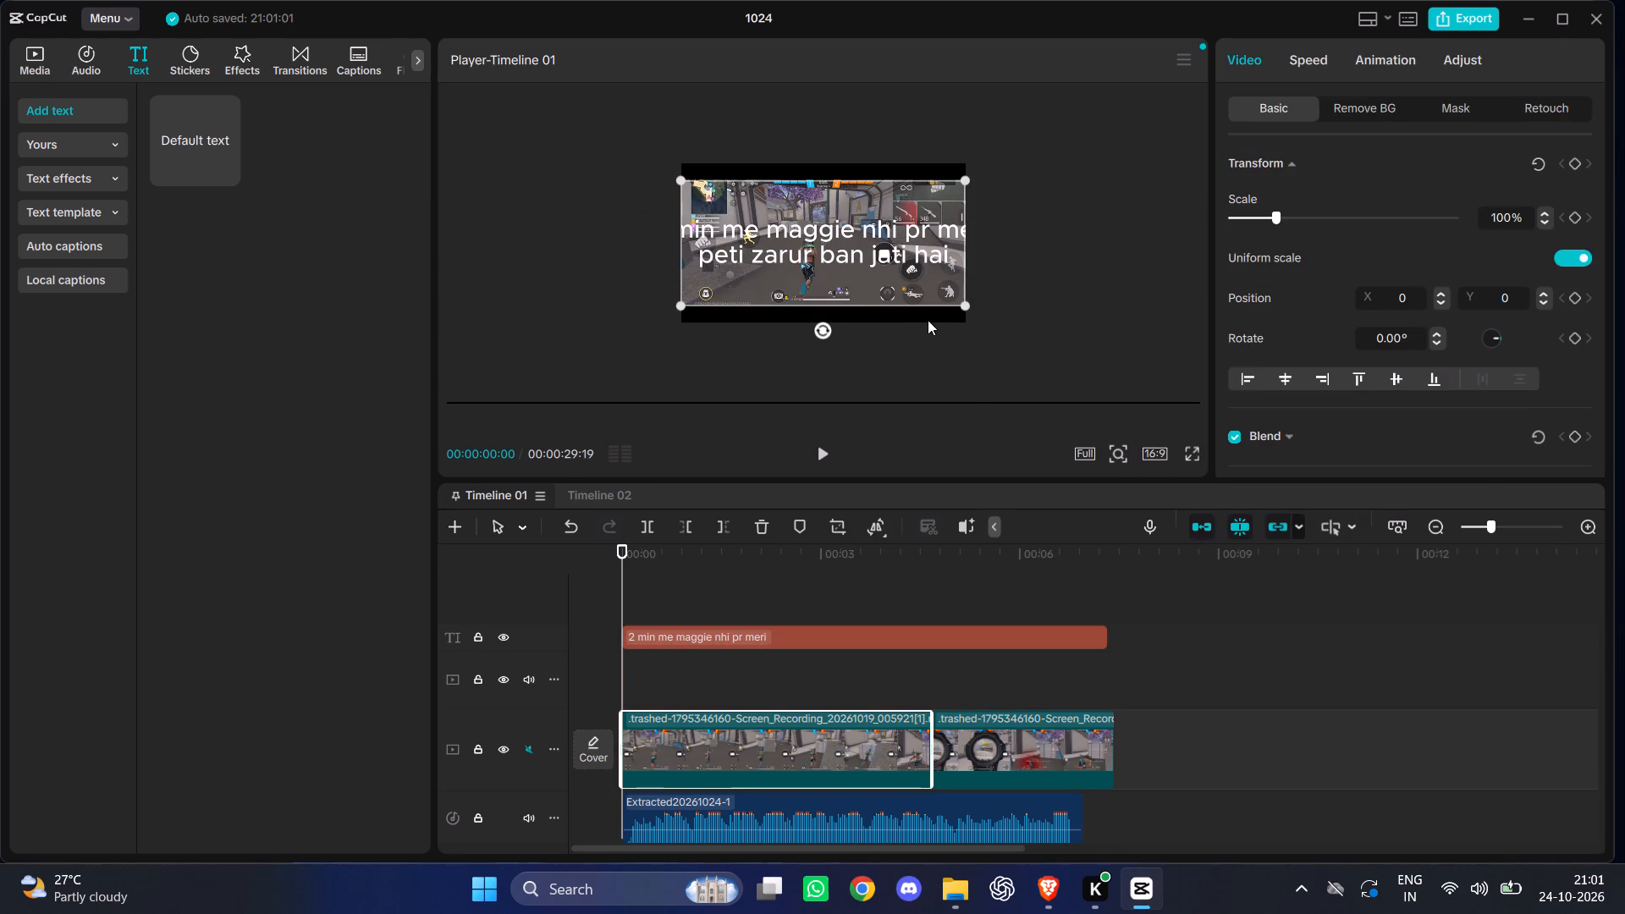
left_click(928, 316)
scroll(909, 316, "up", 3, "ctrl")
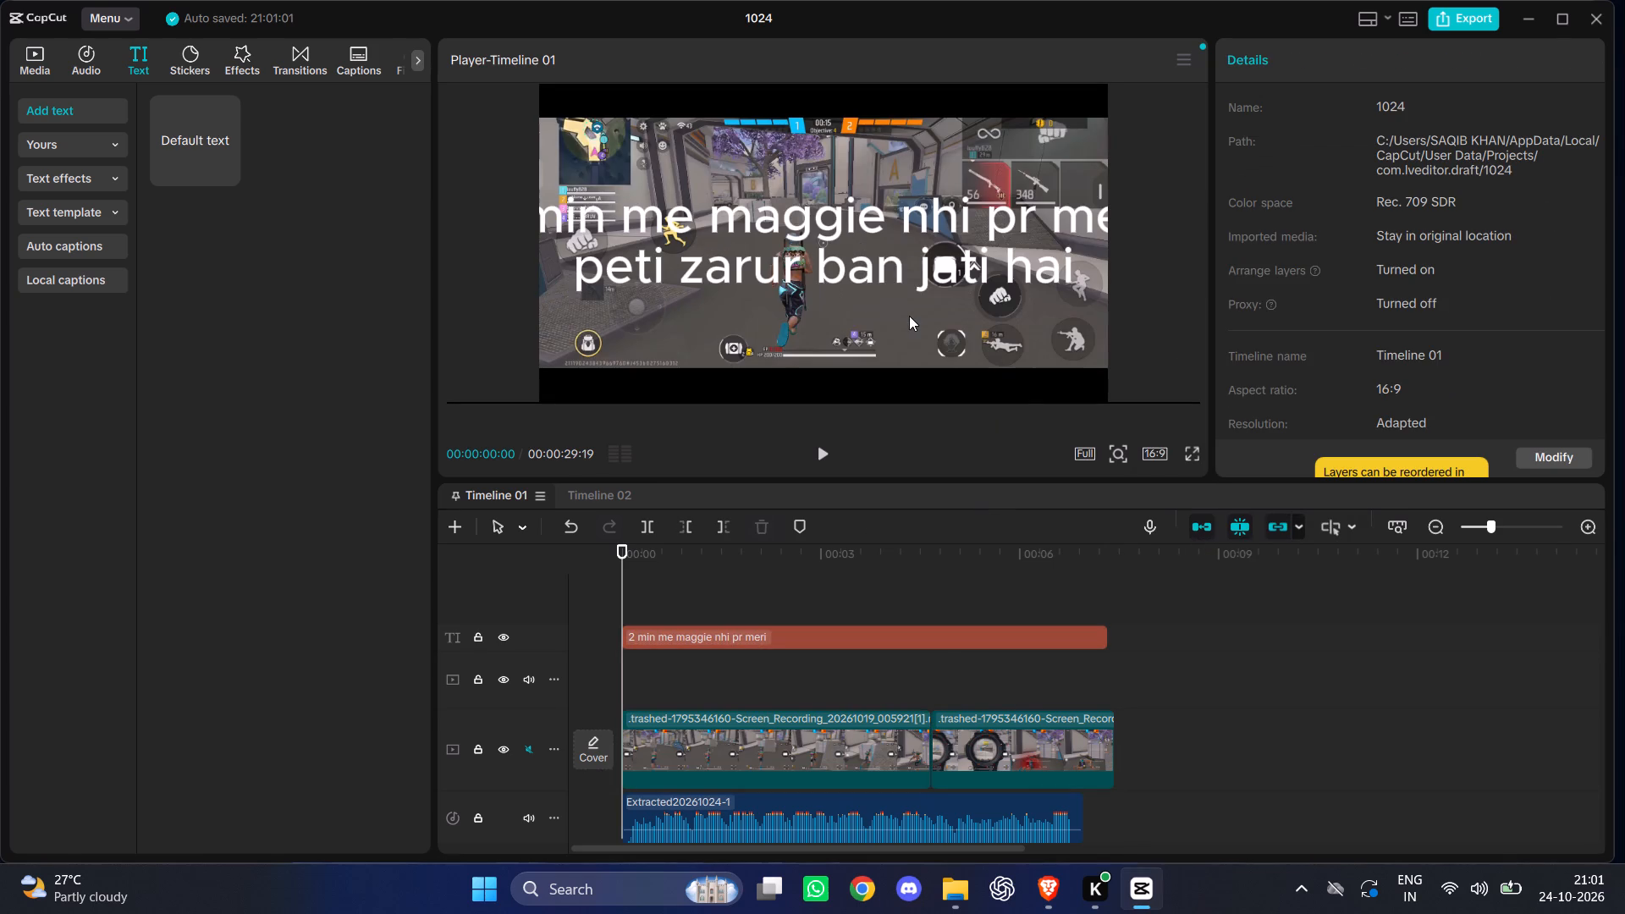
Set the timeline's aspect ratio to 9:16.
left_click(1155, 460)
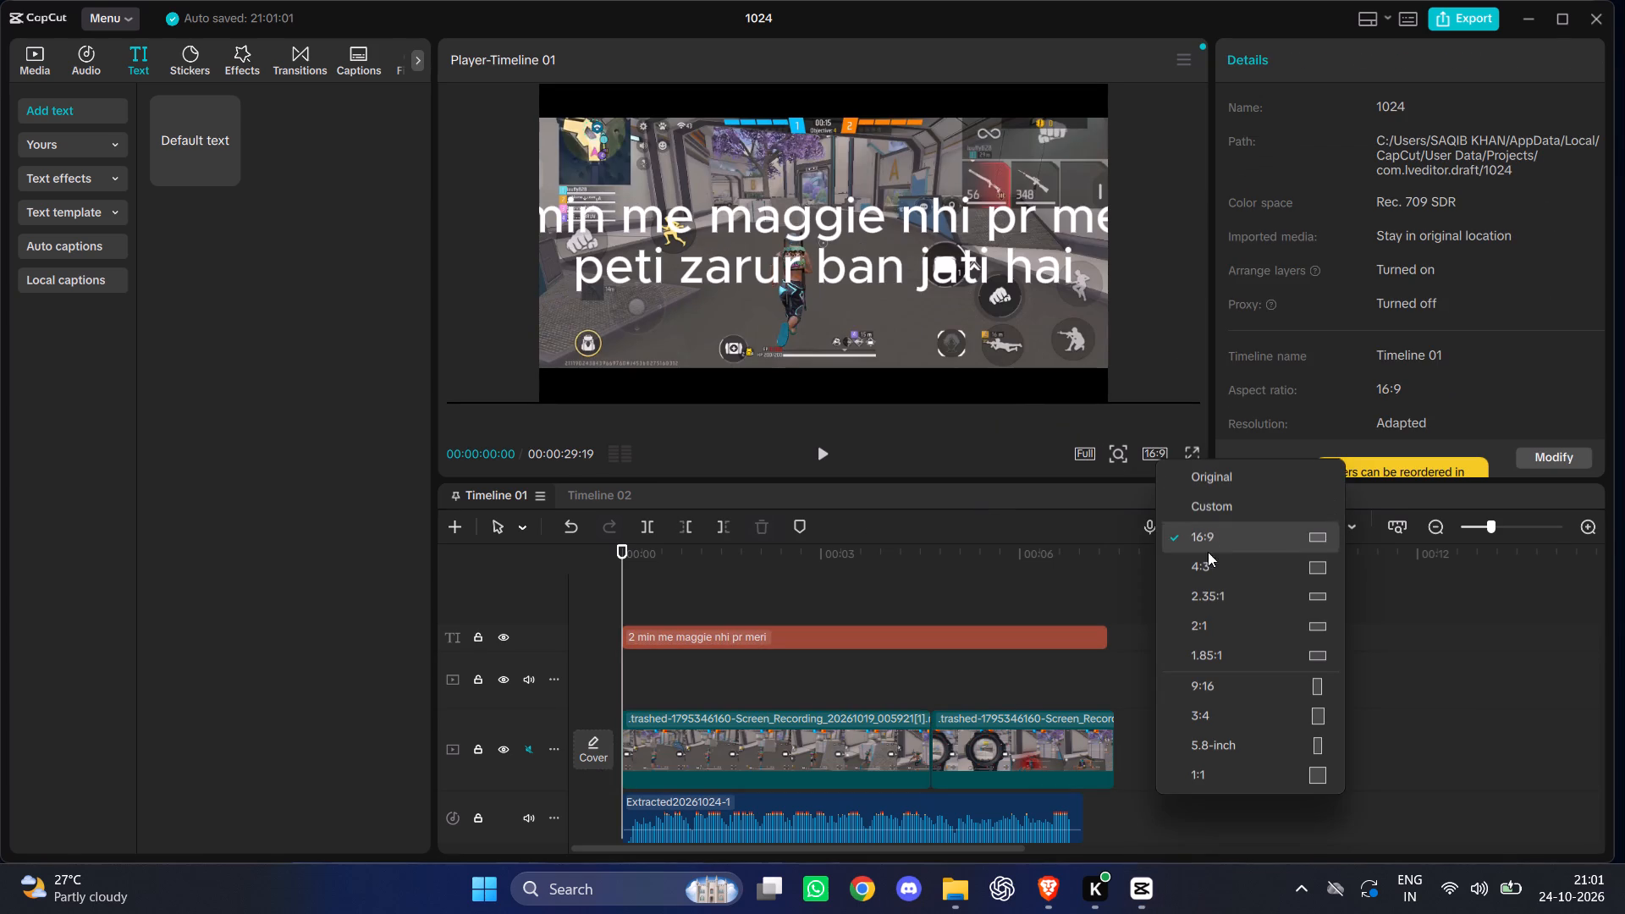
left_click(1209, 684)
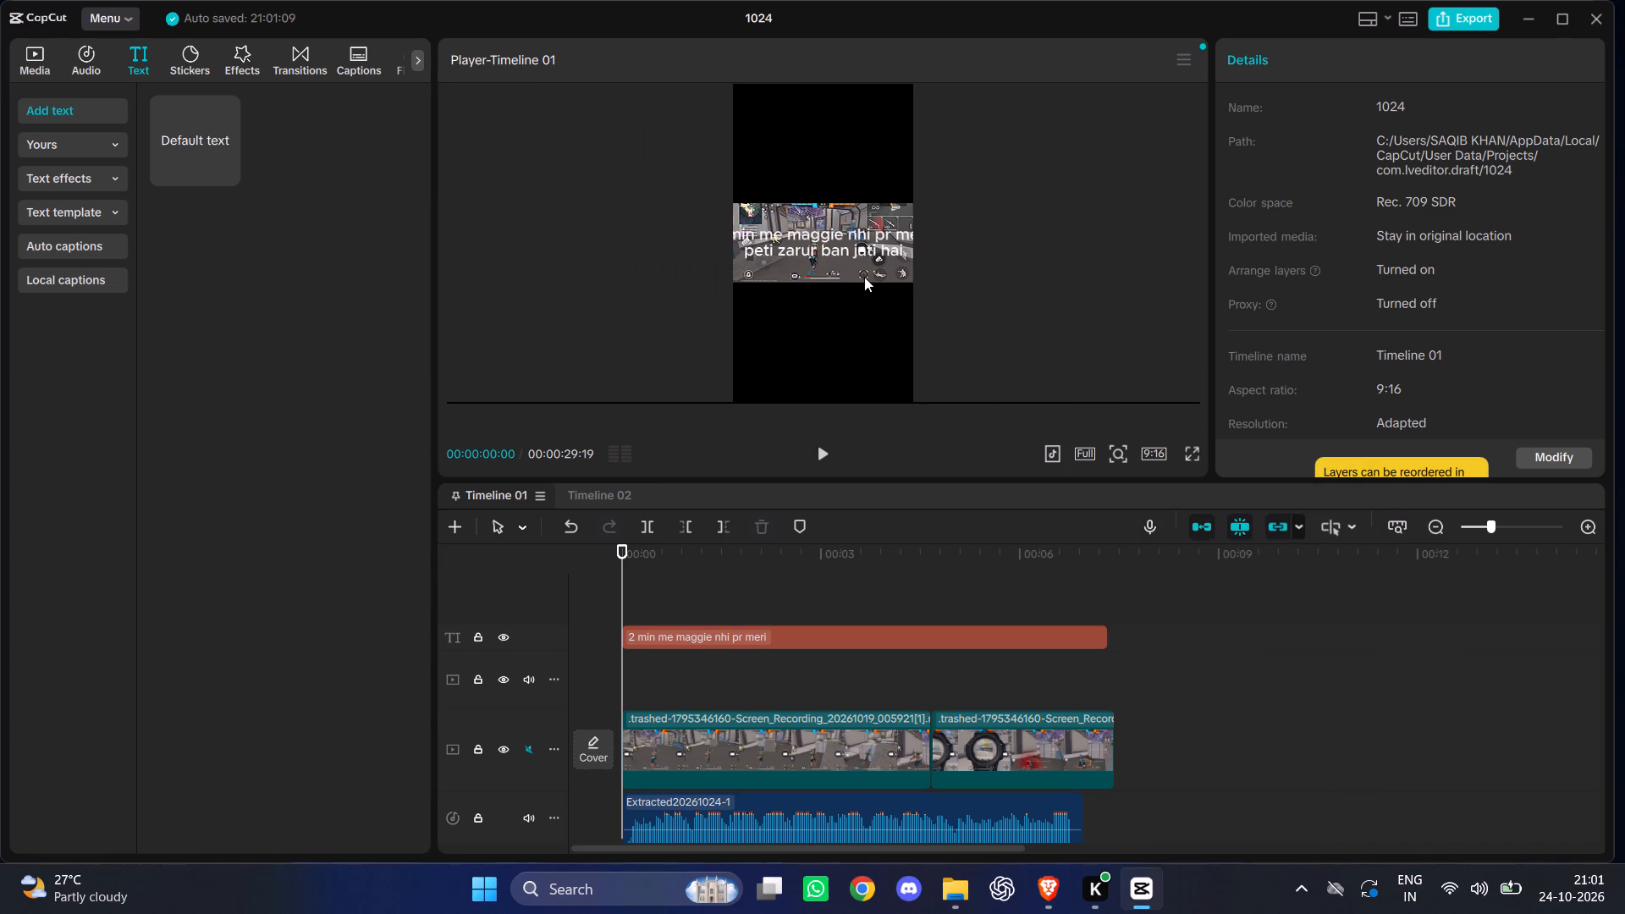
Scale the first gameplay clip up to 191% and check its framing full screen.
left_click(845, 243)
left_click(857, 267)
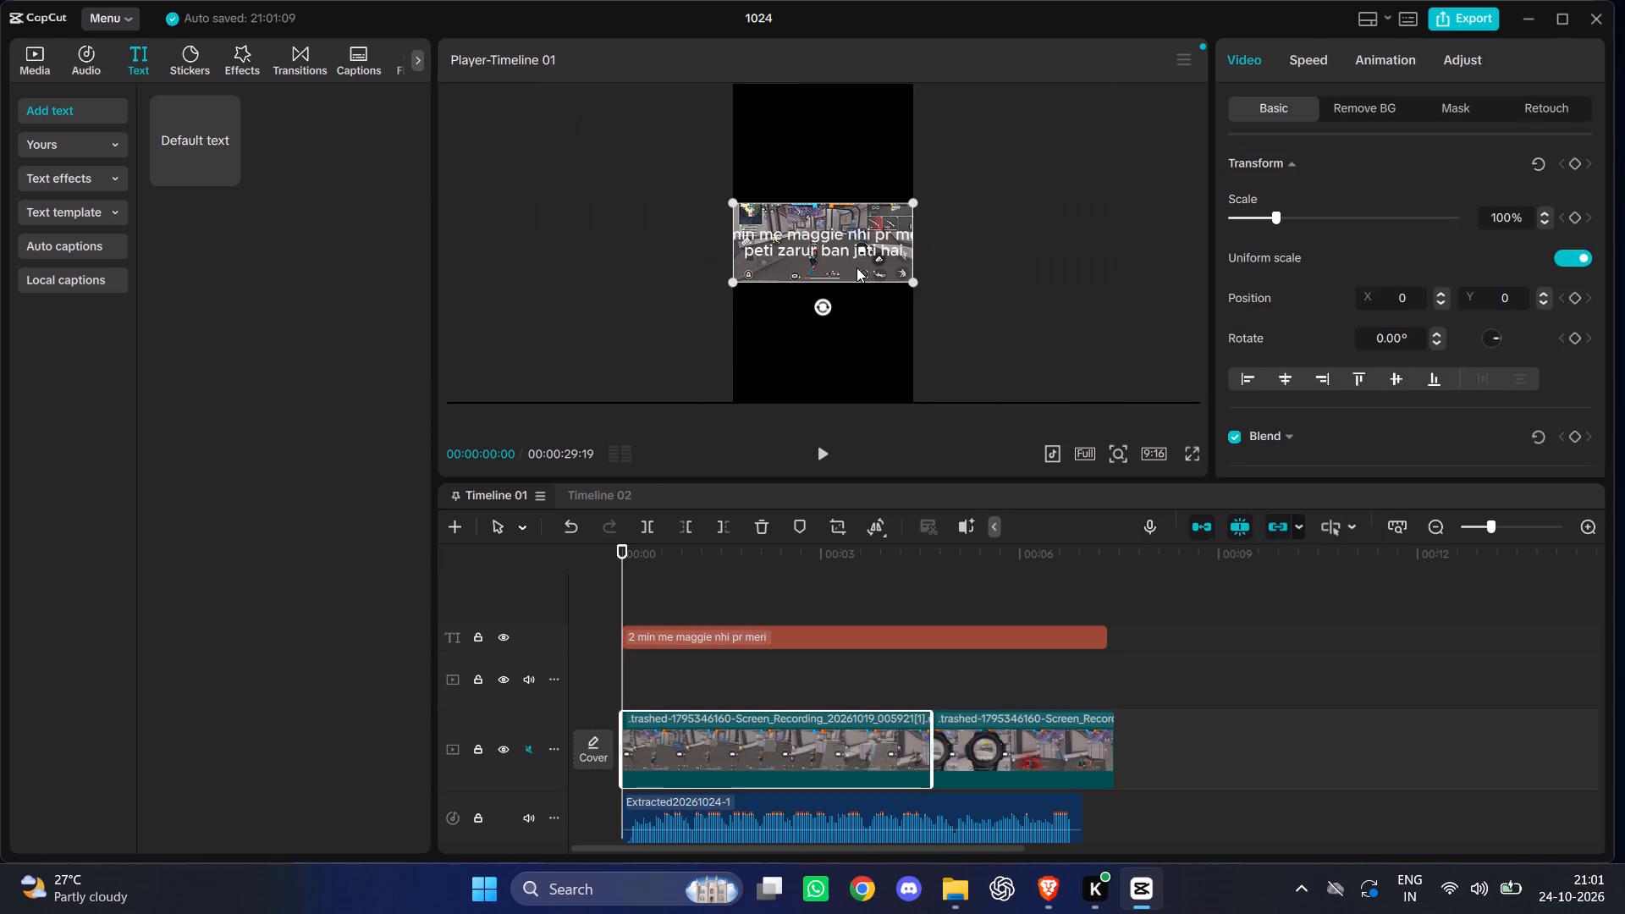
scroll(857, 267, "up", 4, "ctrl")
scroll(857, 267, "down", 4, "ctrl")
left_click_drag(1275, 213, 1300, 226)
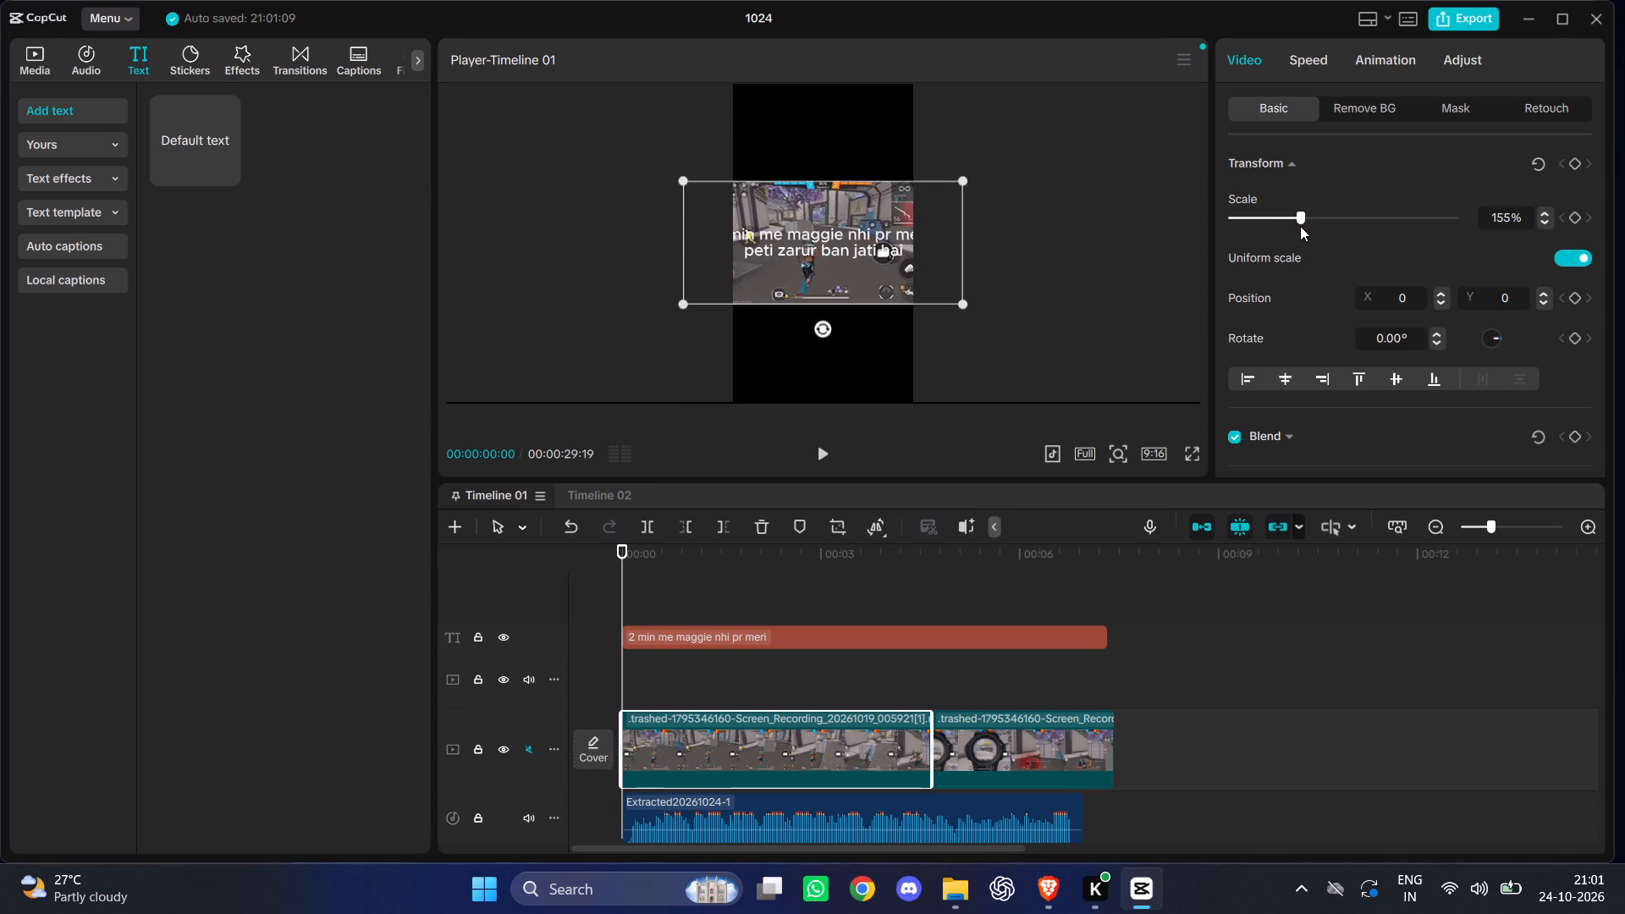
left_click_drag(1300, 226, 1308, 228)
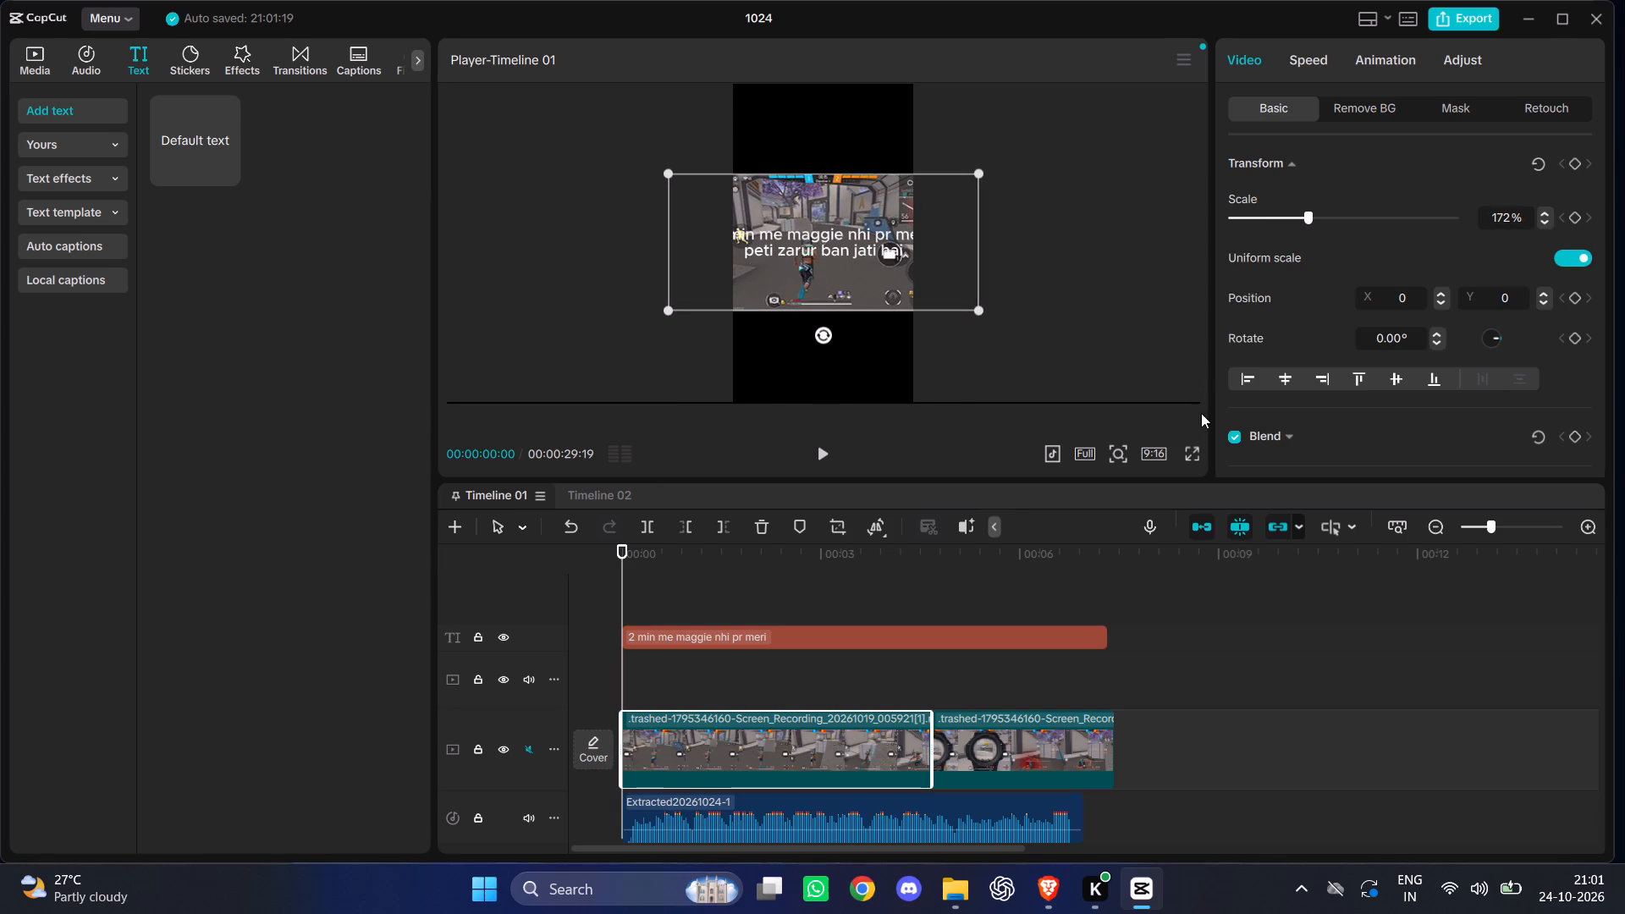
left_click(1198, 460)
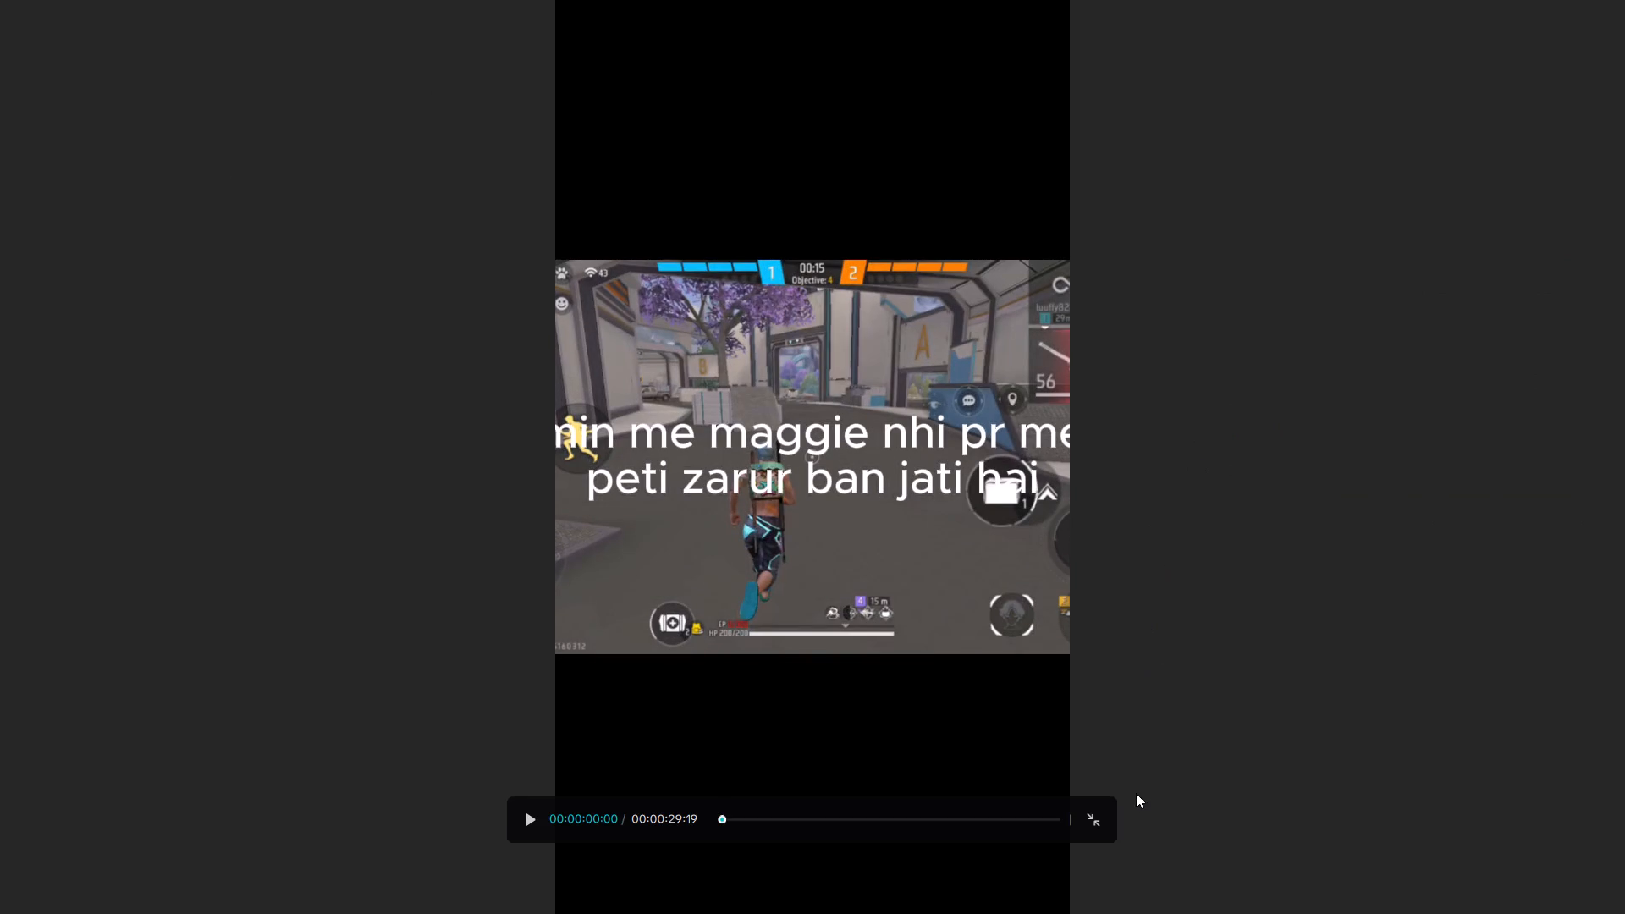
left_click(1104, 804)
left_click(1102, 815)
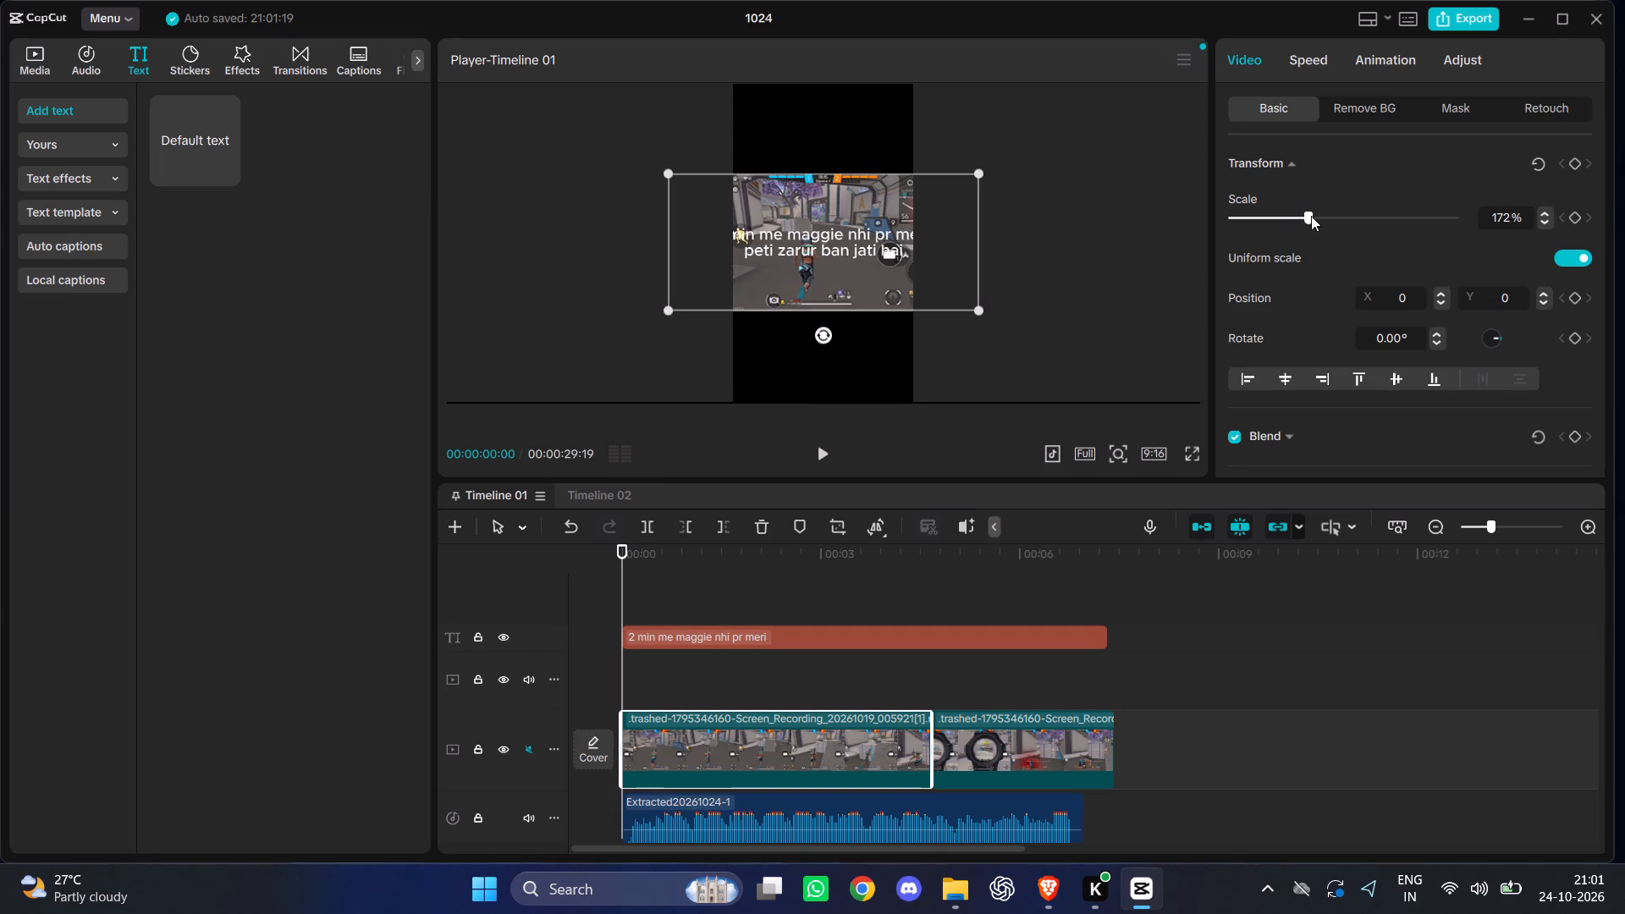
left_click_drag(1309, 218, 1314, 218)
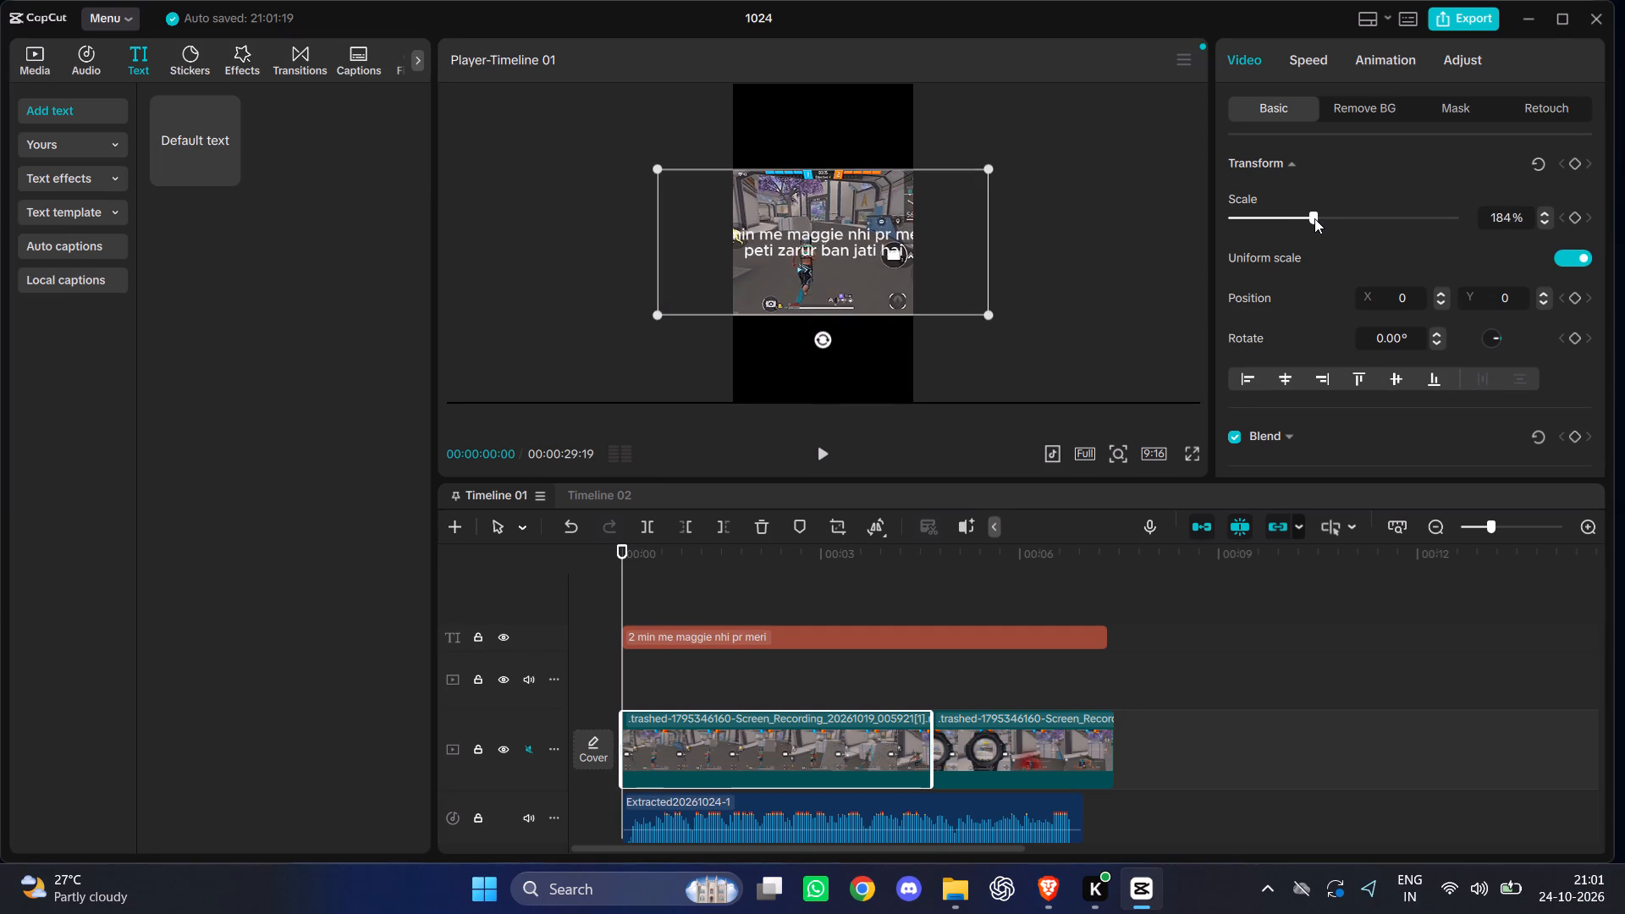
left_click_drag(1314, 218, 1318, 218)
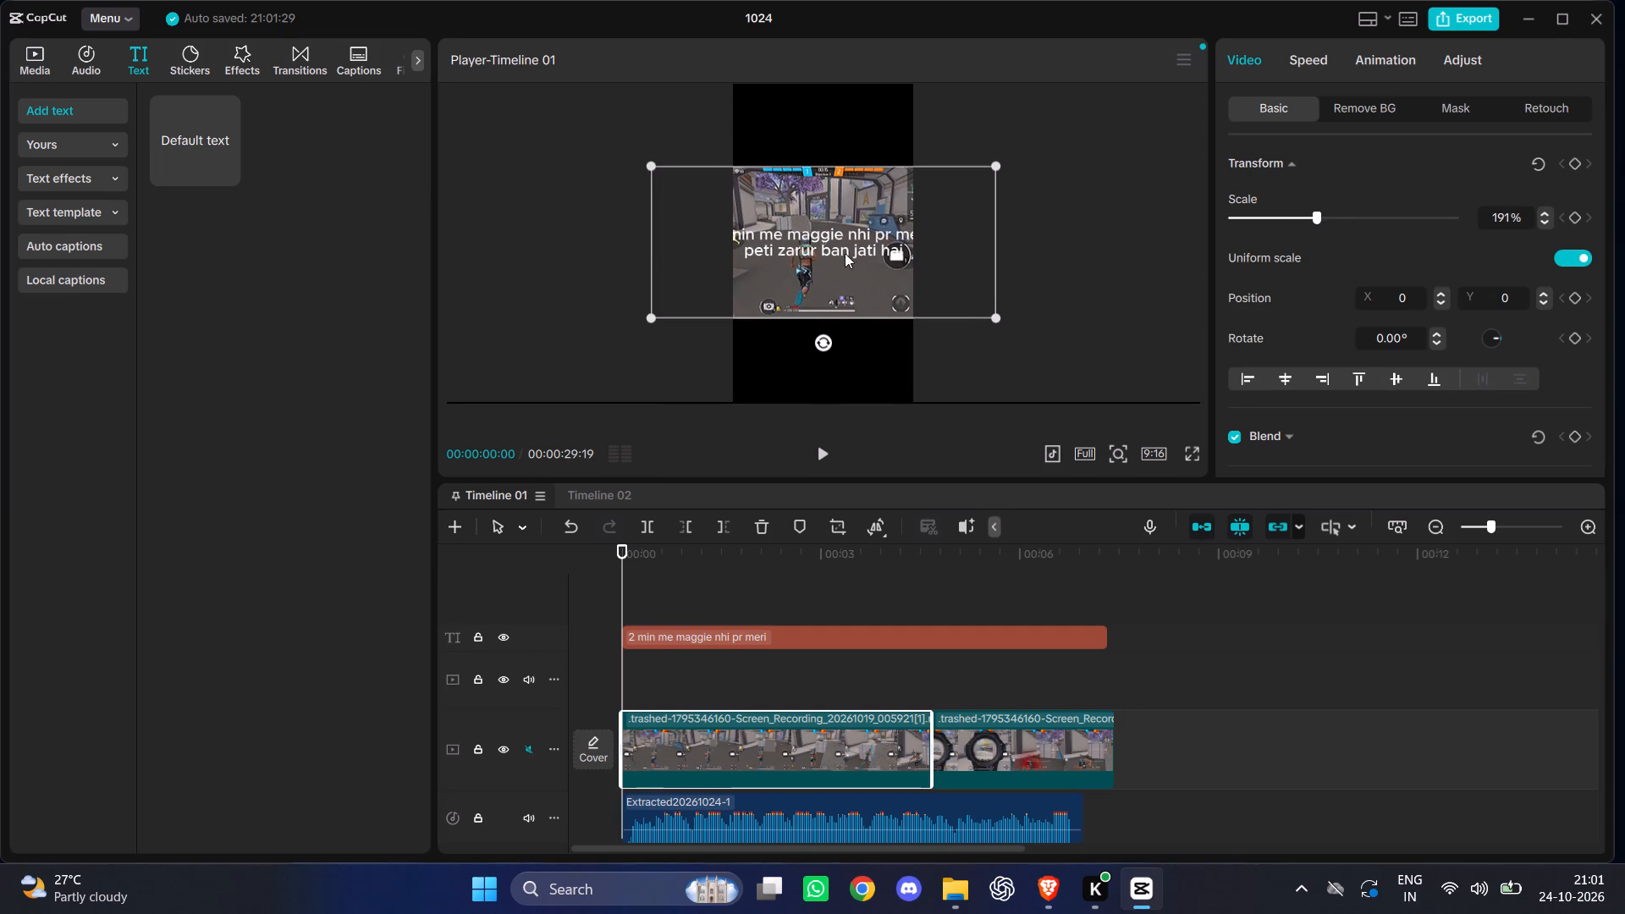
Reduce the caption's font size to 9.
left_click(816, 223)
left_click(818, 232)
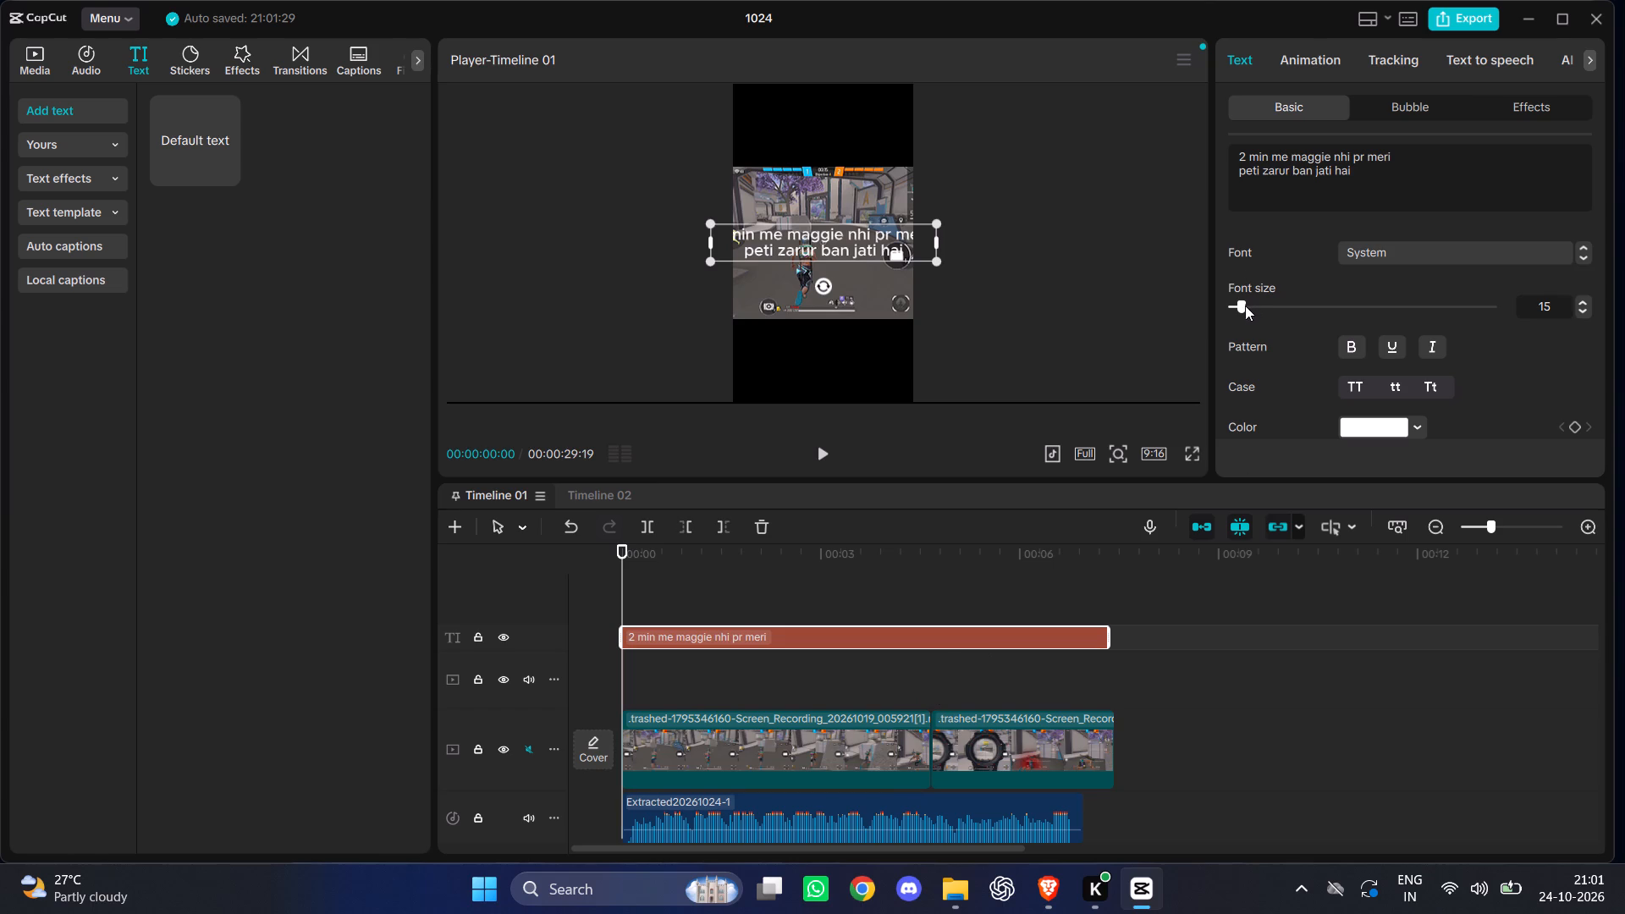
left_click(1245, 304)
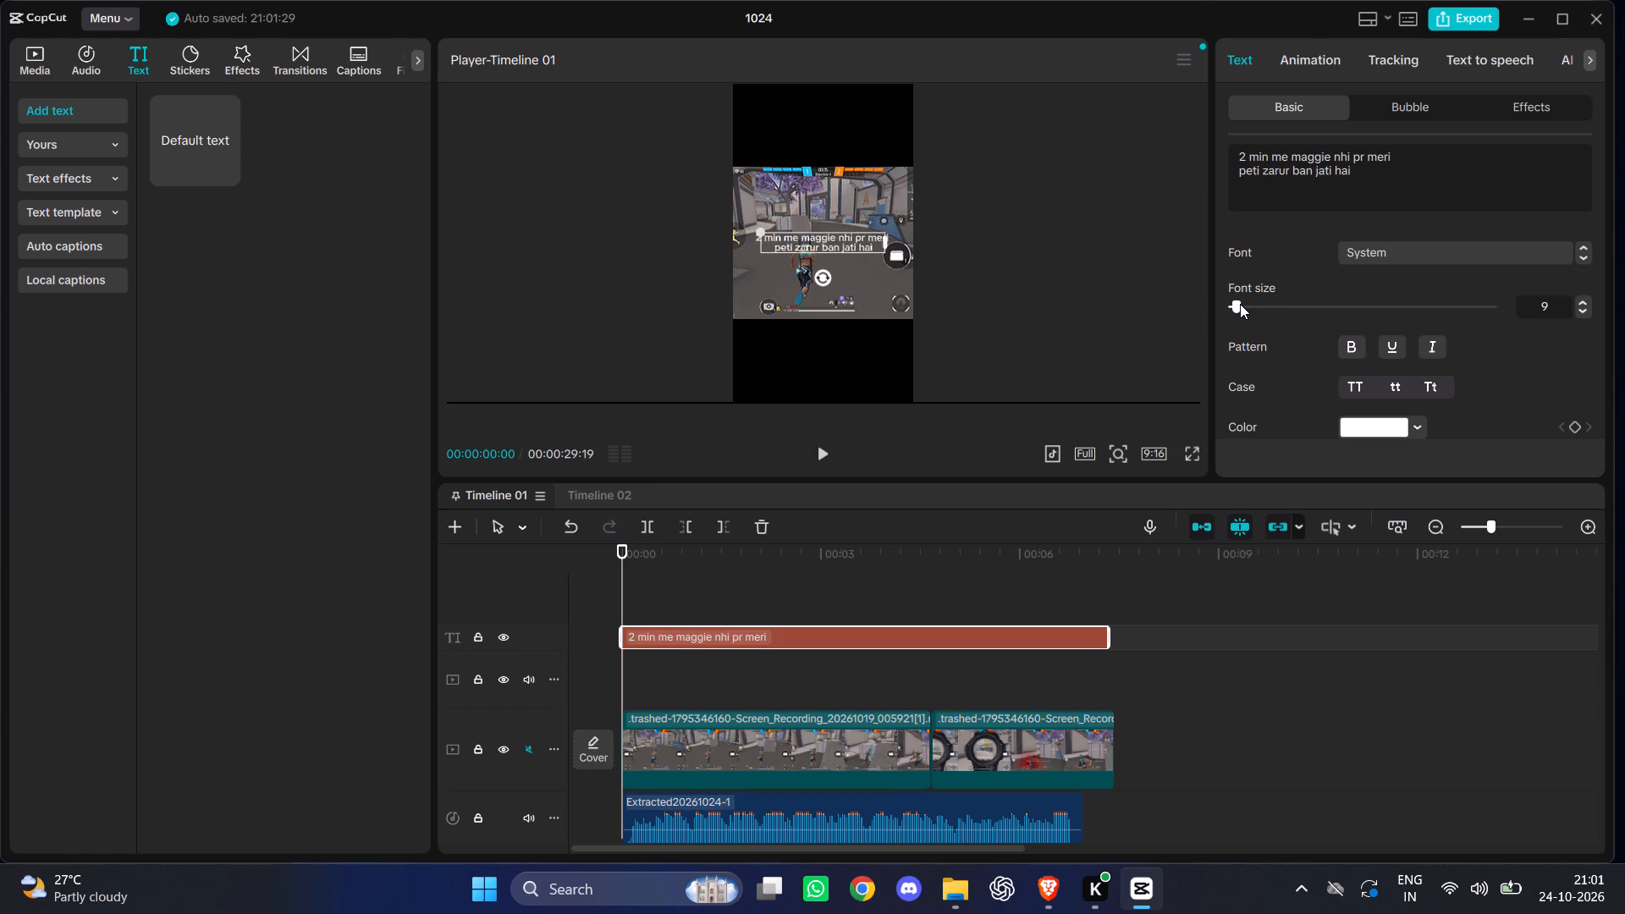
Move the caption to the upper part of the gameplay picture, at about X 0, Y 298, and check it full screen.
left_click_drag(842, 234, 835, 194)
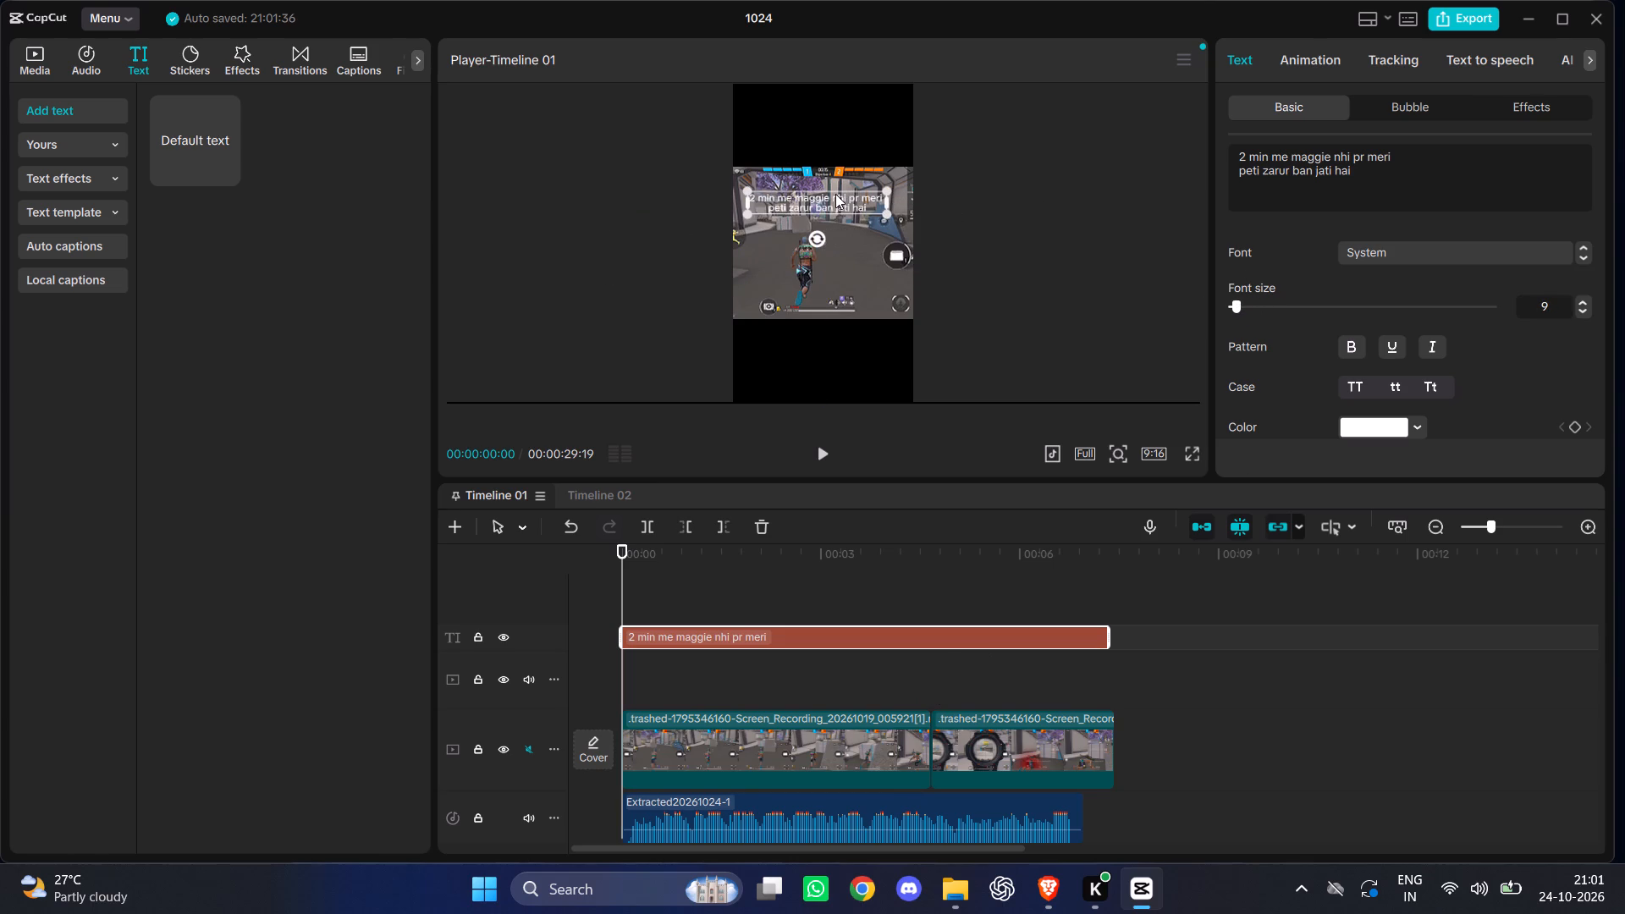
left_click_drag(835, 194, 839, 209)
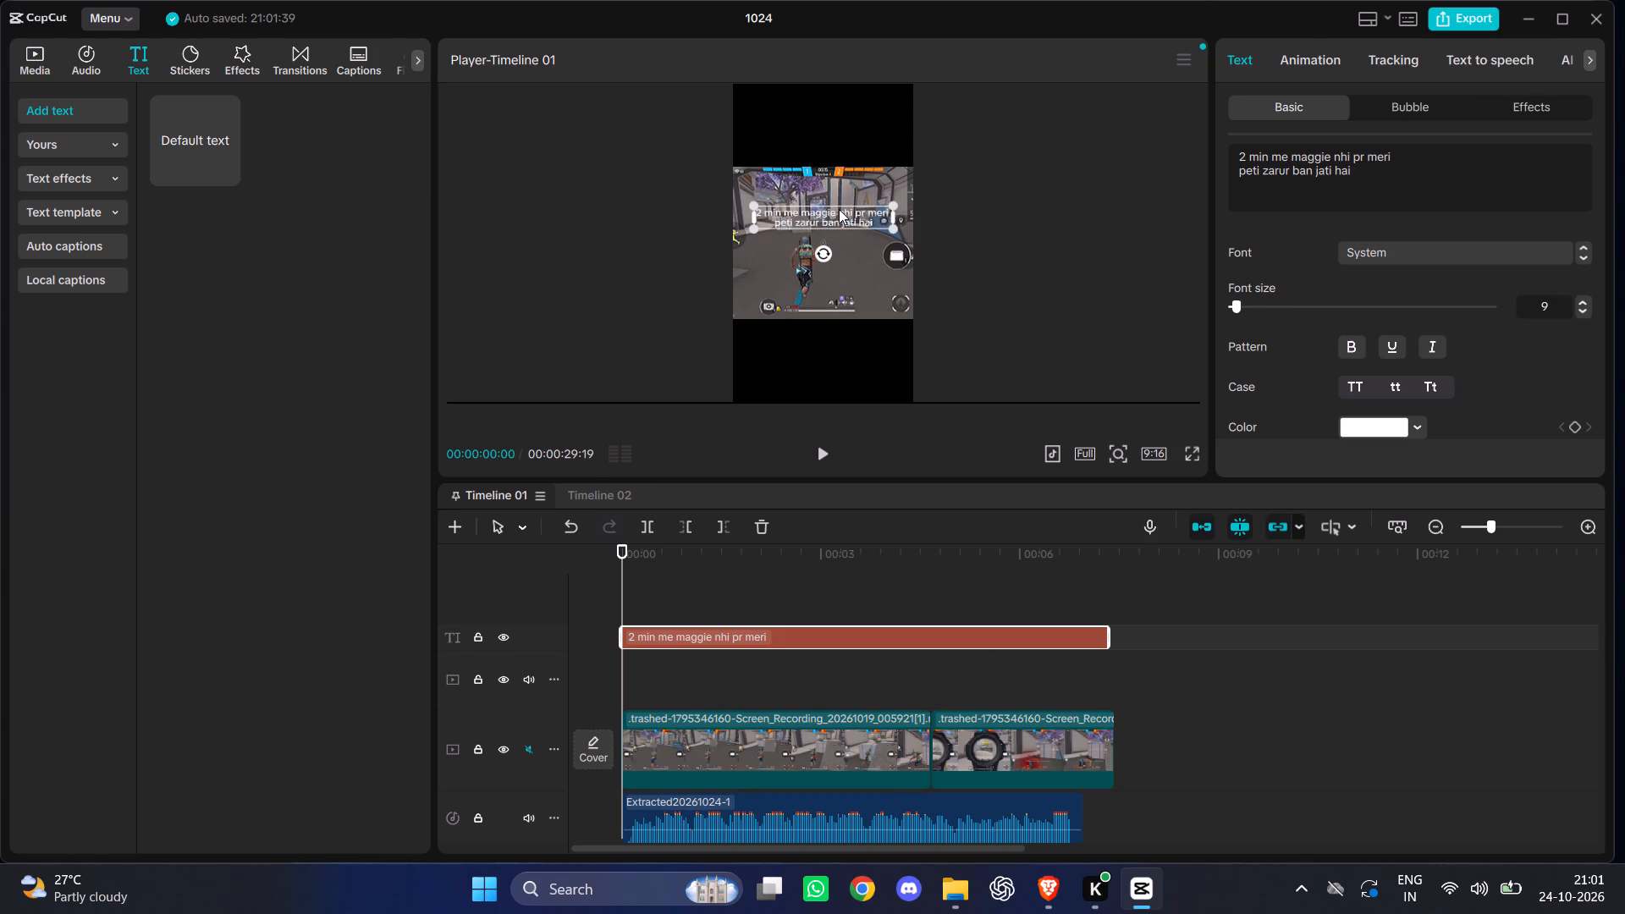
left_click(1191, 460)
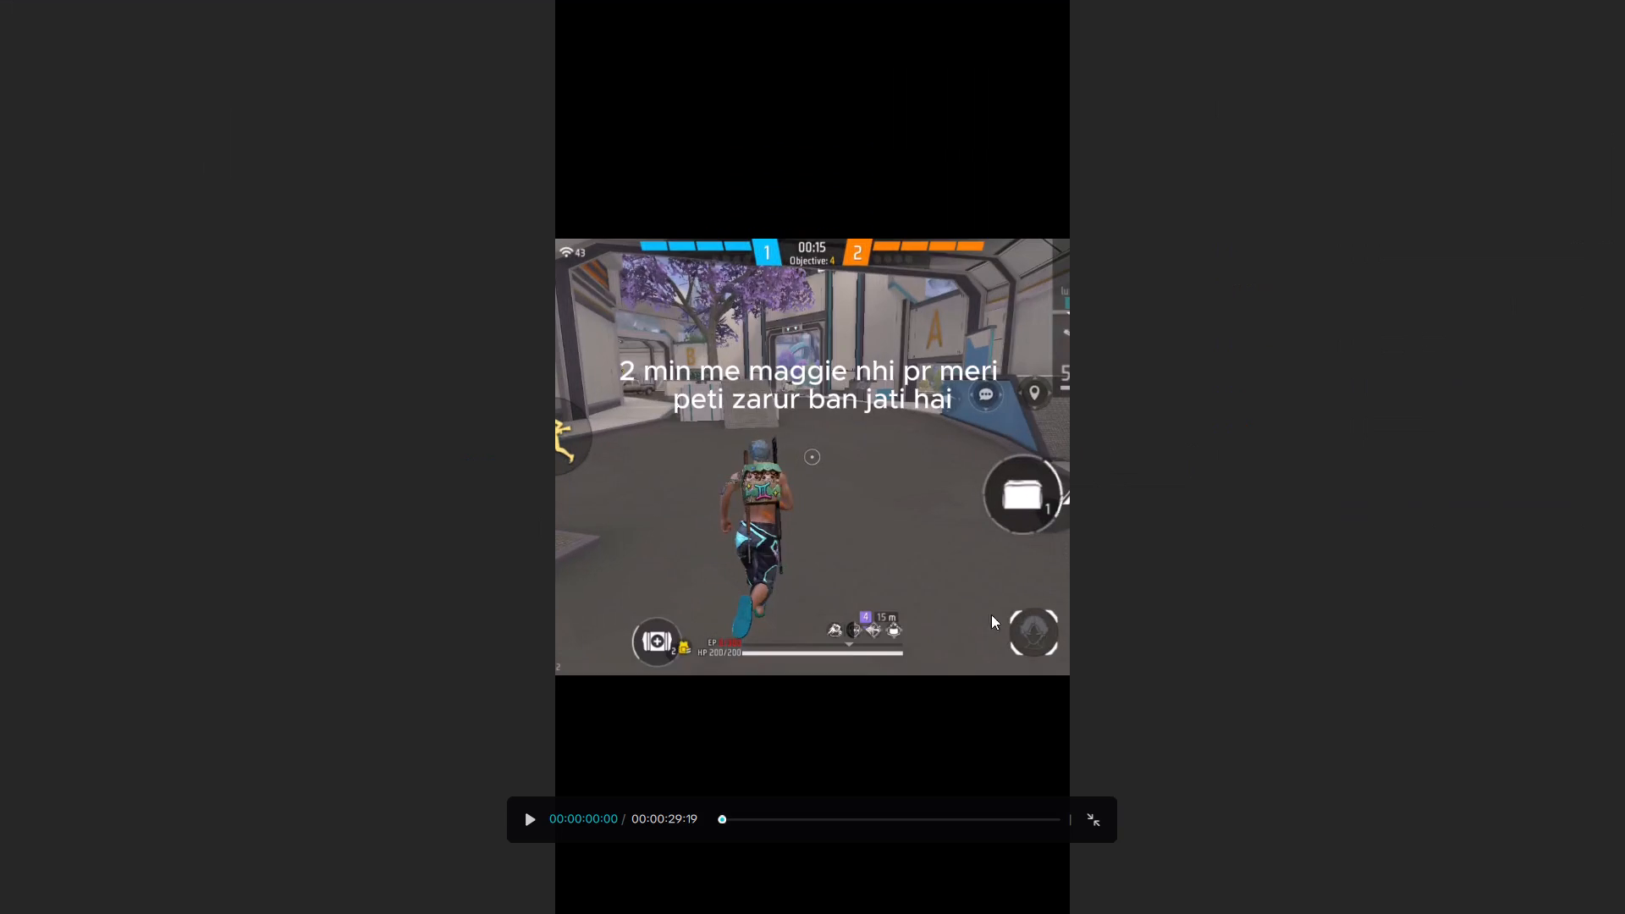
left_click(1095, 825)
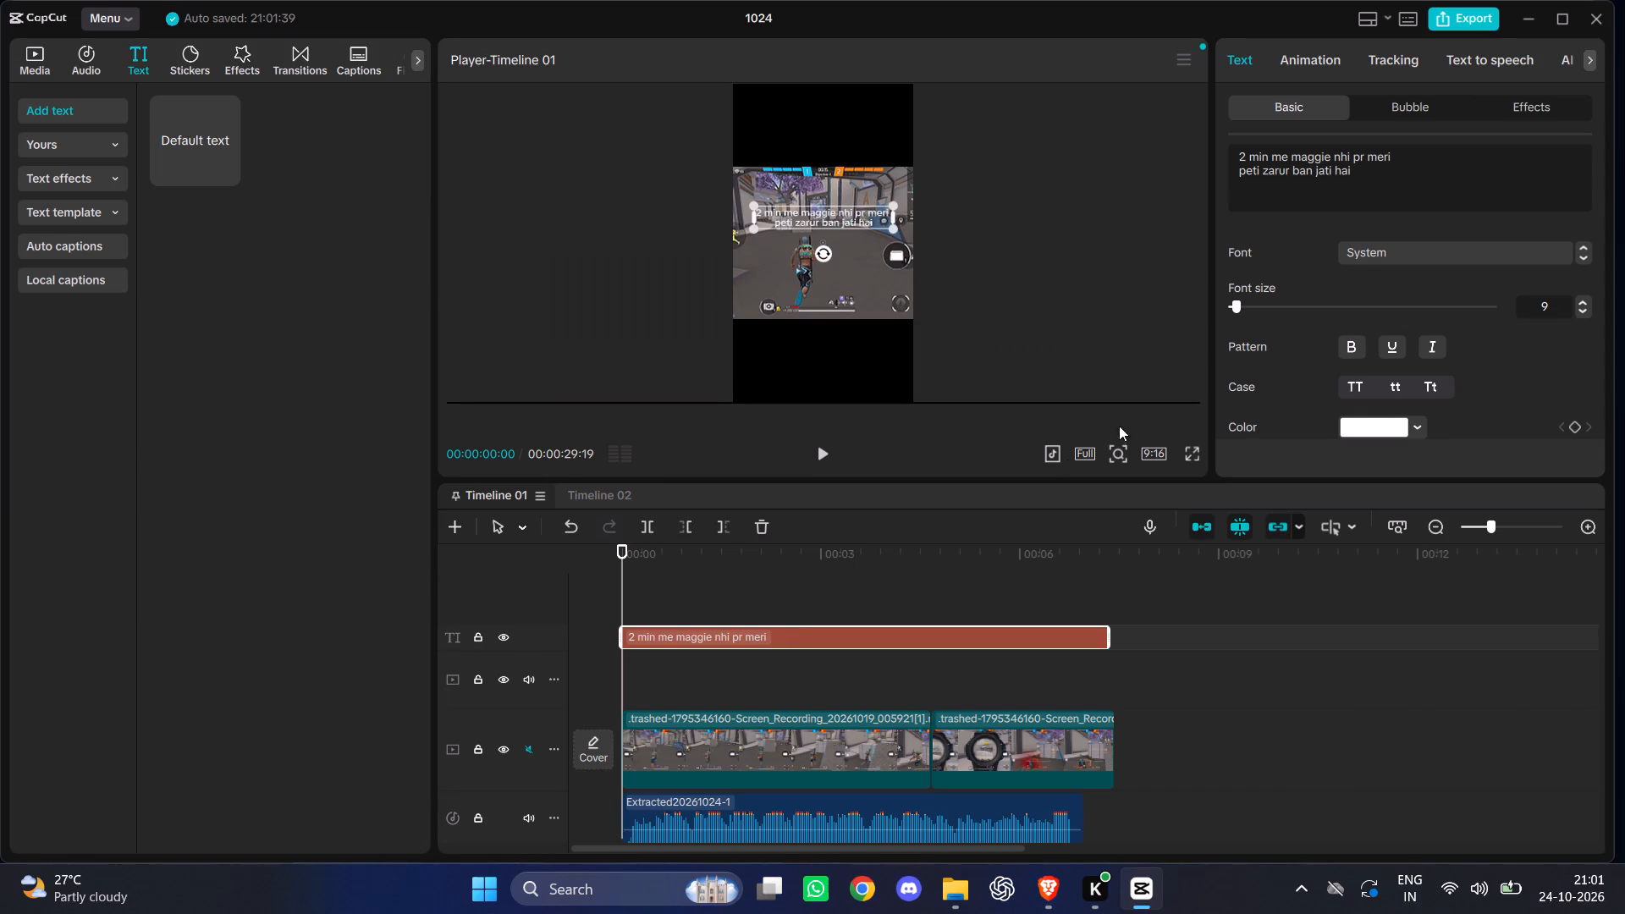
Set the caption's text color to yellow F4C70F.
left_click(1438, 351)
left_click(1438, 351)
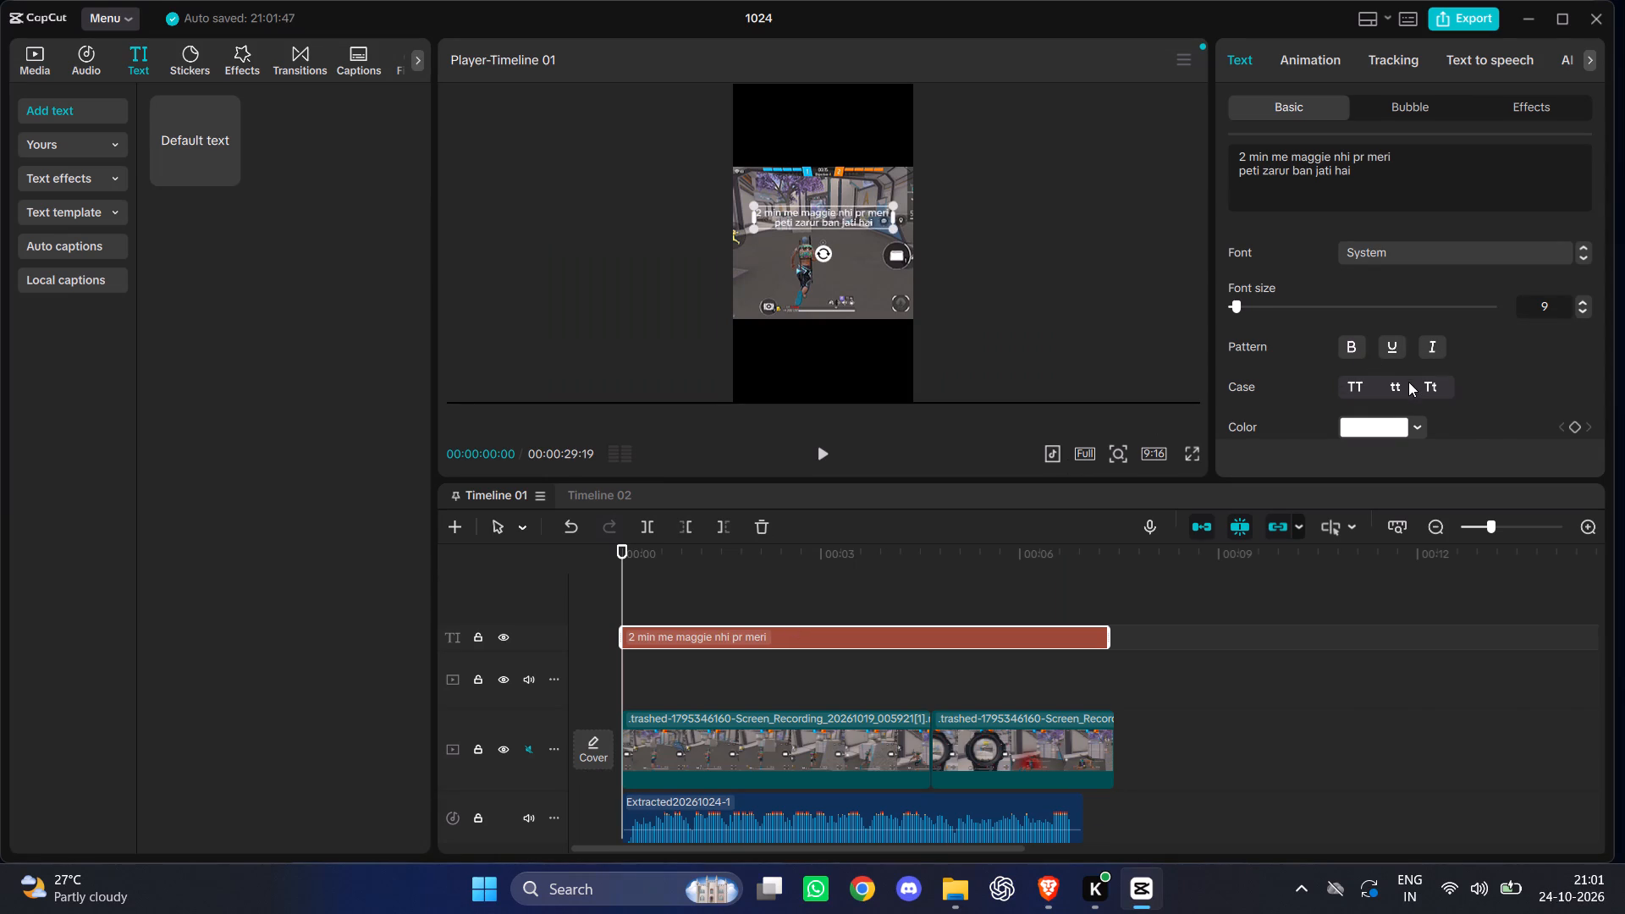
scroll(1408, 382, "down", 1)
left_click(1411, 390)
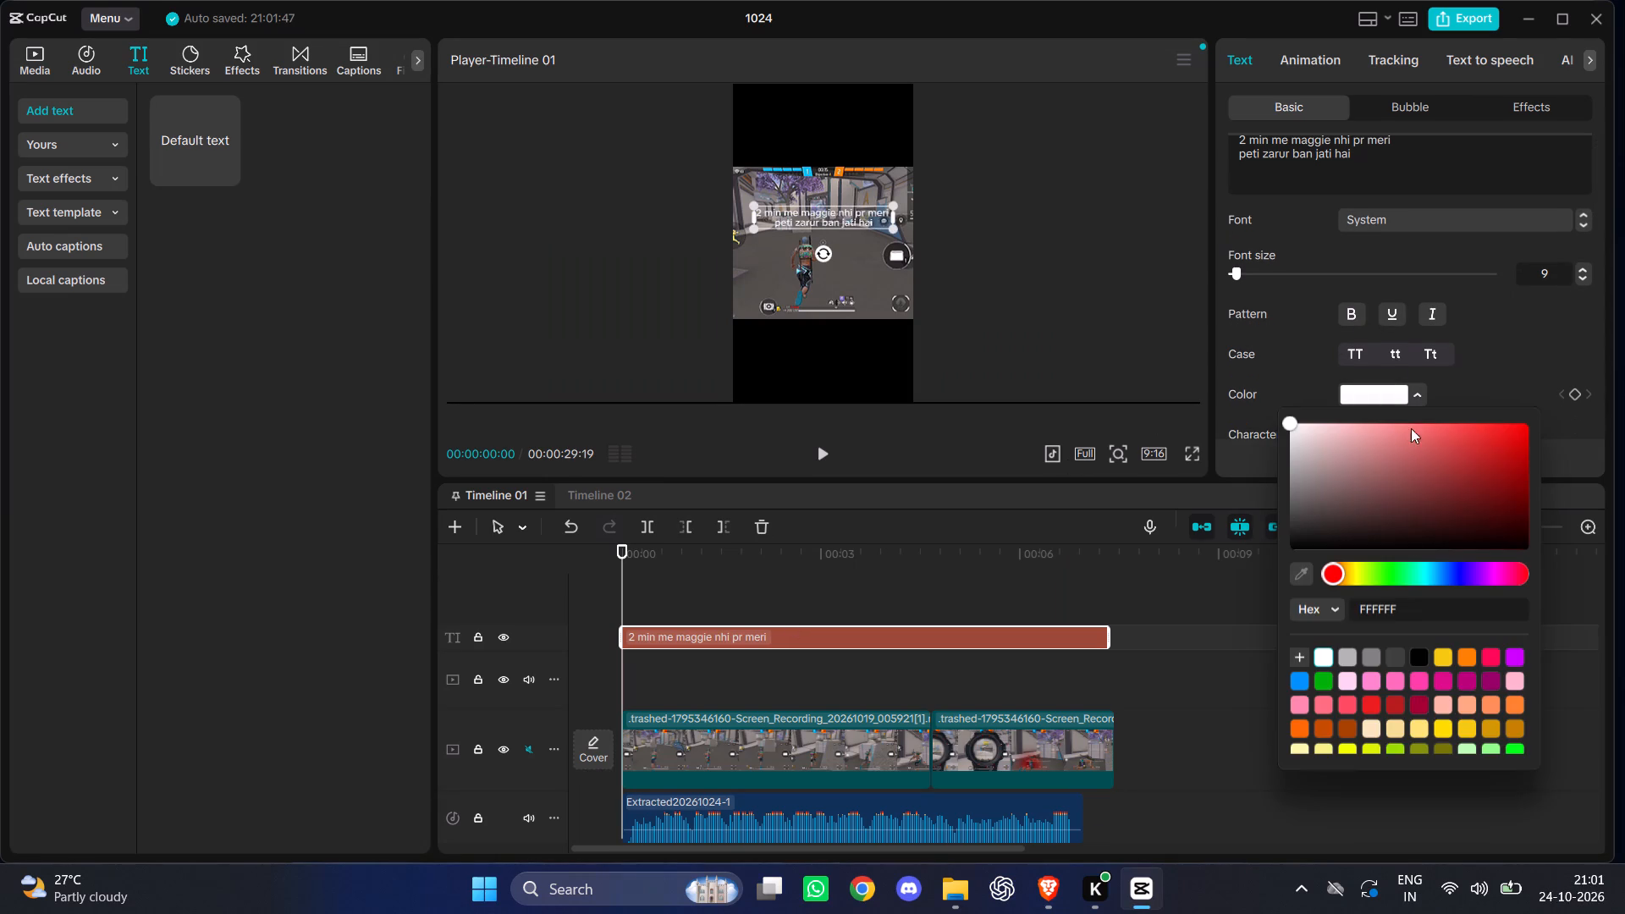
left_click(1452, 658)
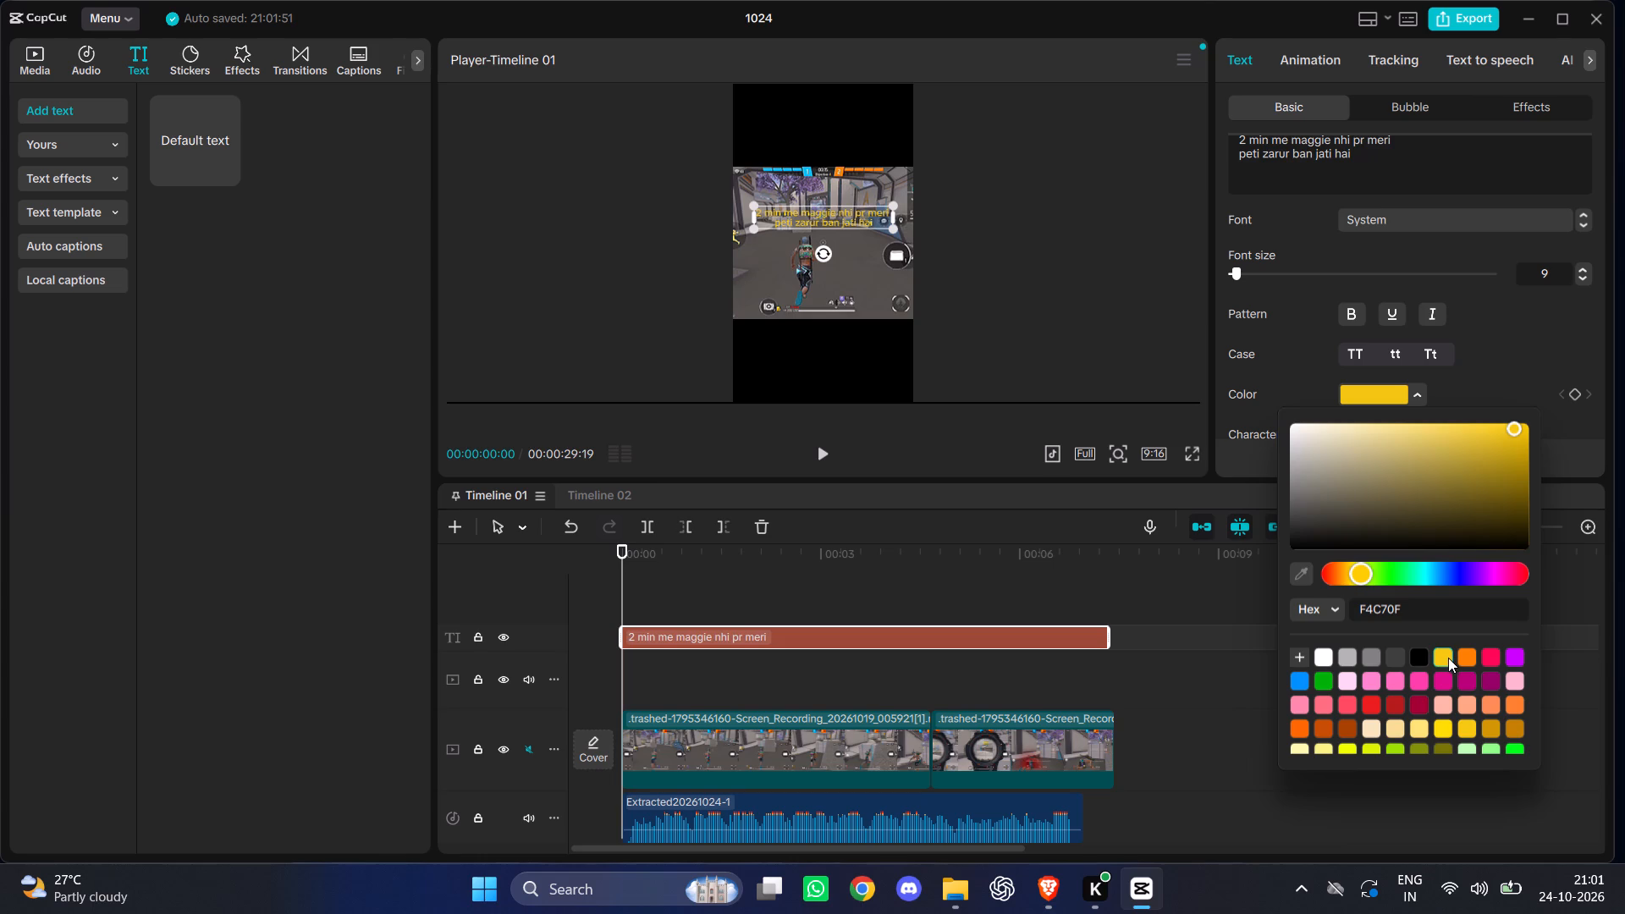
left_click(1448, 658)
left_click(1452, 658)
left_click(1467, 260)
Apply the preset style with white letters and a black outline to the caption.
scroll(1467, 260, "down", 3)
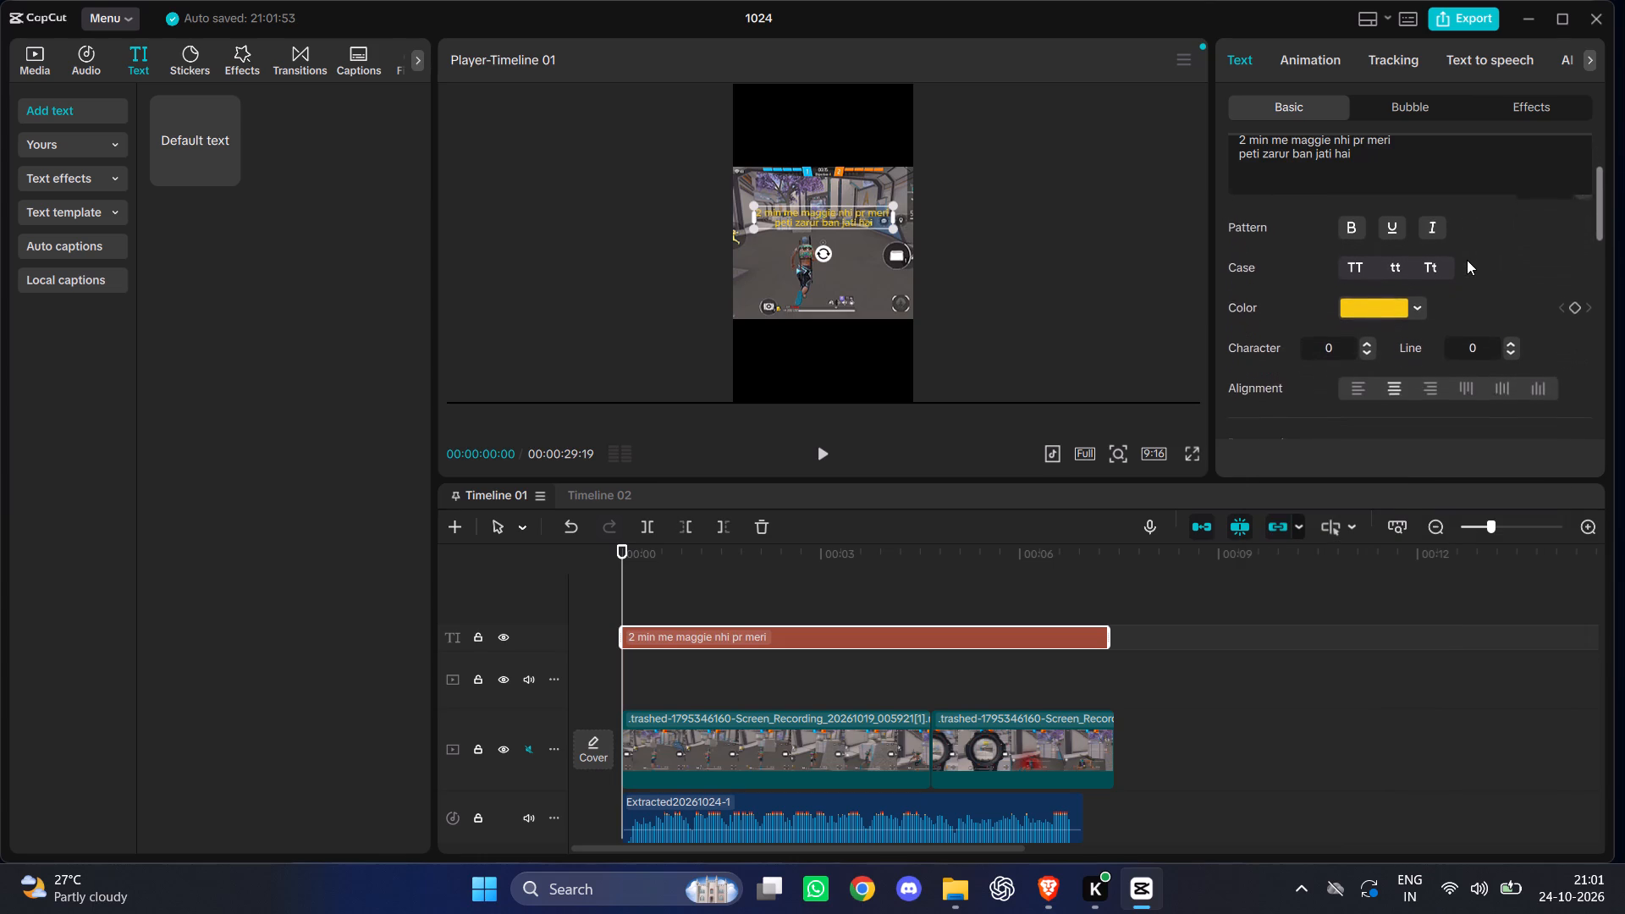
scroll(1467, 260, "down", 3)
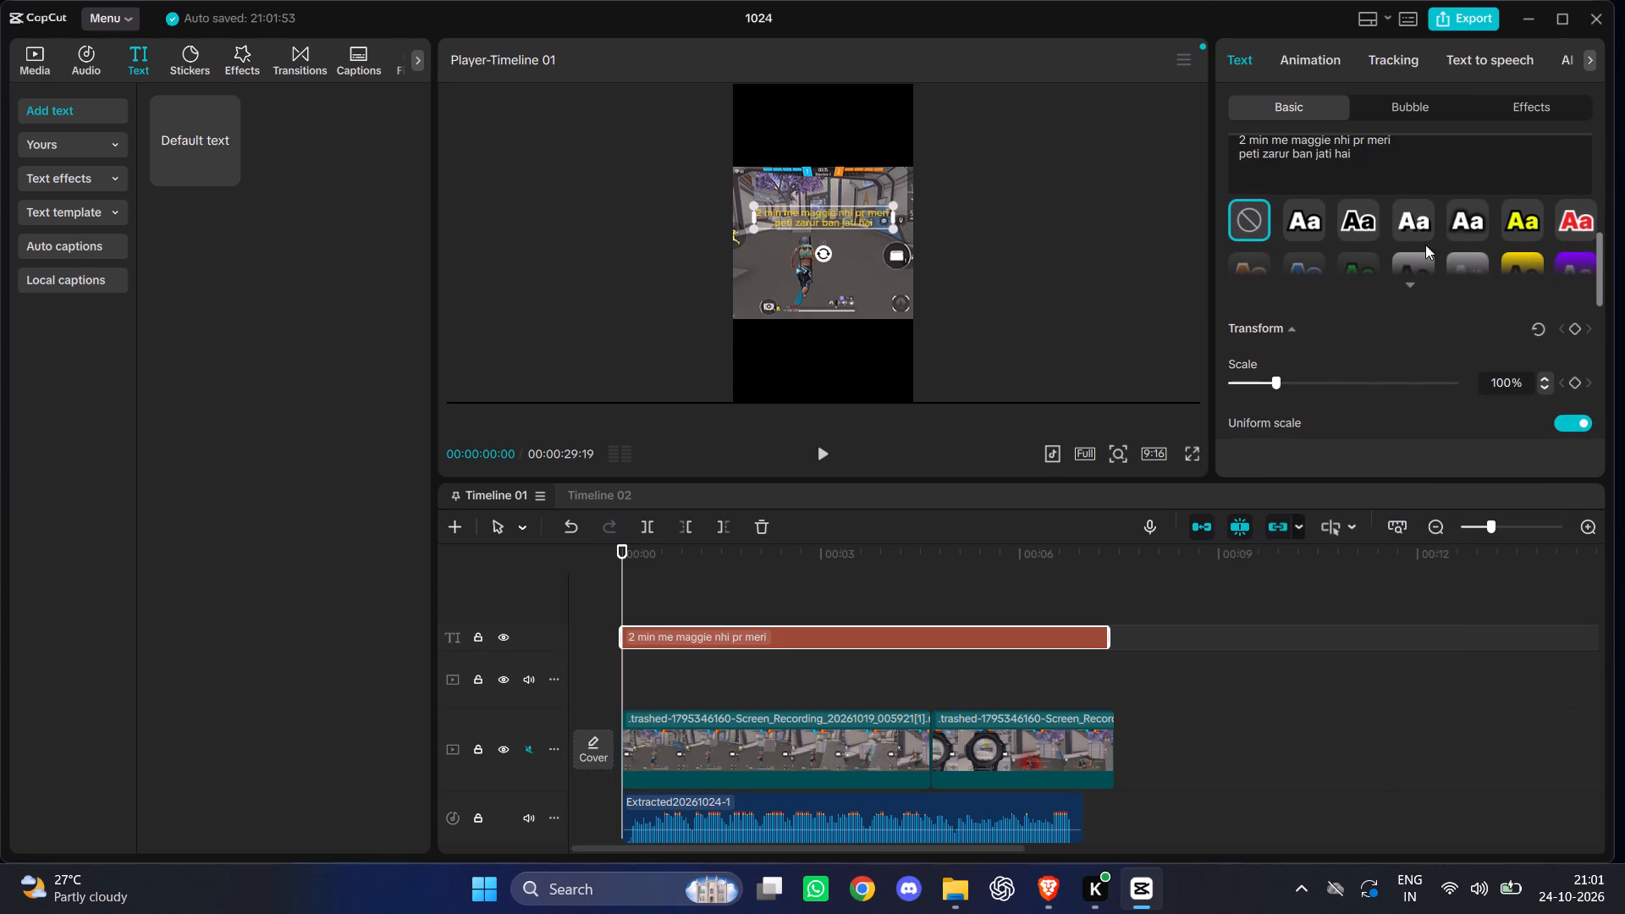
left_click(1320, 216)
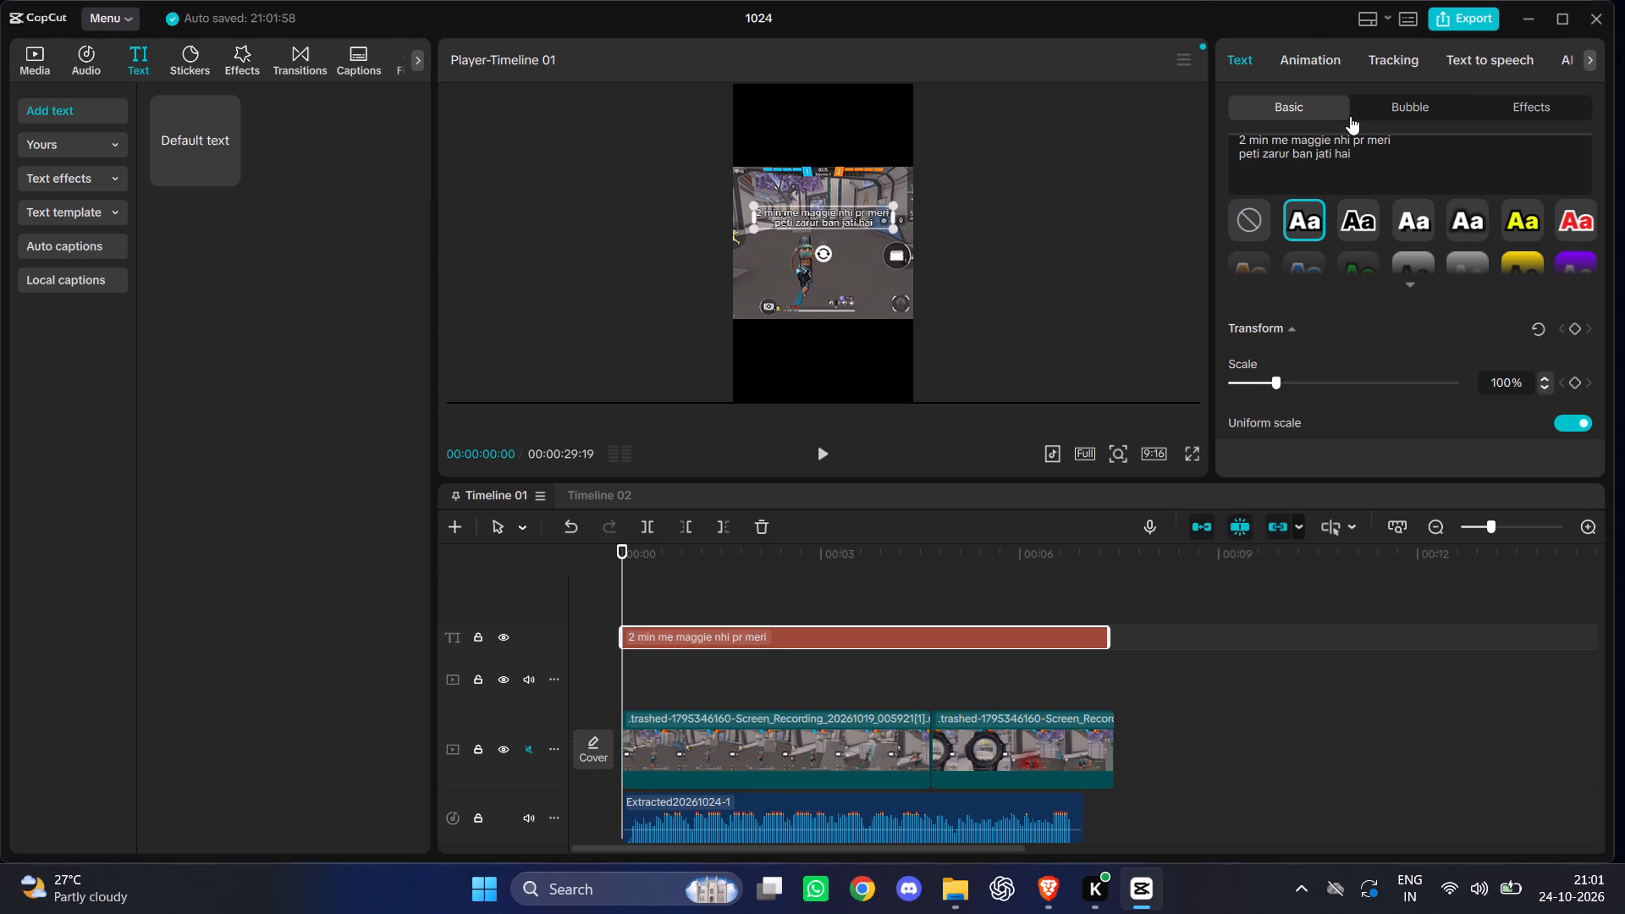
Set the thickness of the caption's black stroke to 23.
scroll(1410, 189, "up", 1)
scroll(1410, 189, "down", 1)
scroll(1409, 269, "down", 1)
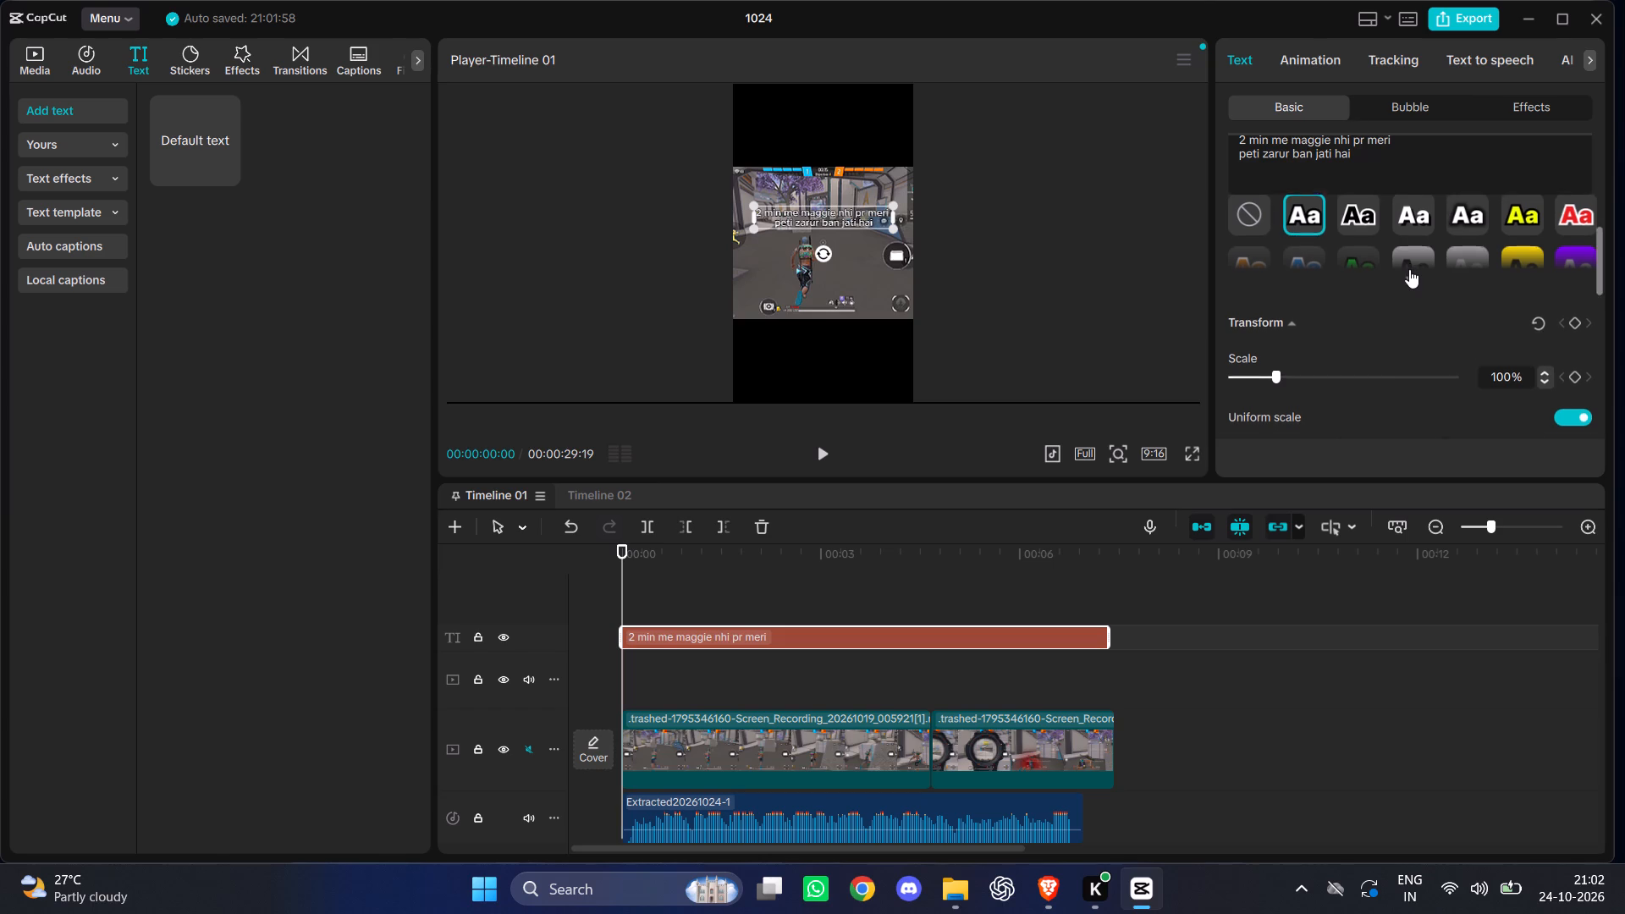
scroll(1409, 269, "down", 4)
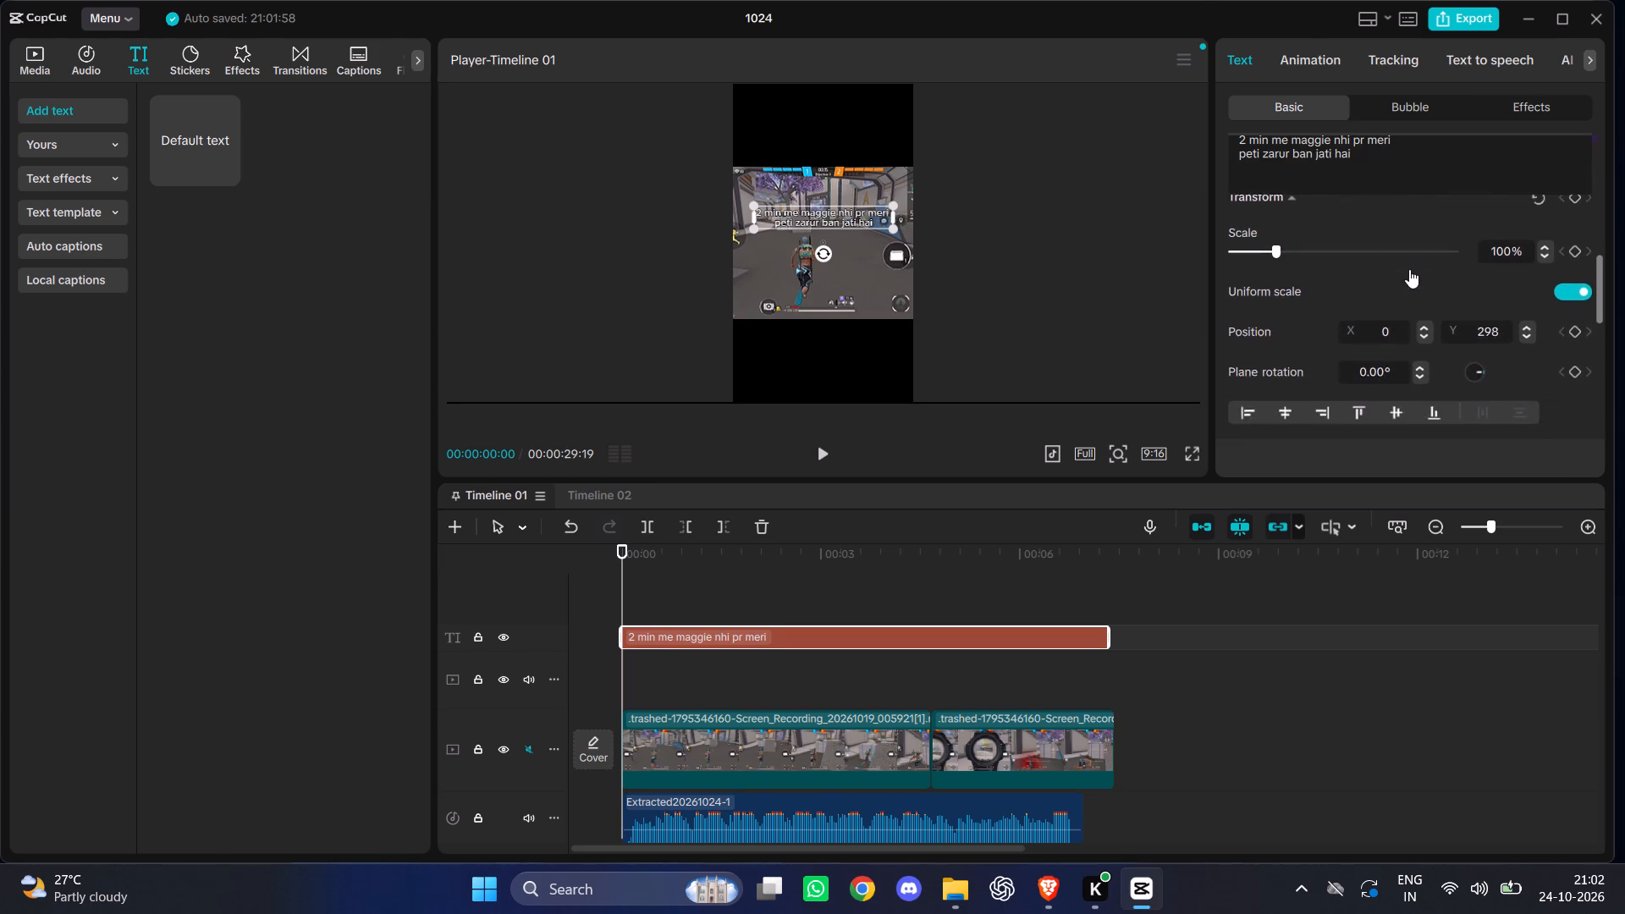
scroll(1409, 269, "down", 5)
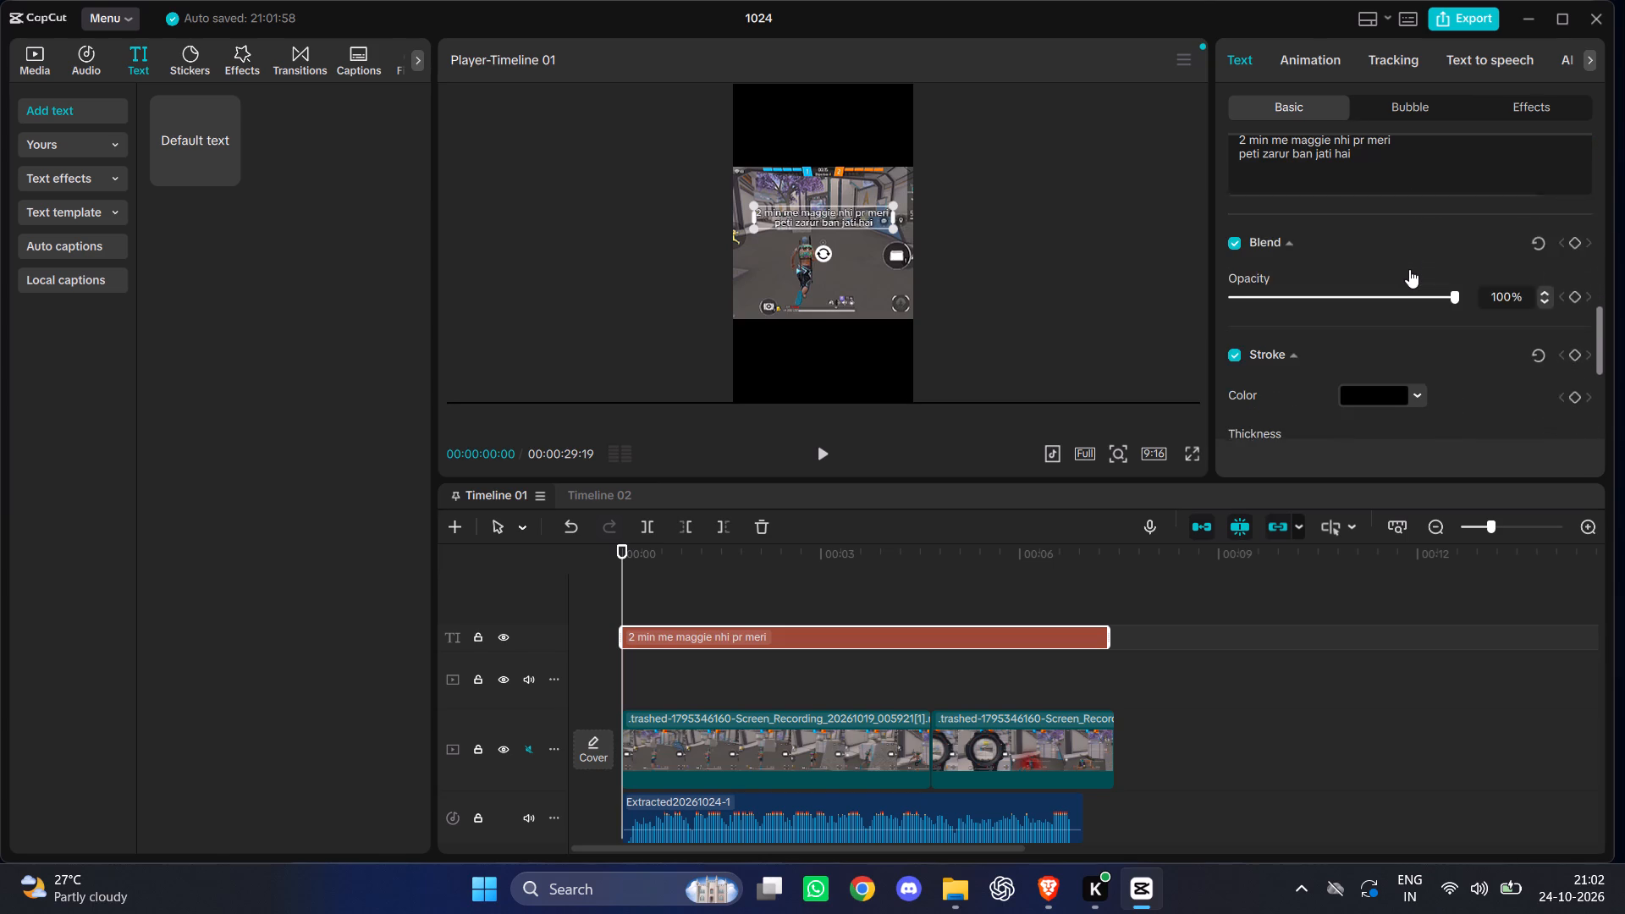
scroll(1409, 269, "down", 2)
left_click_drag(1297, 382, 1281, 384)
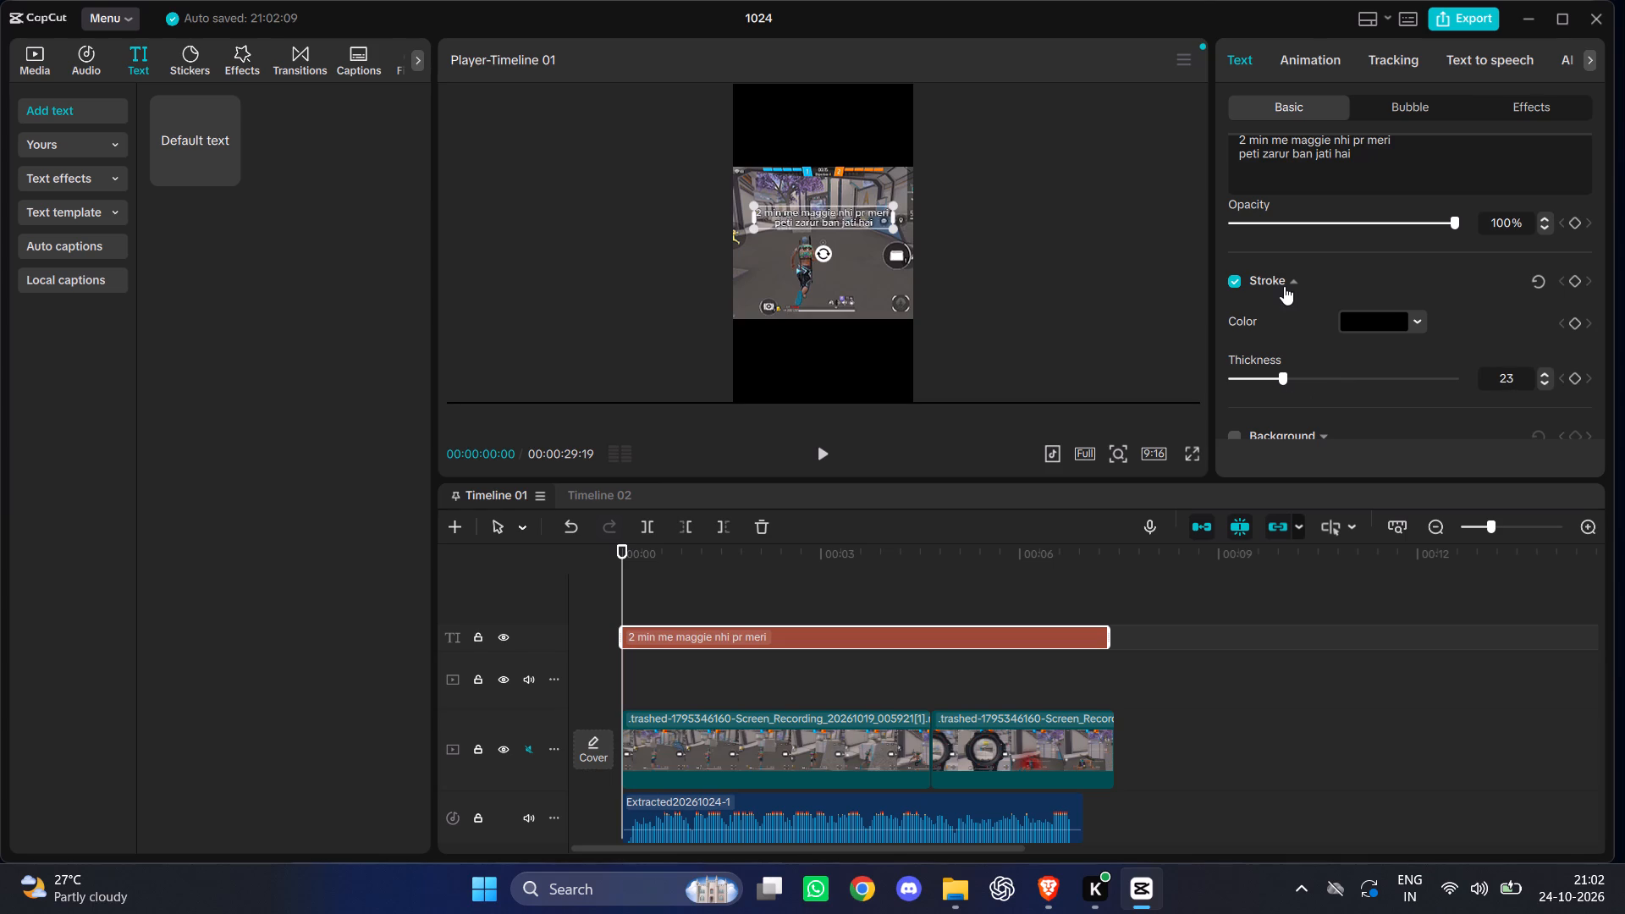
Change the outlined caption's text color to yellow F4C70F.
scroll(1284, 286, "down", 3)
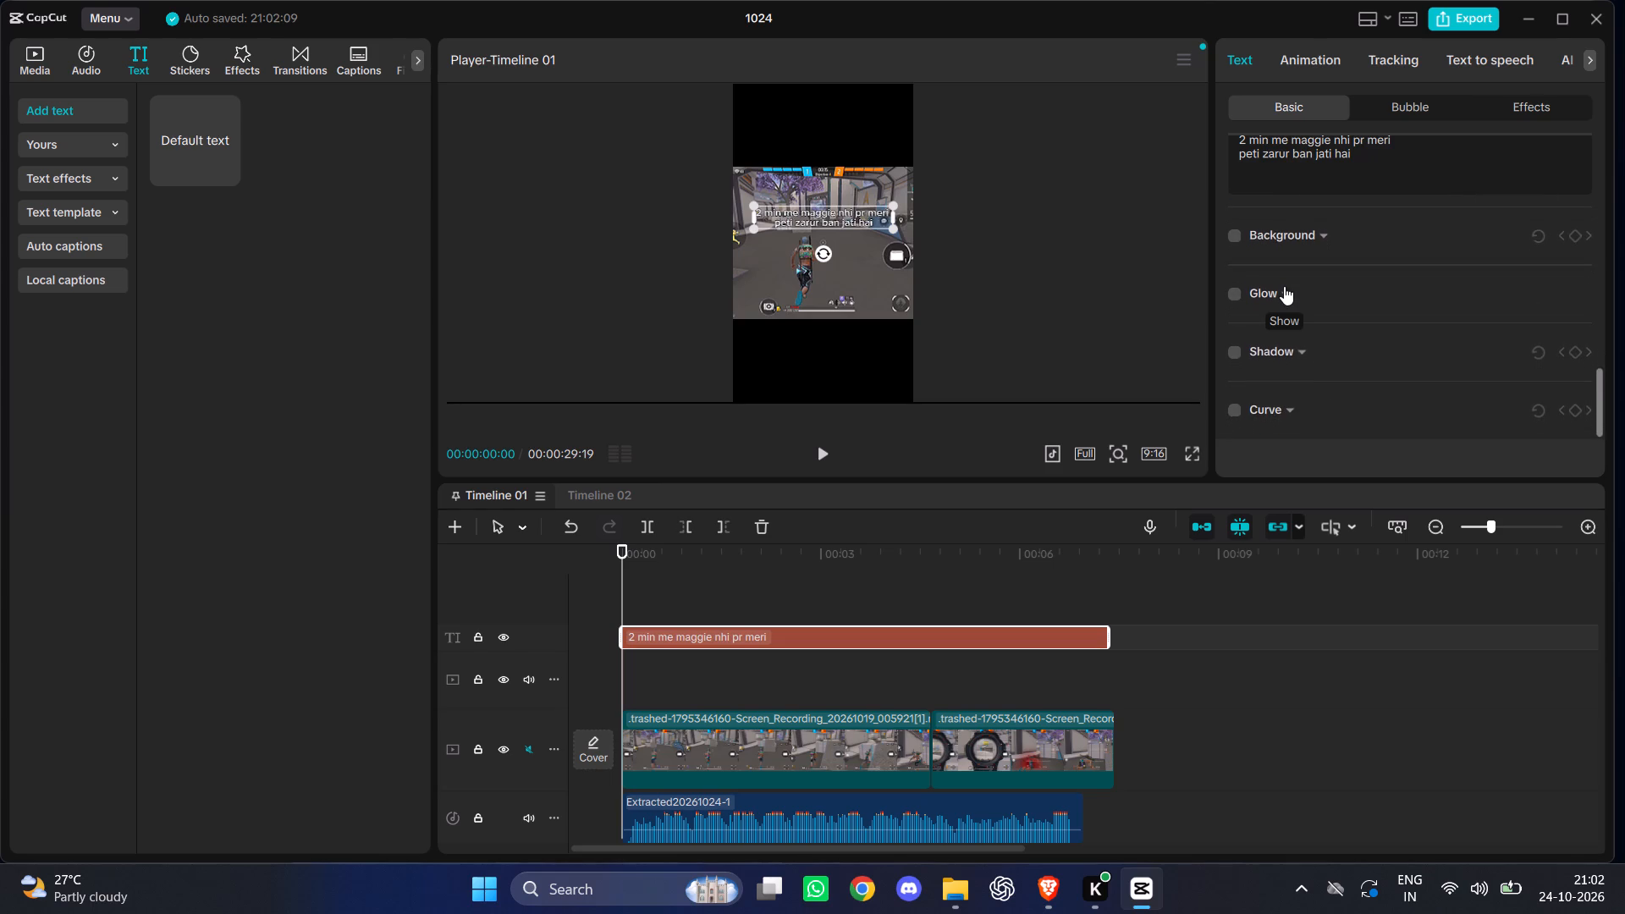
scroll(1284, 286, "up", 10)
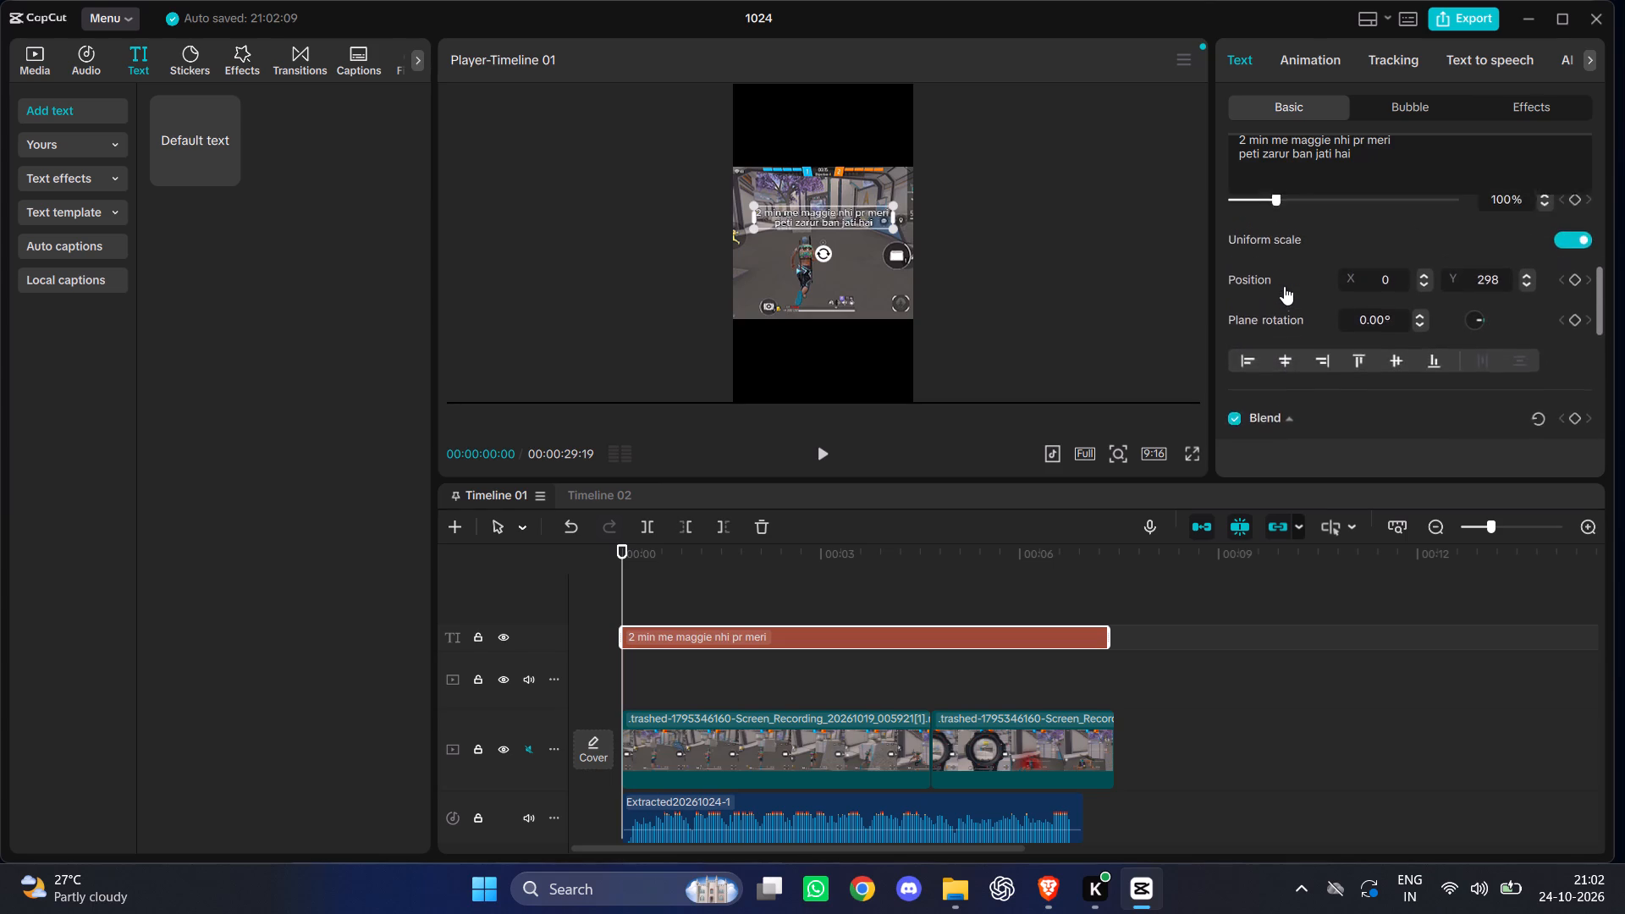
scroll(1284, 286, "up", 3)
scroll(1284, 286, "down", 2)
scroll(1284, 286, "up", 2)
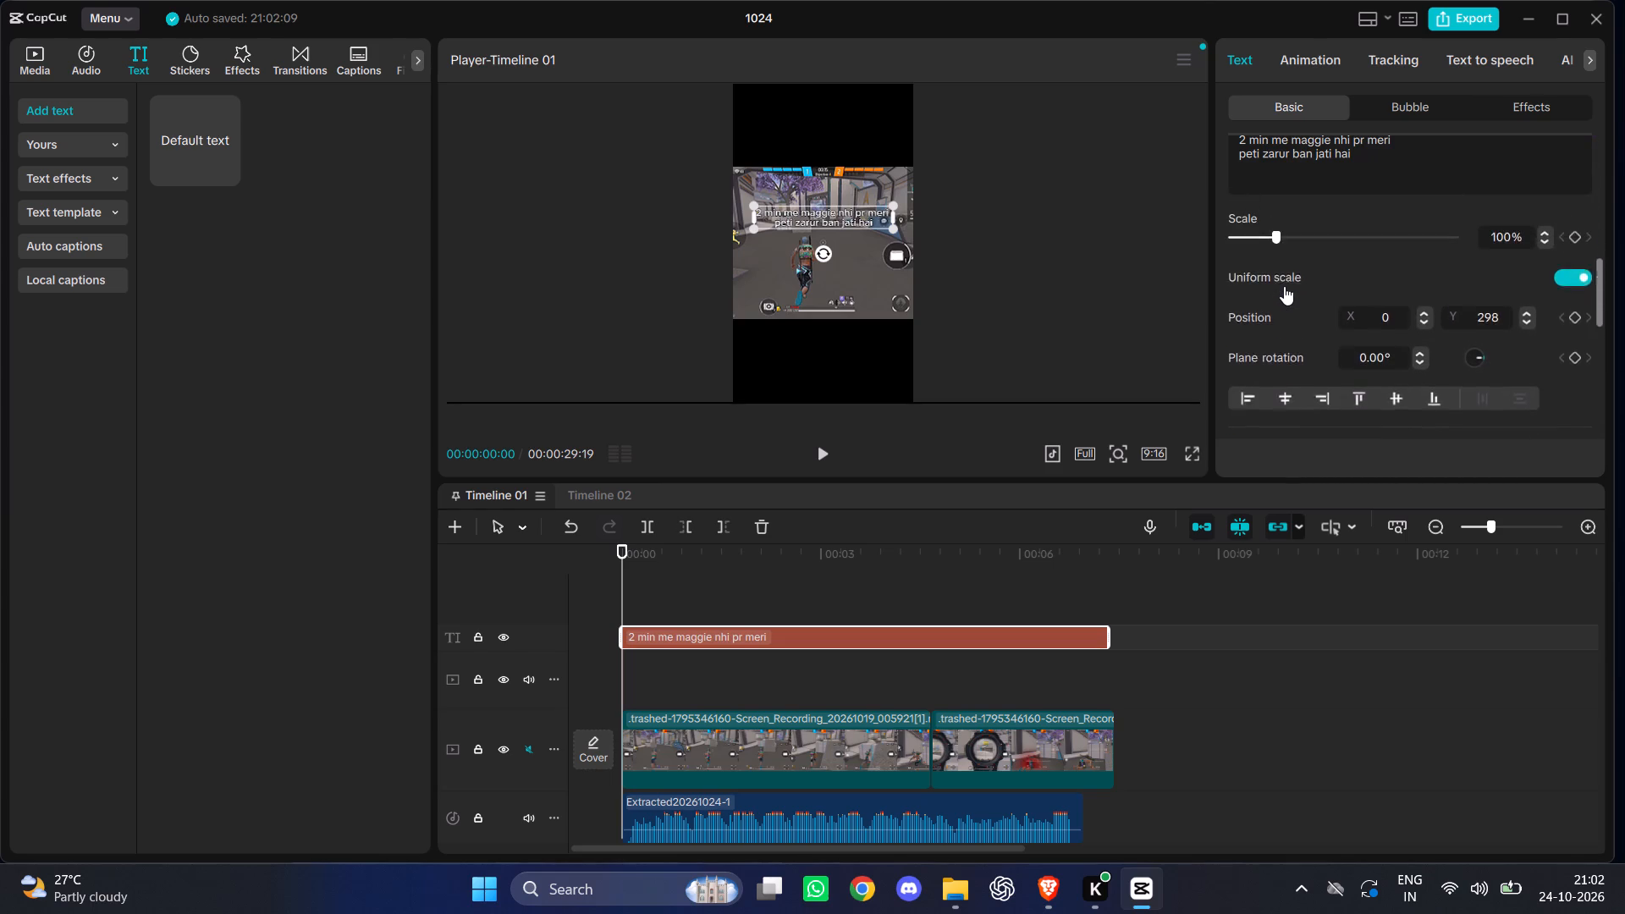
scroll(1284, 286, "up", 6)
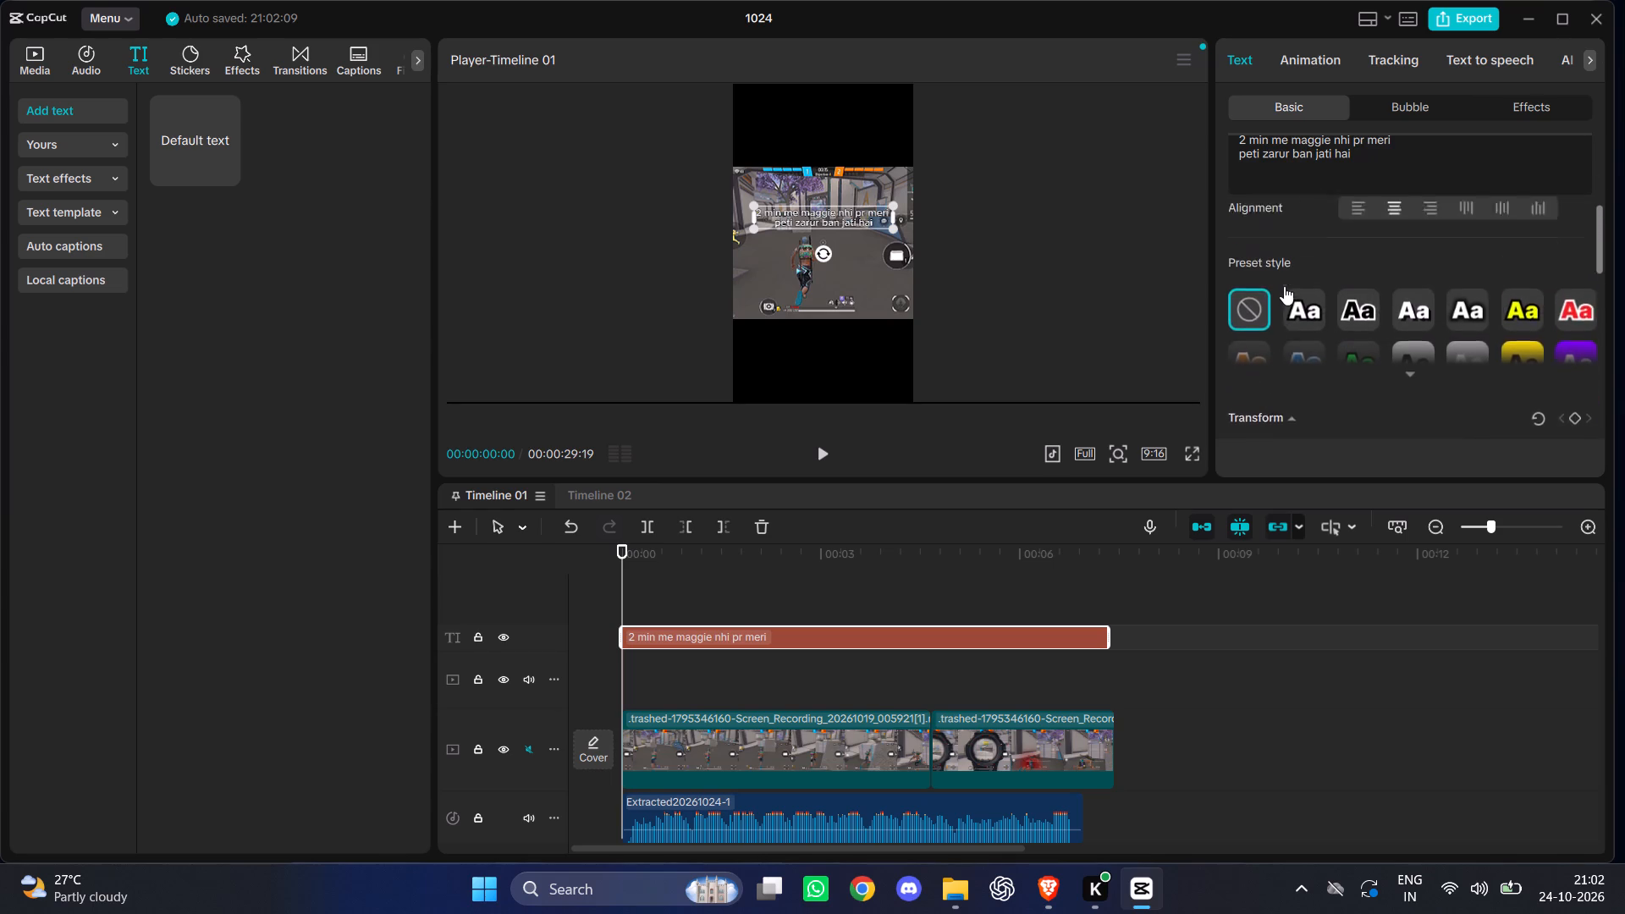
scroll(1284, 286, "up", 1)
left_click(1381, 322)
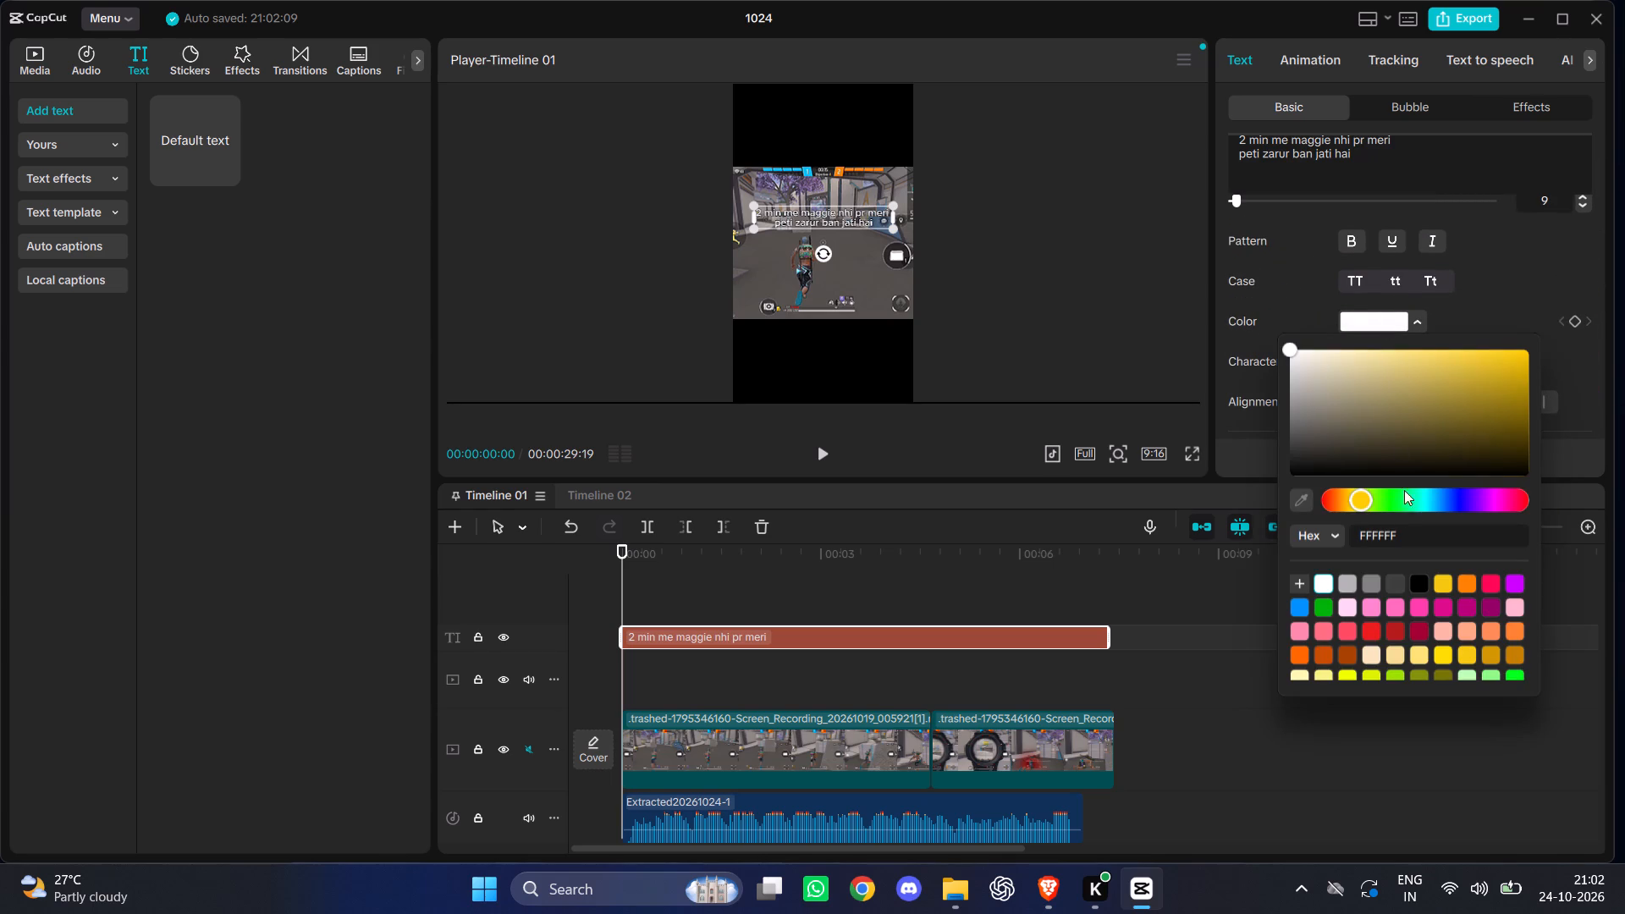
left_click(1444, 581)
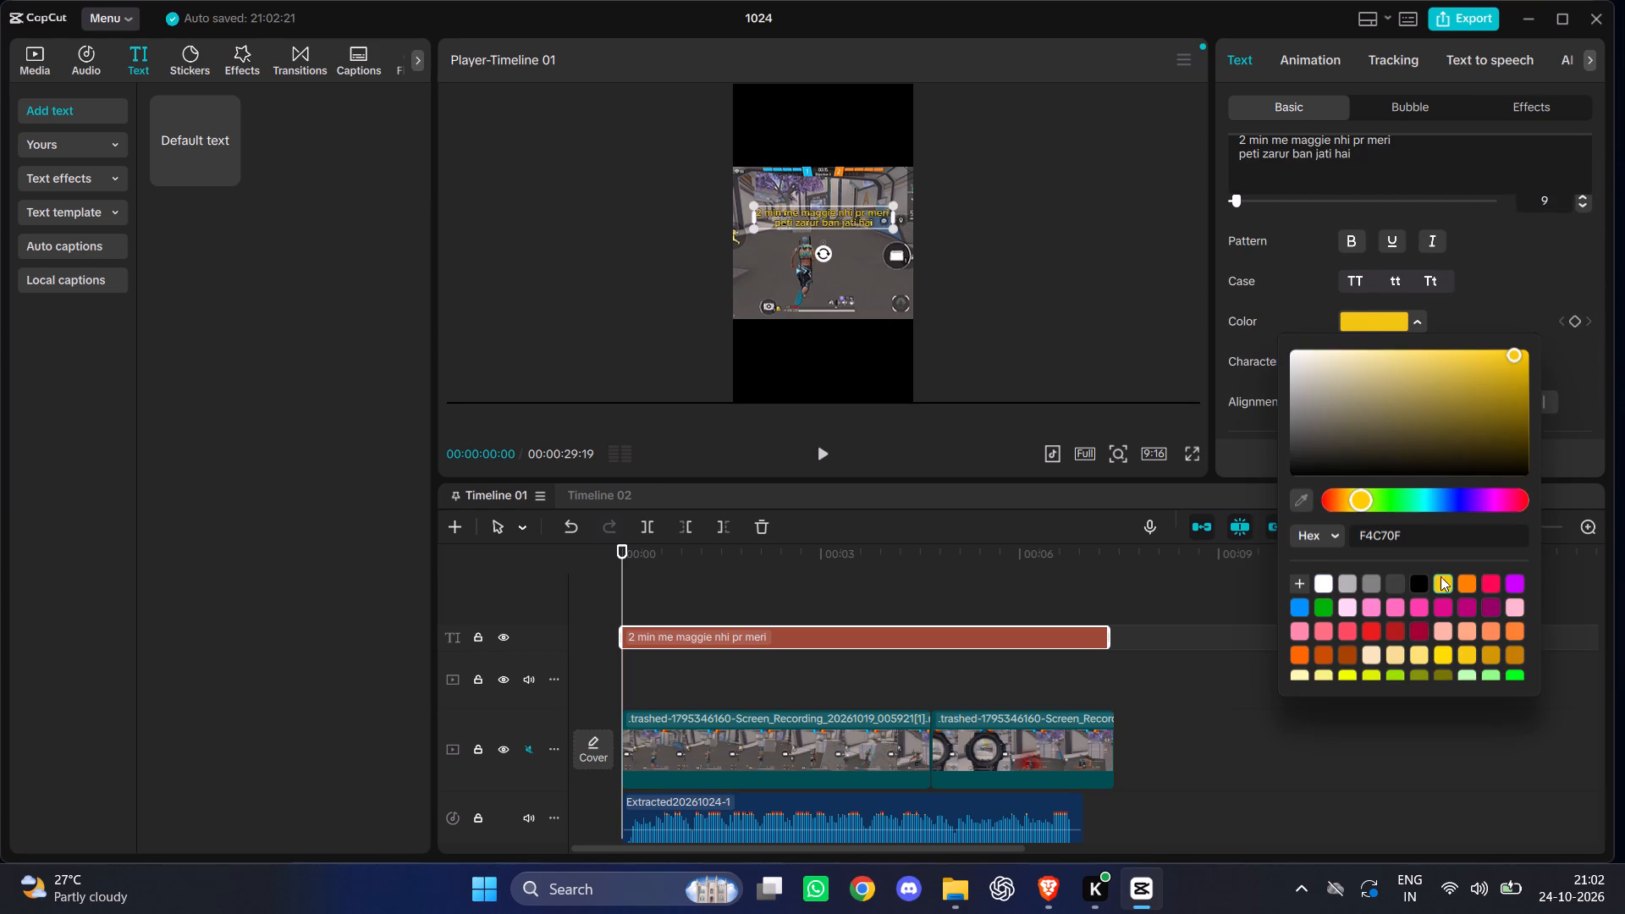
left_click(1283, 285)
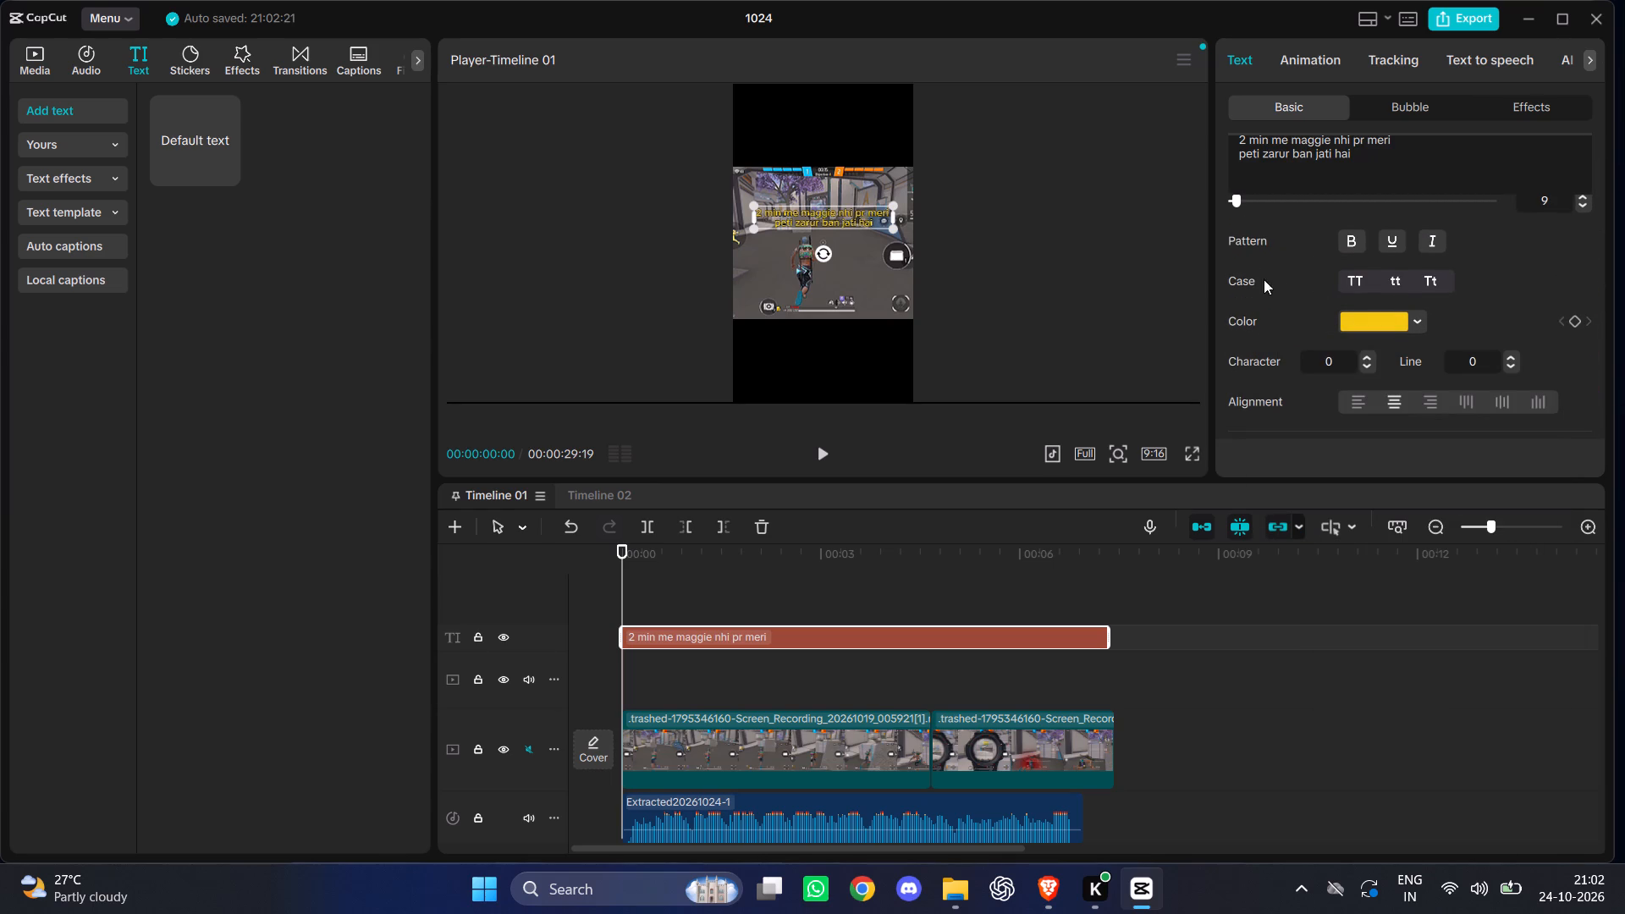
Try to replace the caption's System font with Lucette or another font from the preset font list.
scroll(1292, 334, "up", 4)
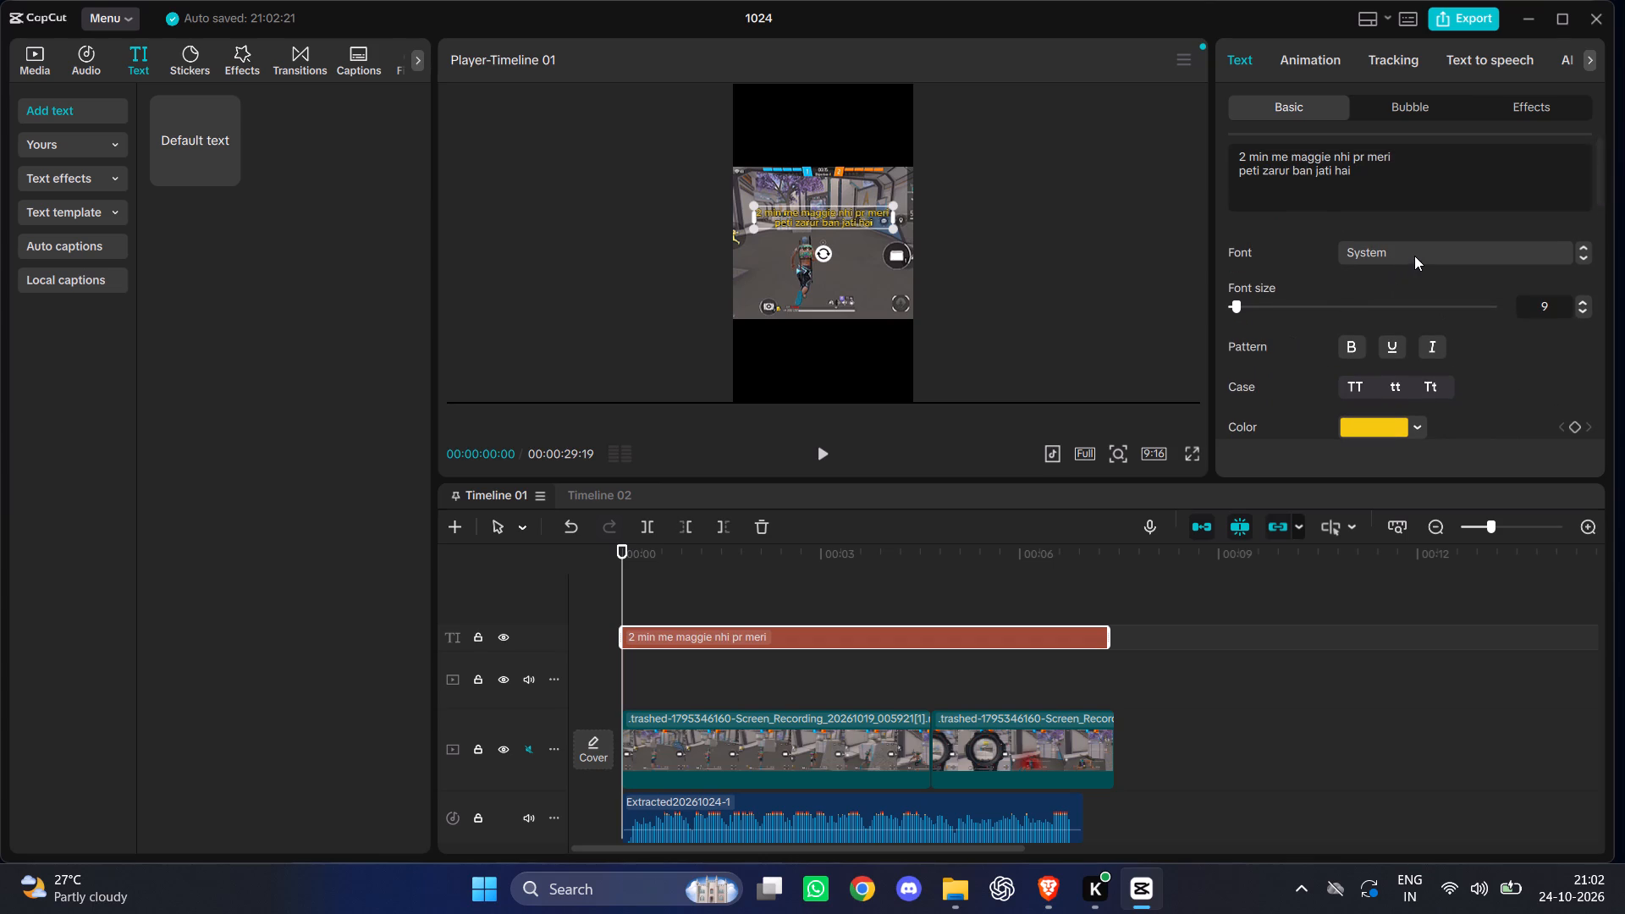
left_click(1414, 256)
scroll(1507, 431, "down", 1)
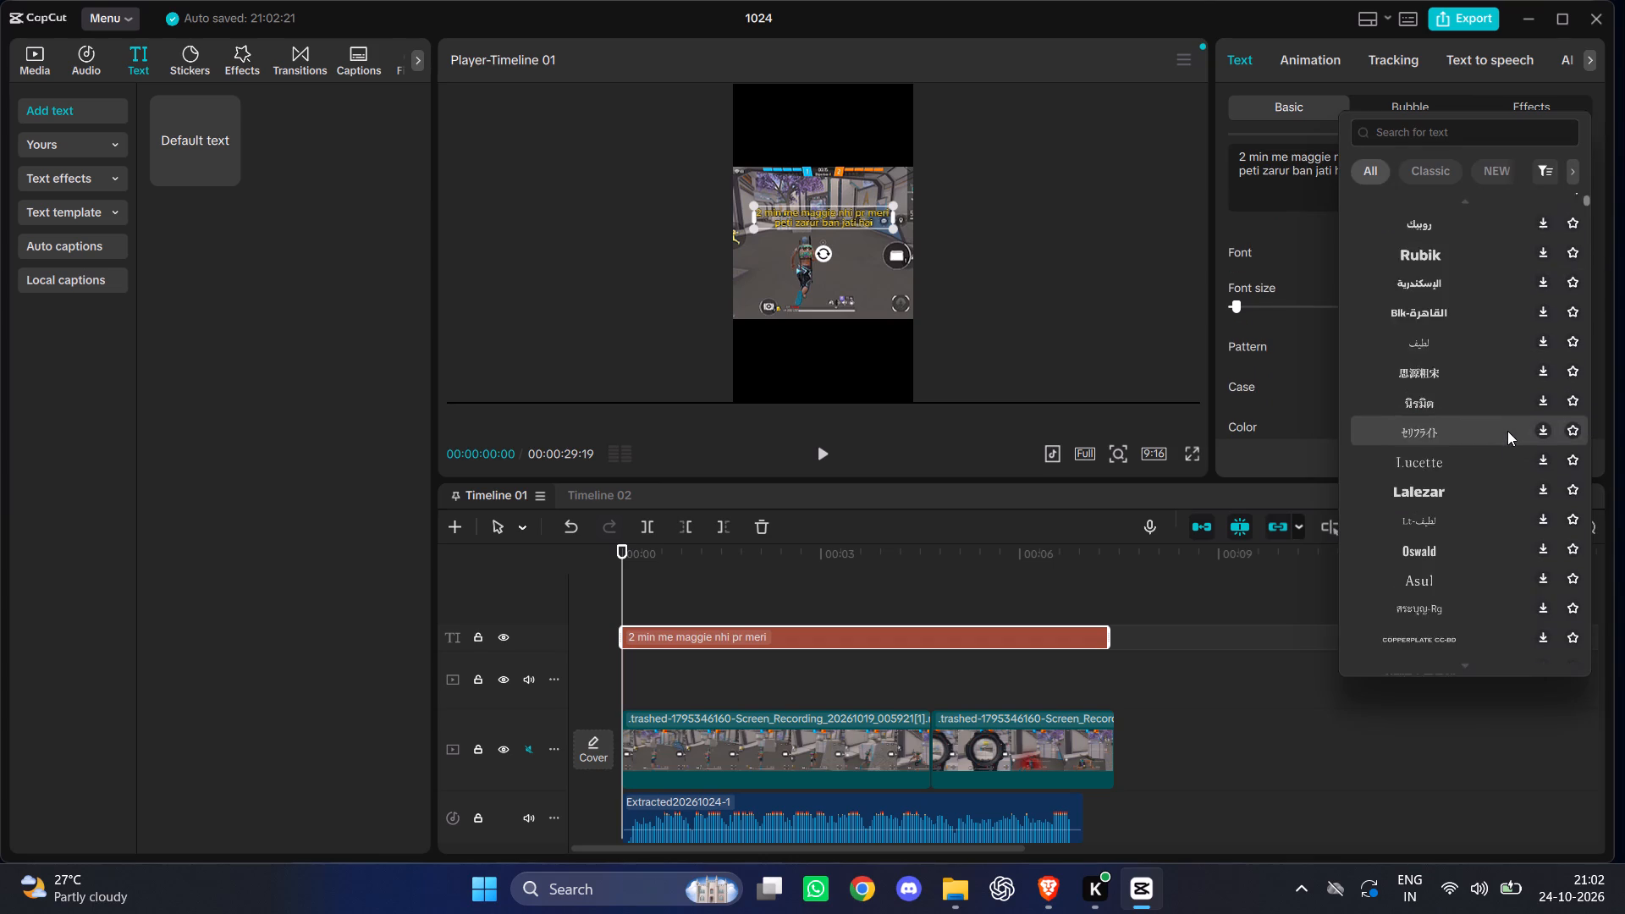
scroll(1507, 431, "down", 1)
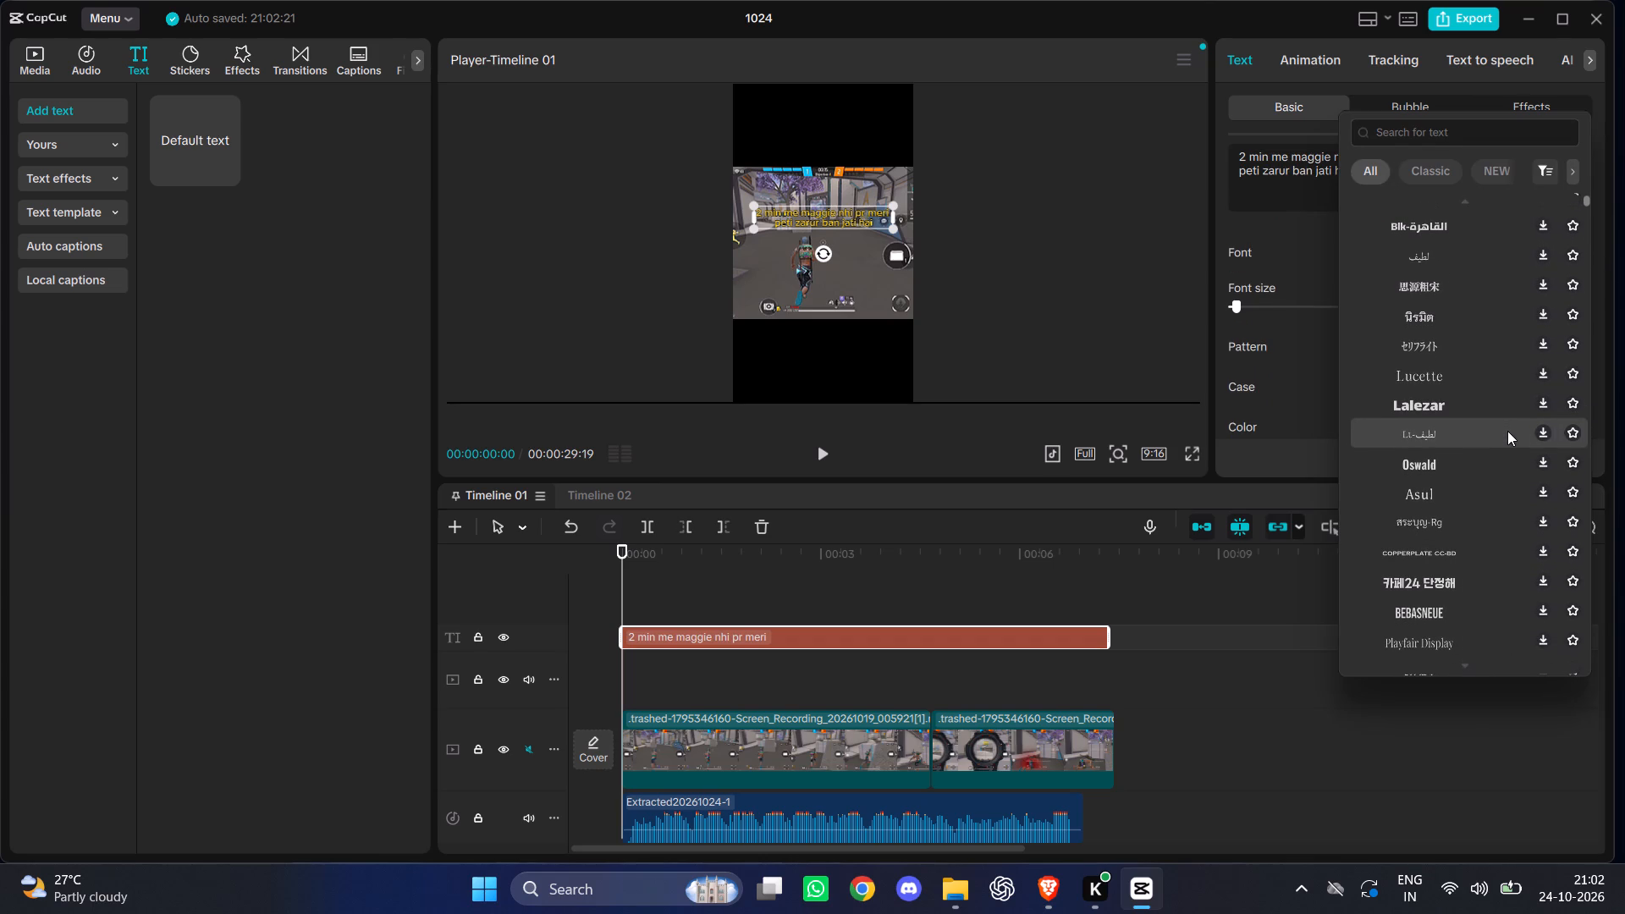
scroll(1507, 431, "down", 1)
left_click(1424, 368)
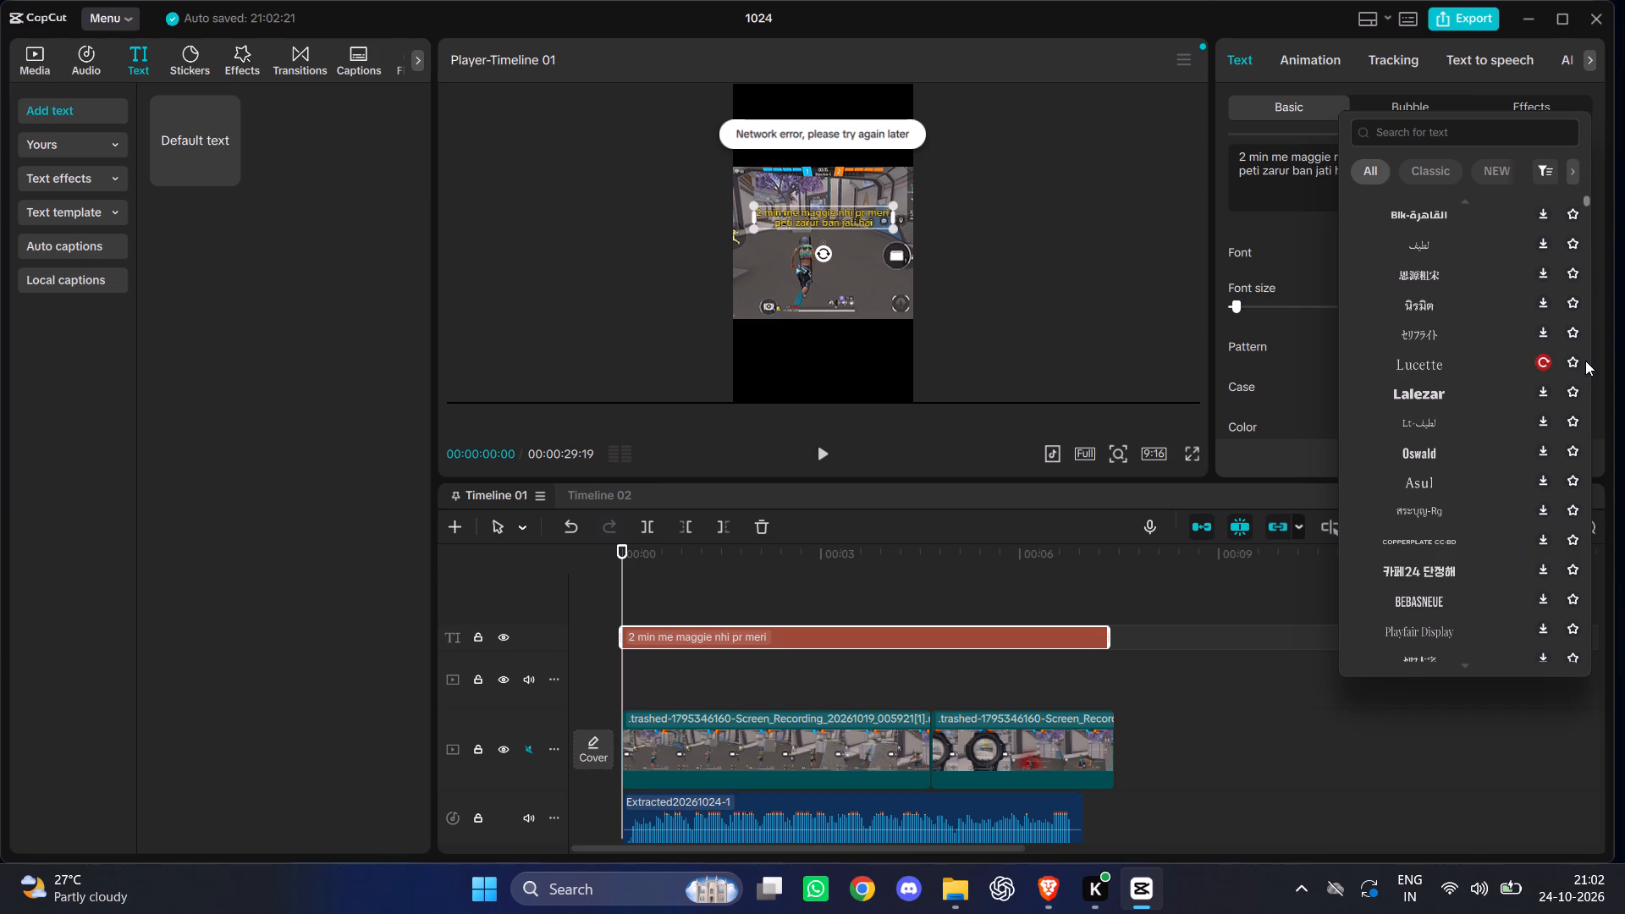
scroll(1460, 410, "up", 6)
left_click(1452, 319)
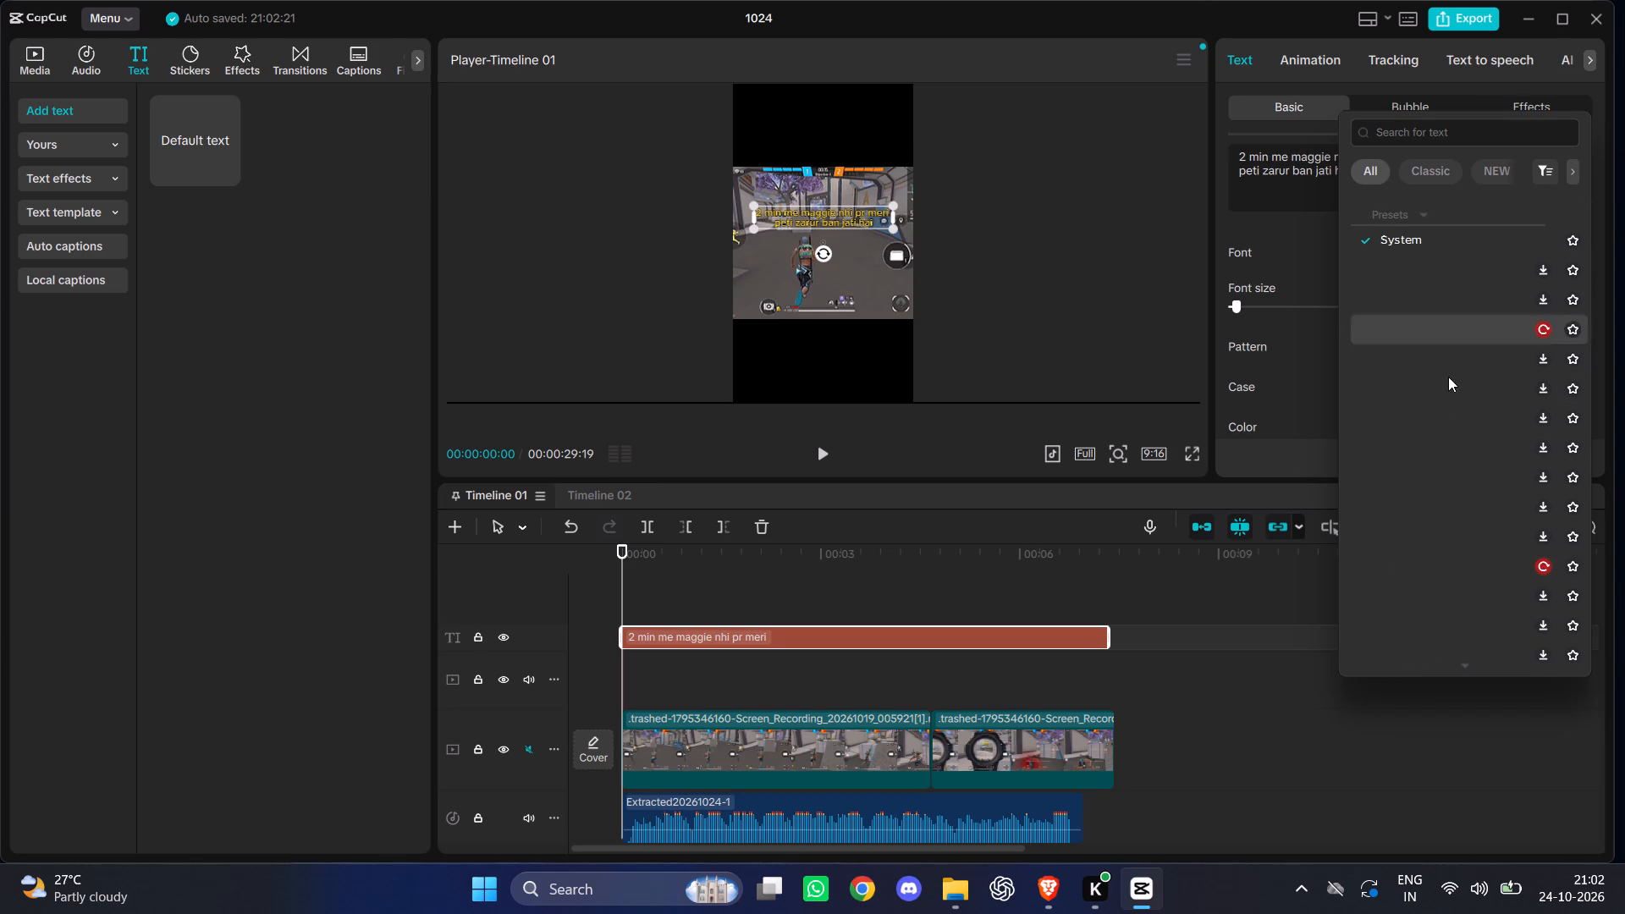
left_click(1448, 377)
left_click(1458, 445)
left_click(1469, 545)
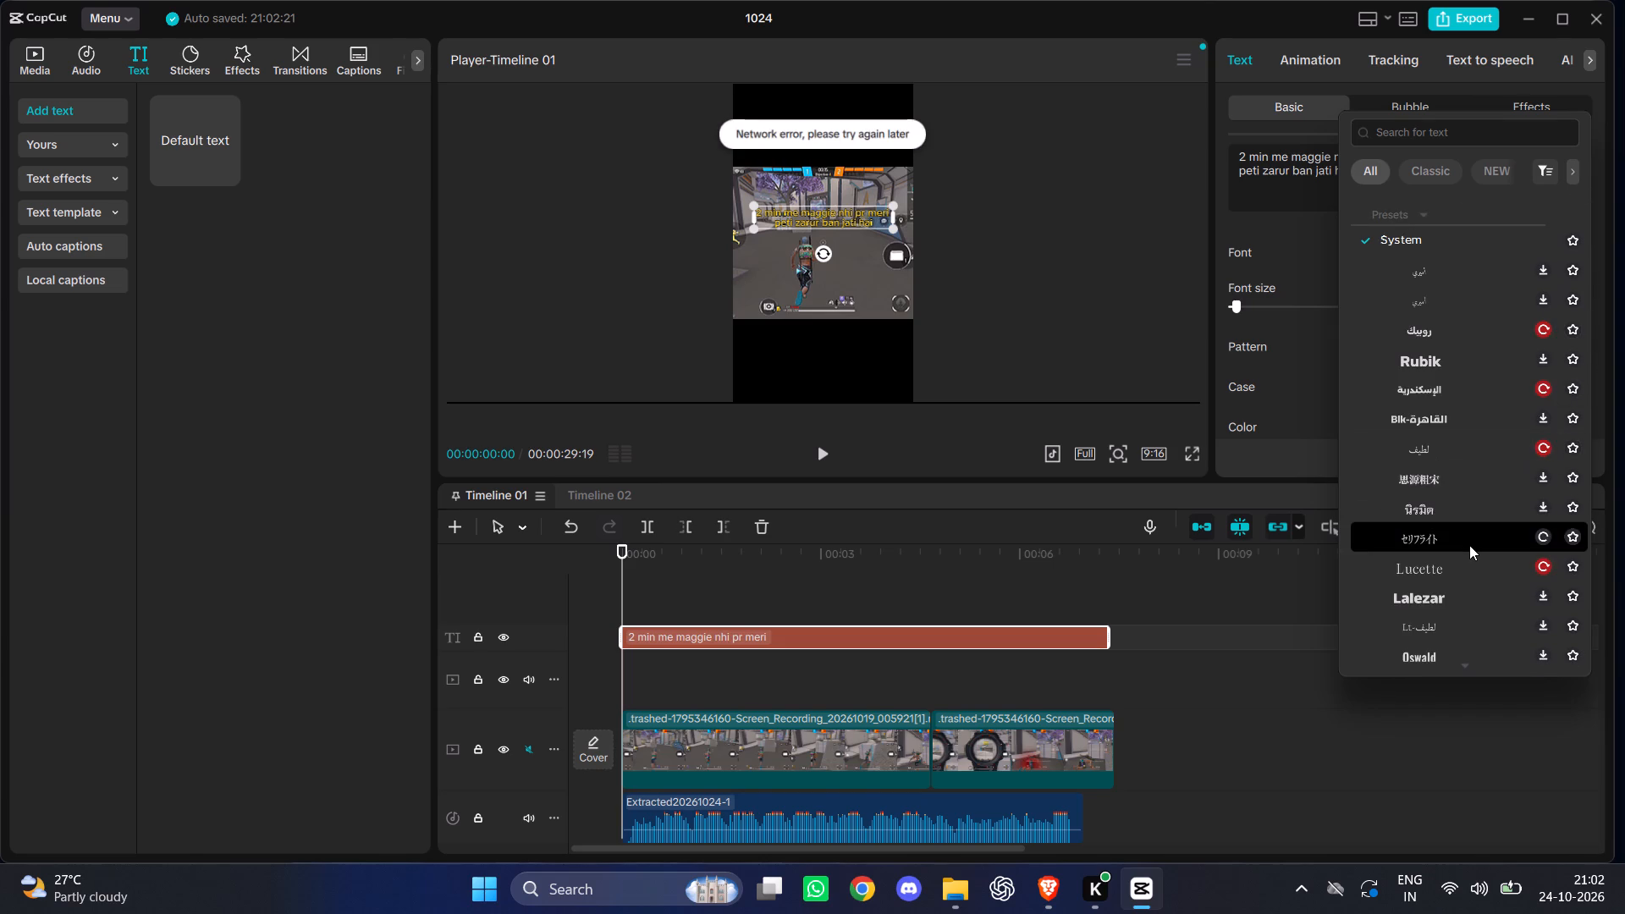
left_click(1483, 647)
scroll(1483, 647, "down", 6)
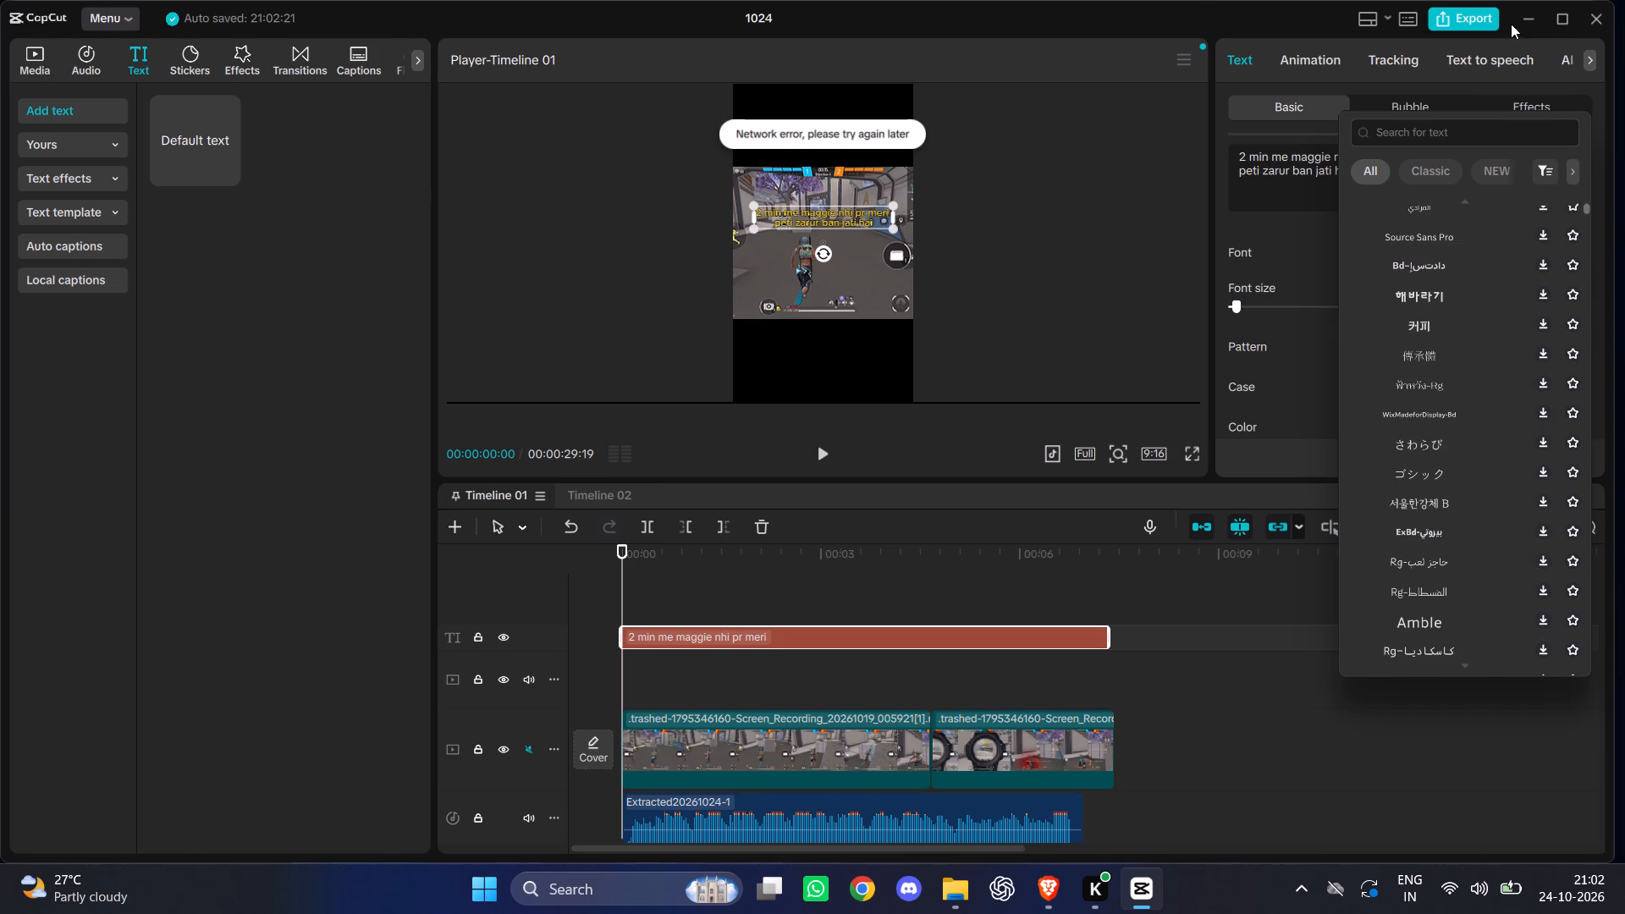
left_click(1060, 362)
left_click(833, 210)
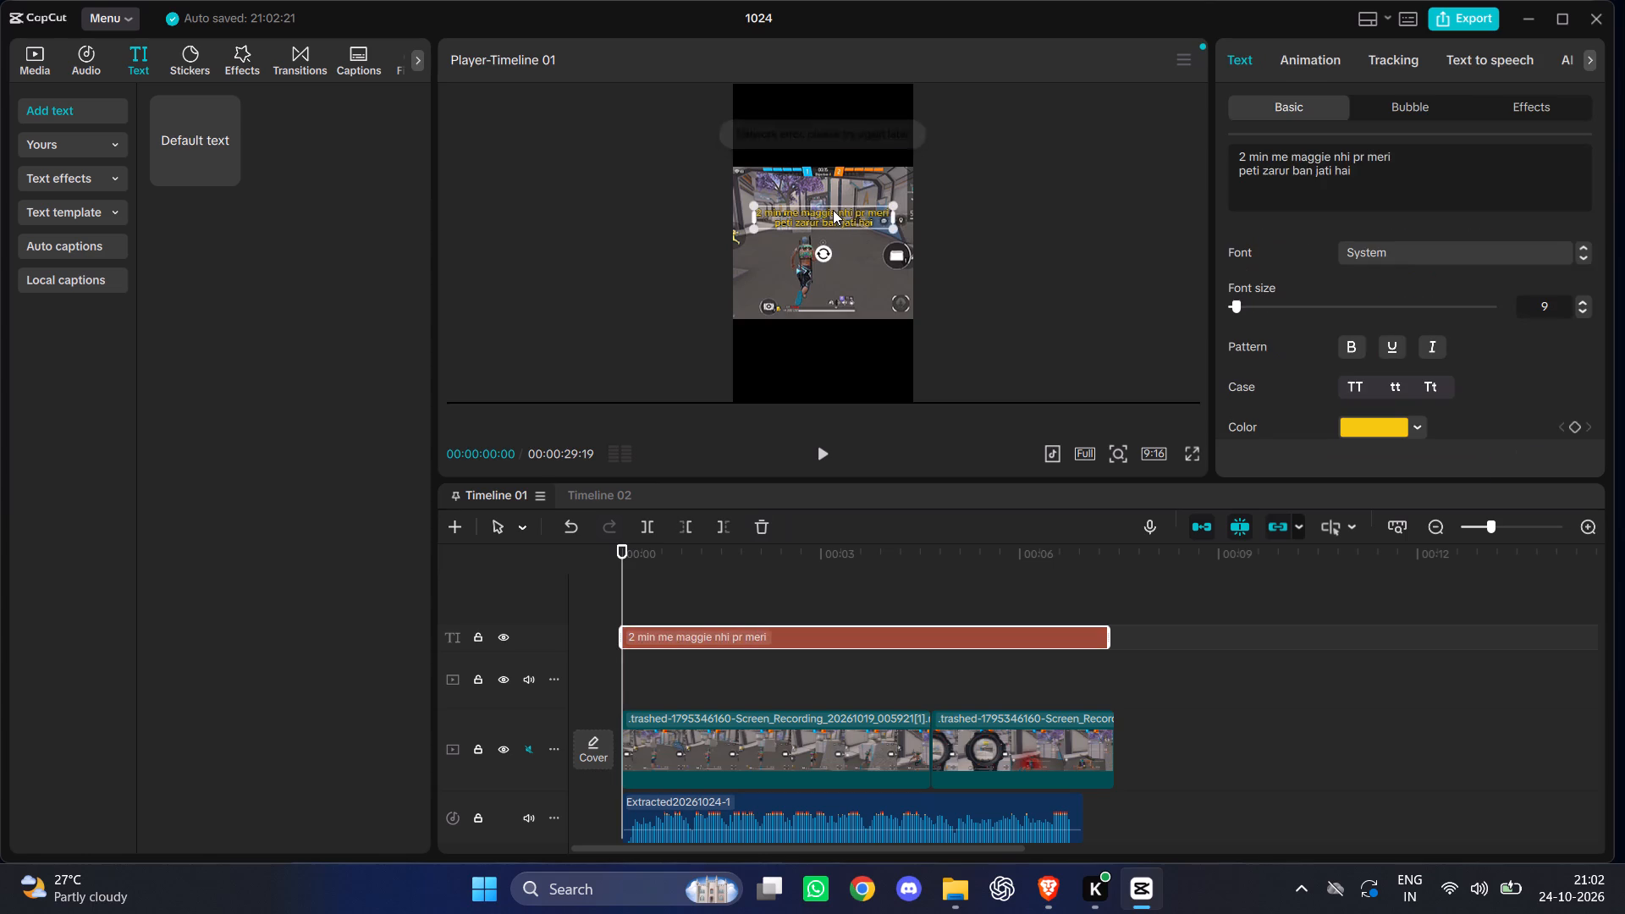
Delete the VID_20261018 reference clip from the video track above the gameplay clips.
left_click(1196, 626)
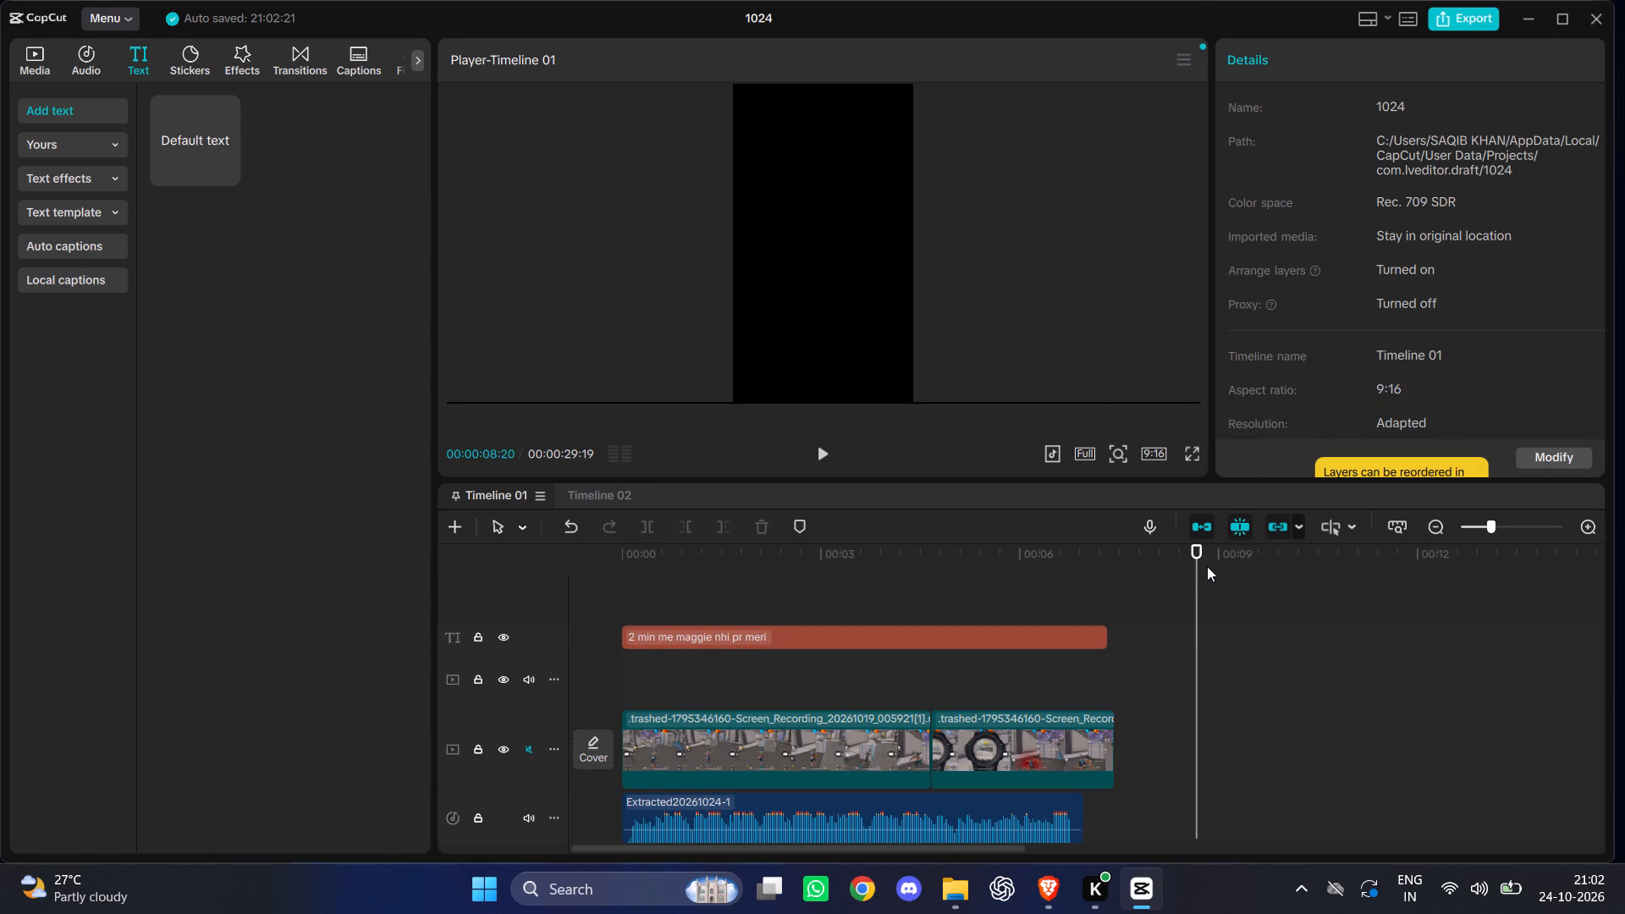
scroll(1201, 558, "down", 2, "ctrl")
left_click_drag(1493, 534, 1493, 526)
left_click_drag(1493, 526, 1439, 544)
left_click(817, 697)
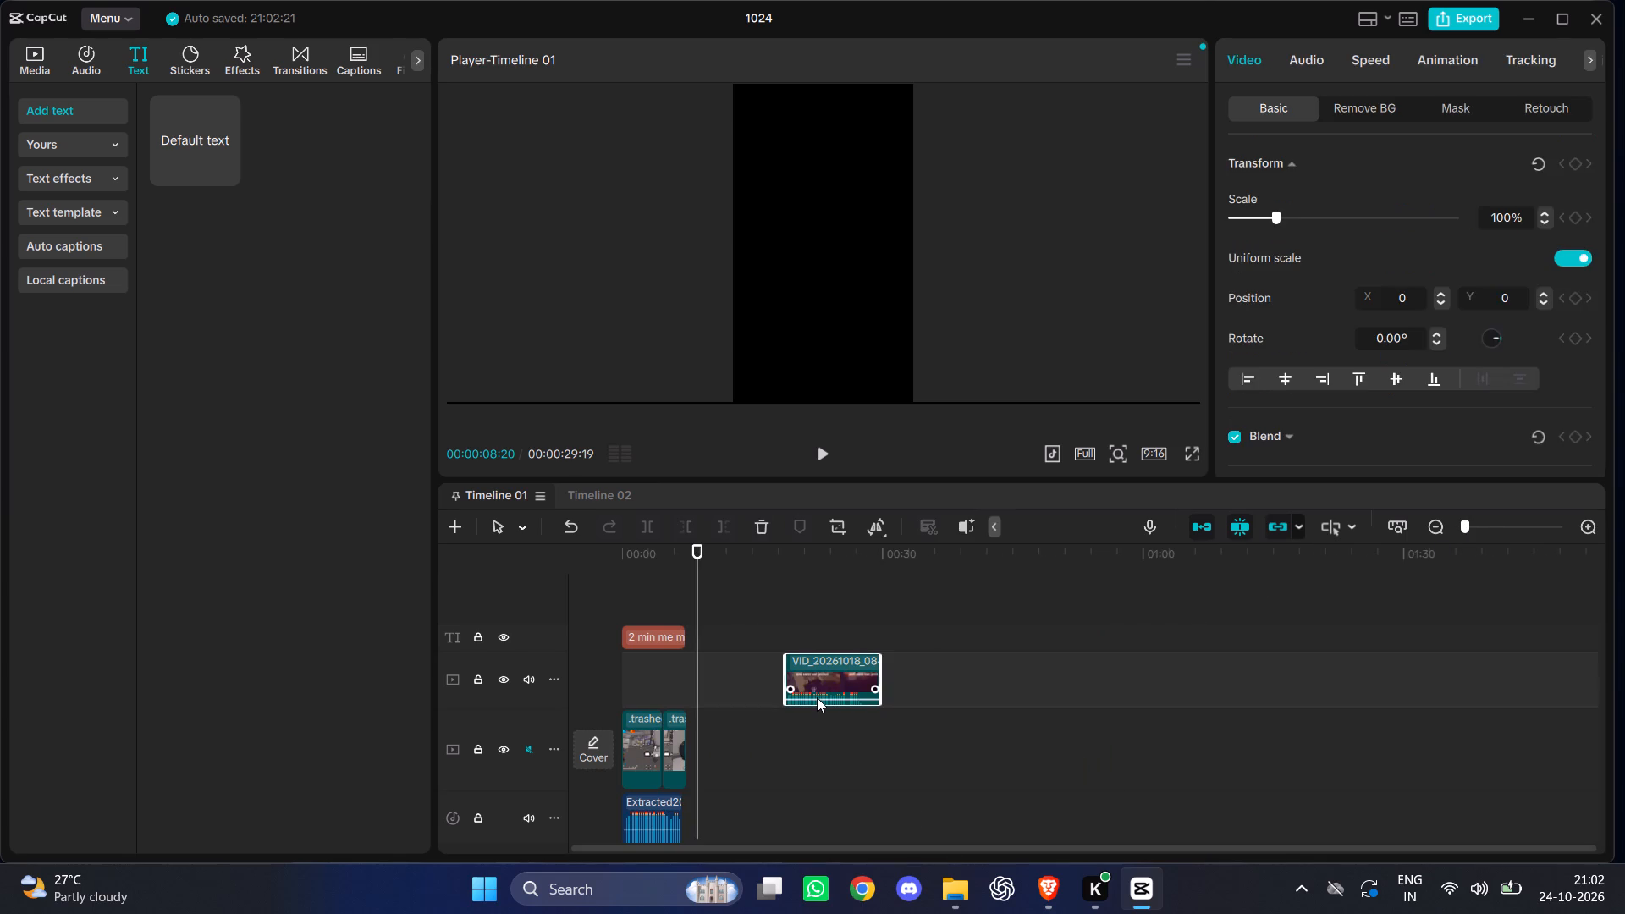
key("BackSpace")
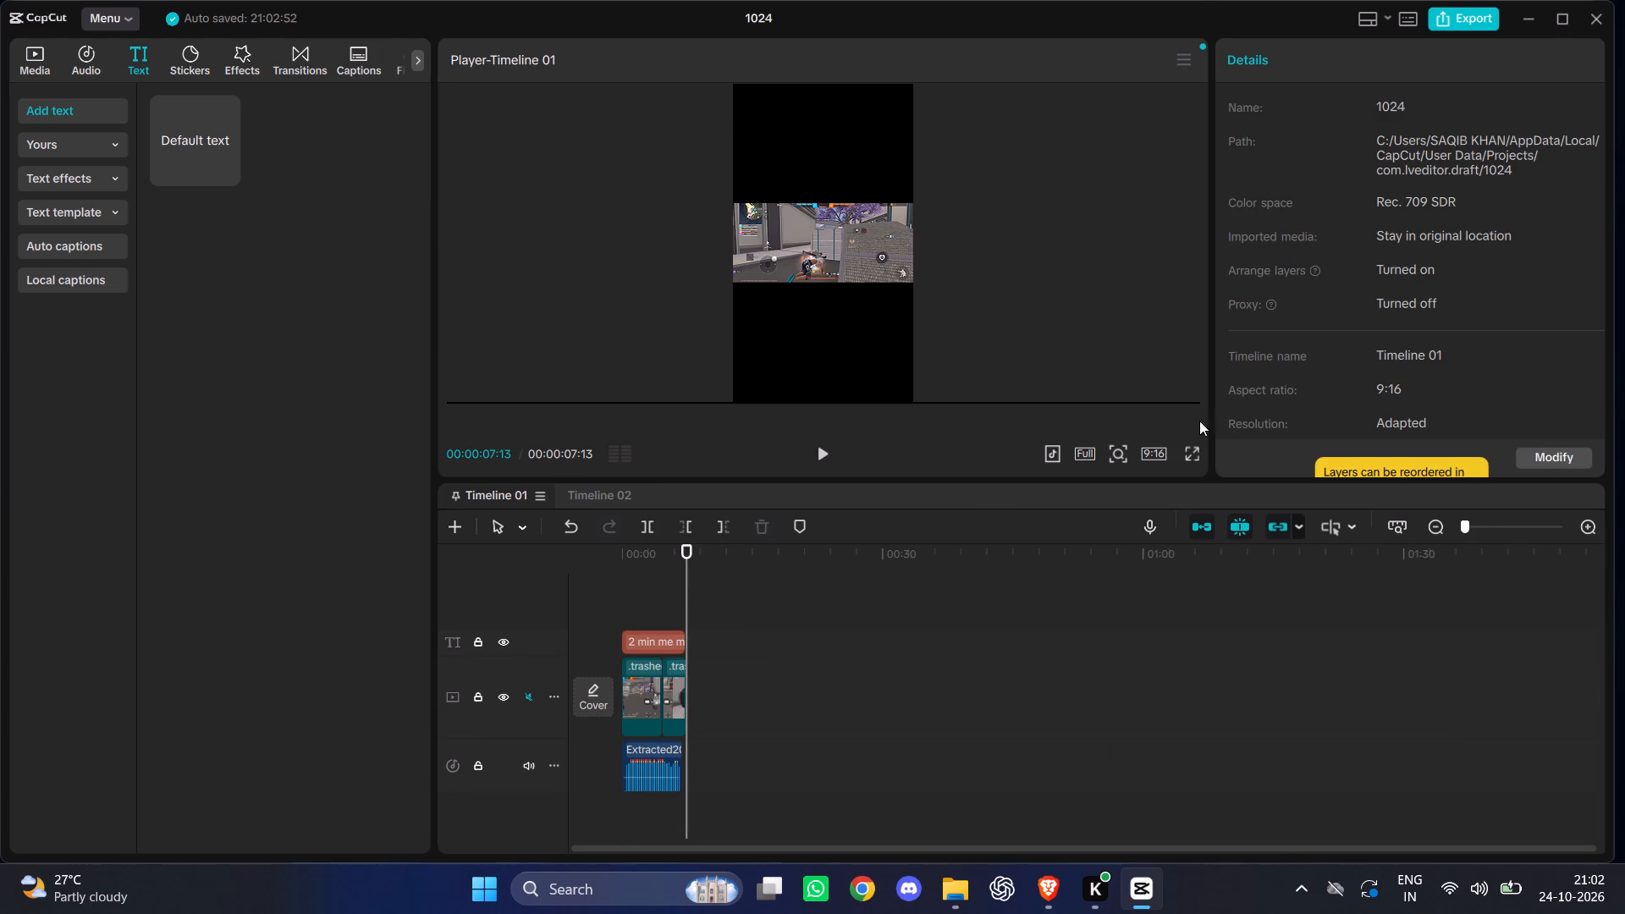
Review the edit from its beginning in the full-screen preview, checking the yellow caption and clip framing.
left_click(1187, 445)
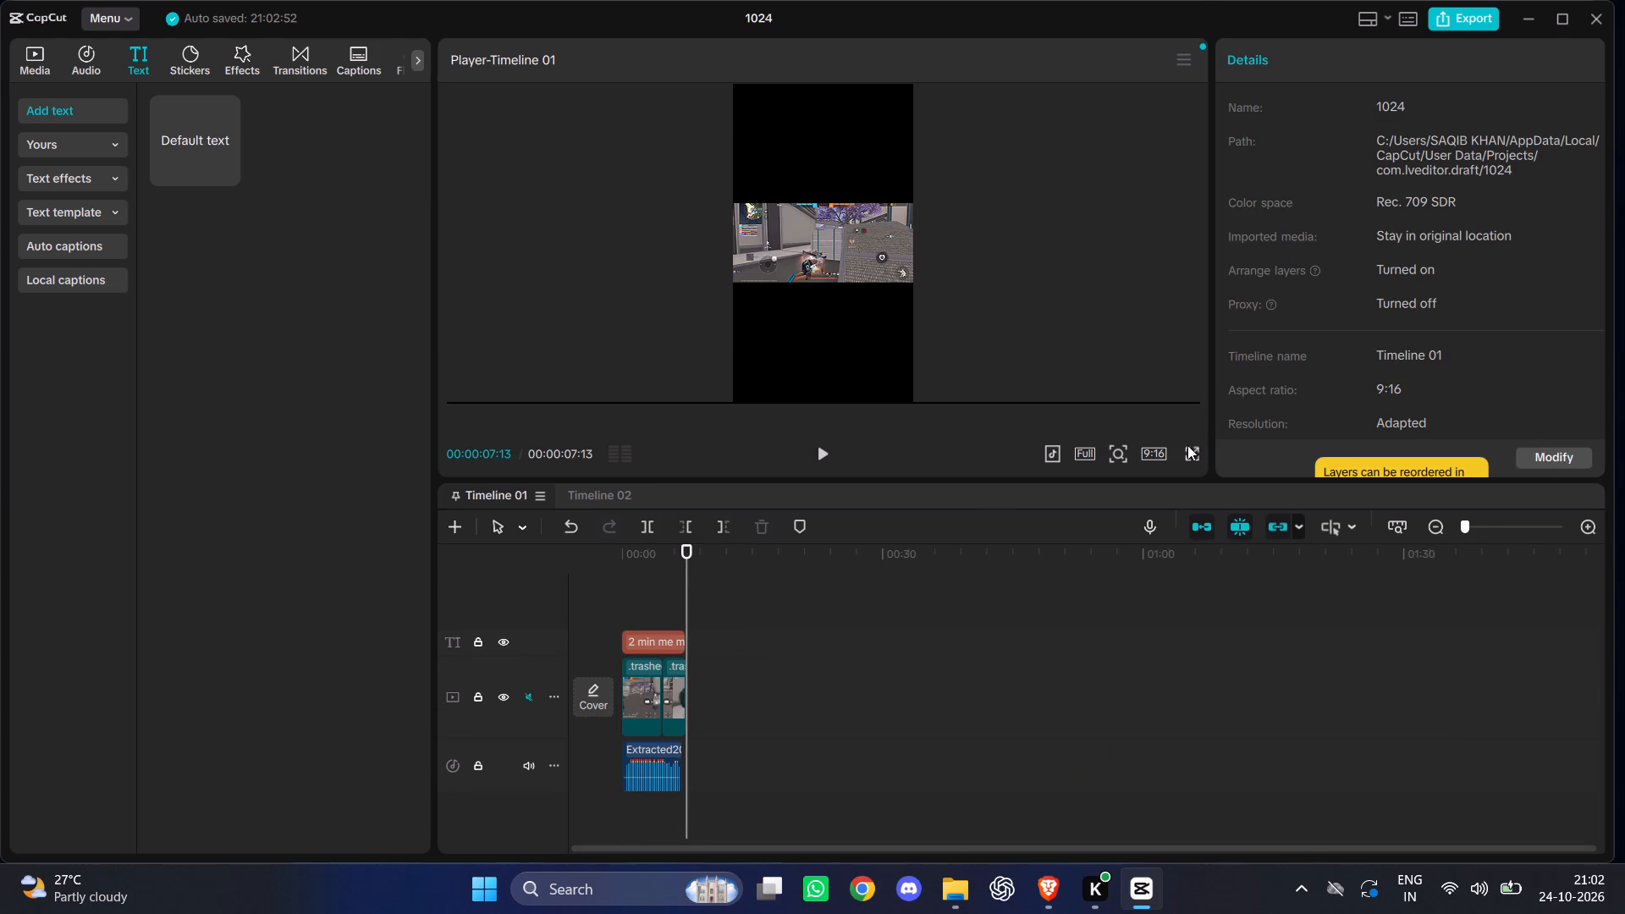
left_click(1187, 445)
left_click(1193, 451)
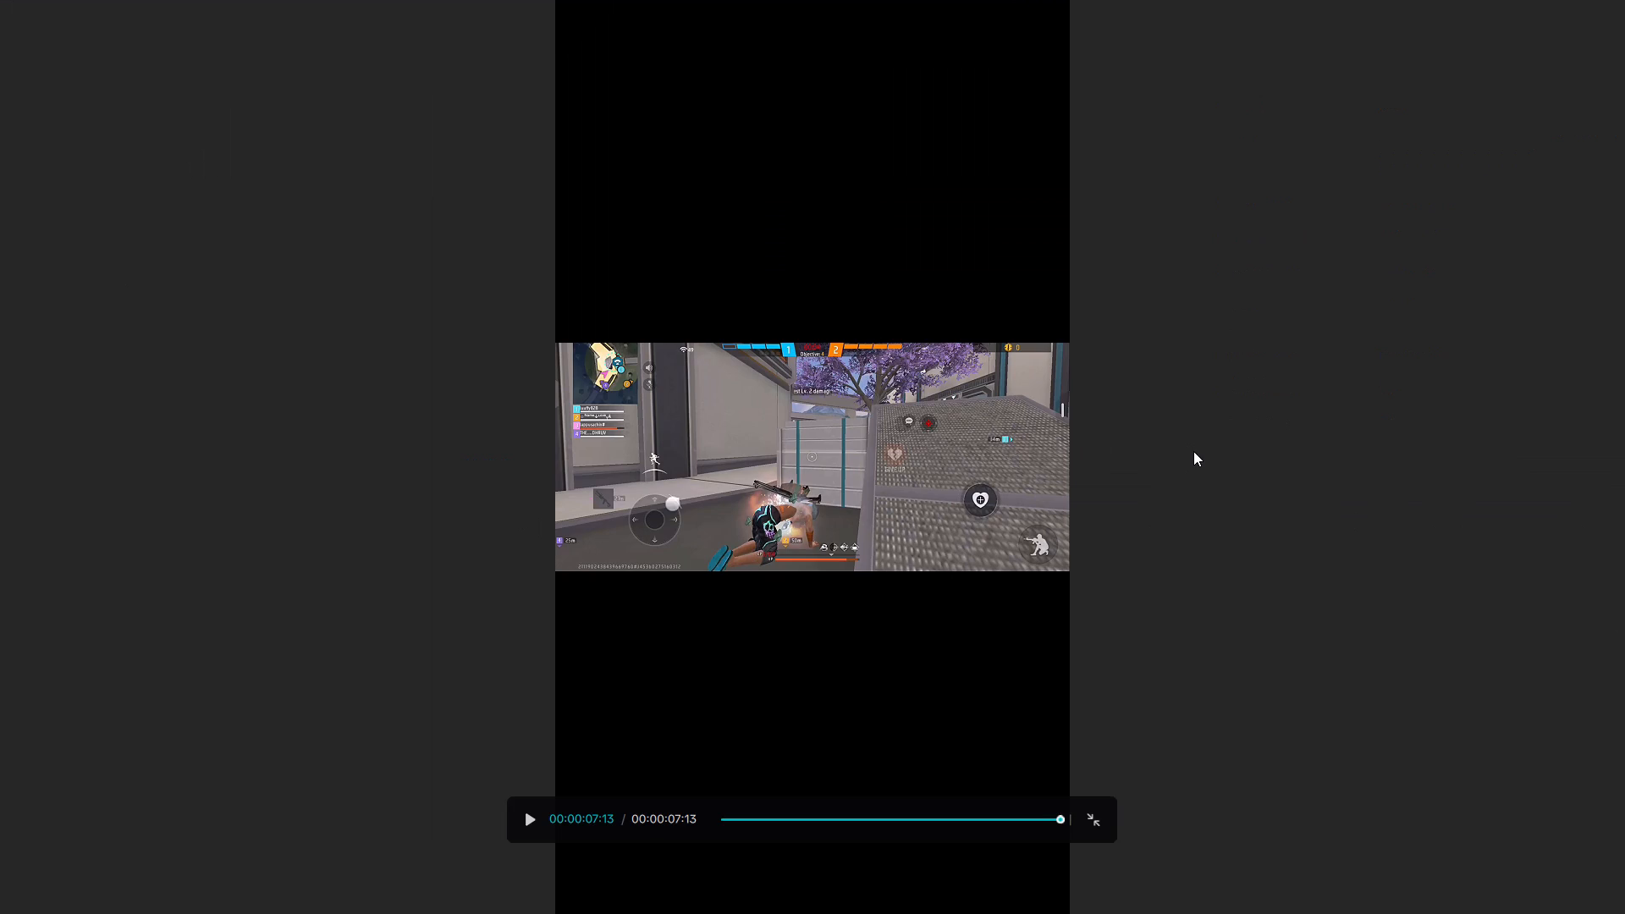
left_click(877, 661)
left_click_drag(1061, 817, 559, 862)
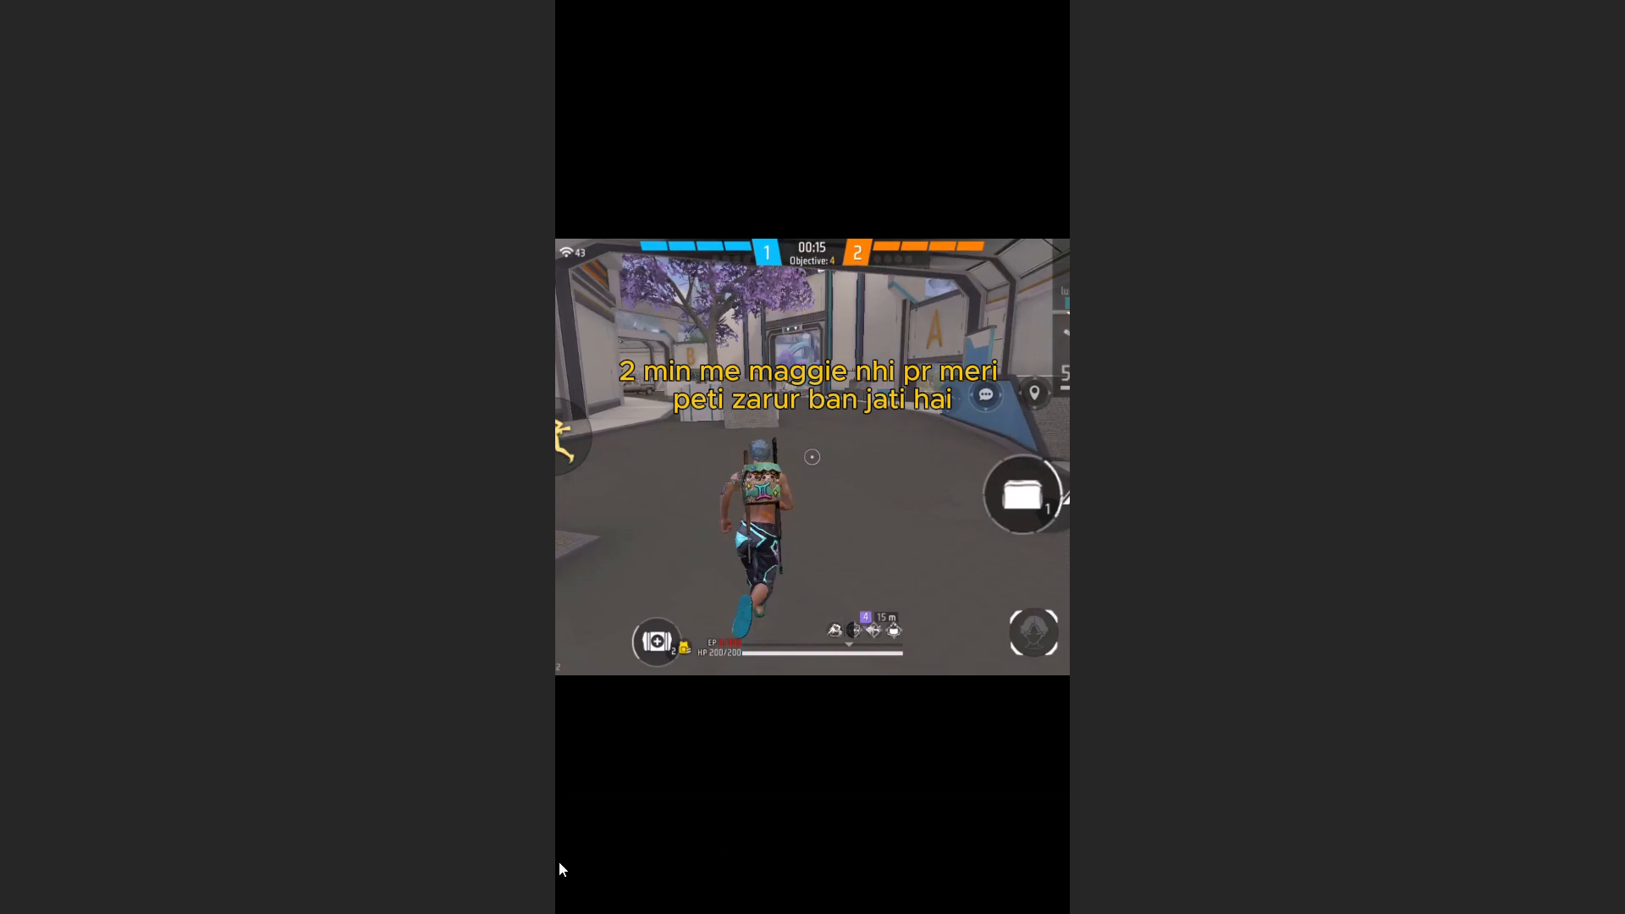
key("Escape")
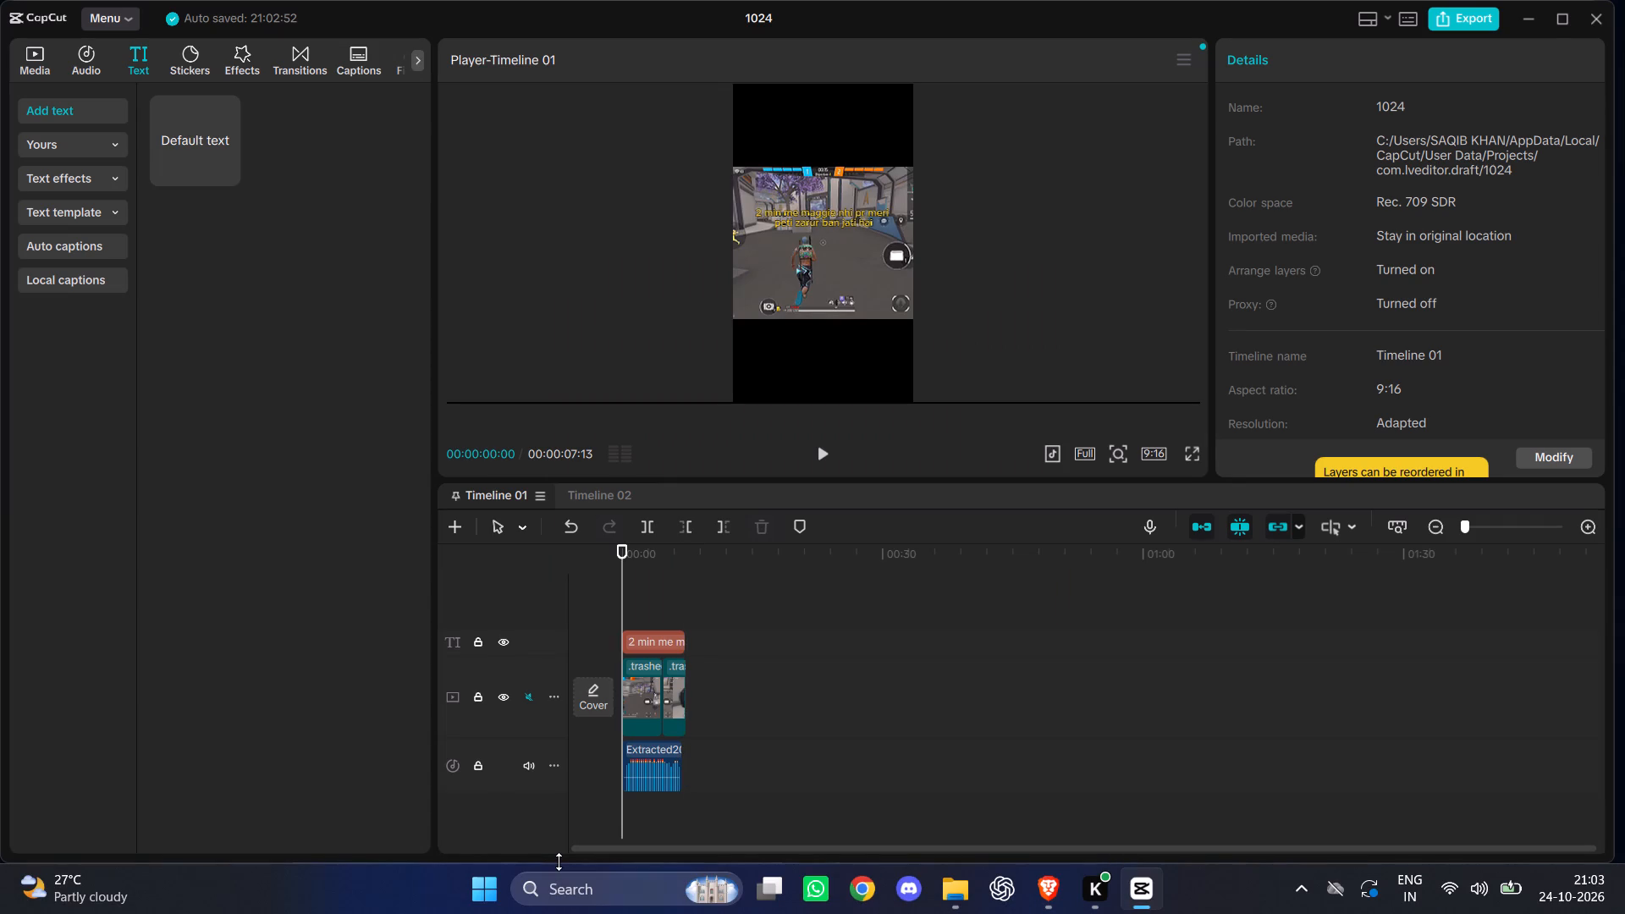
Set the second gameplay clip's scale to 191% to match the first clip, and check its framing through to the end.
left_click(627, 686)
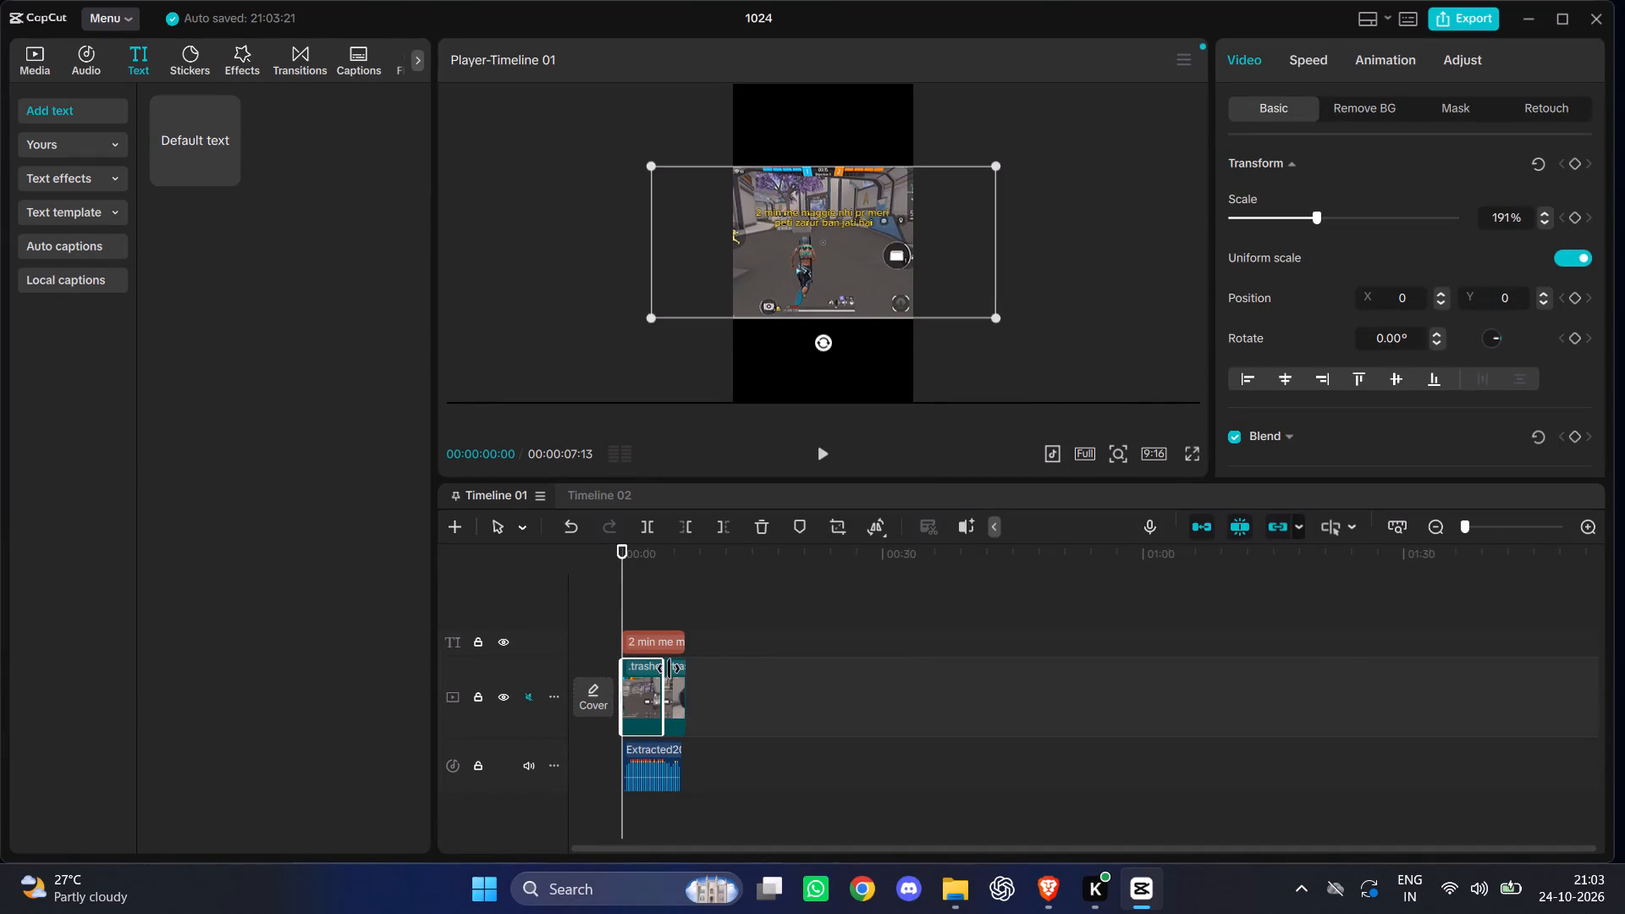
left_click(682, 690)
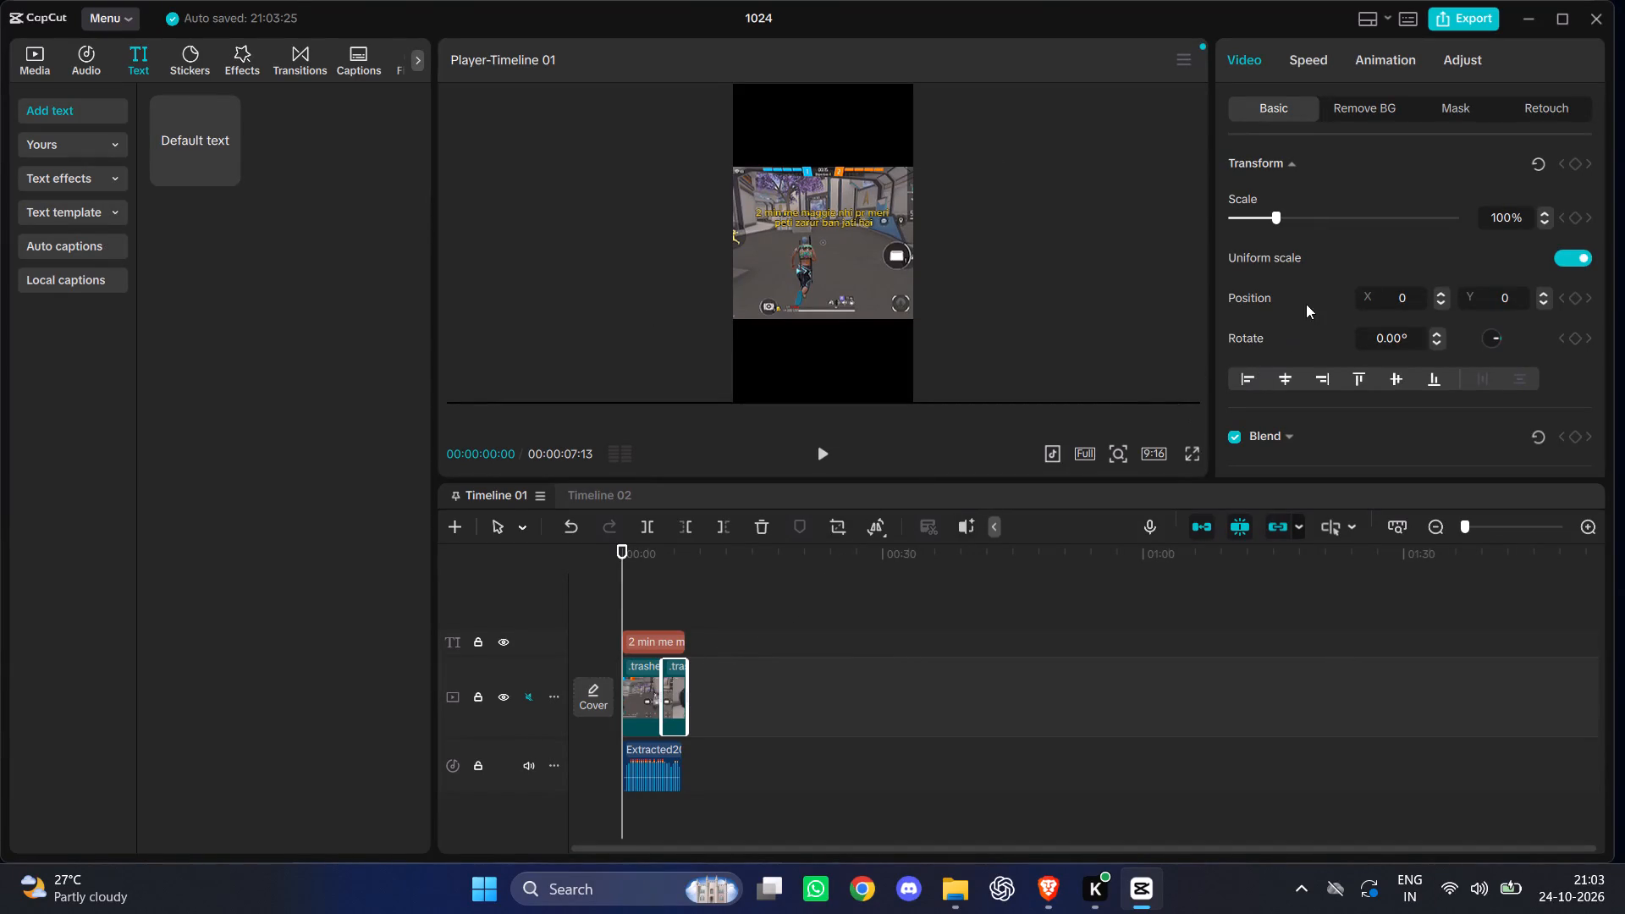
left_click_drag(1275, 216, 1329, 225)
left_click_drag(1329, 225, 1319, 229)
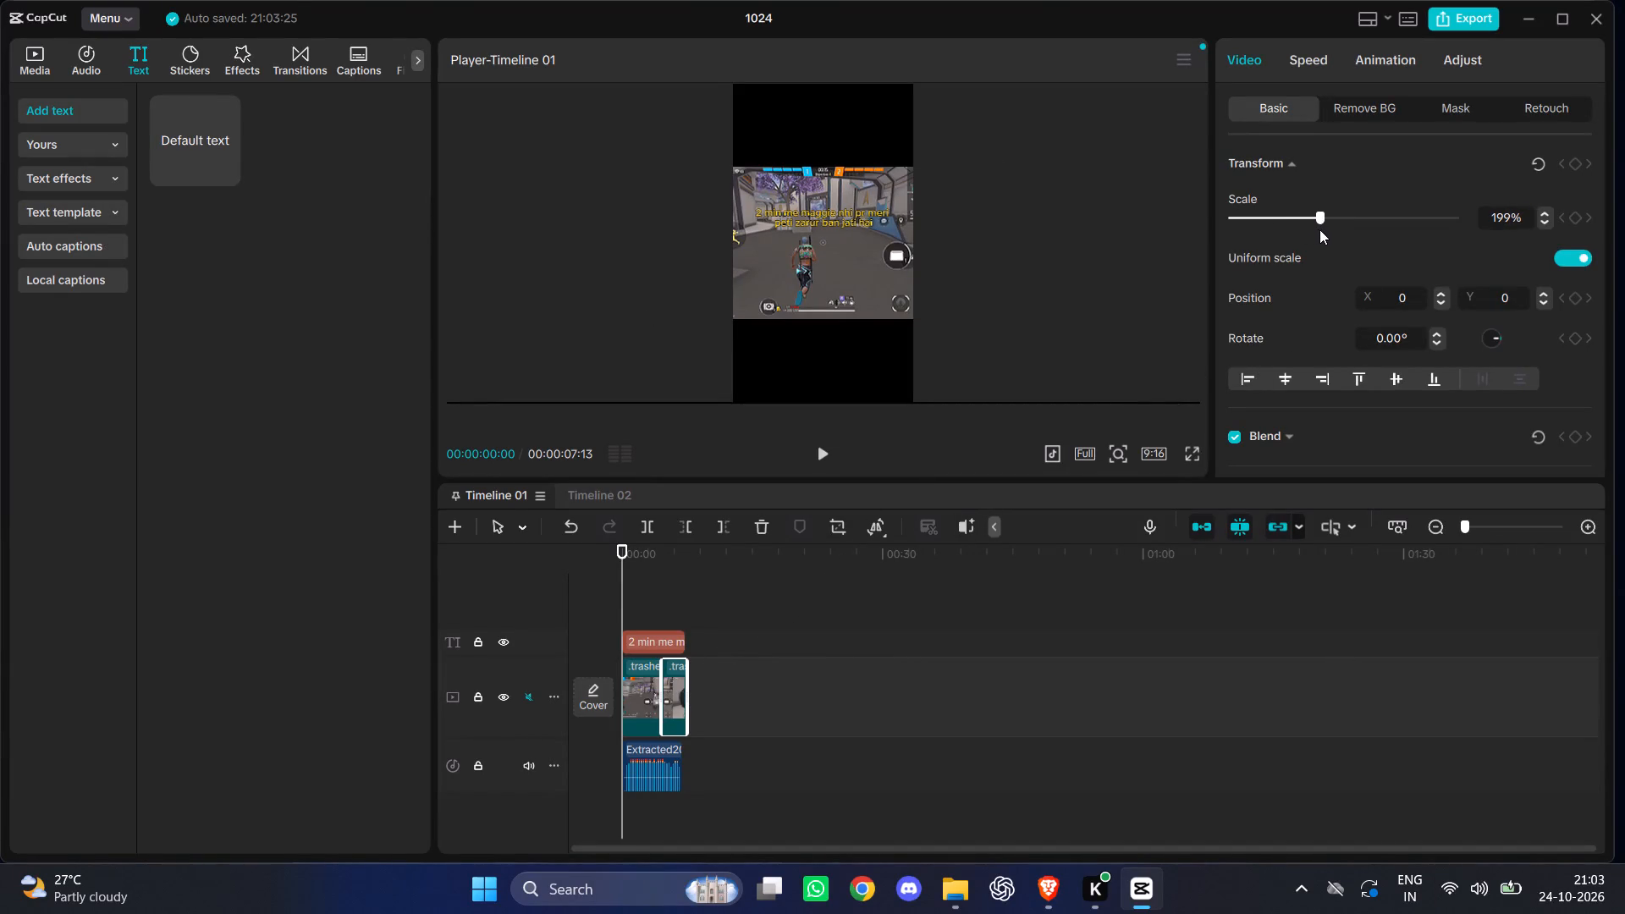
left_click_drag(1319, 229, 1318, 228)
triple_click(1540, 222)
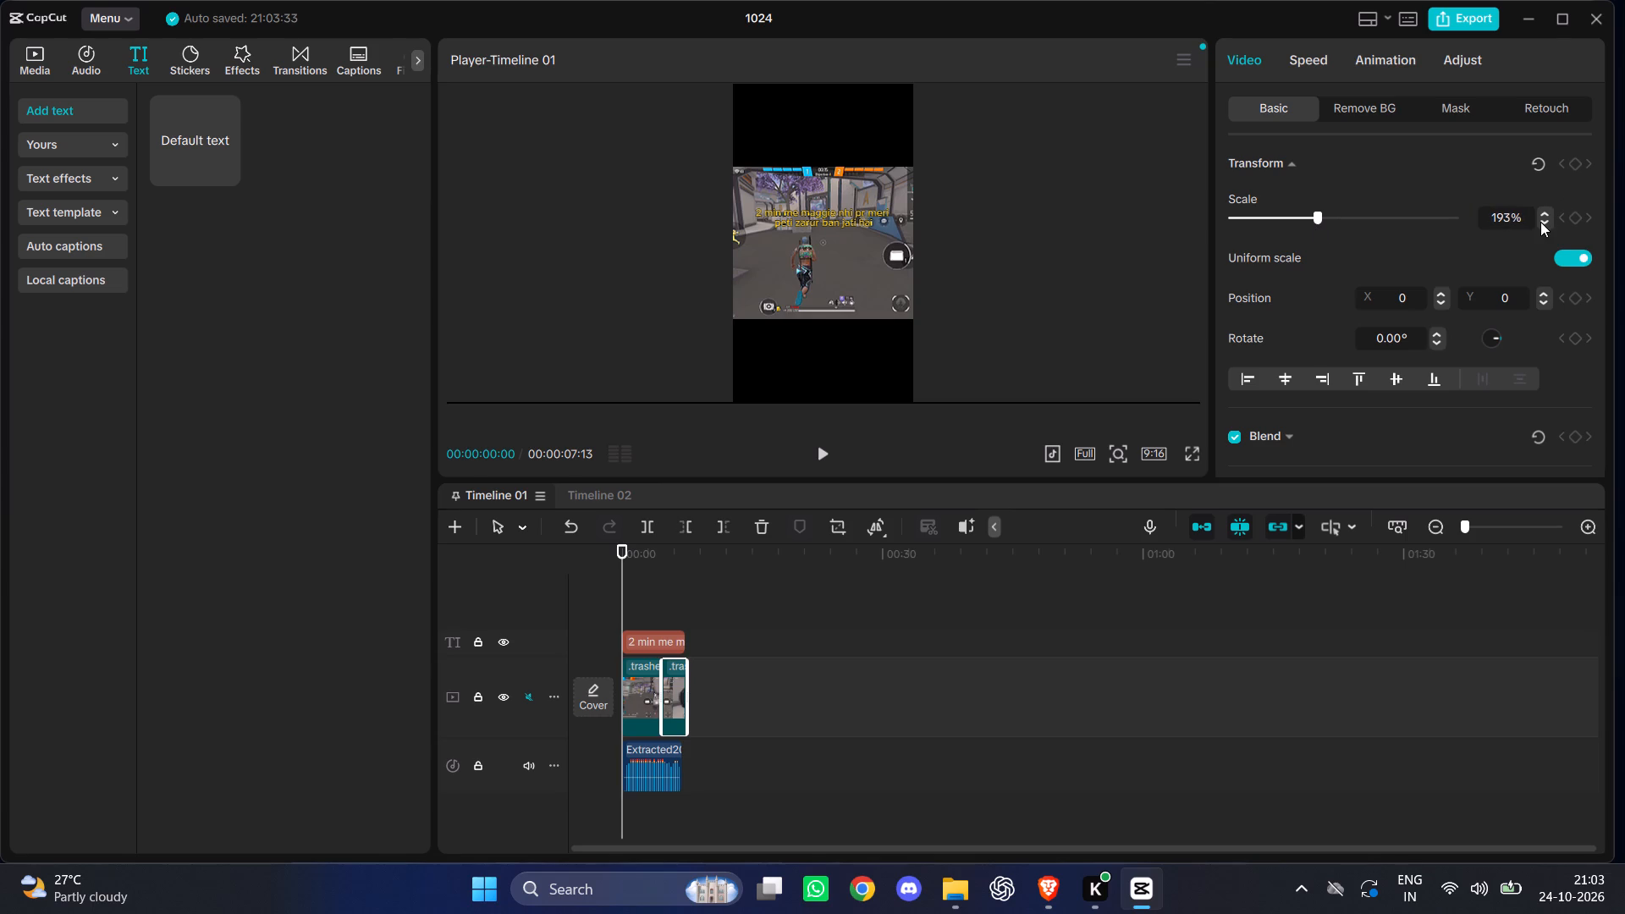
left_click(1540, 222)
left_click_drag(619, 545, 669, 545)
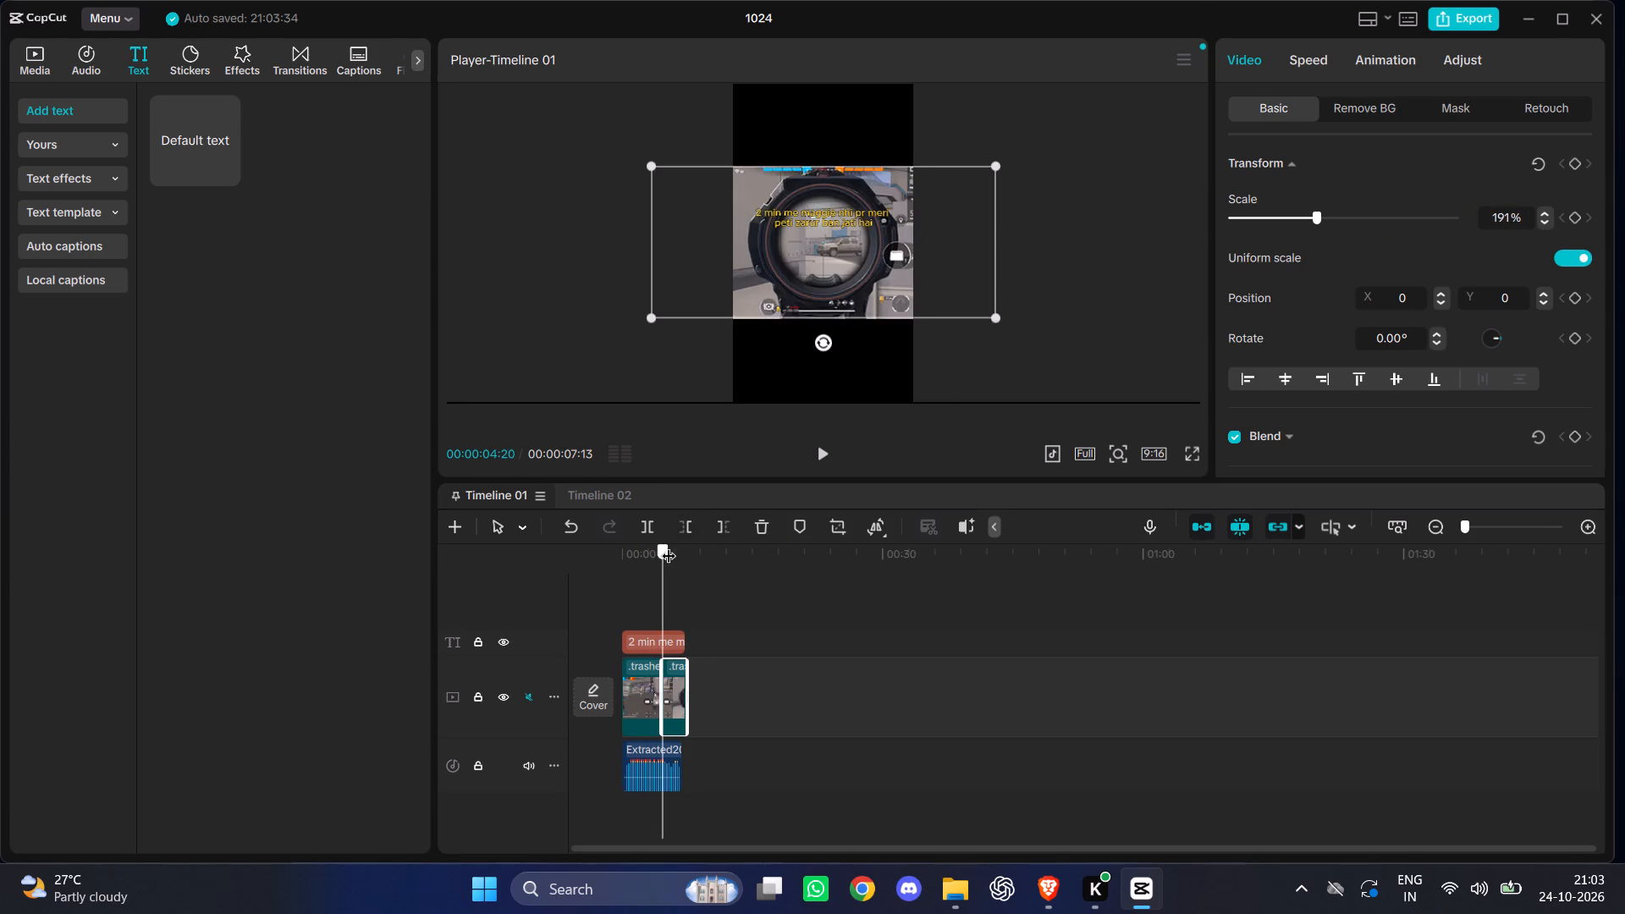
left_click_drag(669, 545, 680, 546)
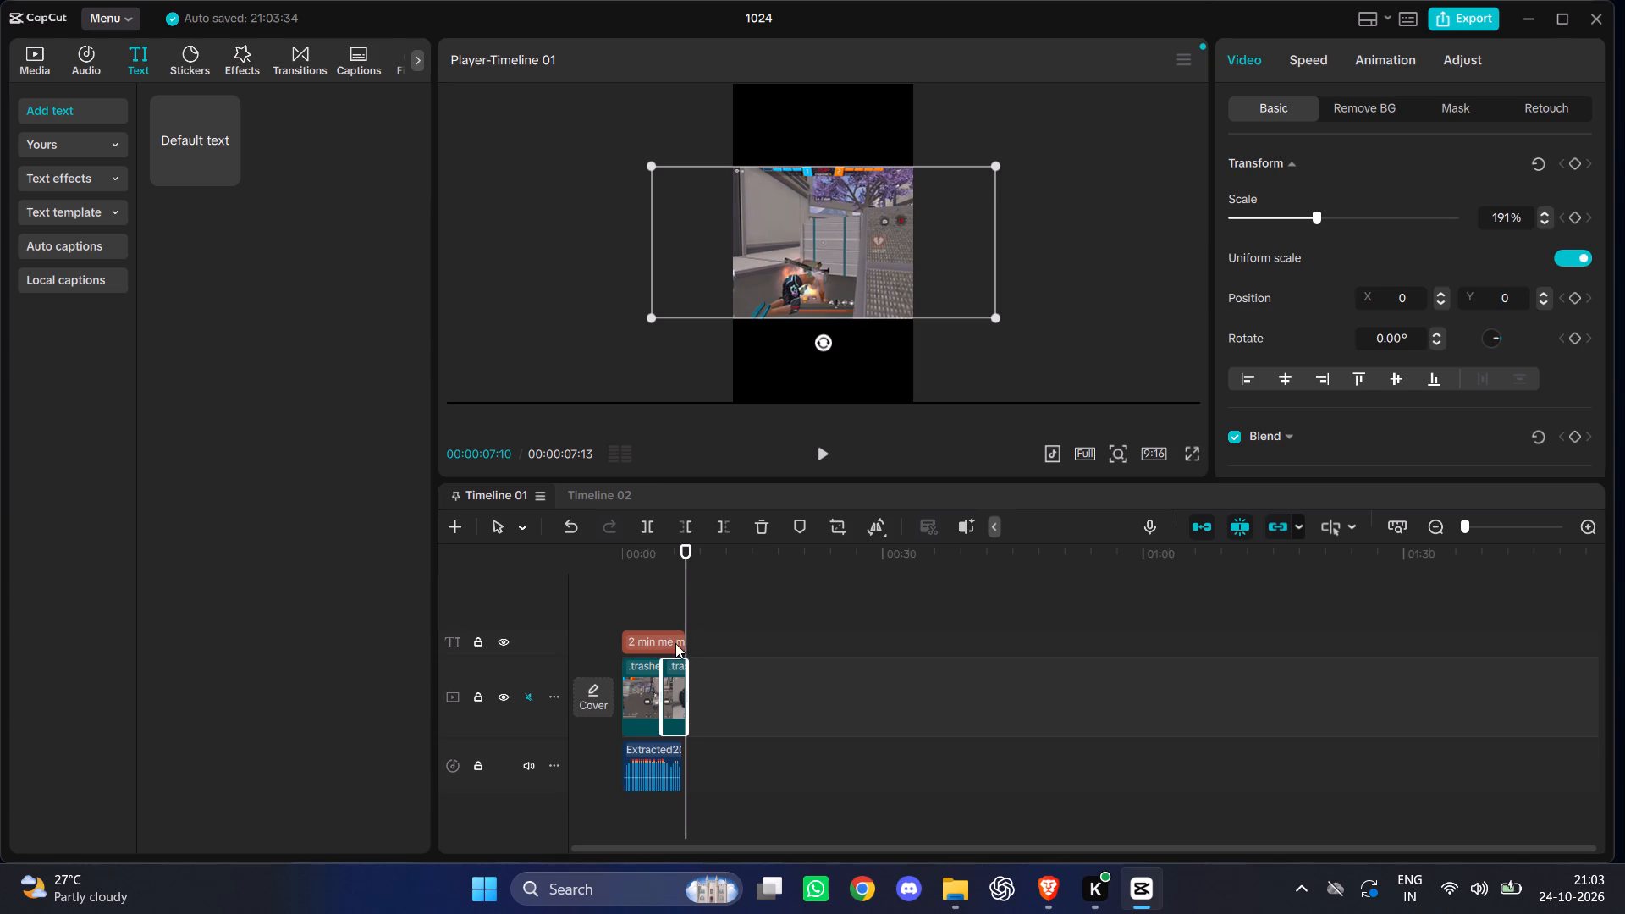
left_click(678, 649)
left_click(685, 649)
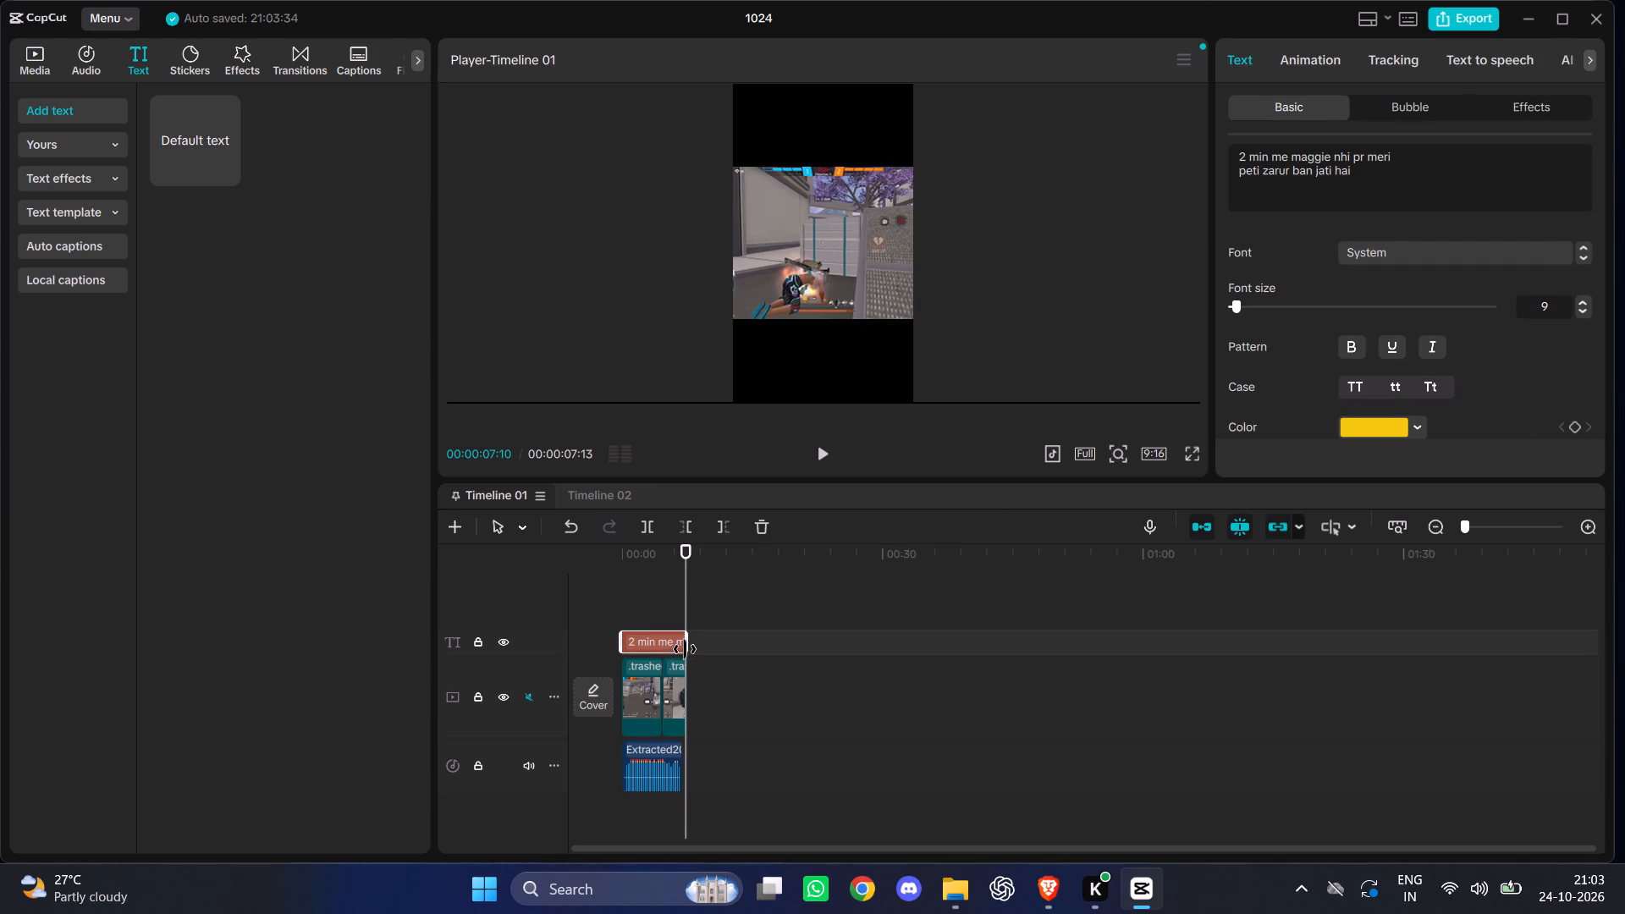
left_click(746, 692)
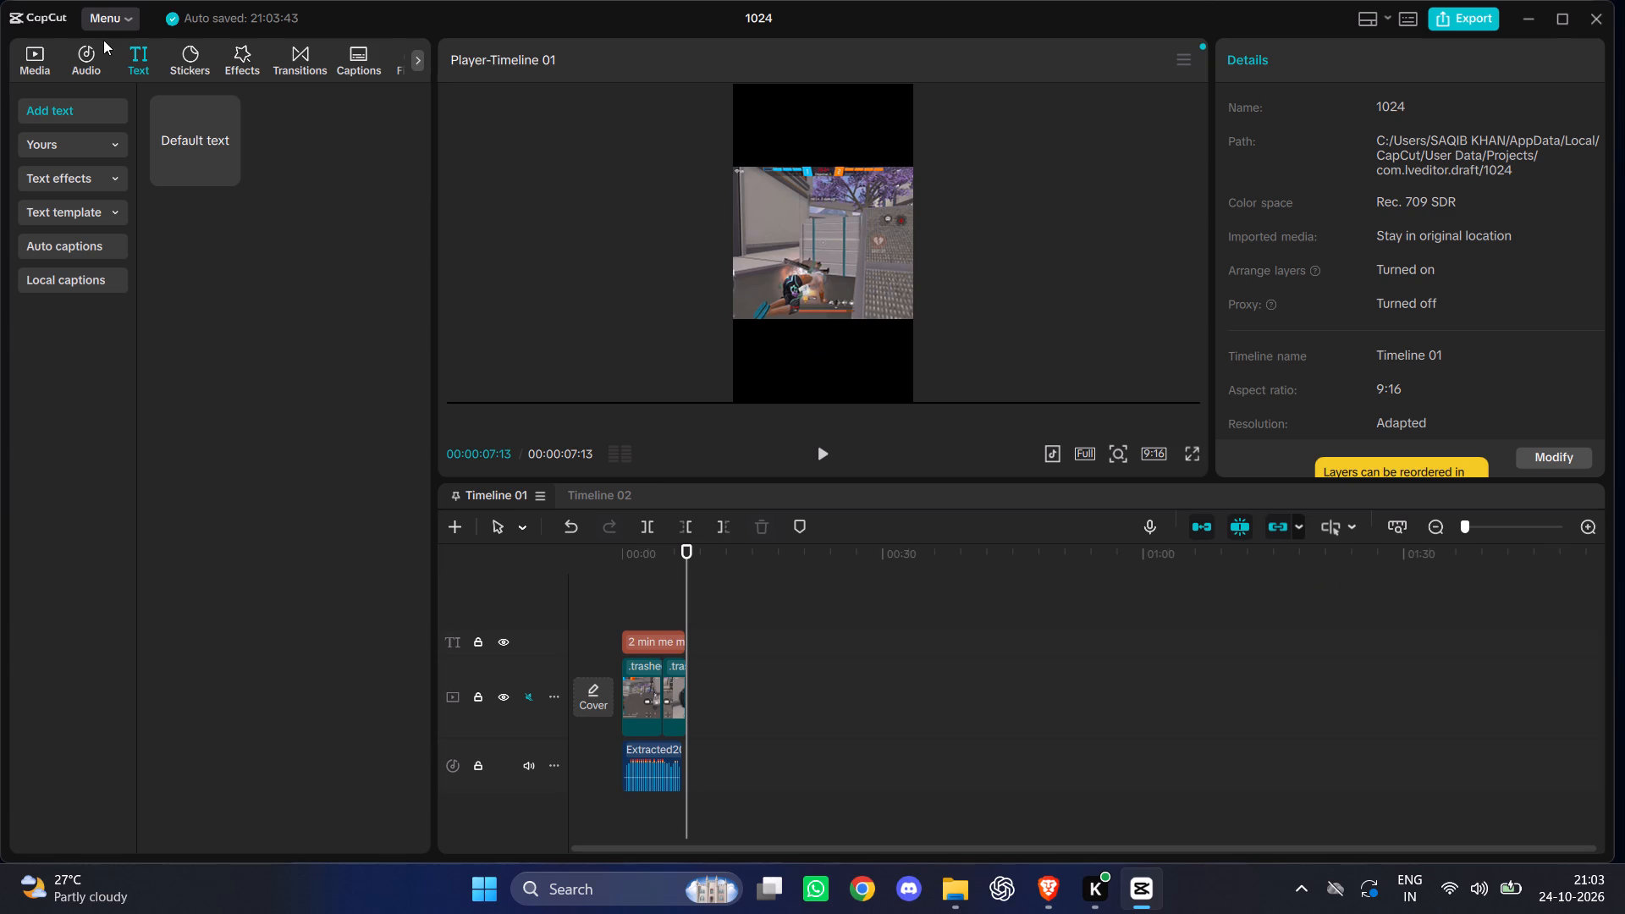
Browse the video effects, transitions, audio and text libraries for material to add to the edit.
left_click(168, 52)
double_click(234, 47)
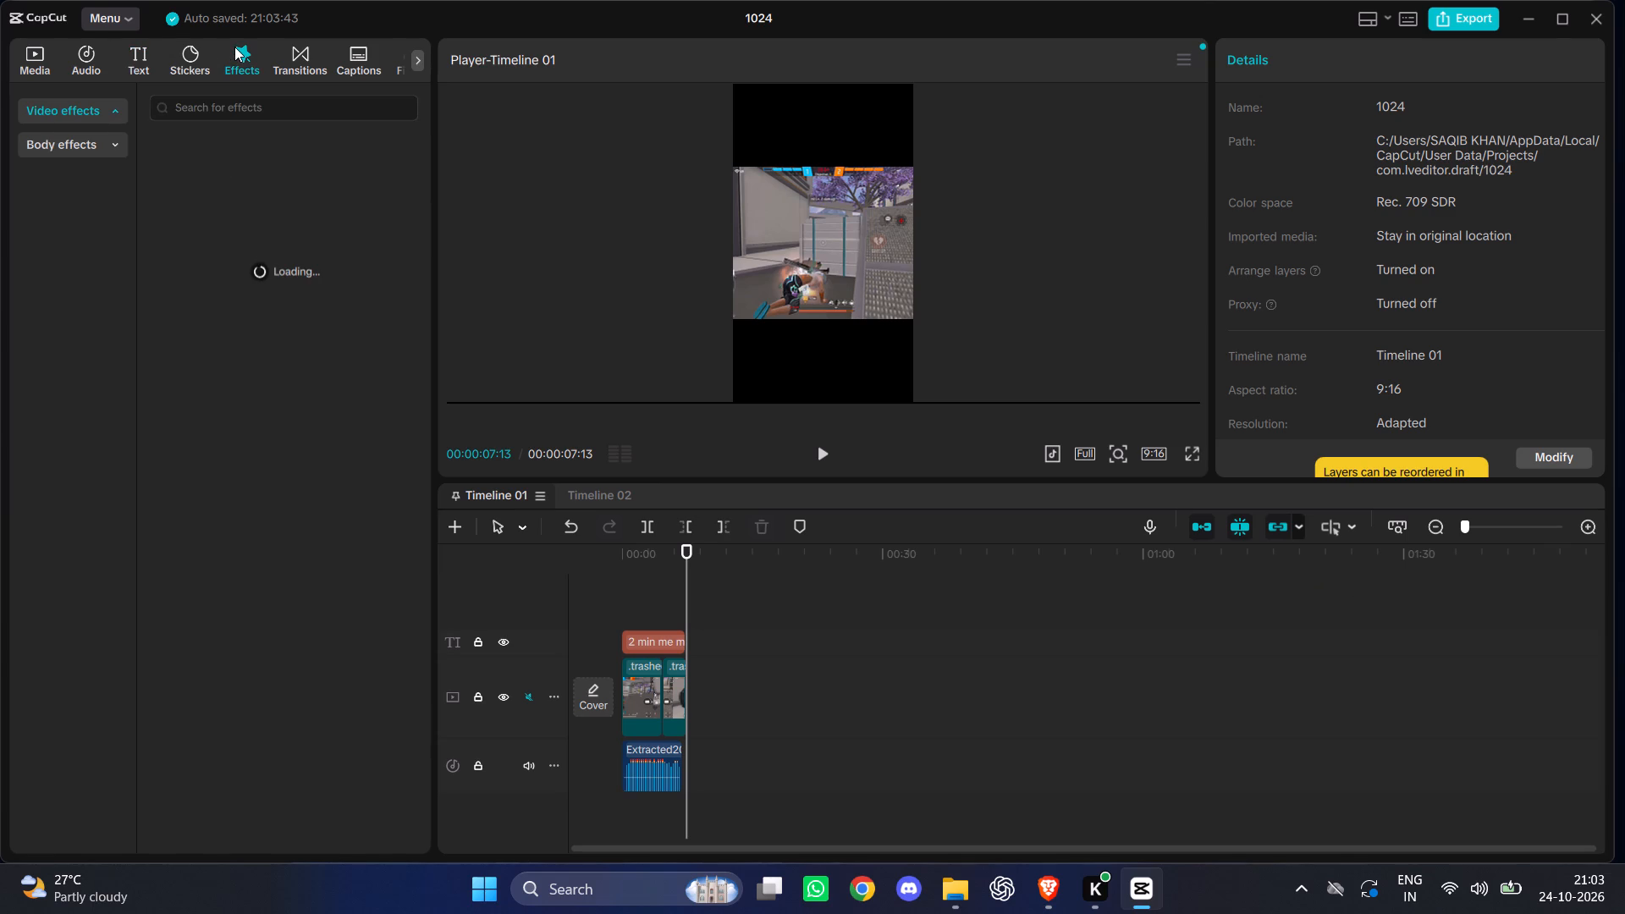
left_click(296, 68)
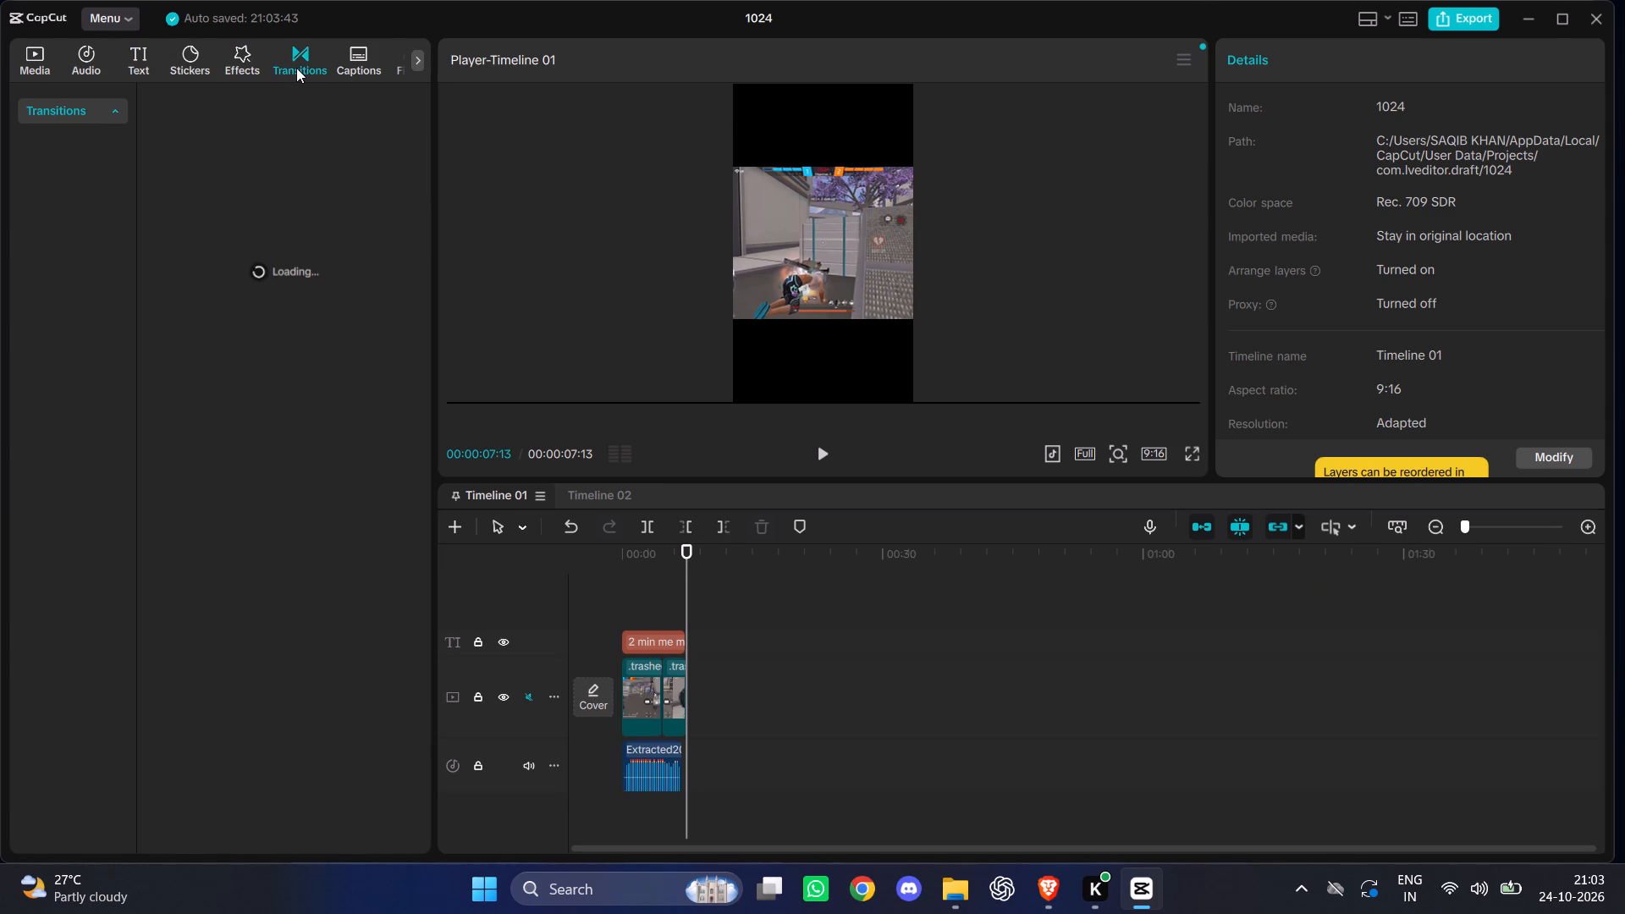
left_click(185, 52)
left_click(222, 58)
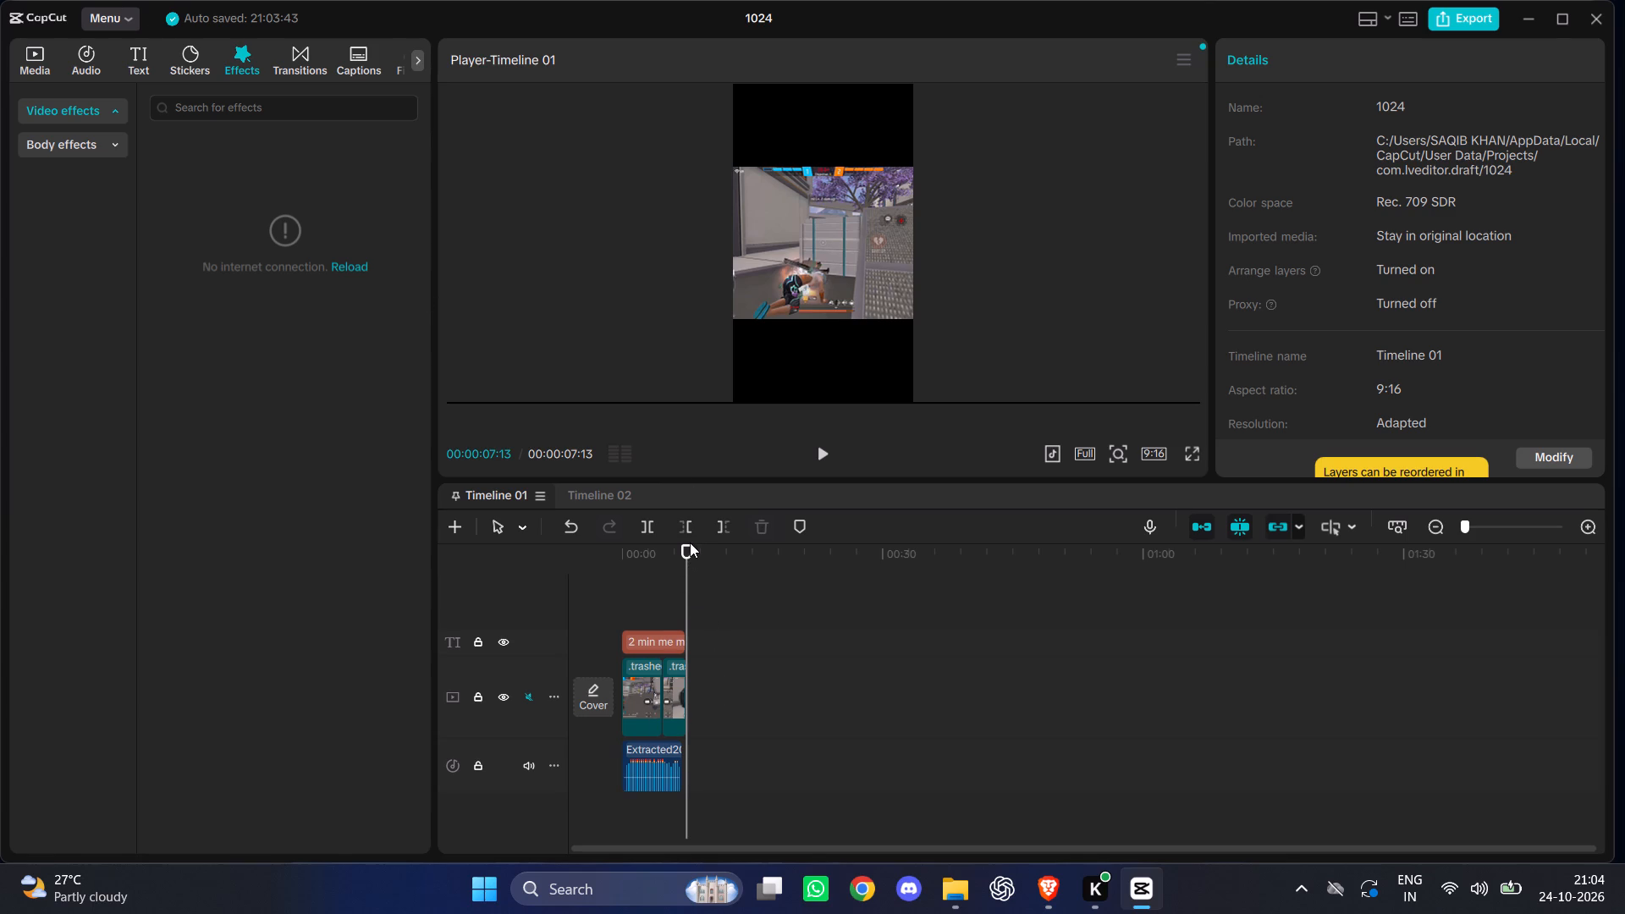
left_click_drag(690, 542, 660, 554)
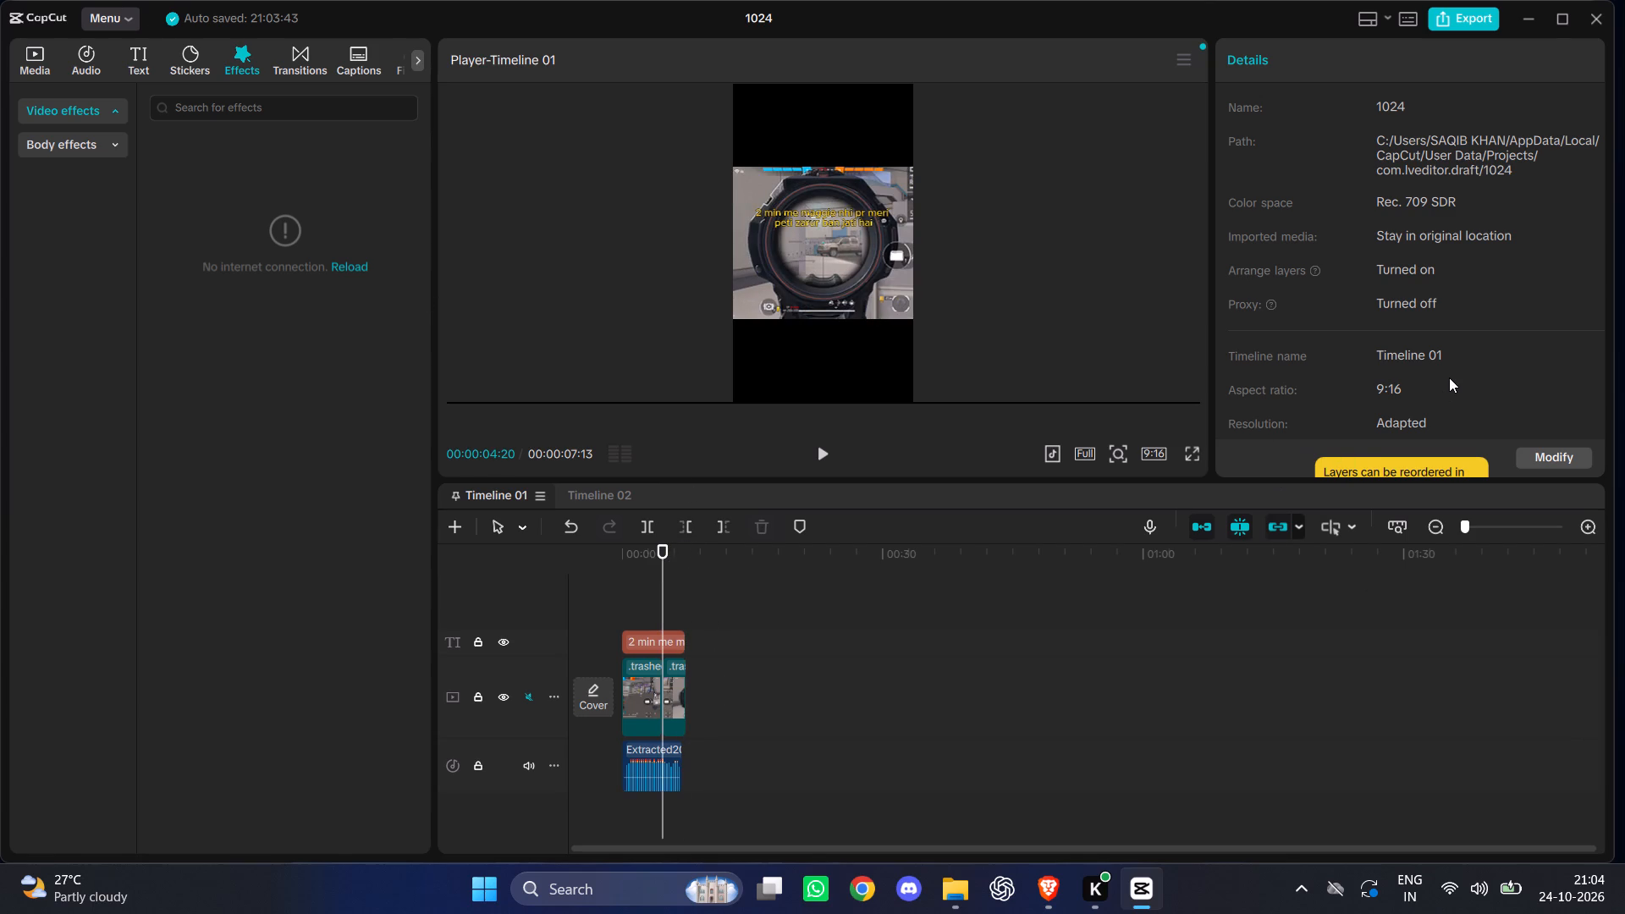
scroll(1450, 376, "down", 7)
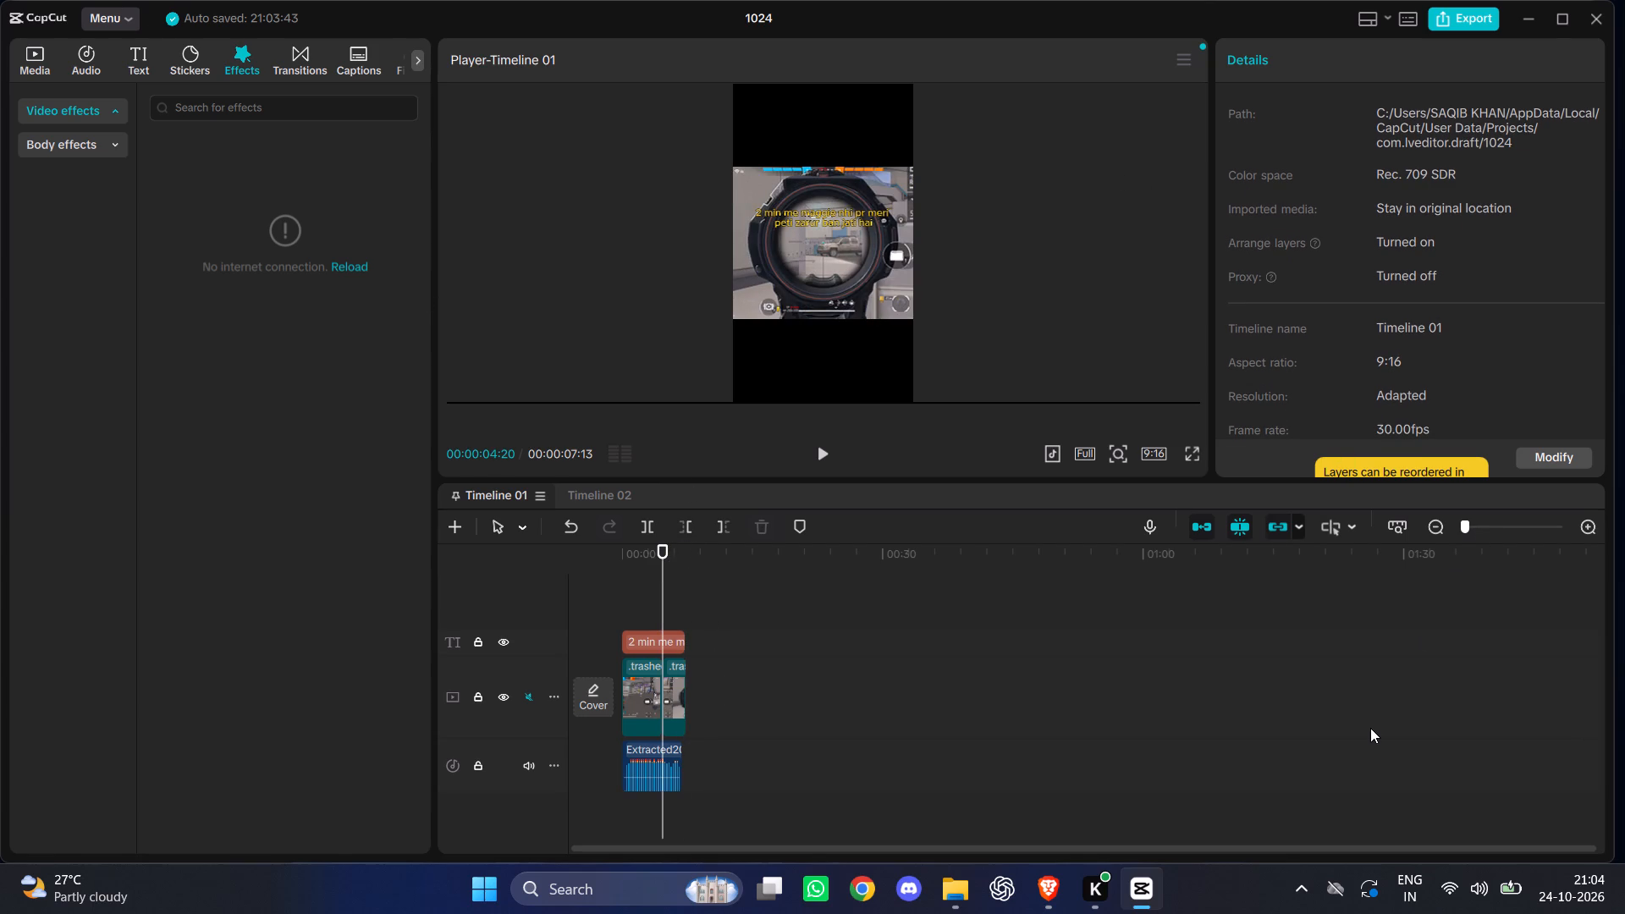
left_click(1370, 728)
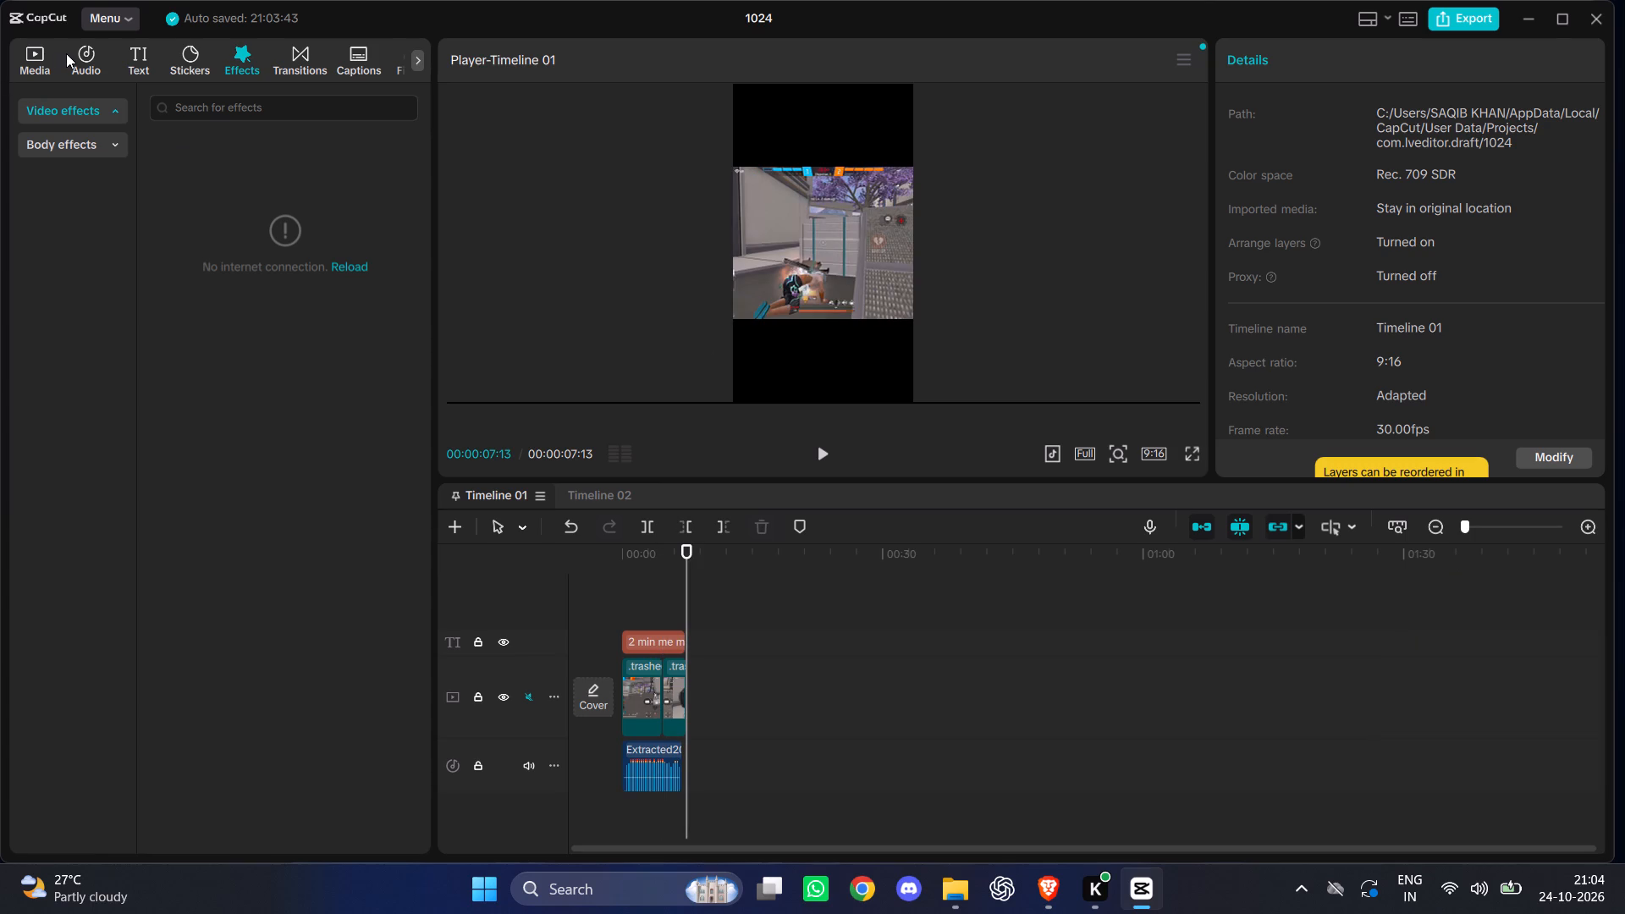
left_click(66, 53)
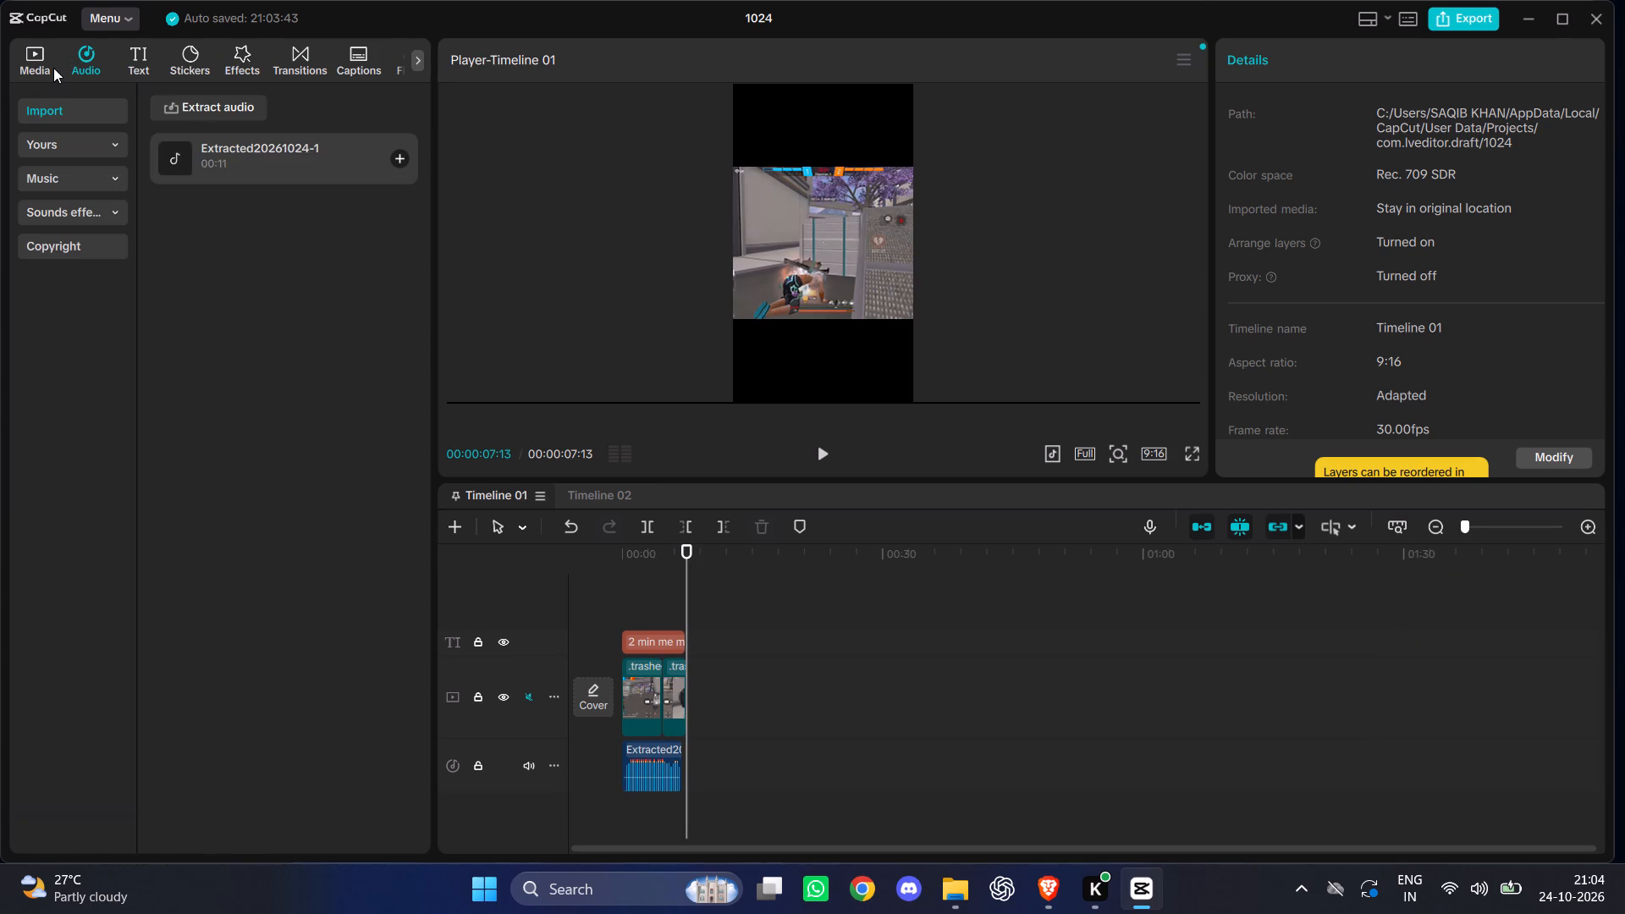
left_click(144, 69)
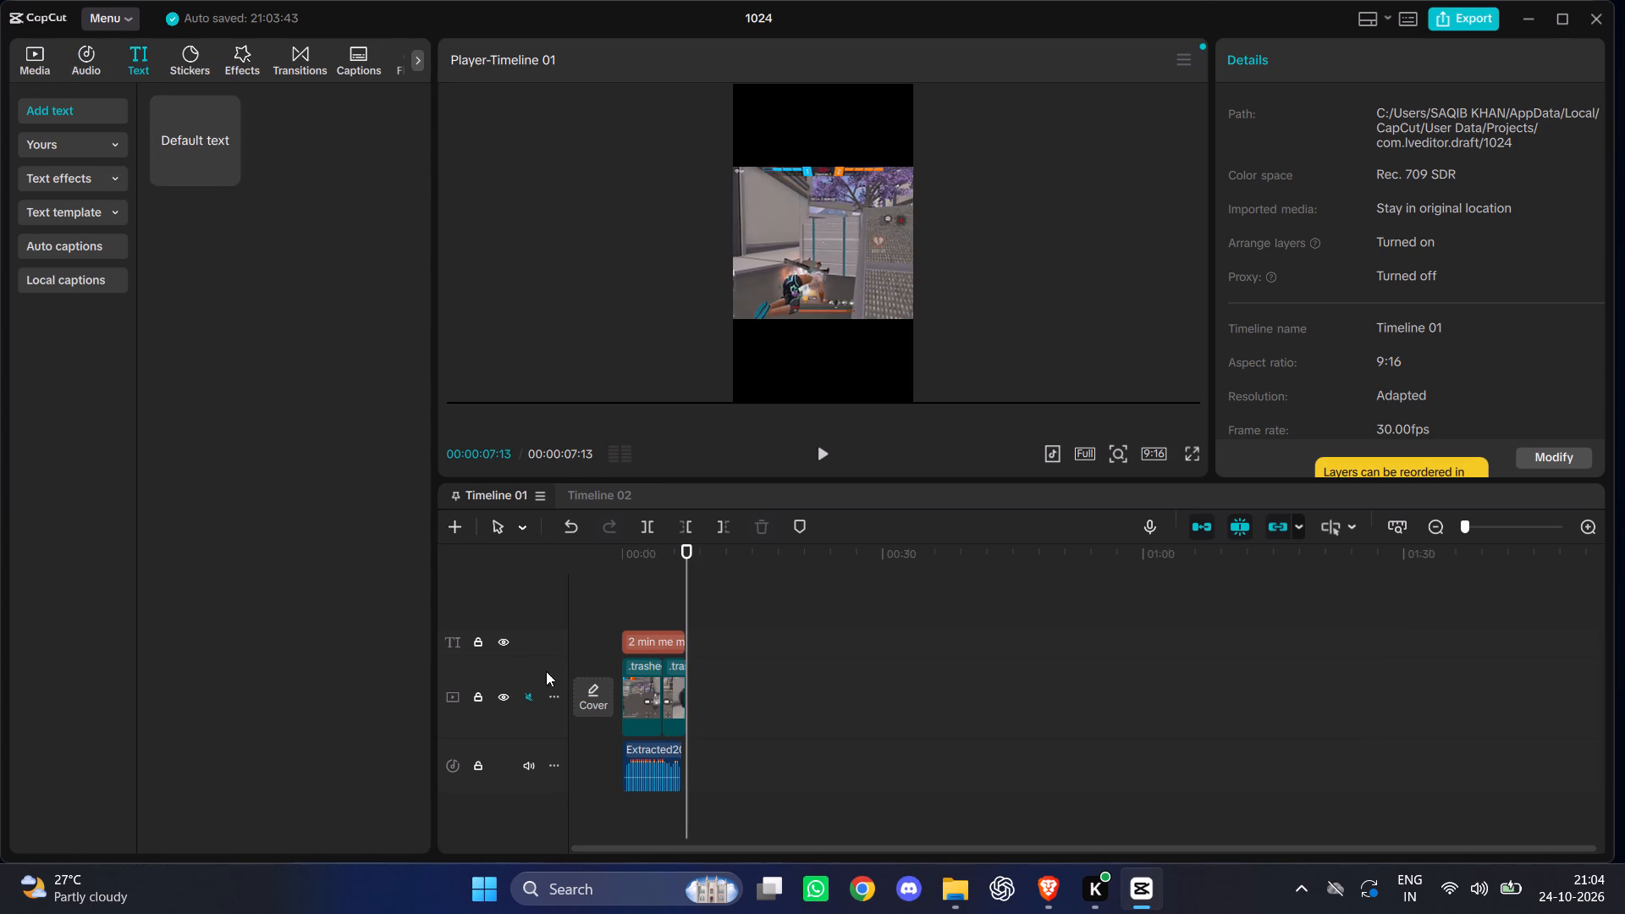
Set Sharpen to 32 in the basic colour adjustments of the first gameplay clip.
left_click(626, 680)
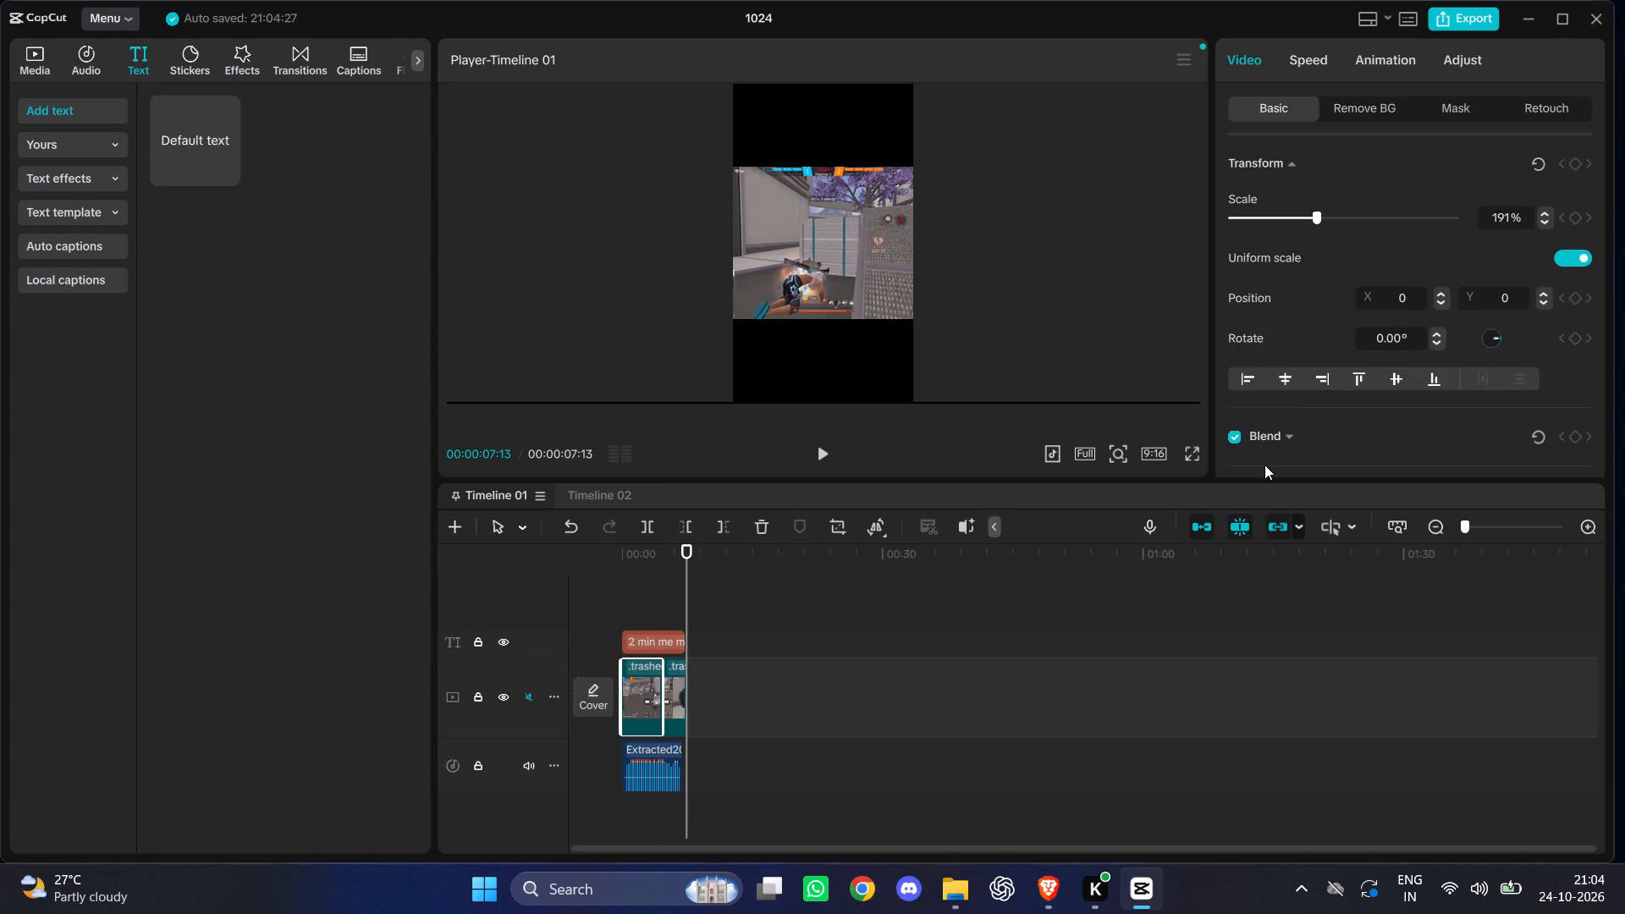
left_click(1471, 65)
scroll(1388, 240, "down", 2)
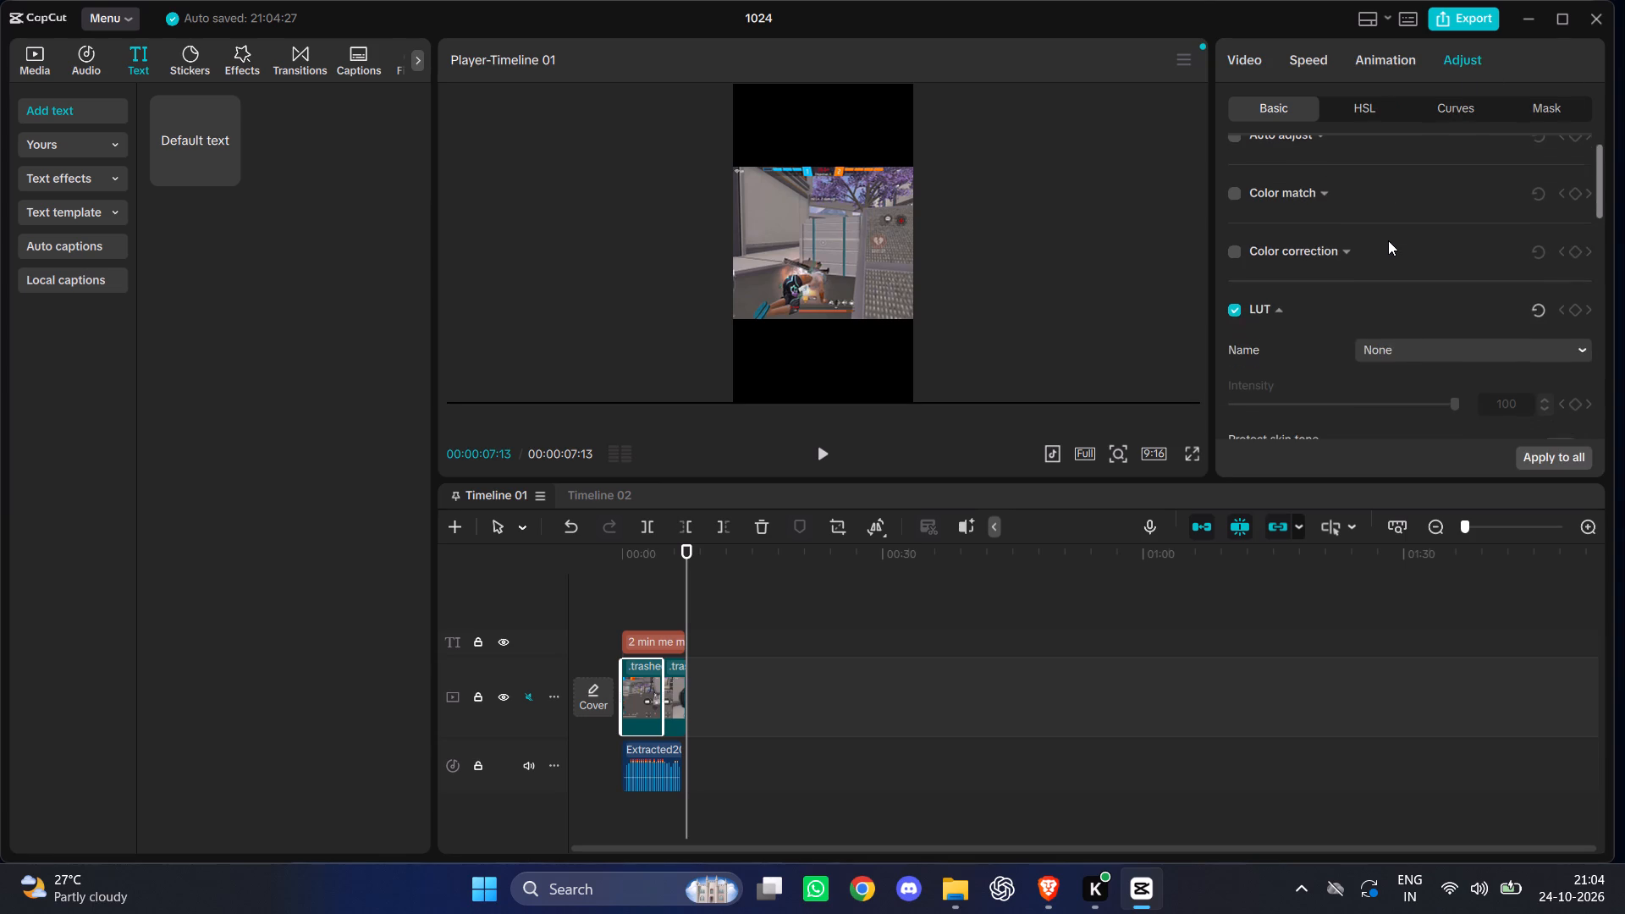
scroll(1388, 240, "down", 7)
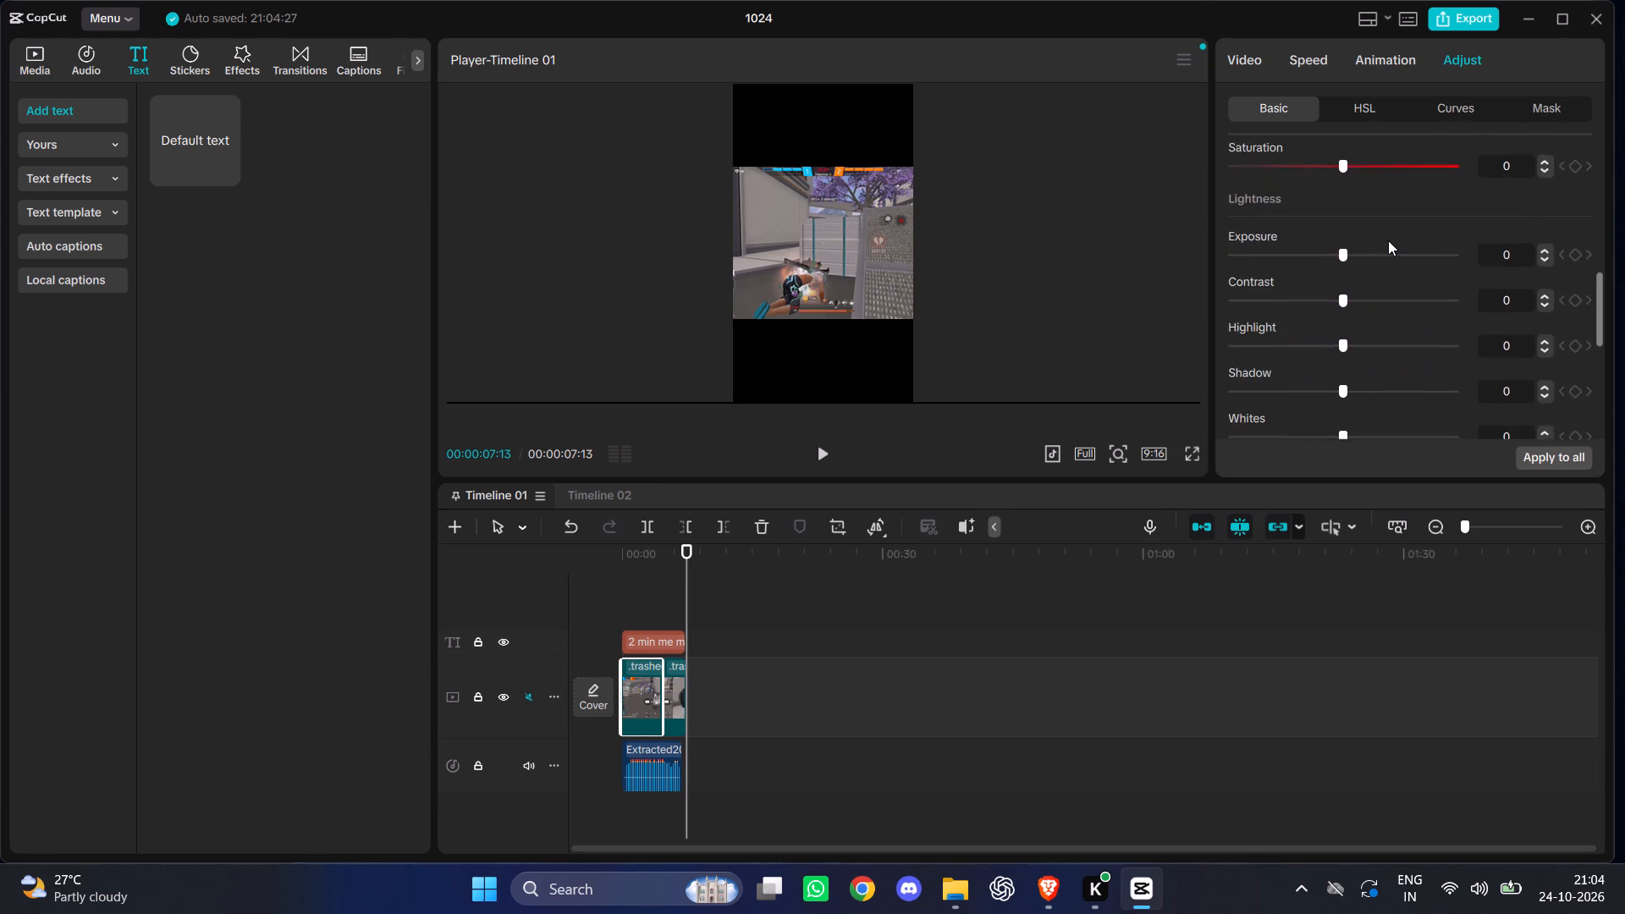
scroll(1388, 240, "down", 1)
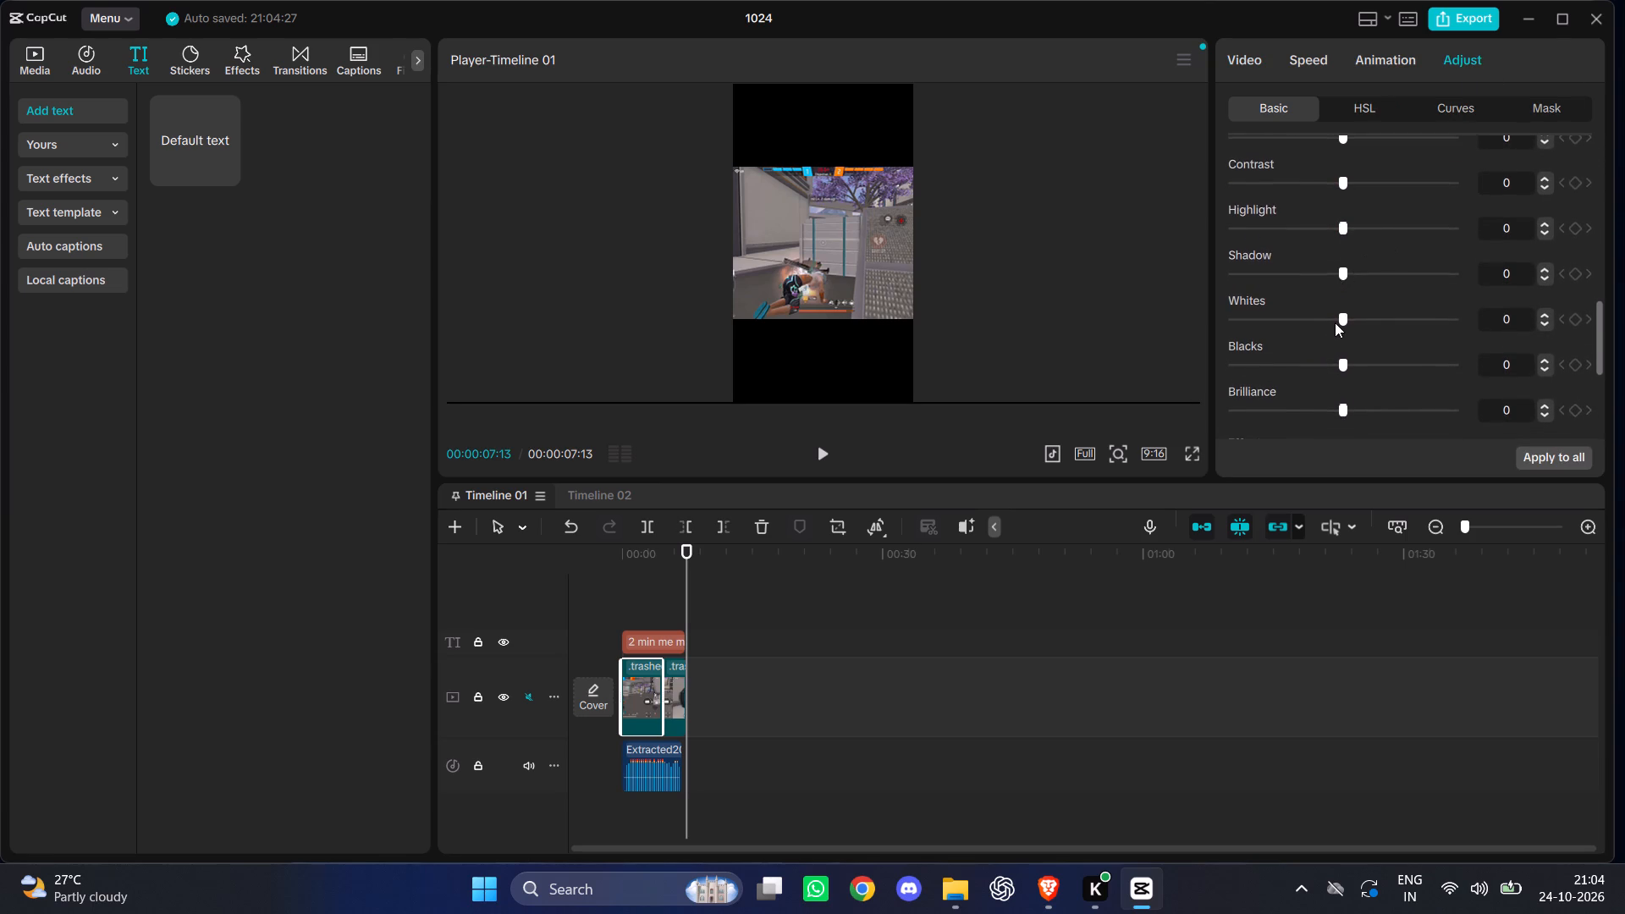
scroll(1335, 322, "down", 4)
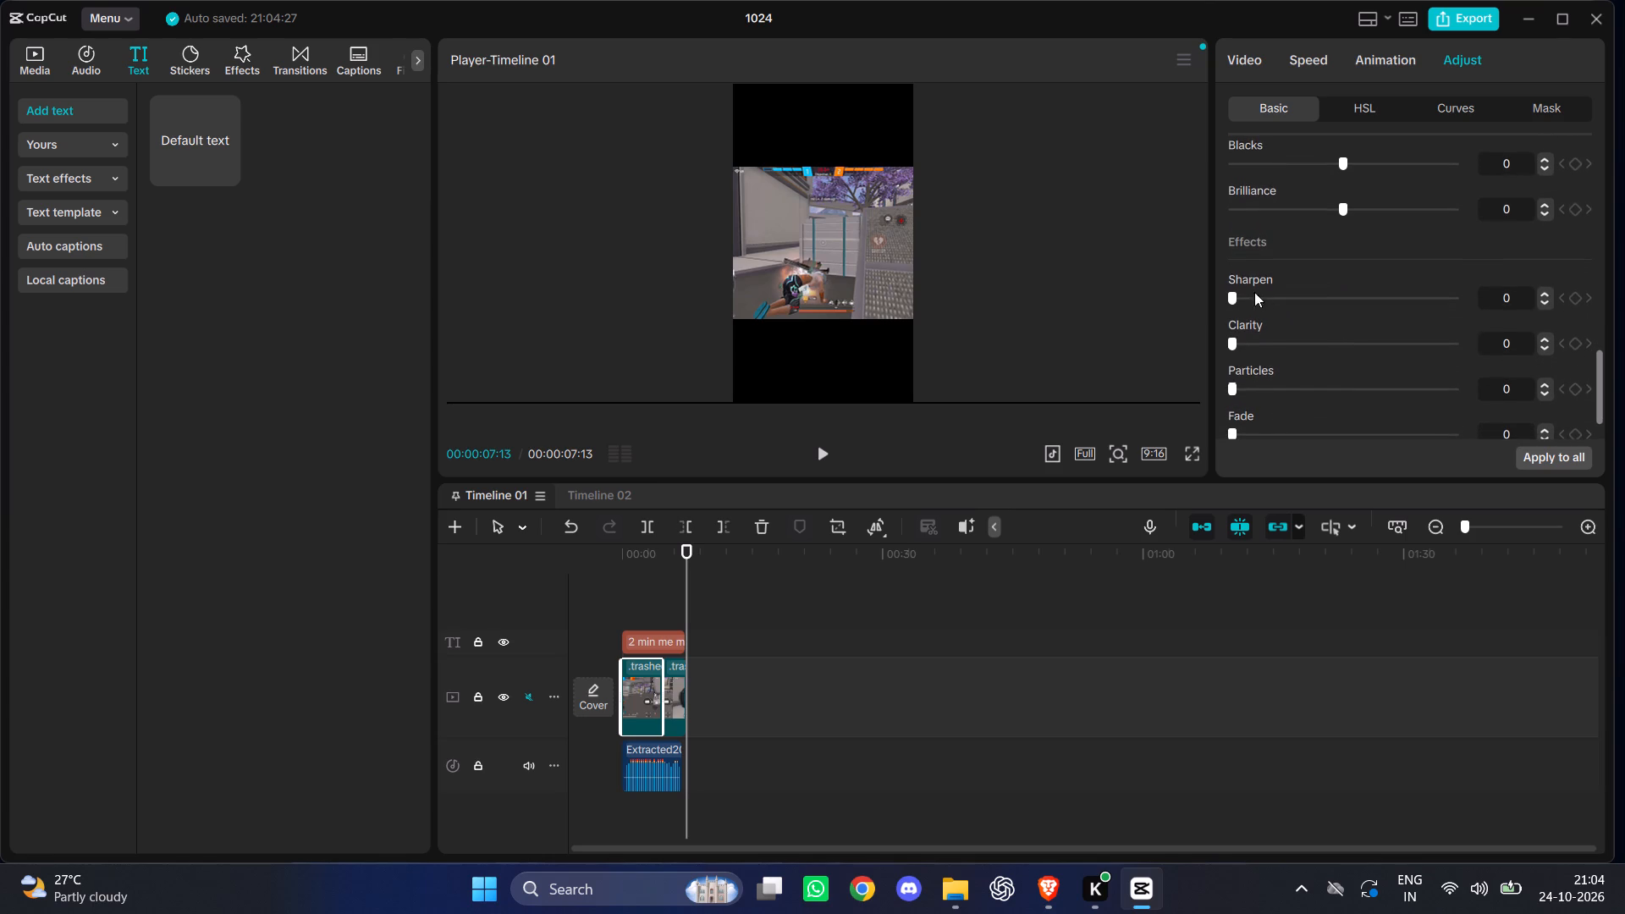
left_click_drag(1231, 291, 1303, 314)
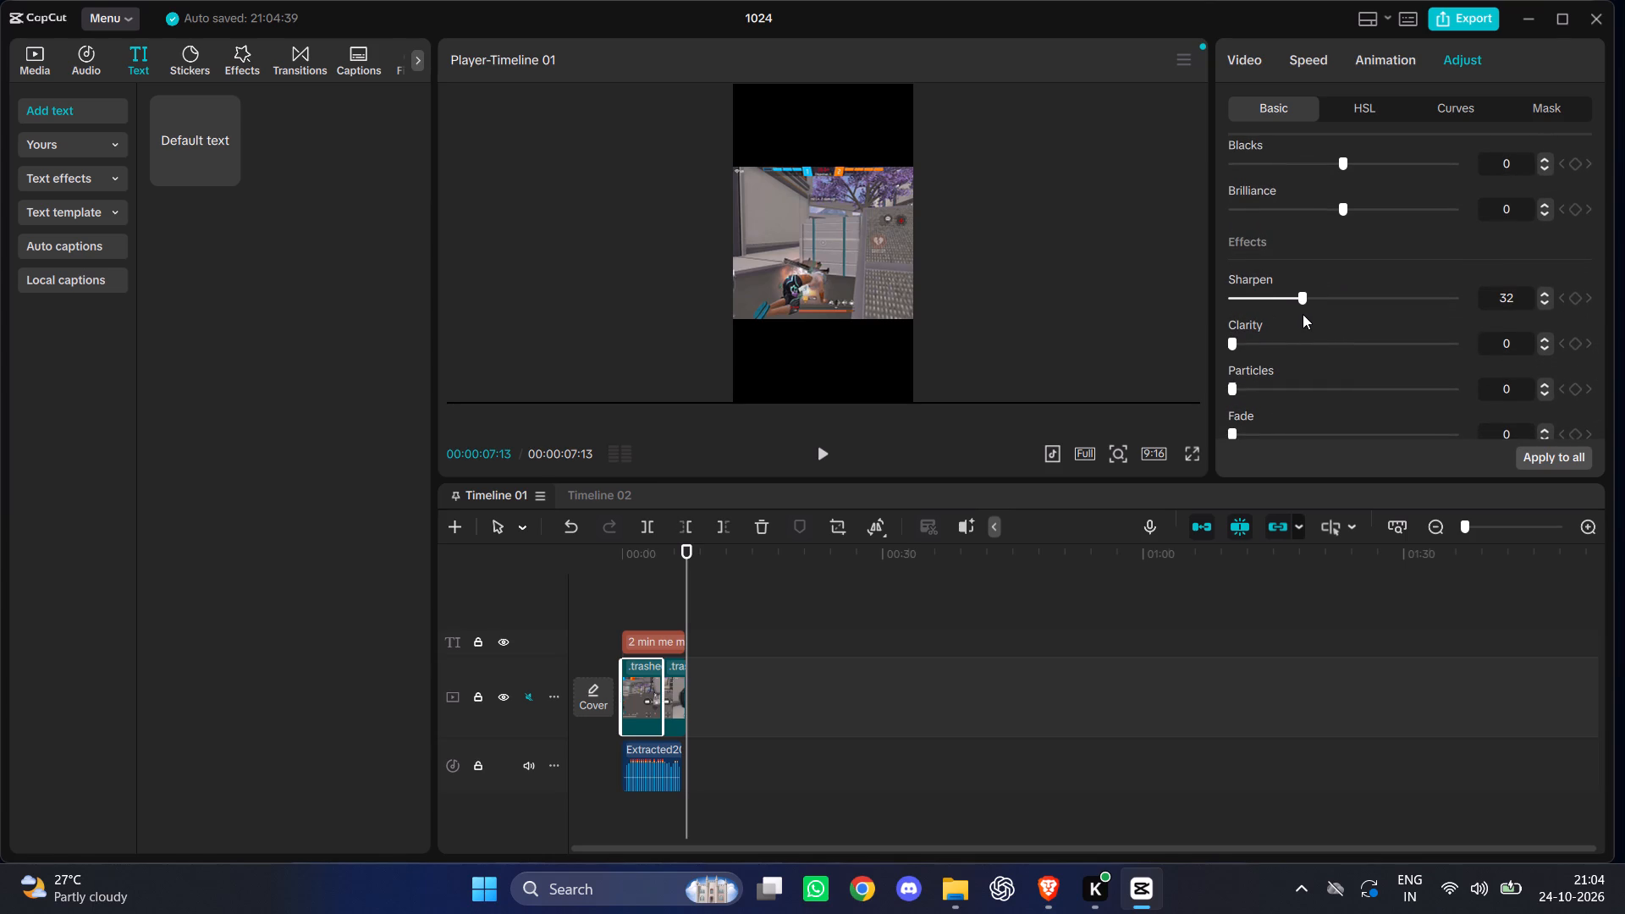
left_click(1185, 465)
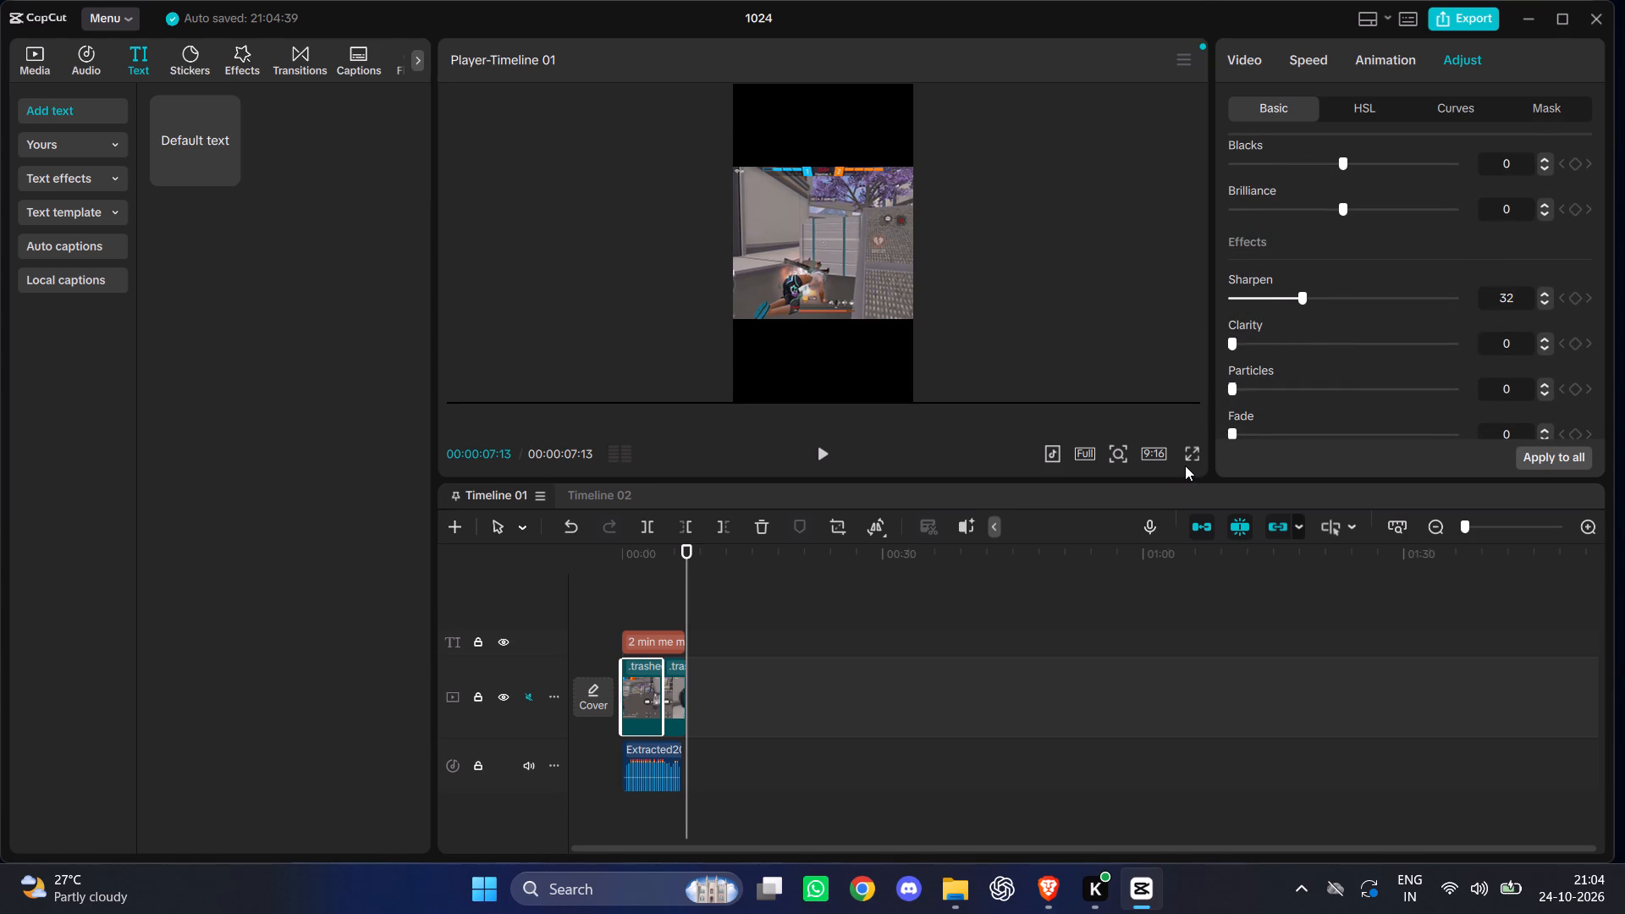
left_click(1187, 461)
Set the first gameplay clip's Clarity to 8 and apply its adjustments to all clips.
left_click(1237, 341)
left_click_drag(1239, 342, 1246, 342)
left_click_drag(1246, 342, 1247, 342)
scroll(1334, 405, "down", 2)
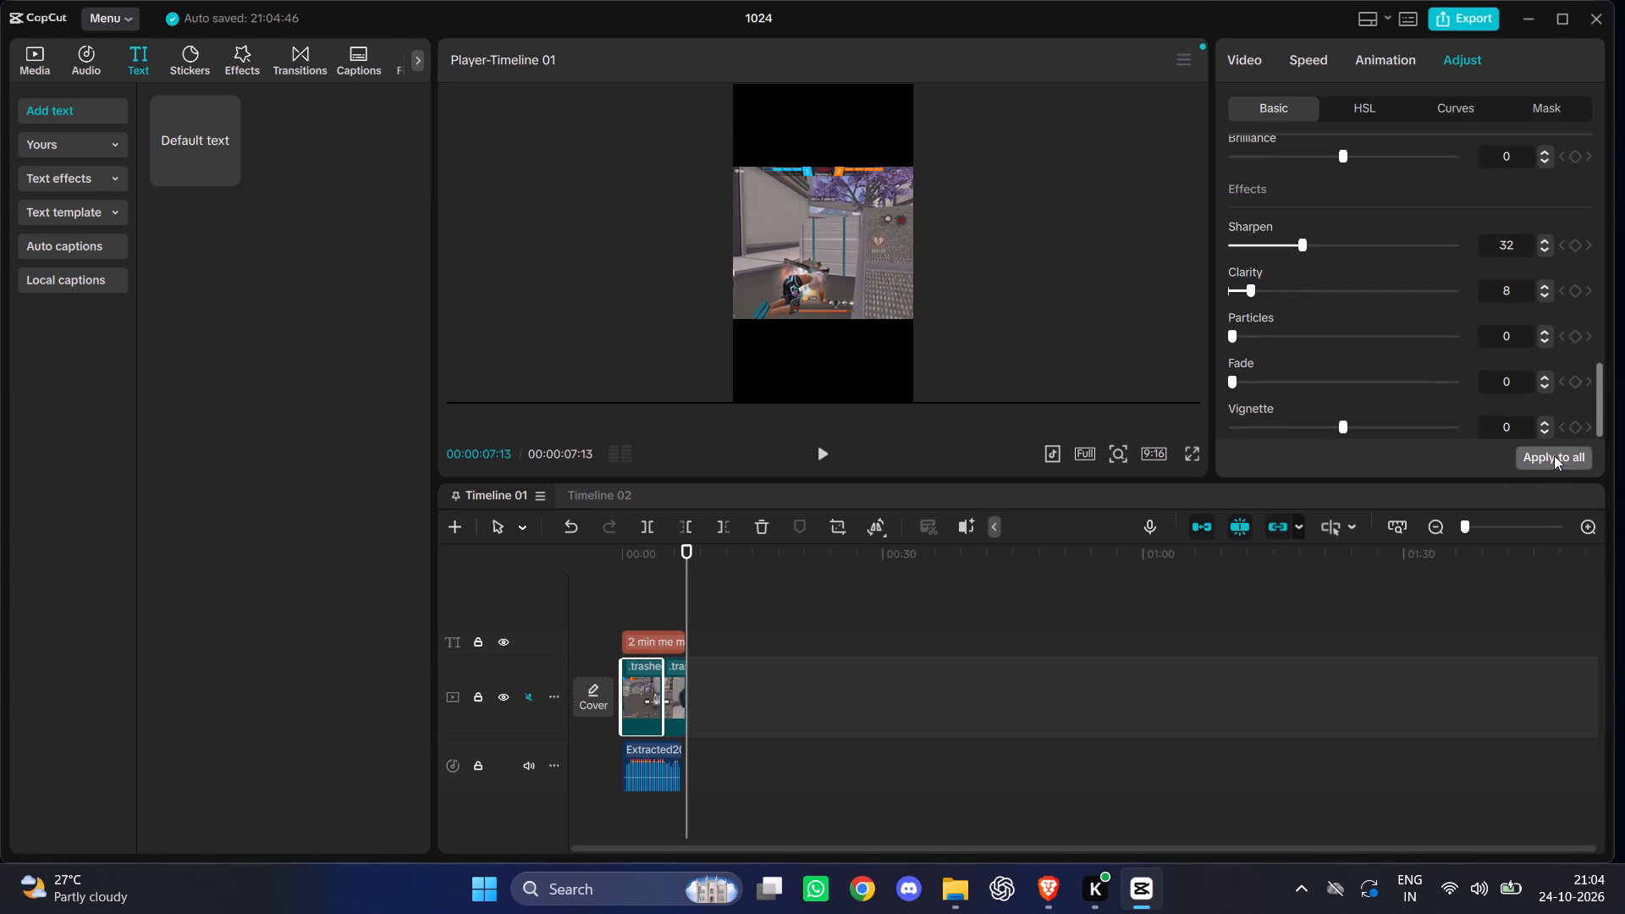
left_click(1554, 455)
Play the opening of the edit in the full-screen preview to check the sharpened gameplay footage.
left_click(1185, 449)
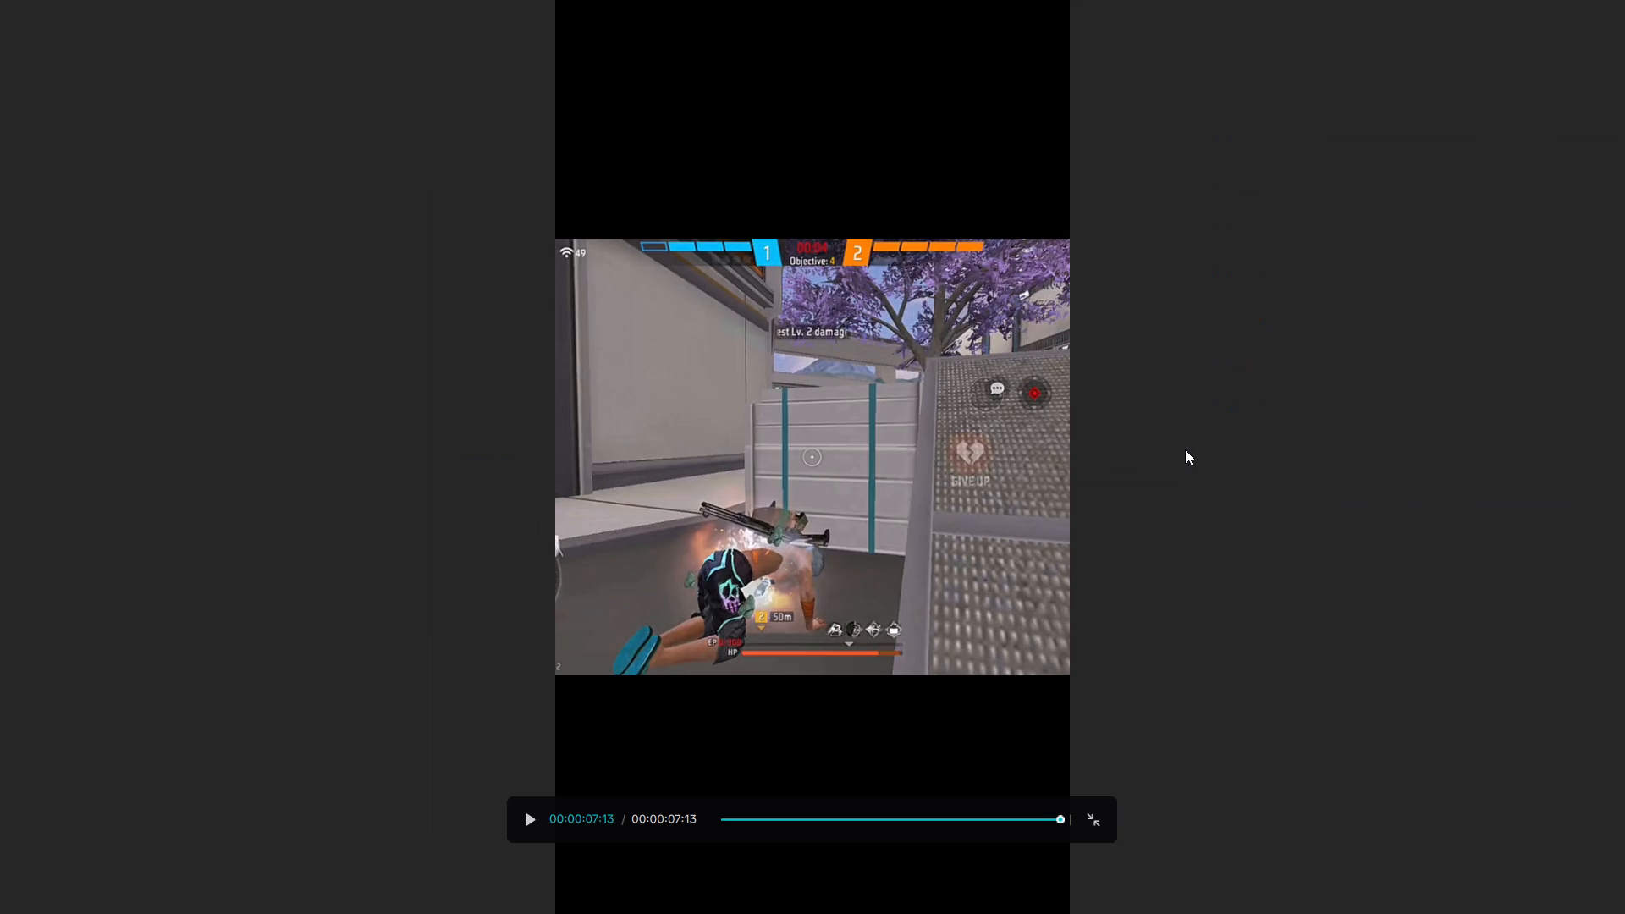
key("space")
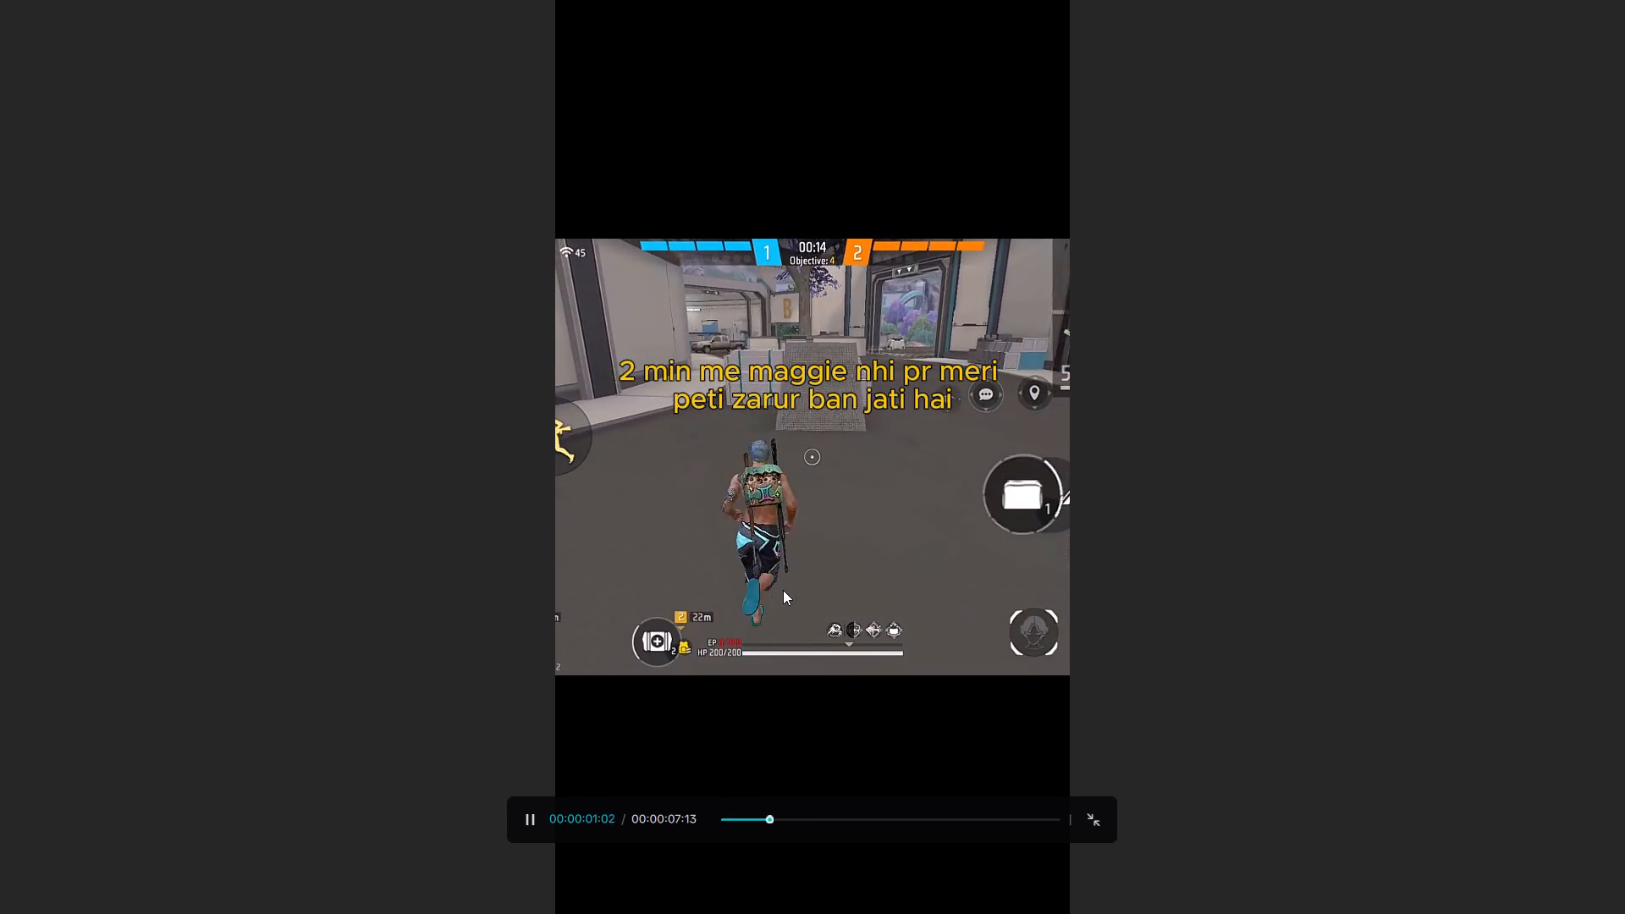
key("space")
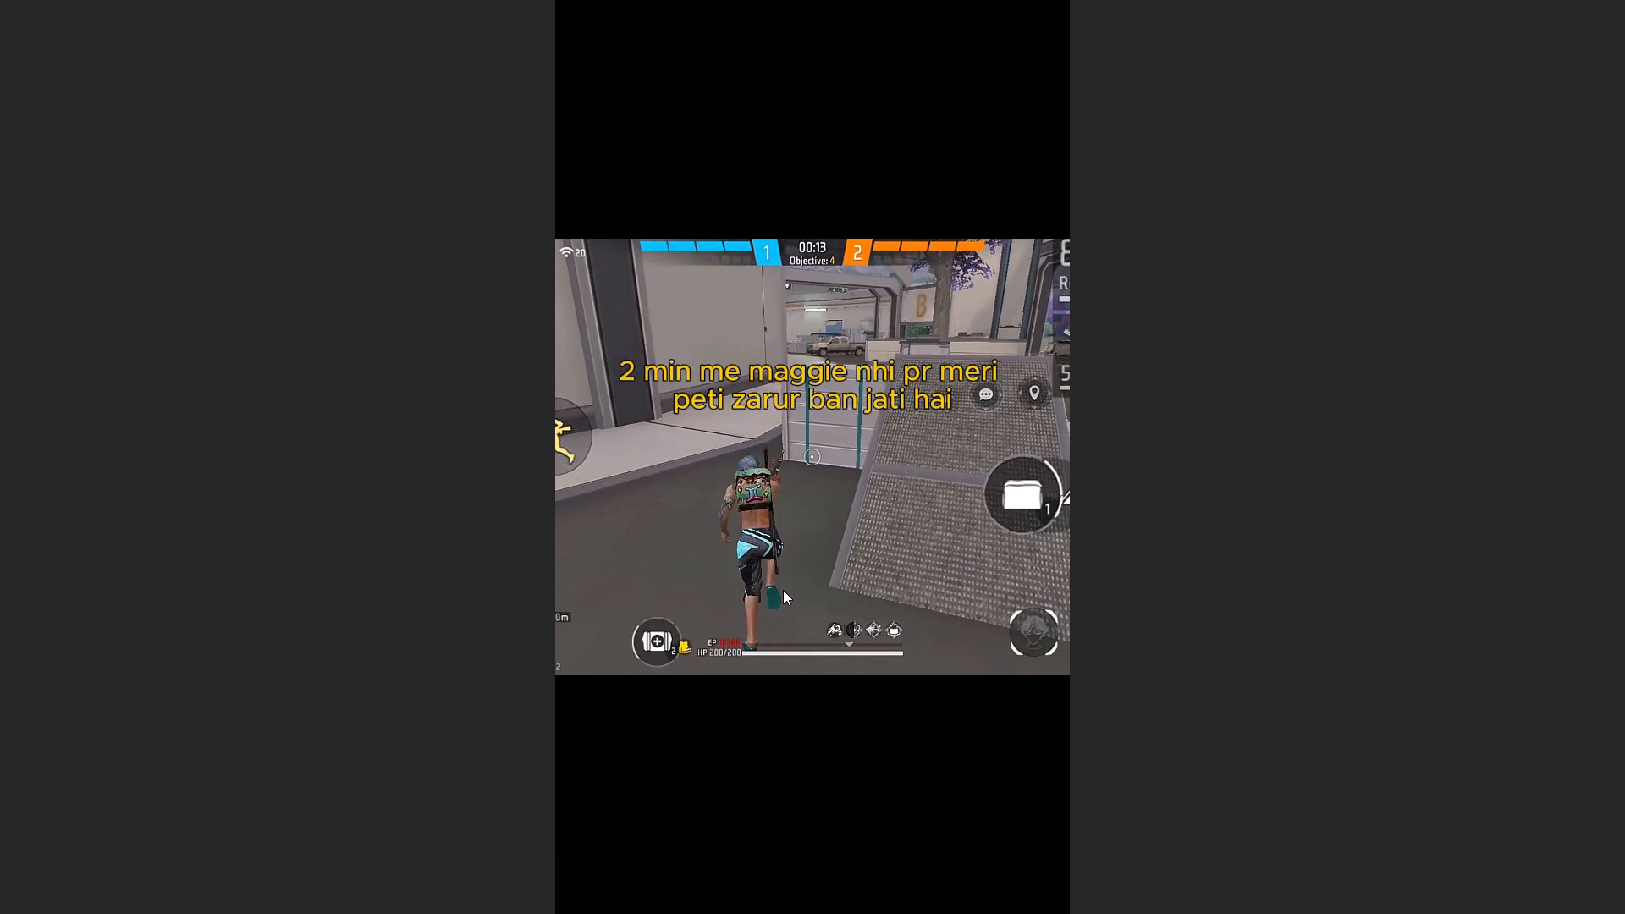
key("Escape")
Open the export settings for Timeline 01 and name the output file 24.
left_click(1479, 20)
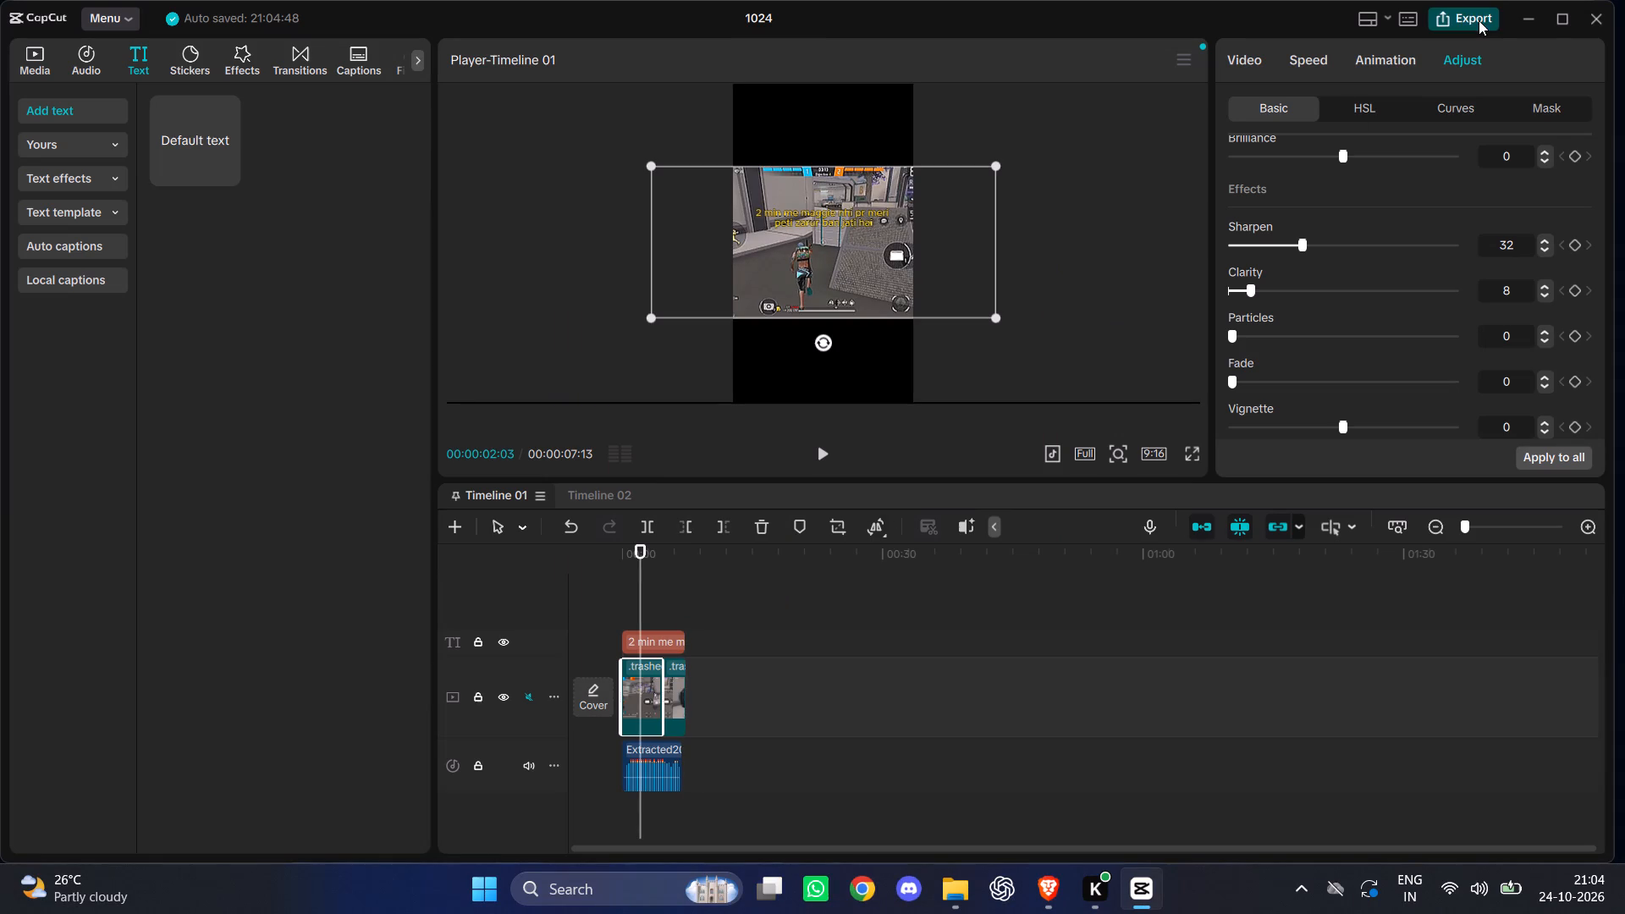
left_click(1000, 184)
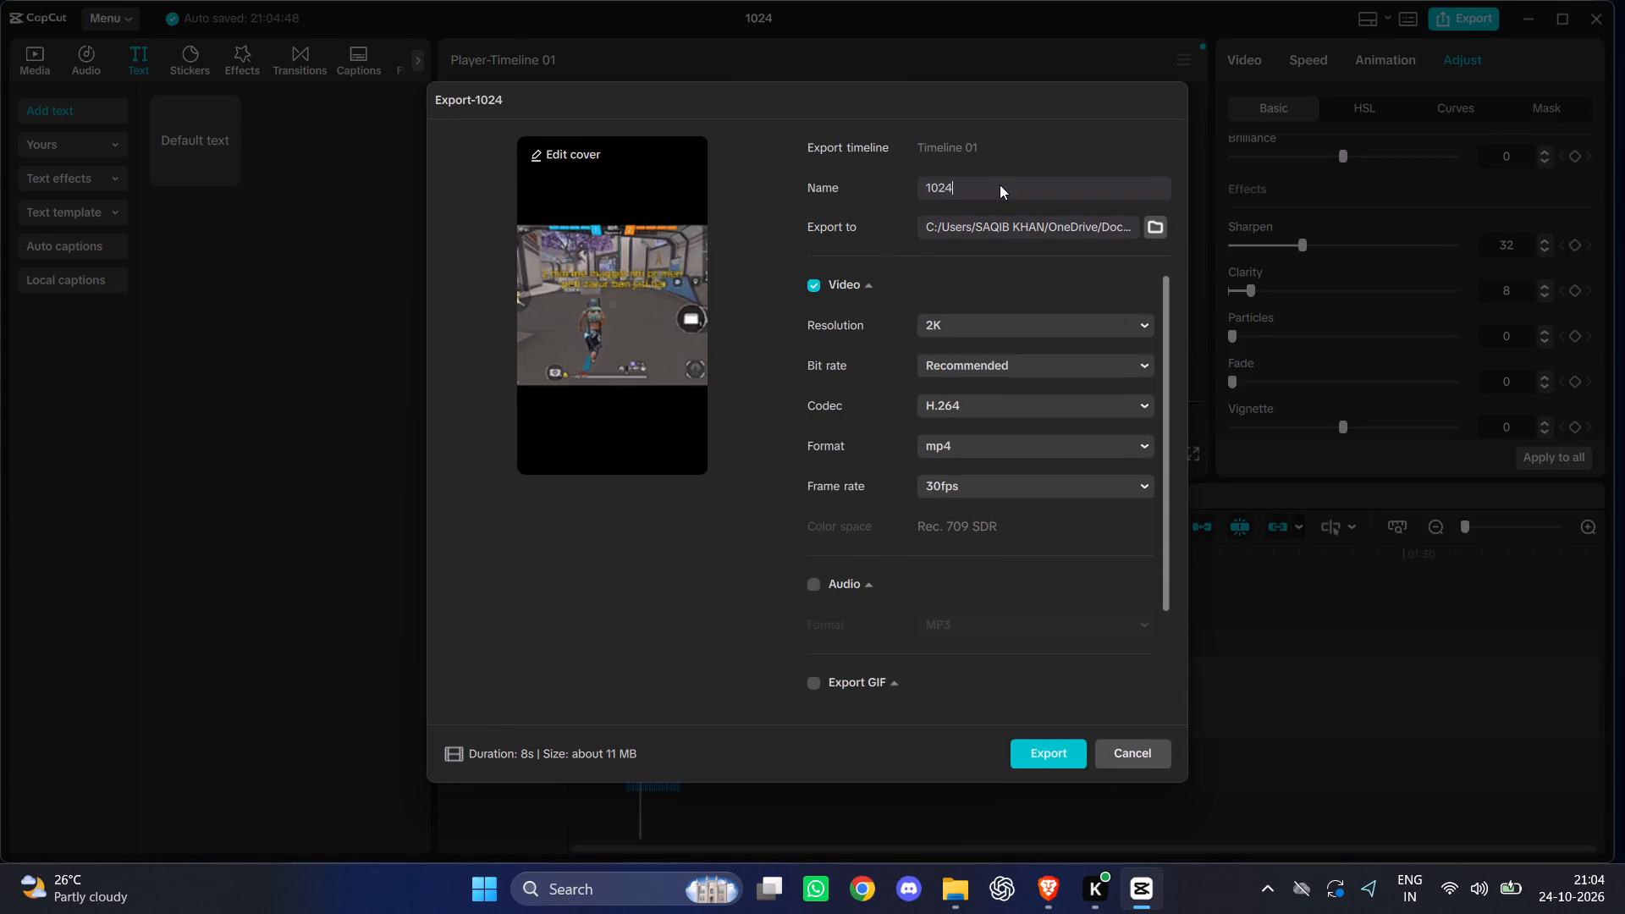
key("BackSpace")
key("BackSpace")
key("BackSpace")
key("BackSpace")
key("BackSpace")
key("BackSpace")
key("BackSpace")
key("BackSpace")
key("BackSpace")
key("BackSpace")
key("BackSpace")
type("ff")
key("space")
key("BackSpace")
key("BackSpace")
key("BackSpace")
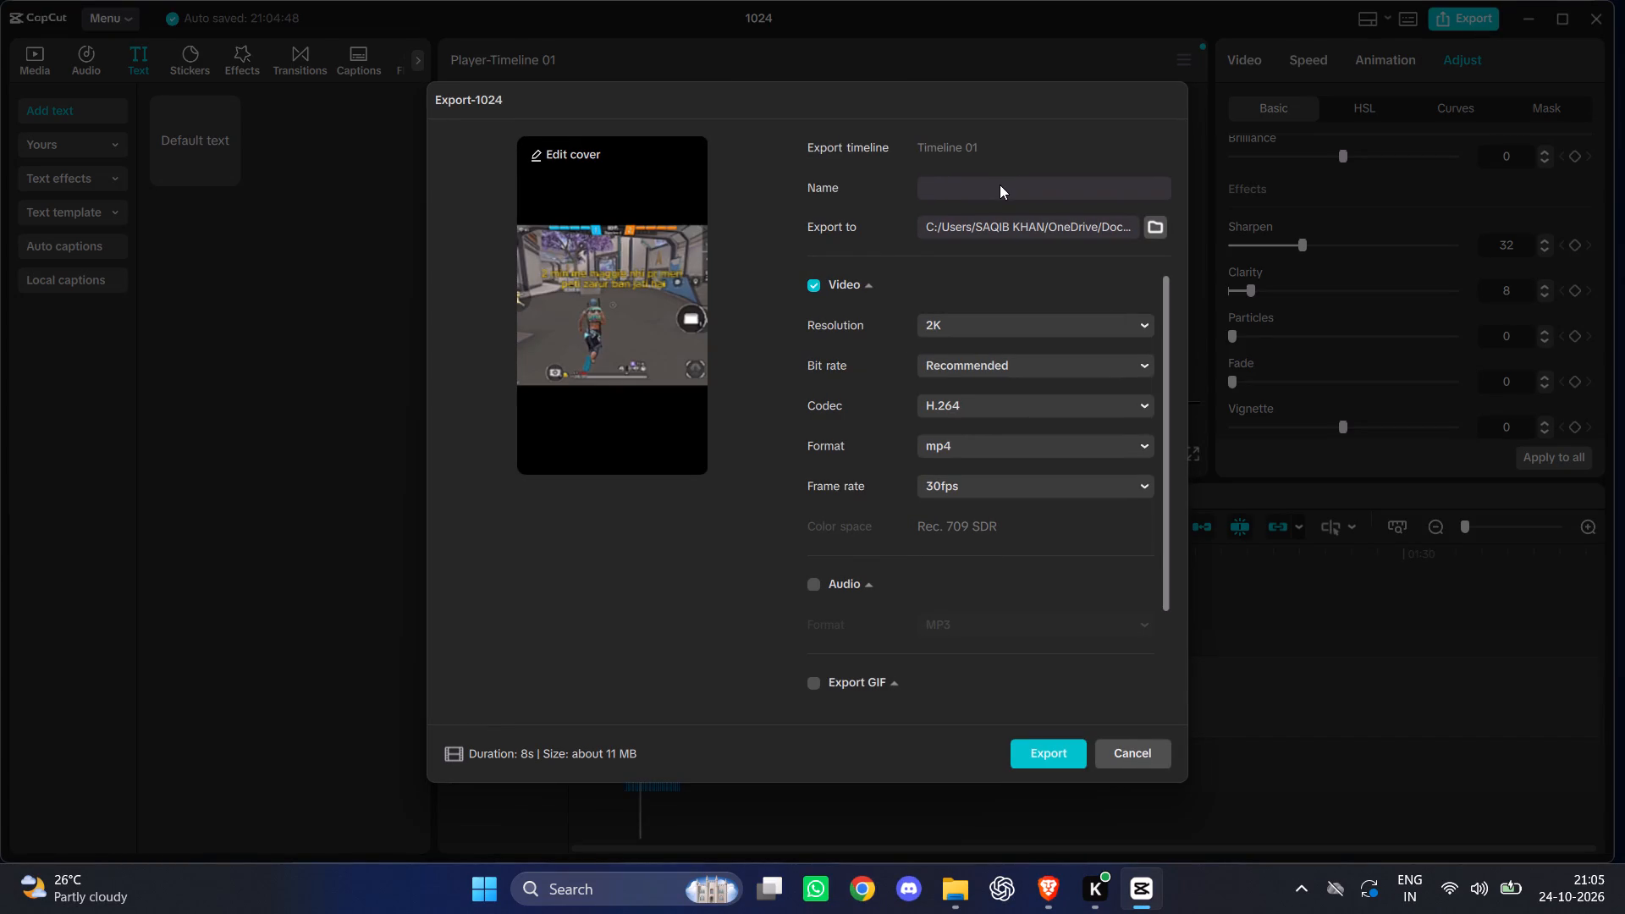
type("235")
key("BackSpace")
key("BackSpace")
key("4")
Set the export frame rate to 60fps, export the video, and dismiss the sharing options without sharing.
left_click(1139, 489)
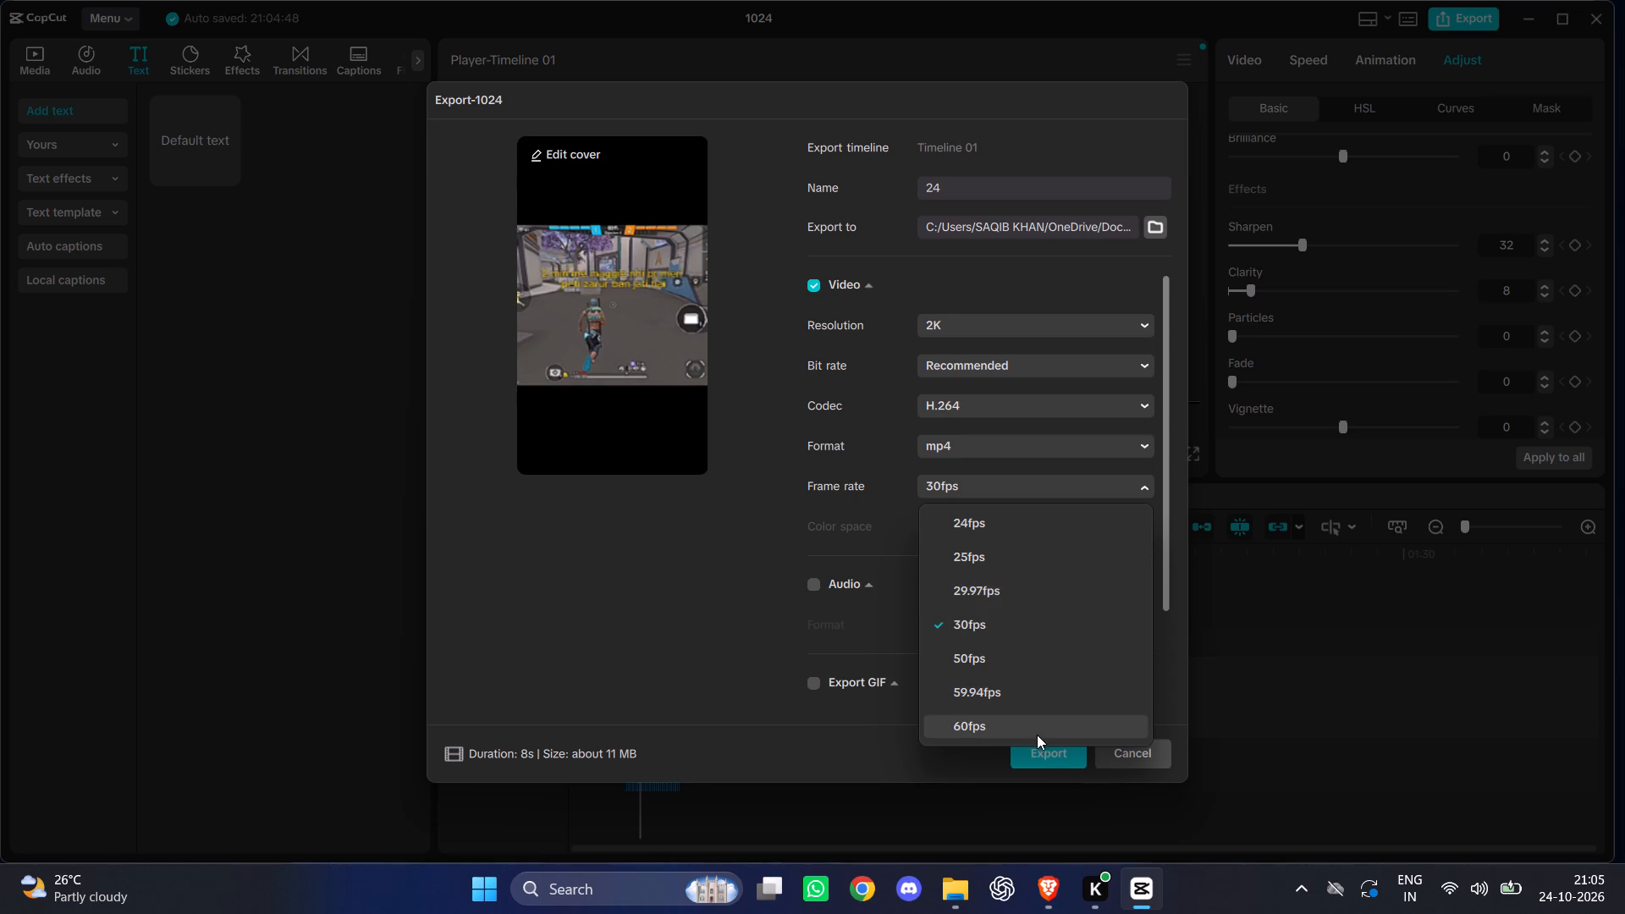
left_click(1038, 730)
left_click(1040, 757)
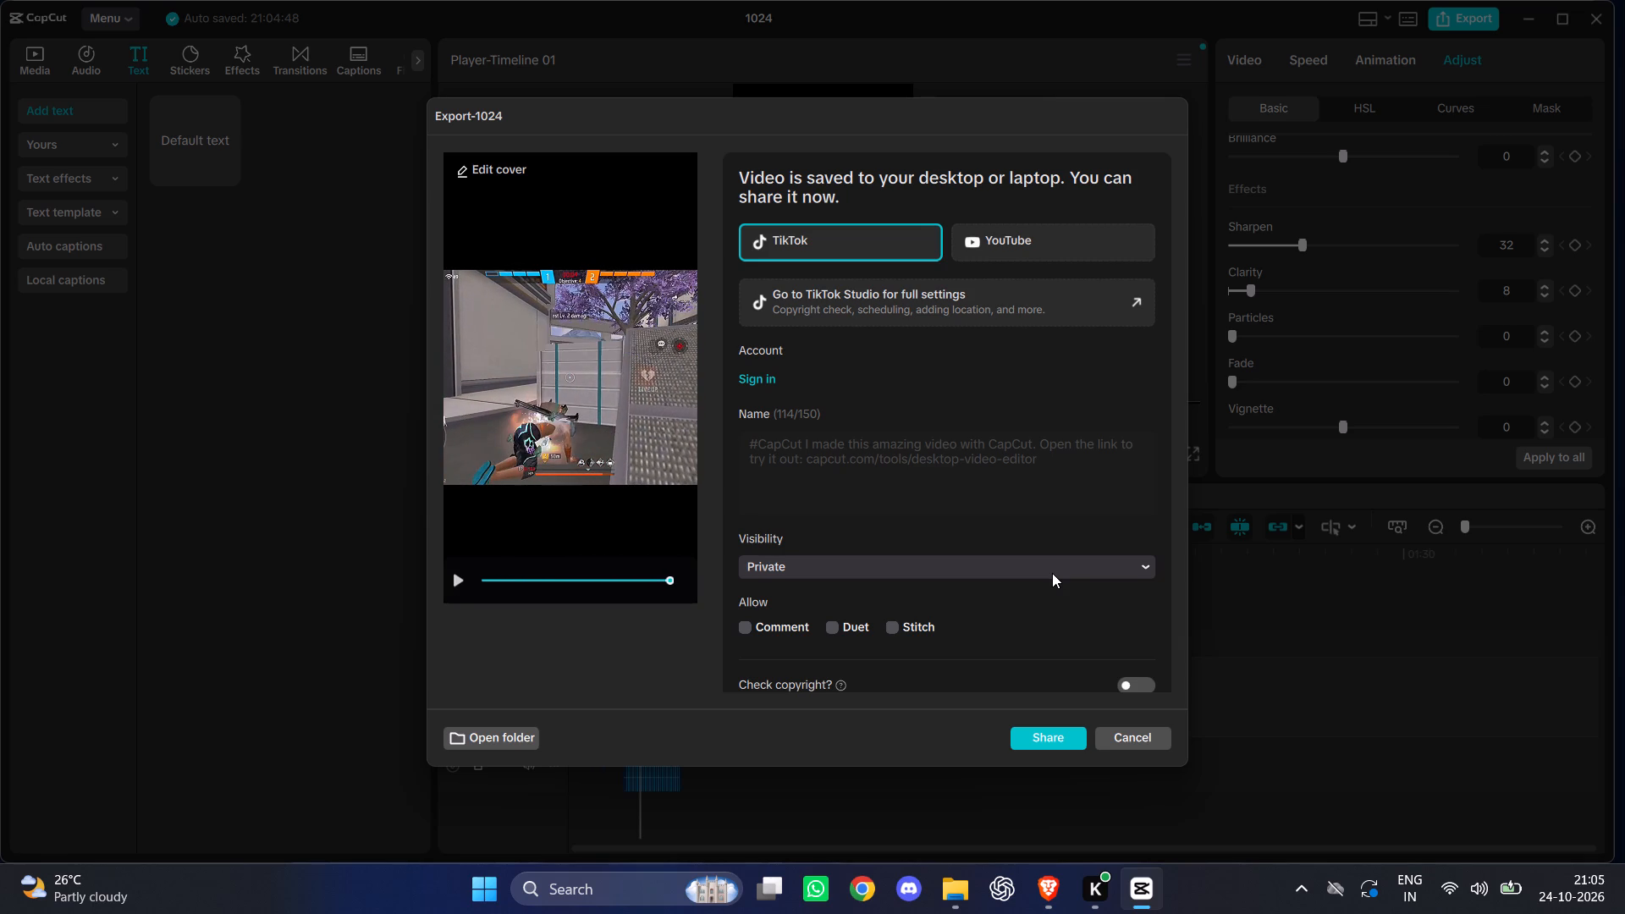
left_click(1151, 741)
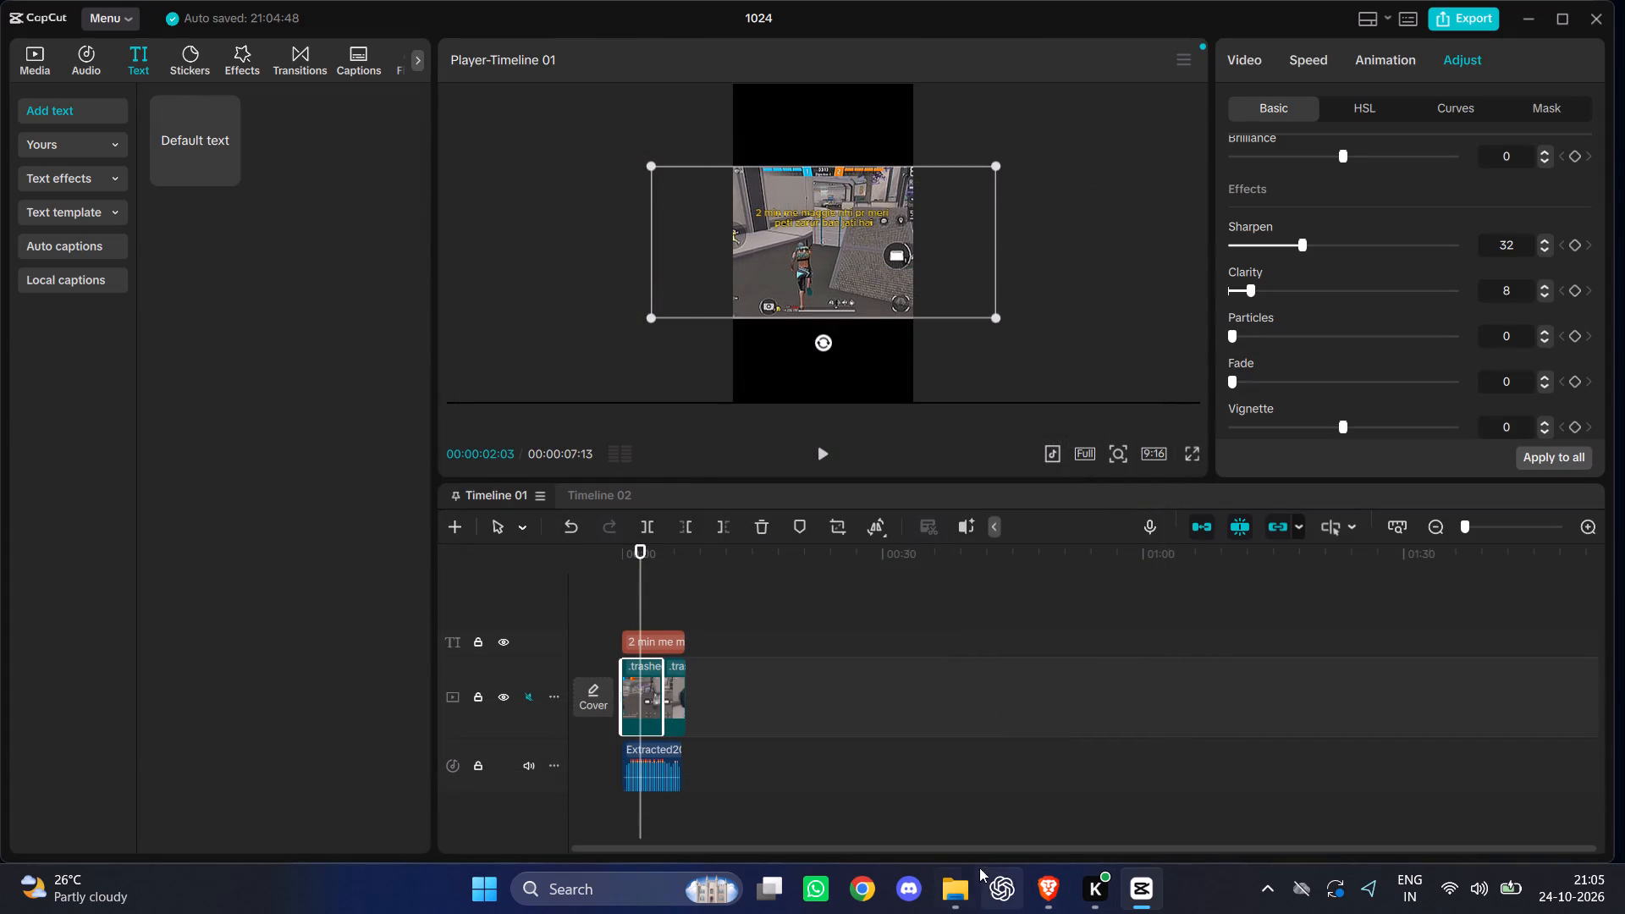
Switch to File Explorer, look through the Documents, Downloads and Desktop folders for the exported video, and return to CapCut.
left_click(947, 882)
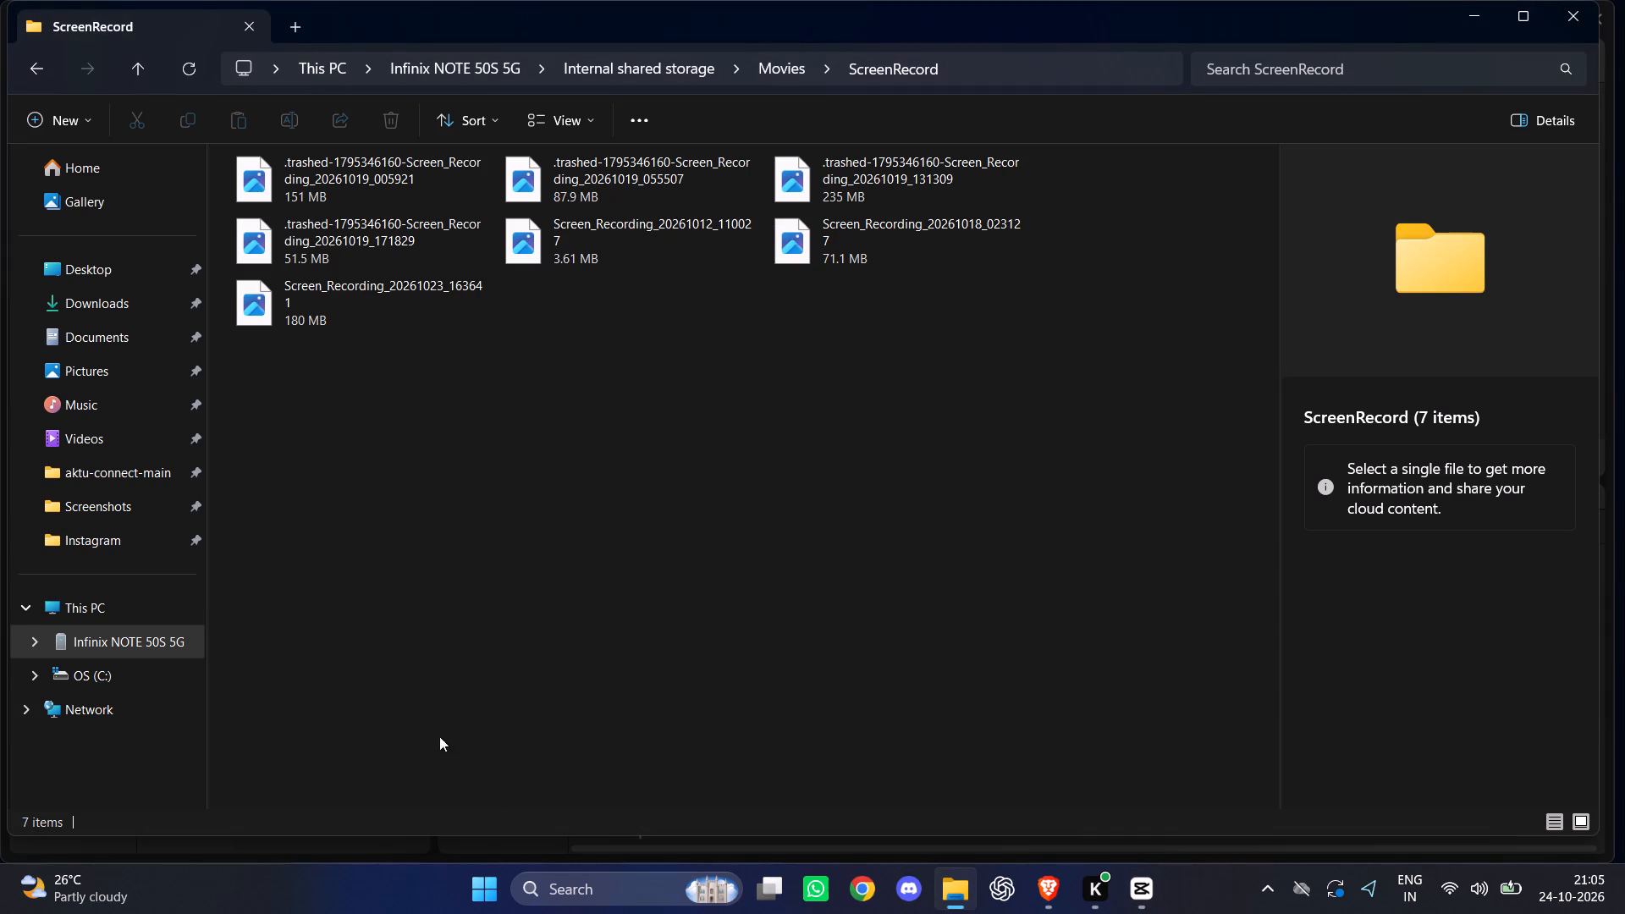
double_click(57, 331)
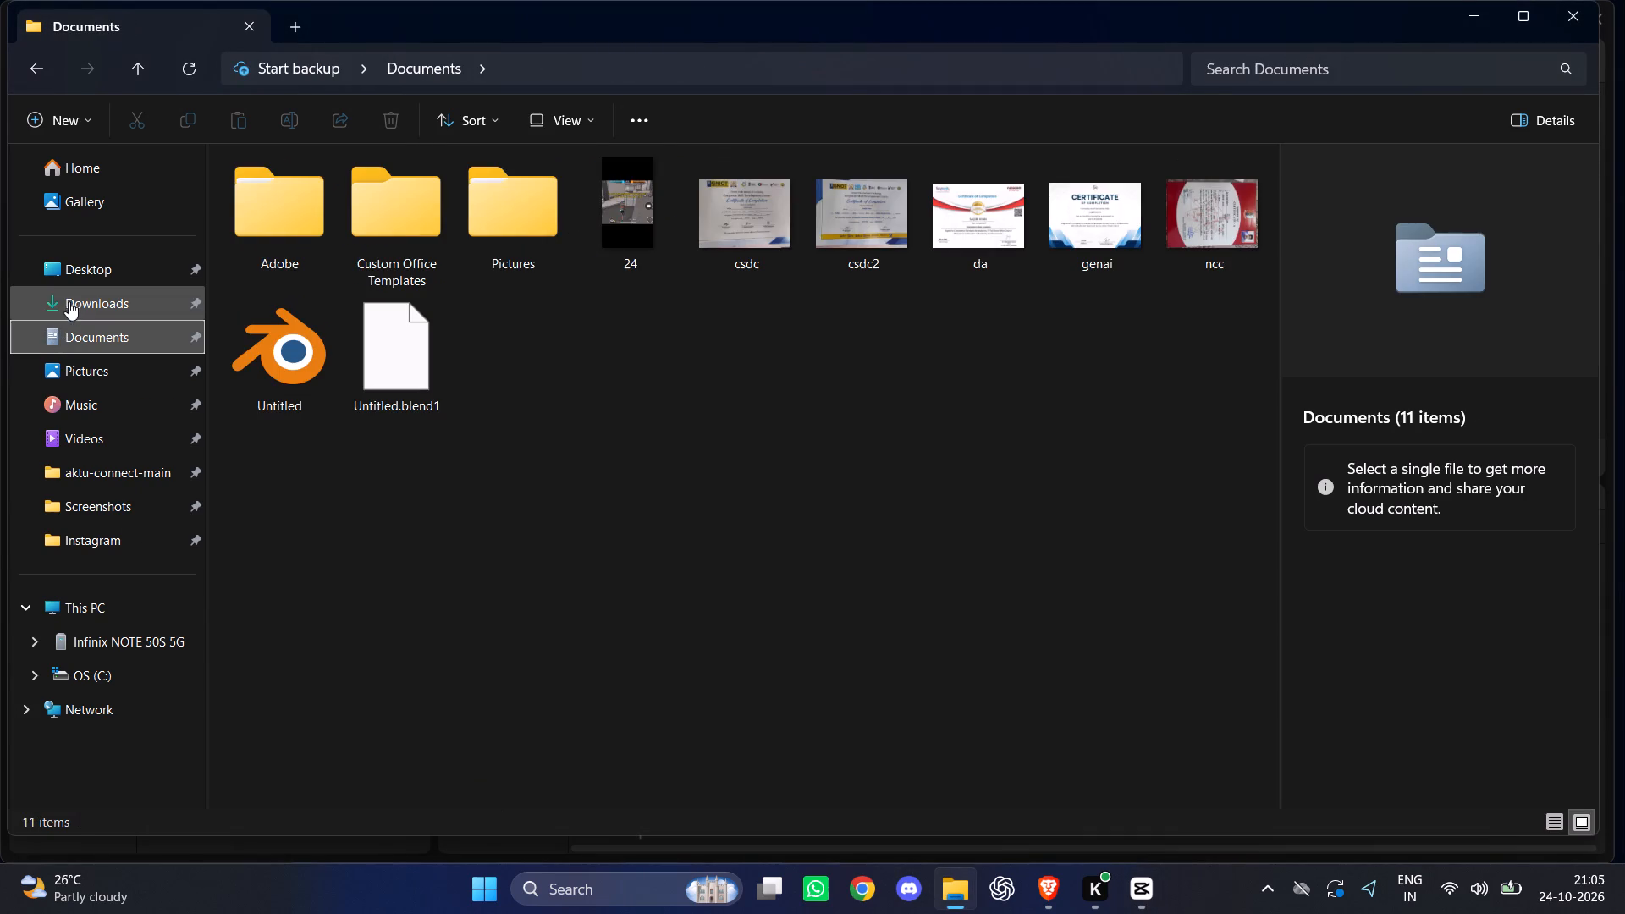
left_click(72, 295)
left_click(83, 255)
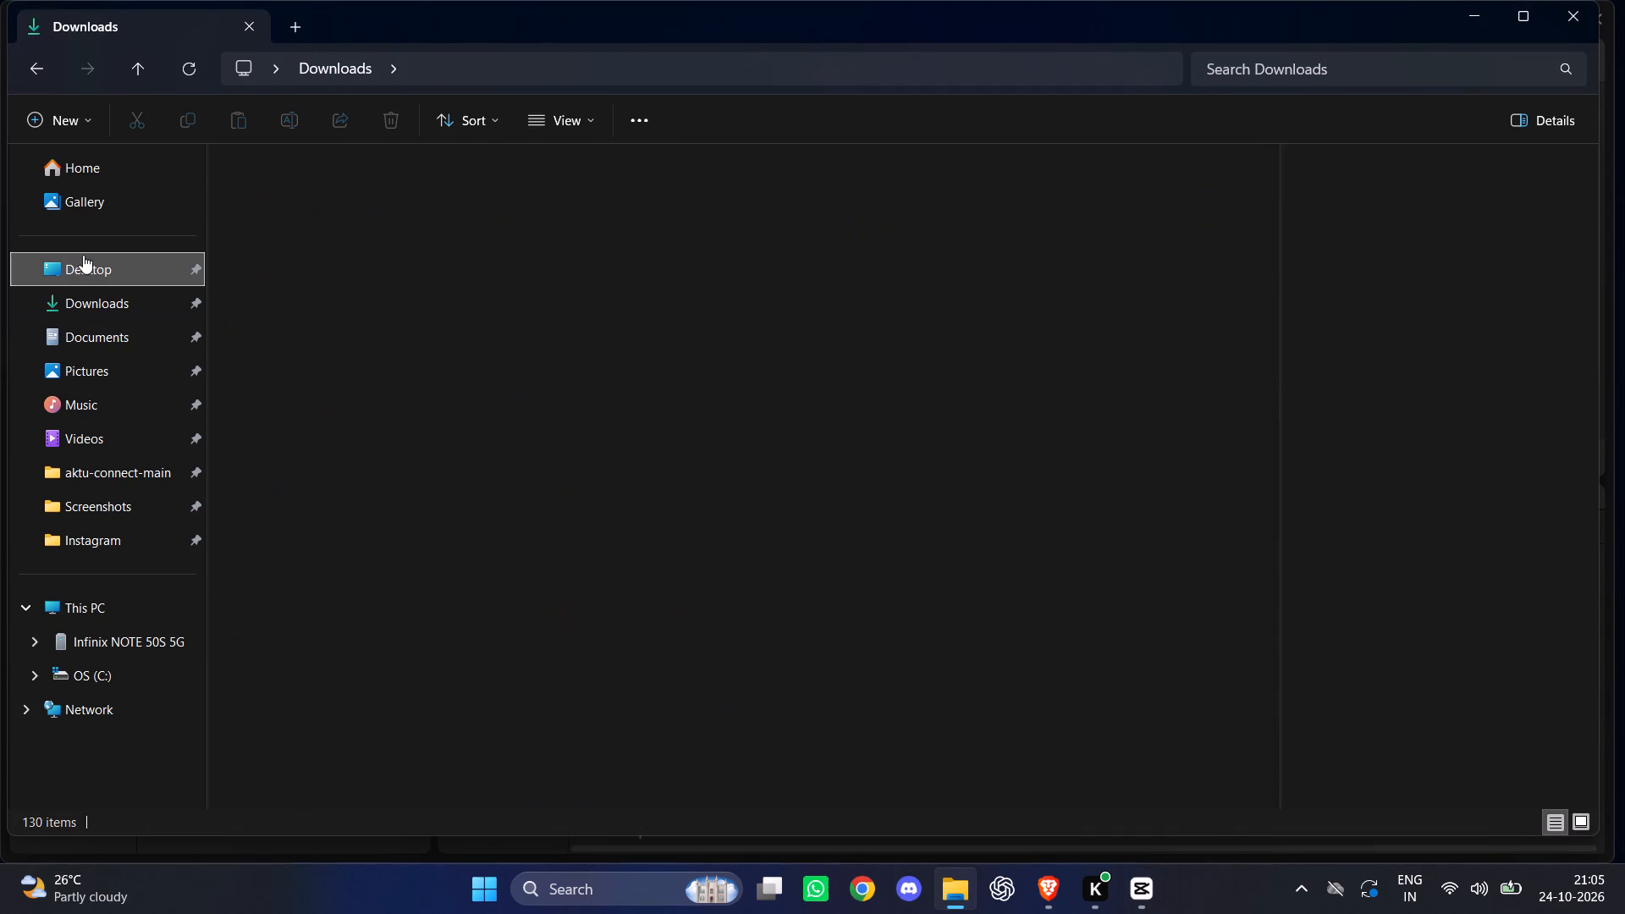
scroll(311, 266, "up", 3)
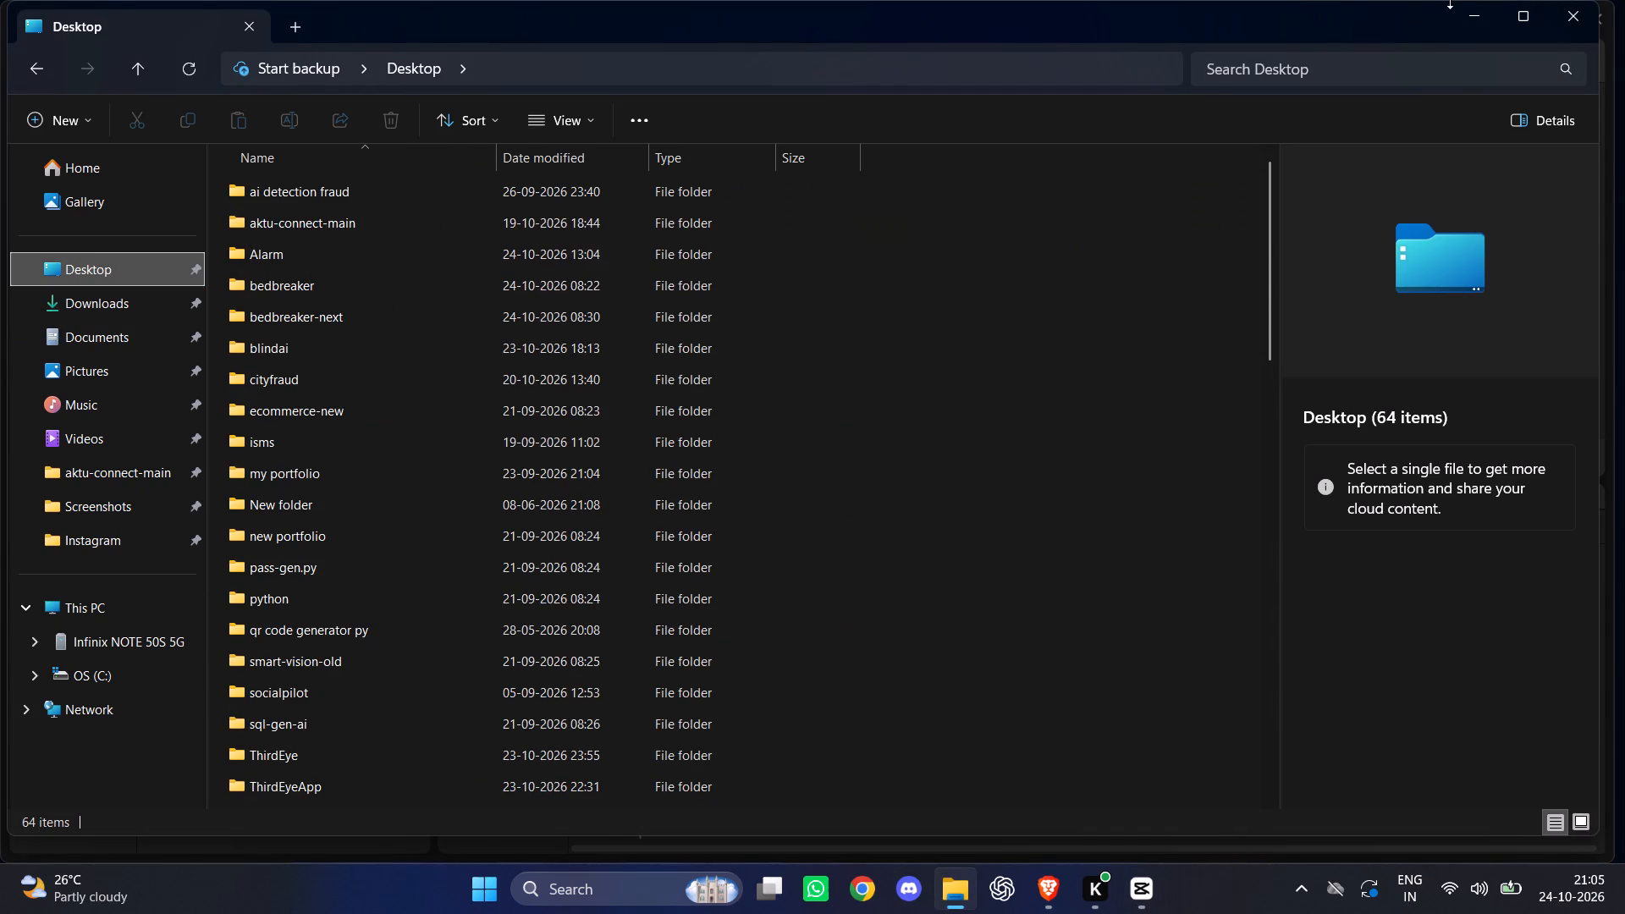
left_click(1470, 5)
left_click(1470, 5)
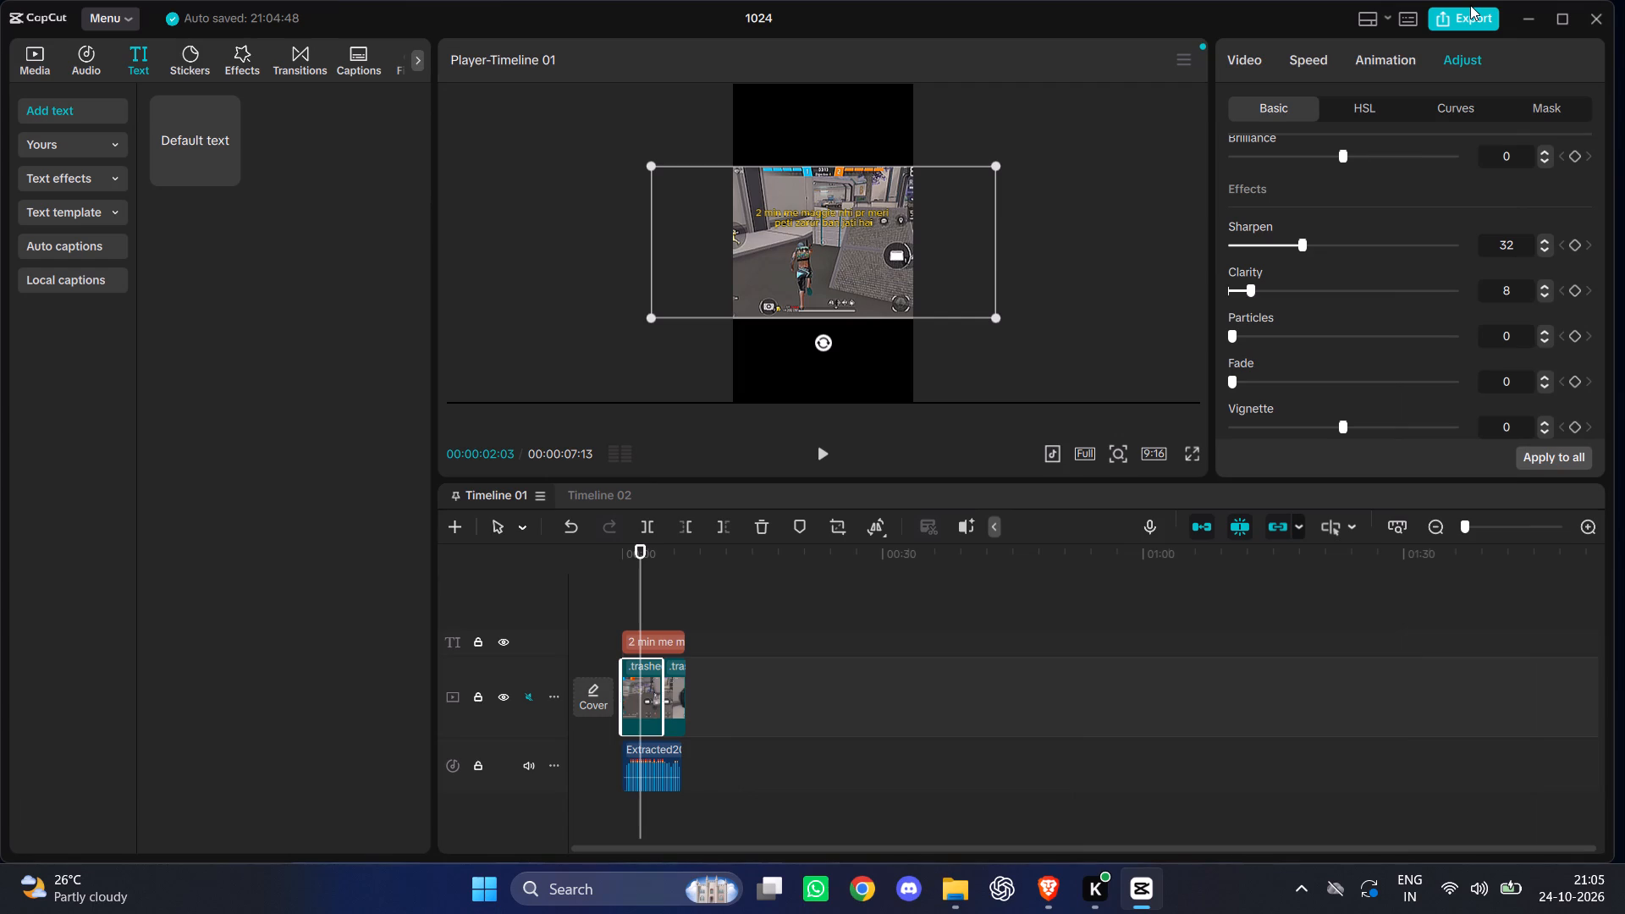
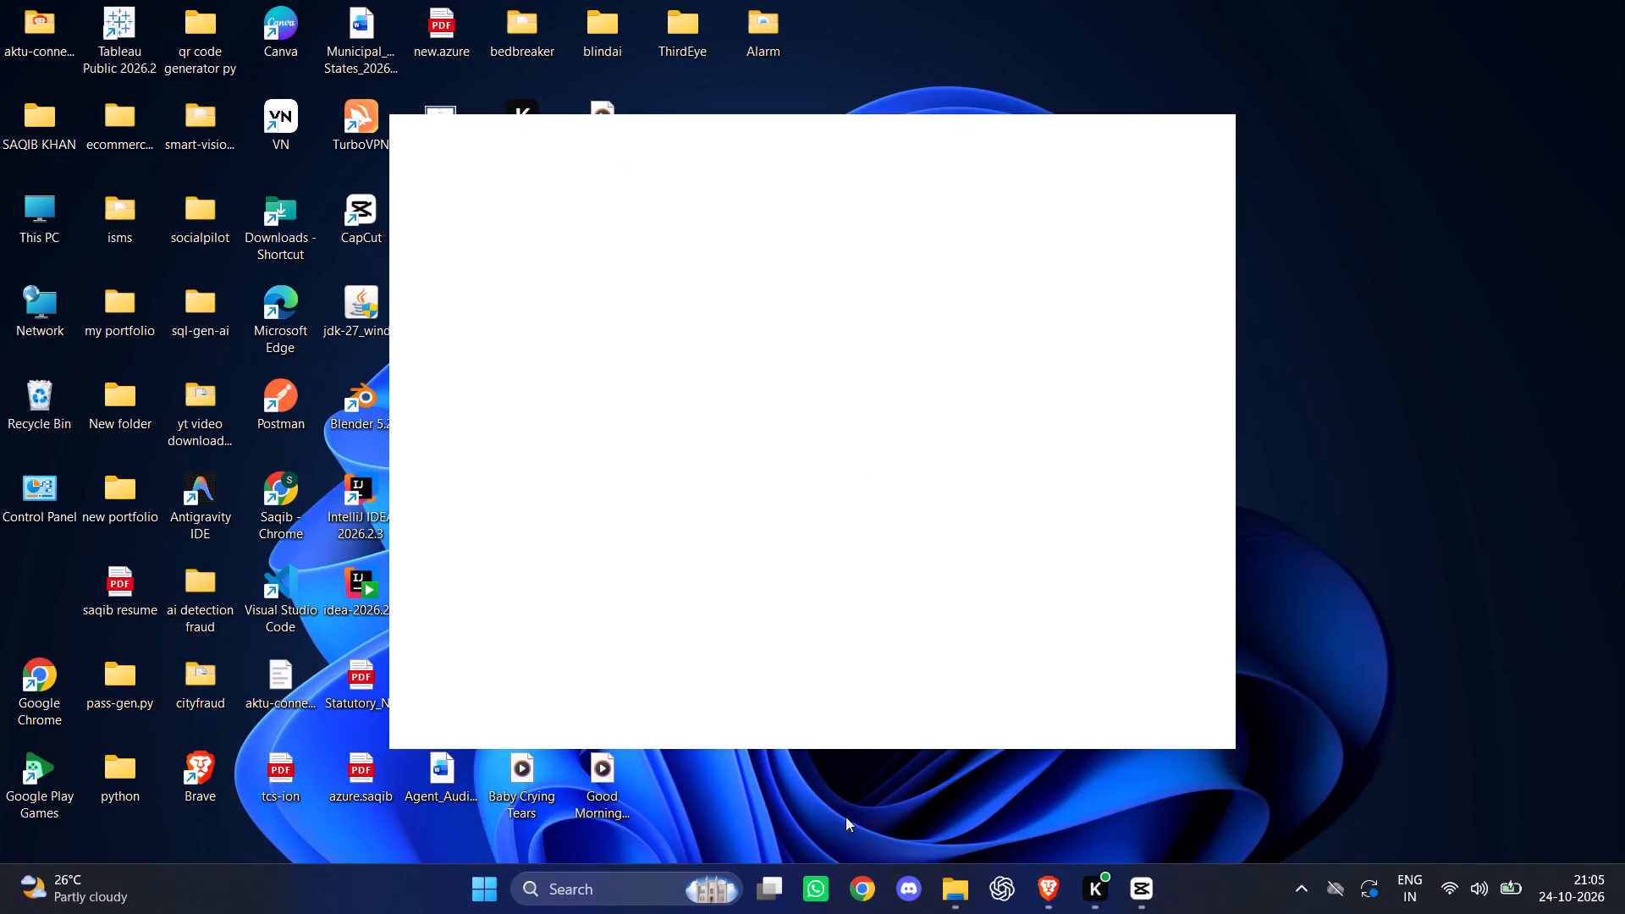
Return to the 1024 project in CapCut and reopen the export settings for Timeline 01.
left_click(1136, 899)
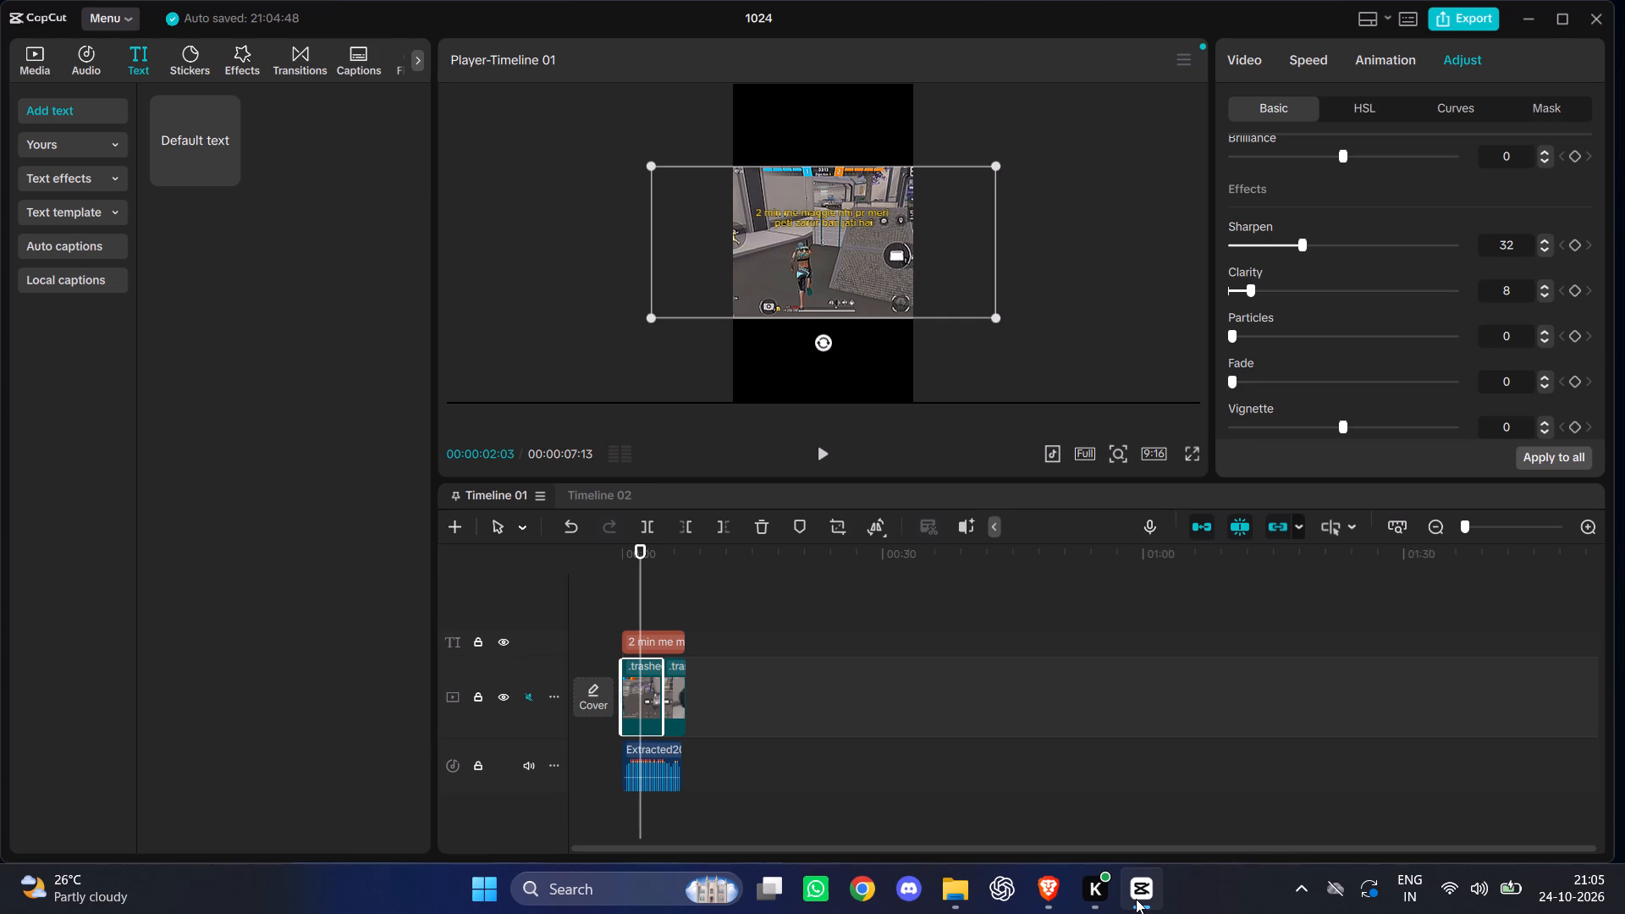
left_click(1456, 27)
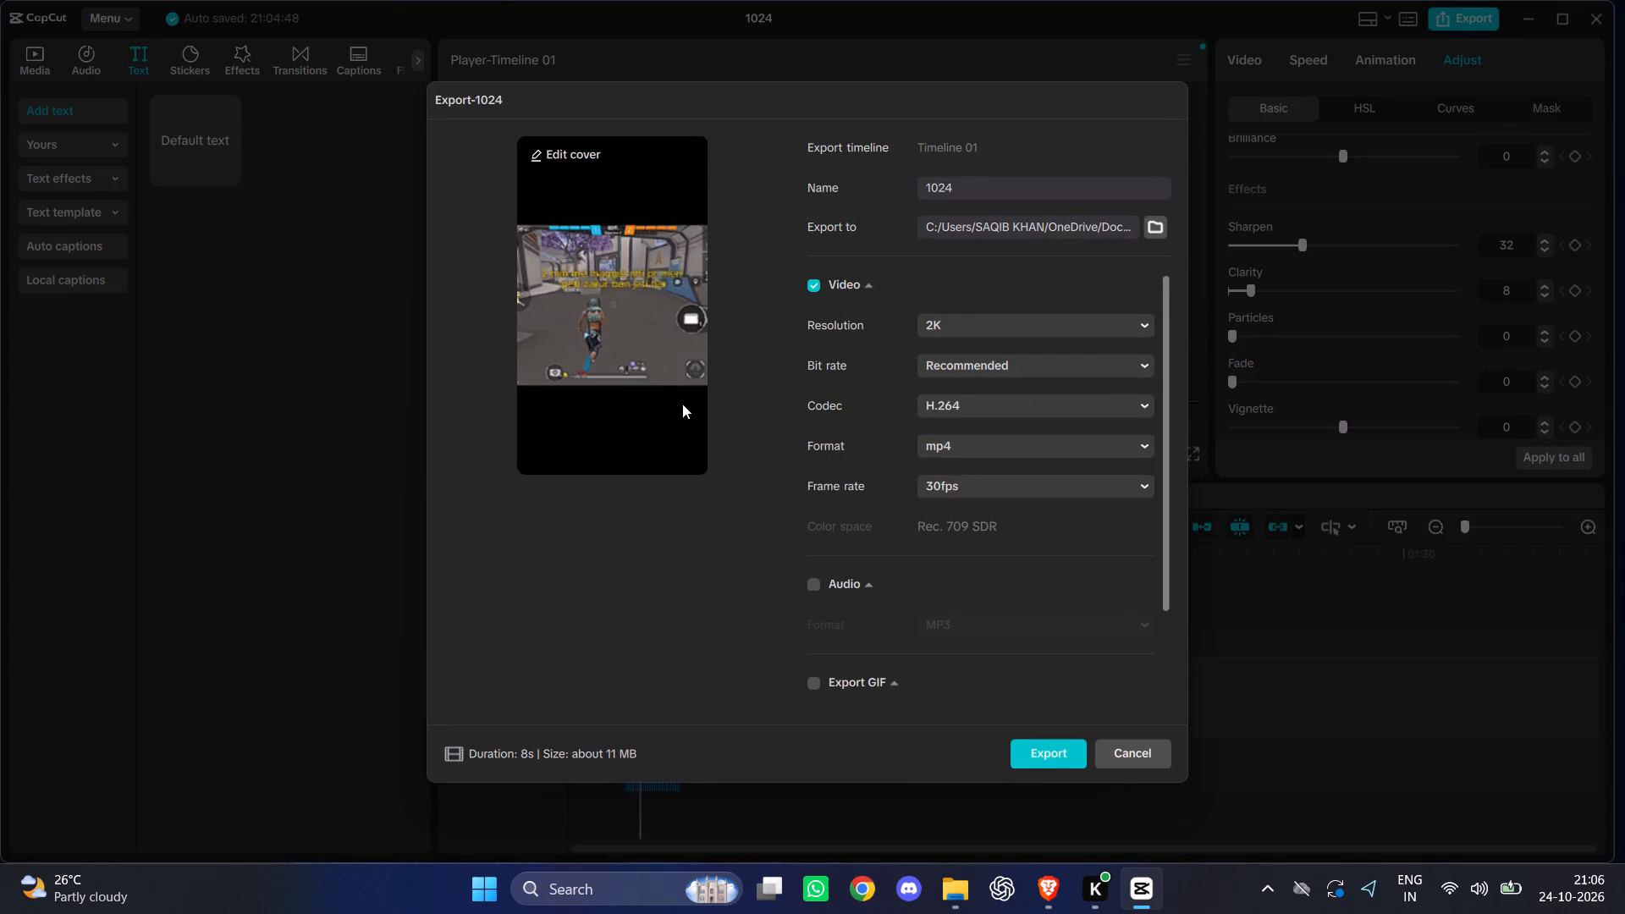
Export Timeline 01 under the name 1024 as a 2K H.264 mp4 at 30fps with the recommended bit rate.
left_click(1051, 747)
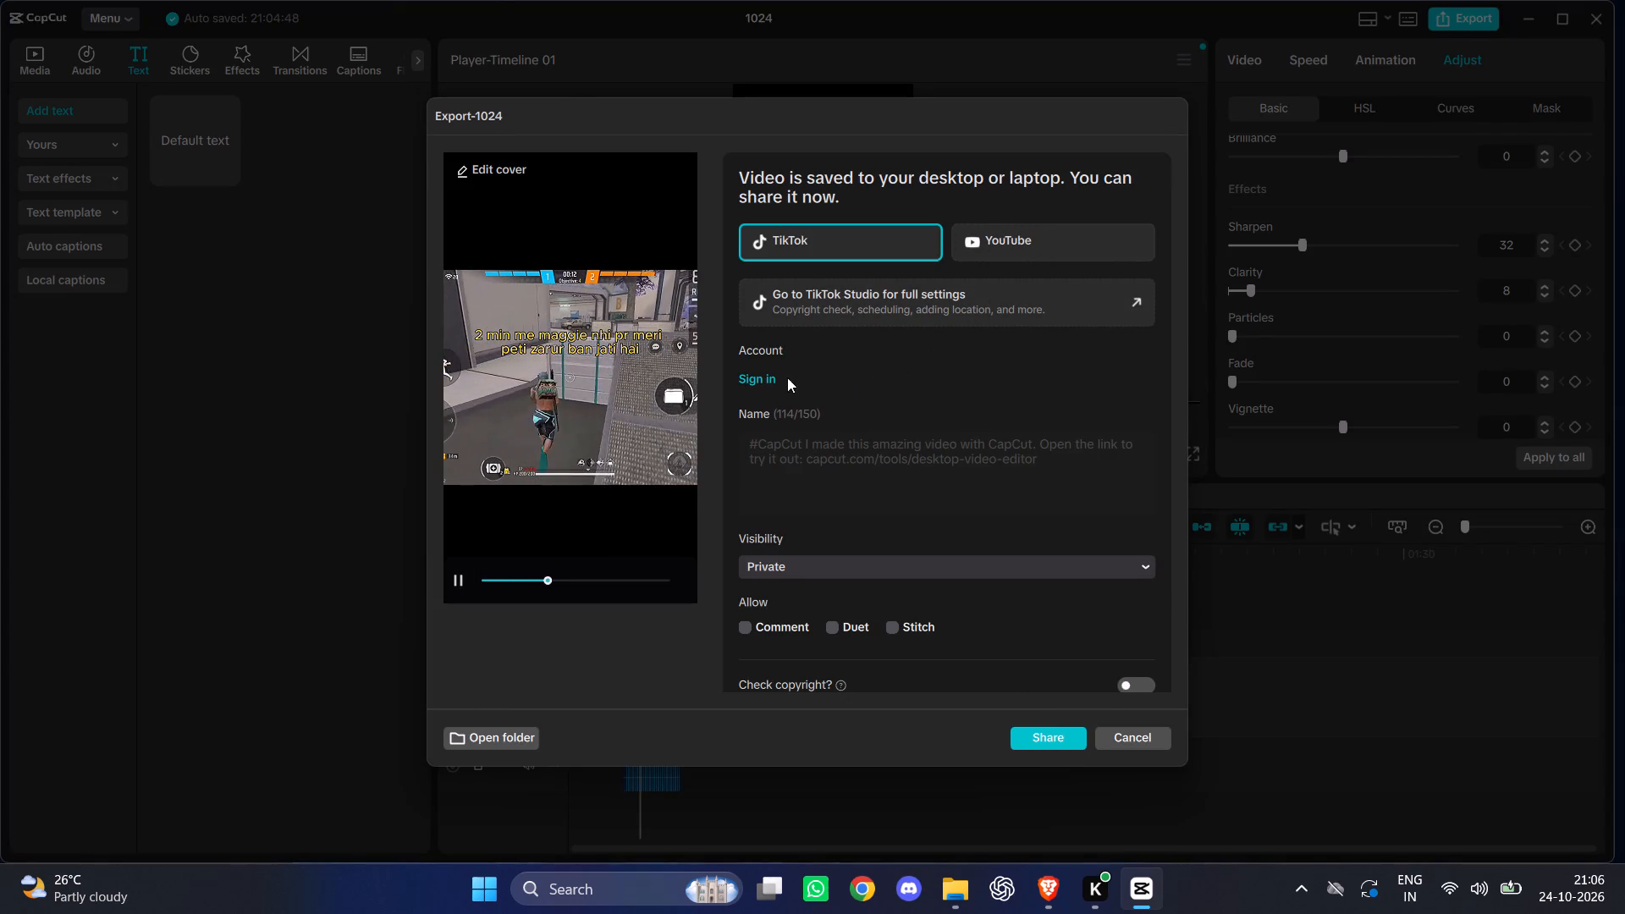
Start the TikTok account sign-in from the exported video's sharing options.
left_click(765, 378)
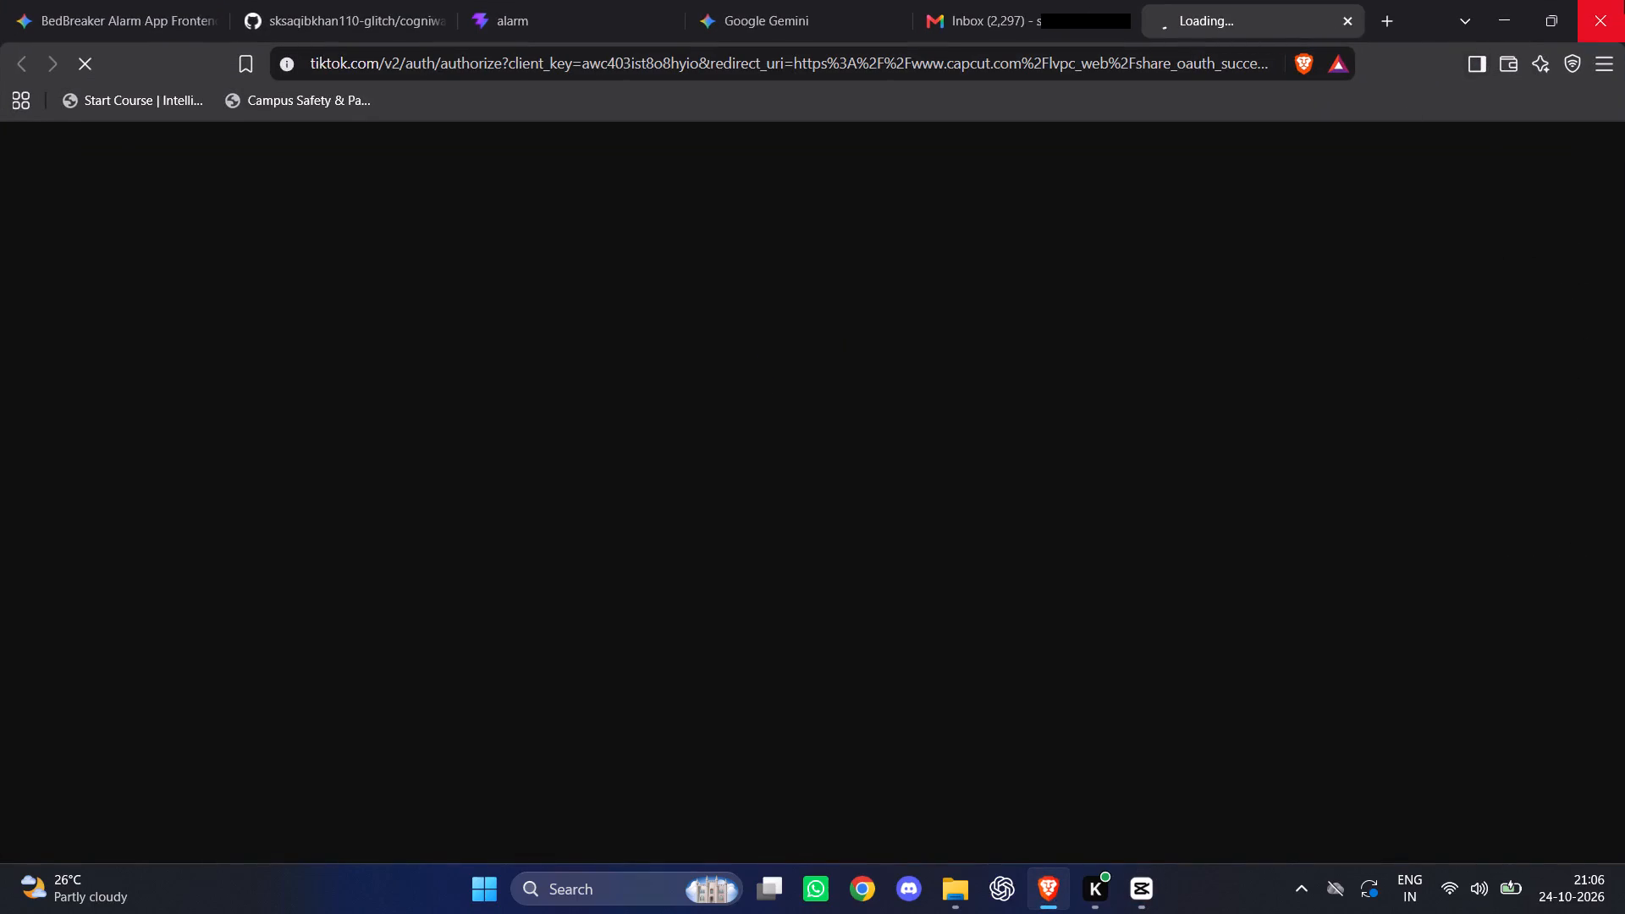
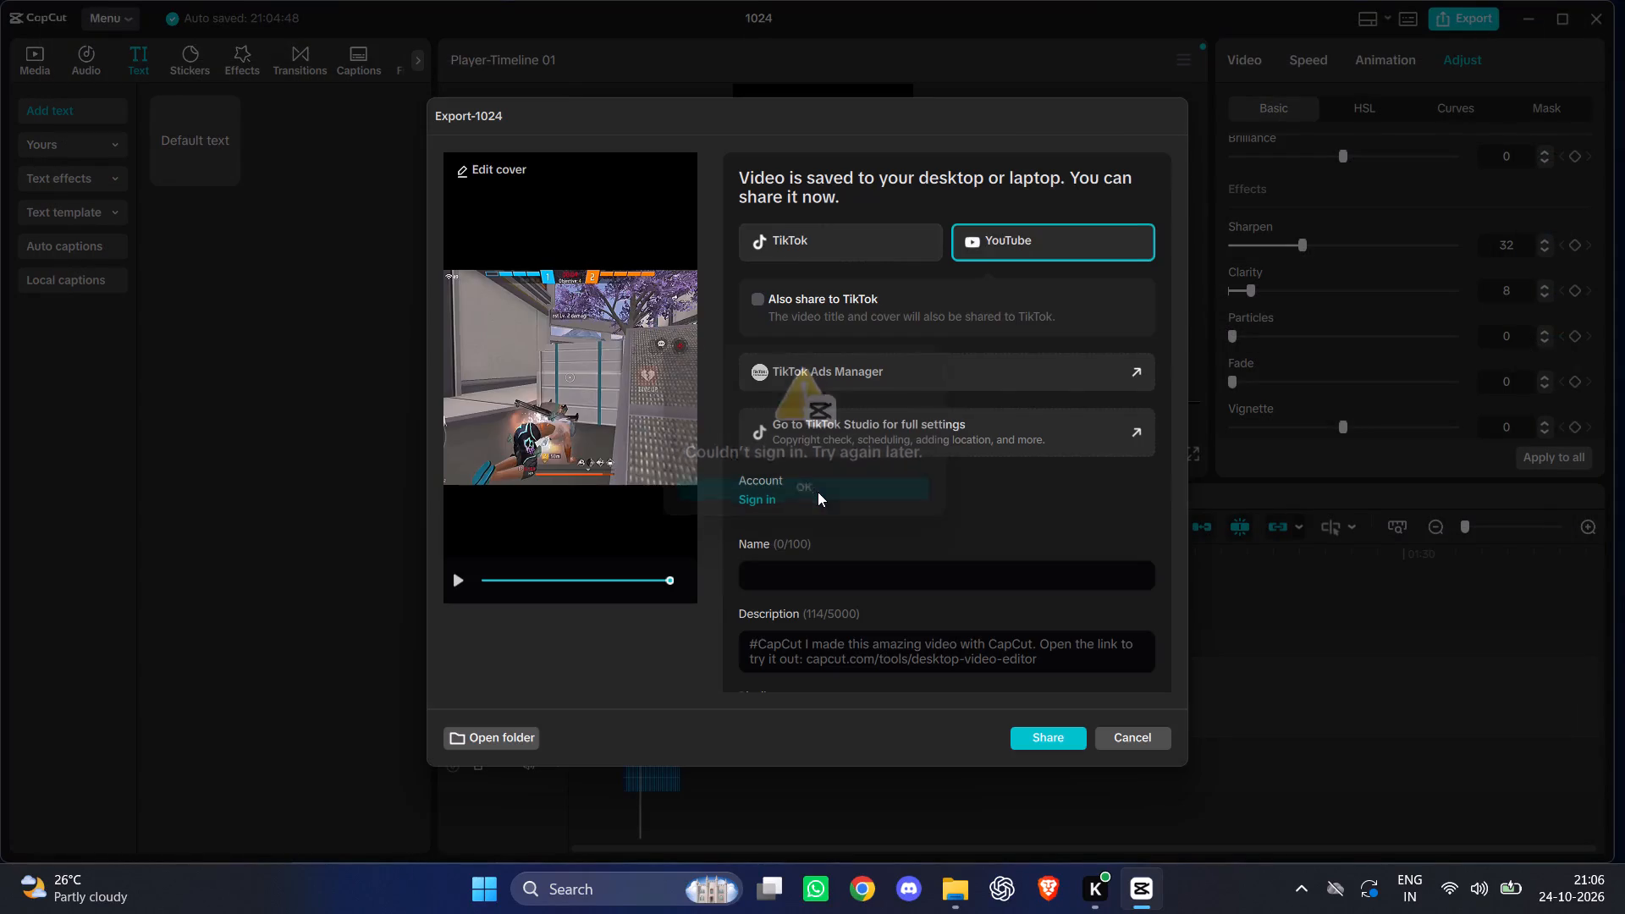
Look through the YouTube sharing options for the exported video, and open the folder where it was saved.
scroll(939, 509, "down", 3)
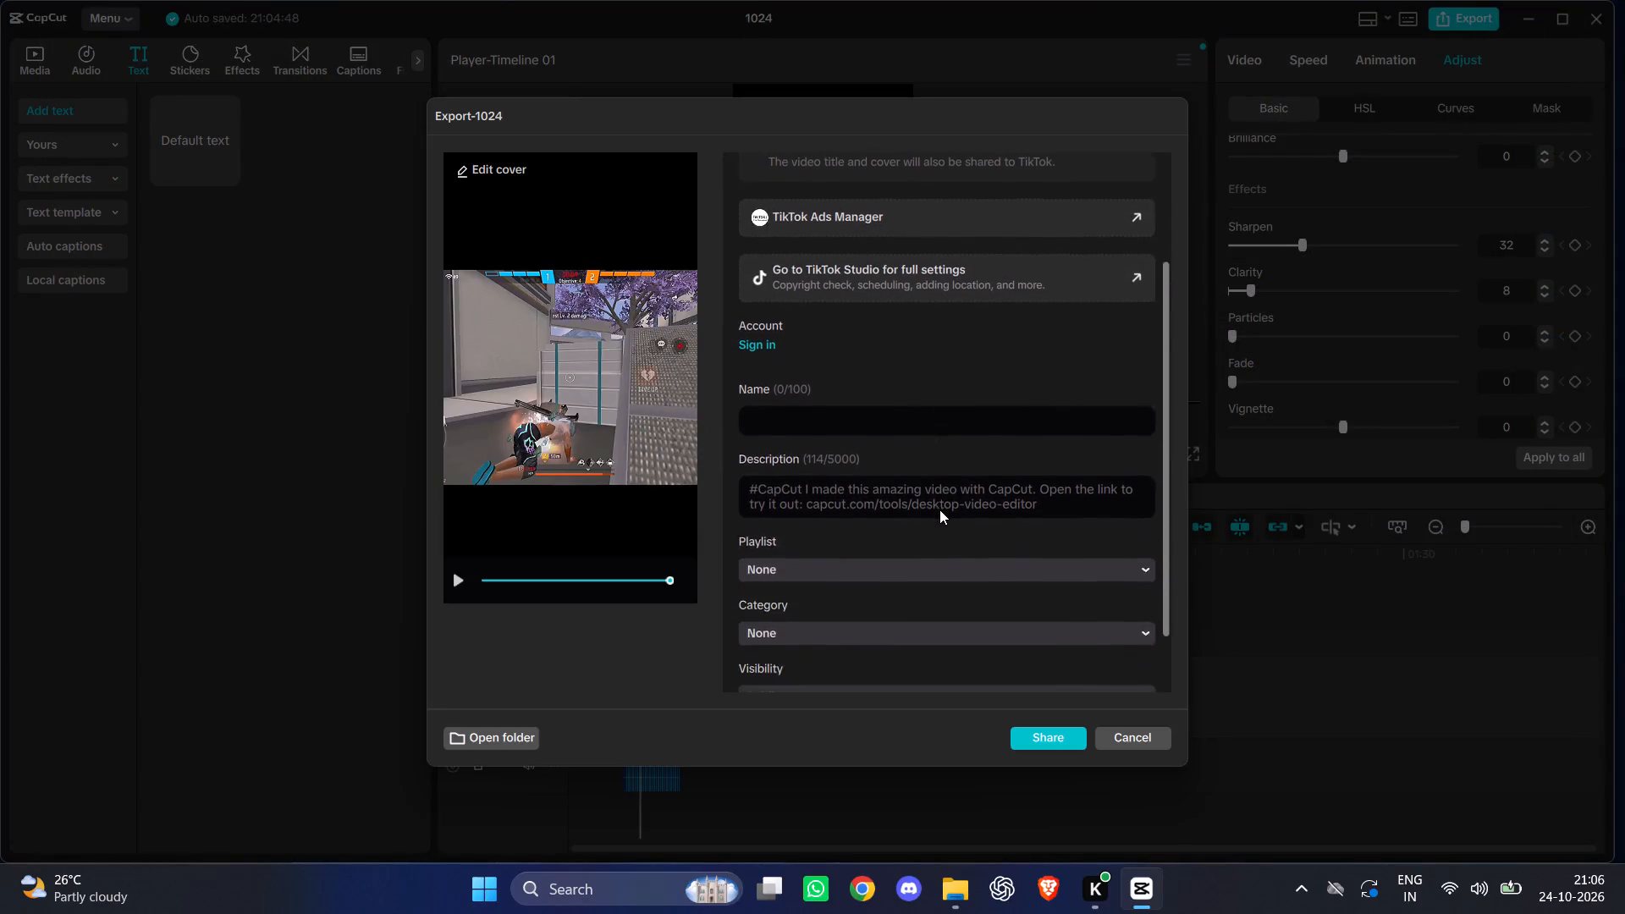
scroll(939, 509, "down", 2)
scroll(939, 509, "up", 7)
left_click(479, 730)
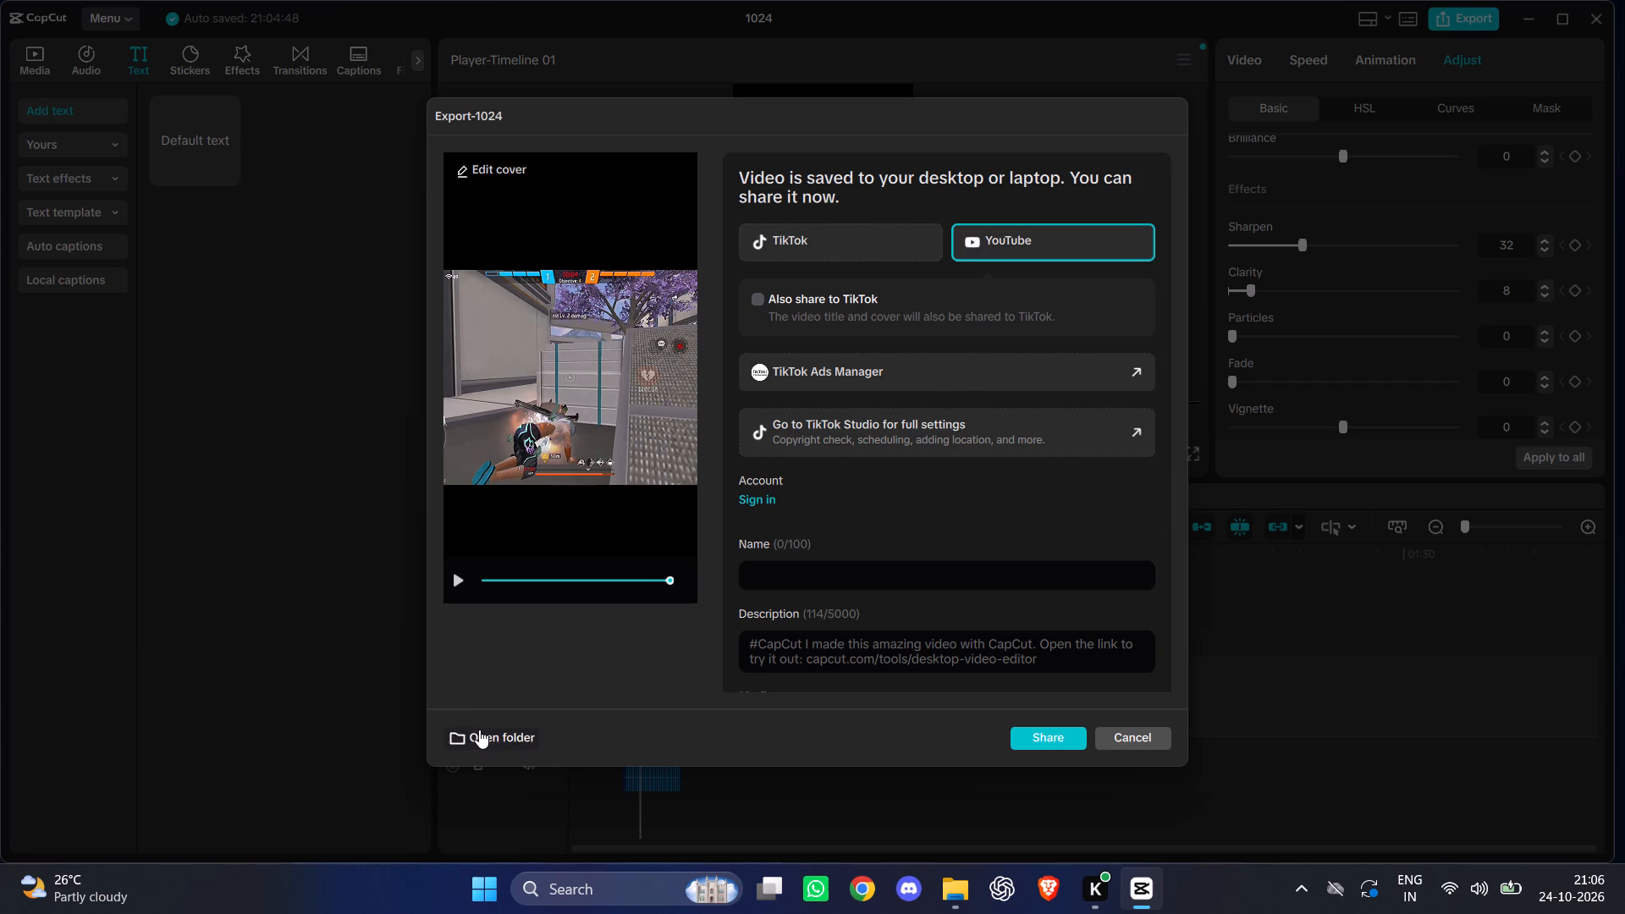
left_click(504, 734)
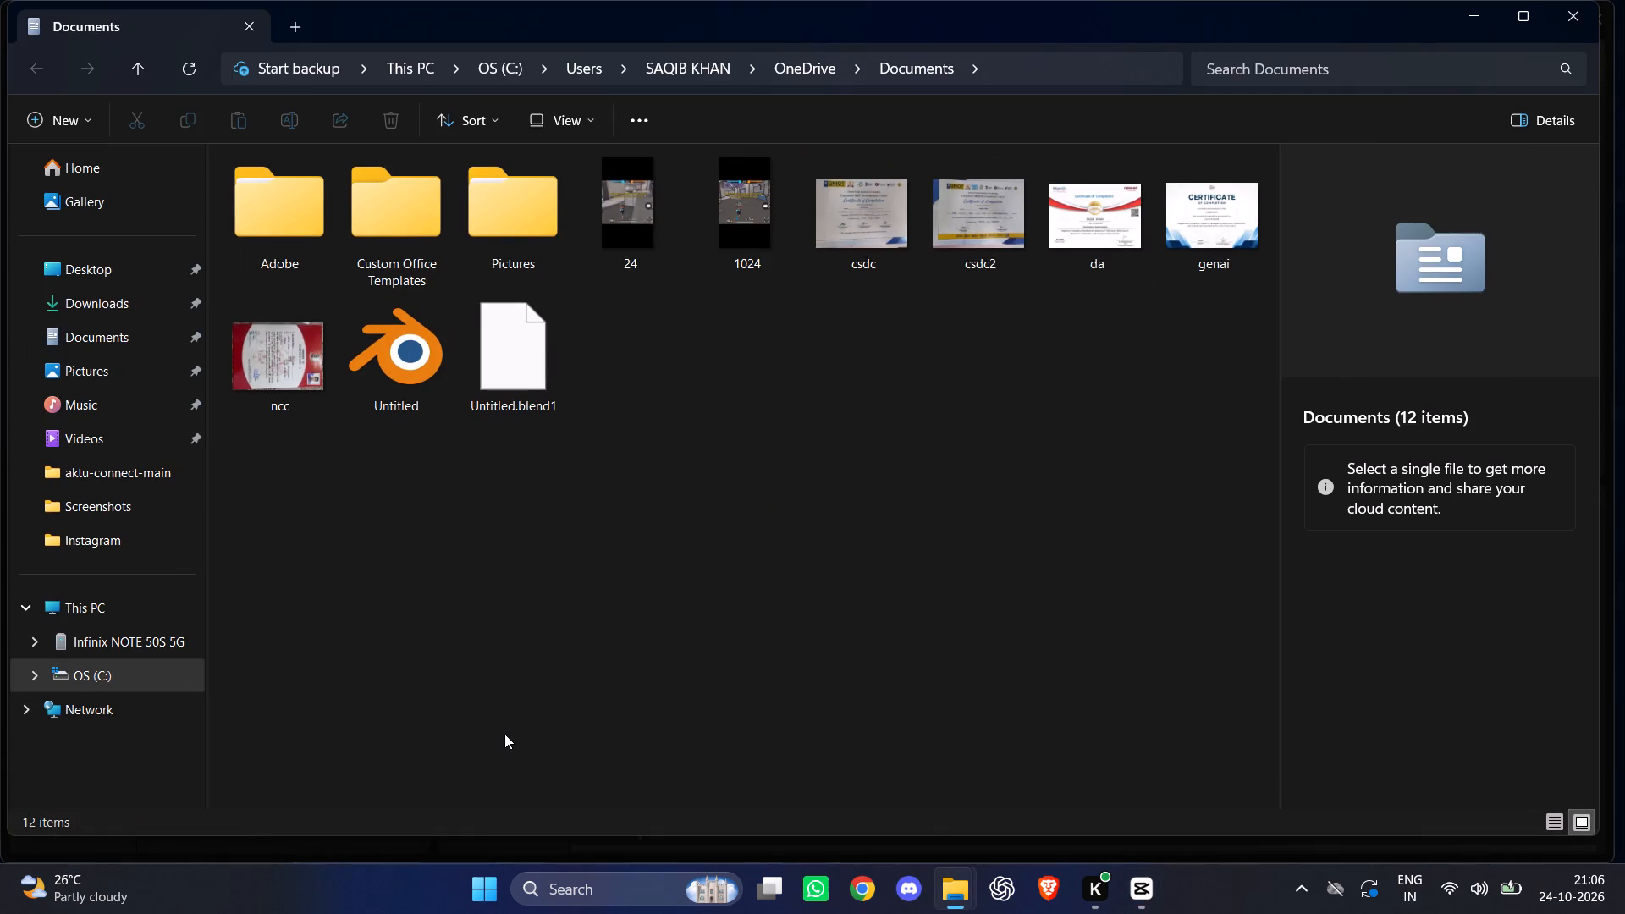
Copy the exported 1024 video from the Documents folder to the connected Infinix NOTE 50S 5G phone.
left_click_drag(752, 215, 747, 219)
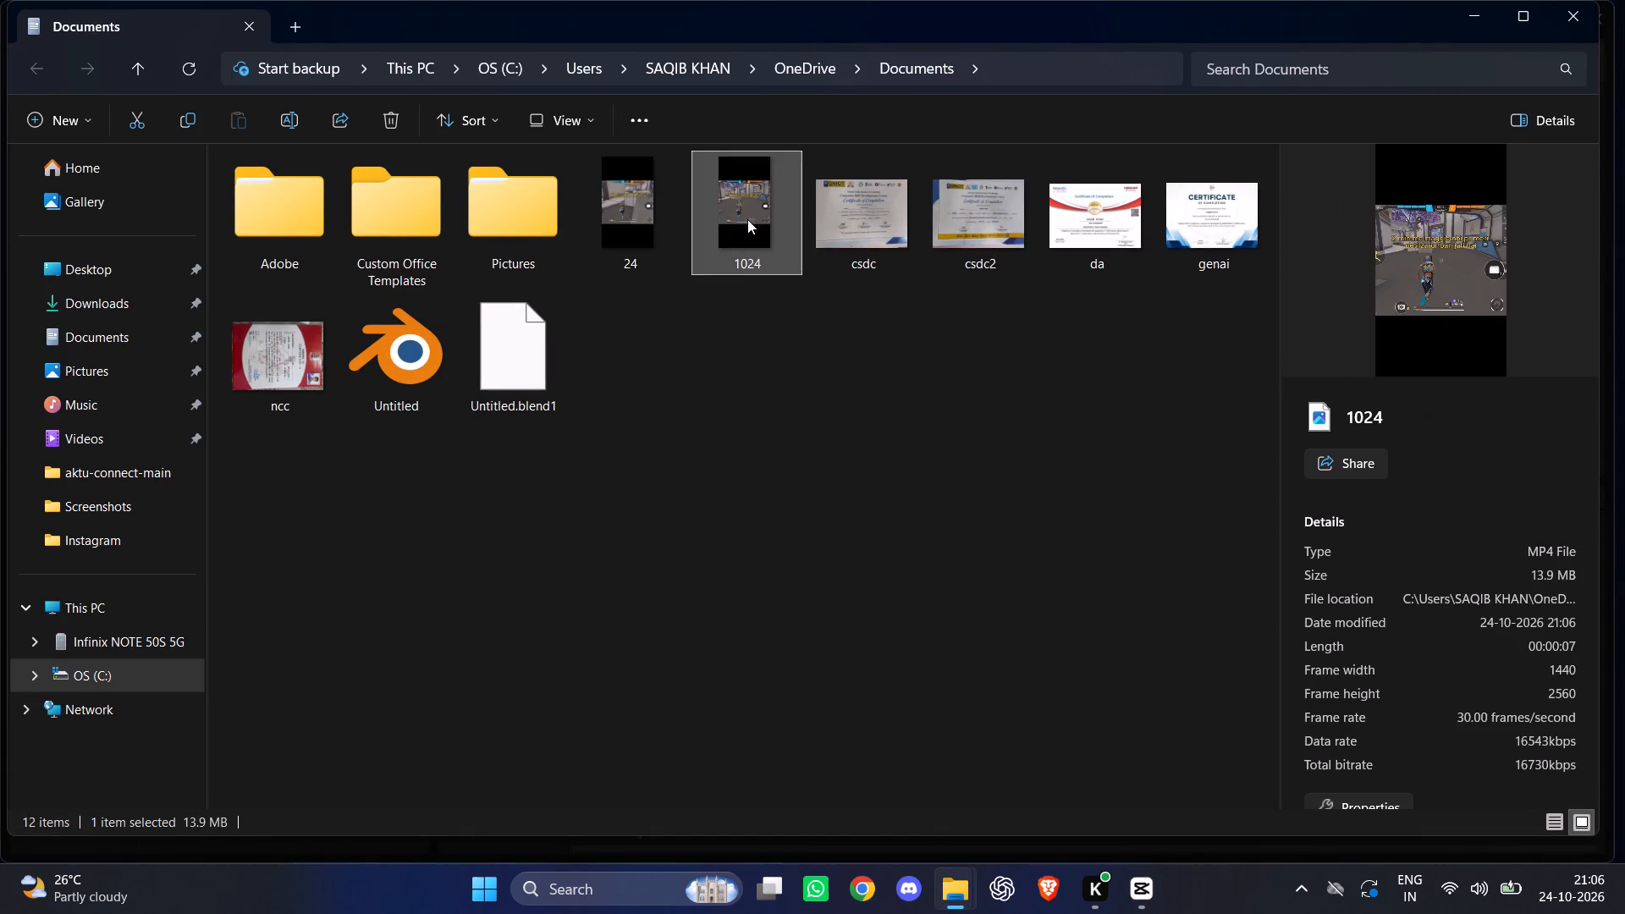
left_click_drag(747, 219, 119, 656)
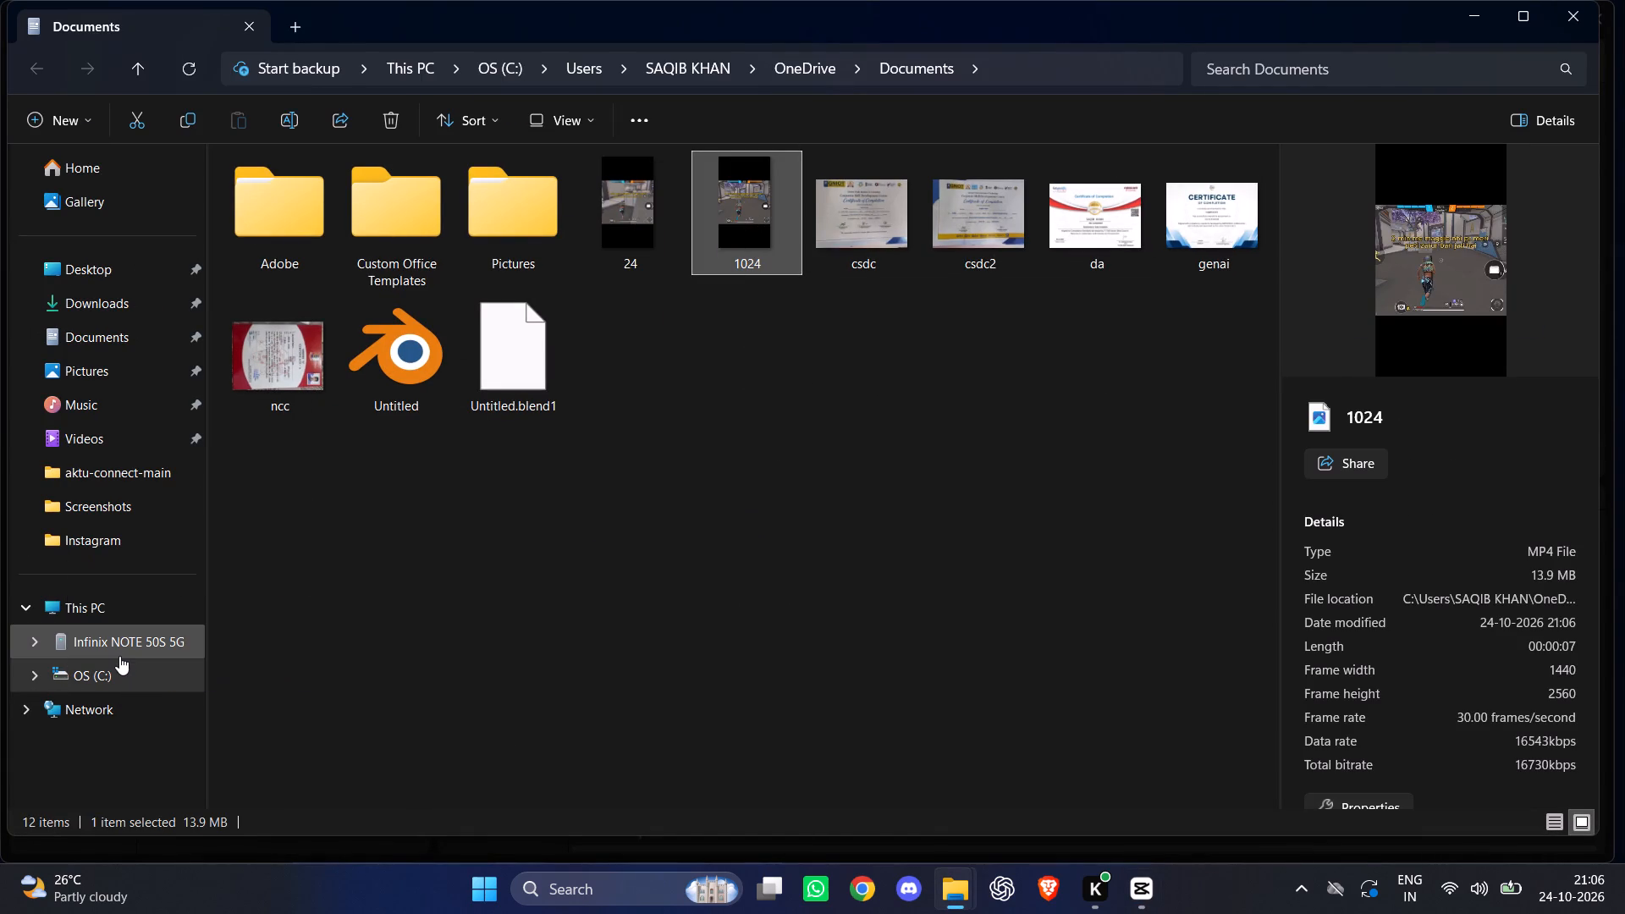
Check the 1024 video in the phone's internal shared storage by playing it back, and close the player and file window.
left_click(149, 647)
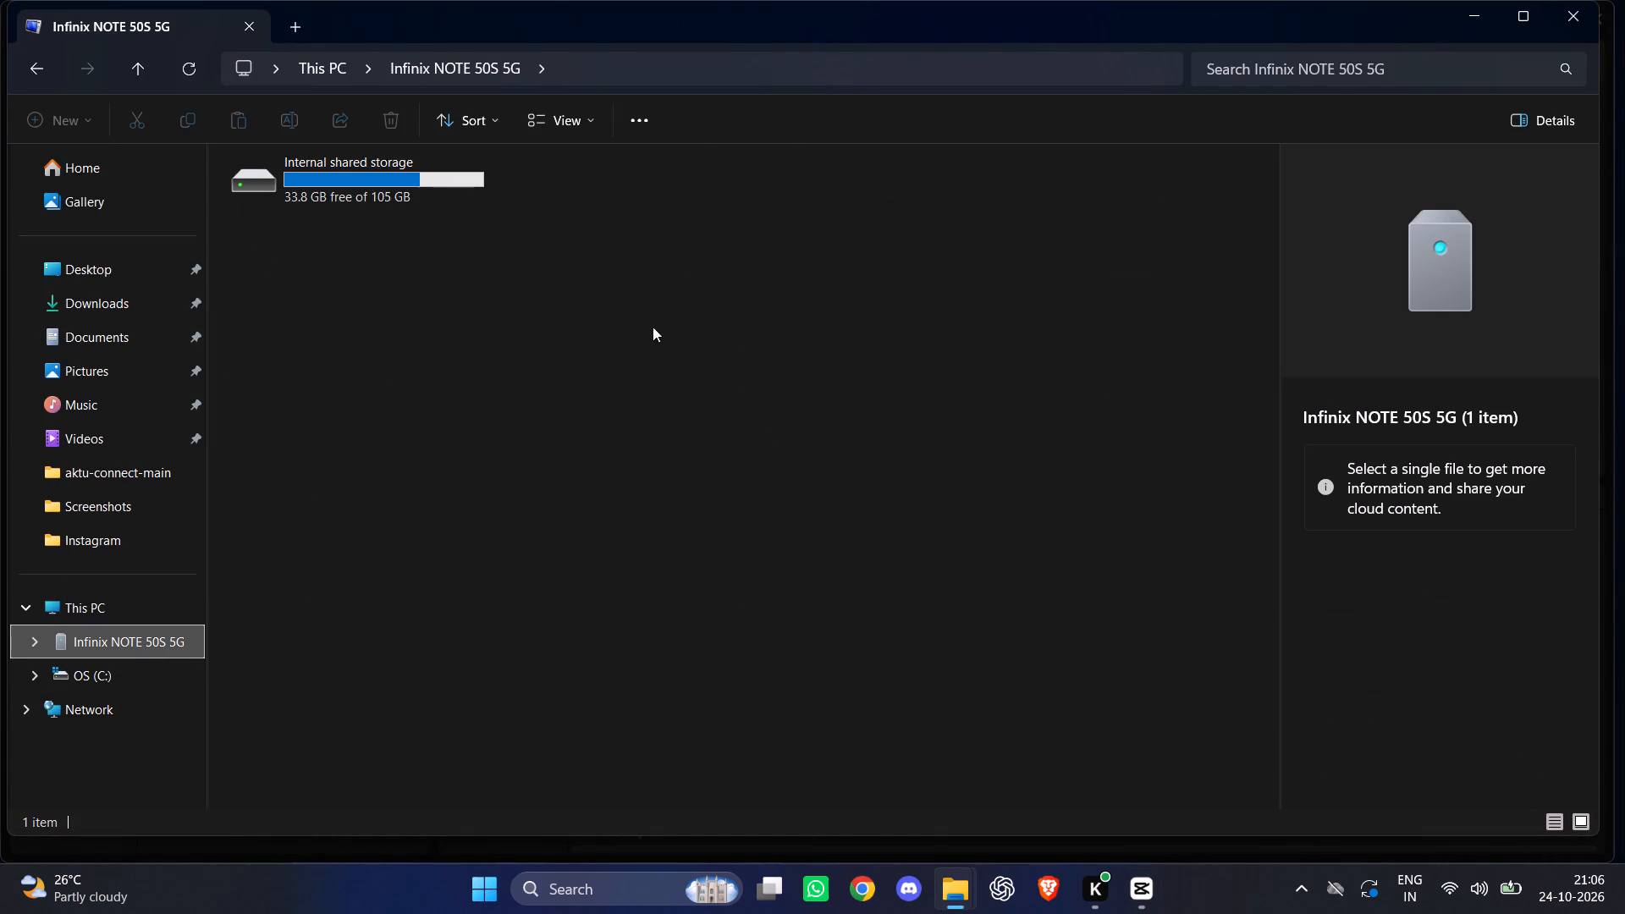
double_click(415, 164)
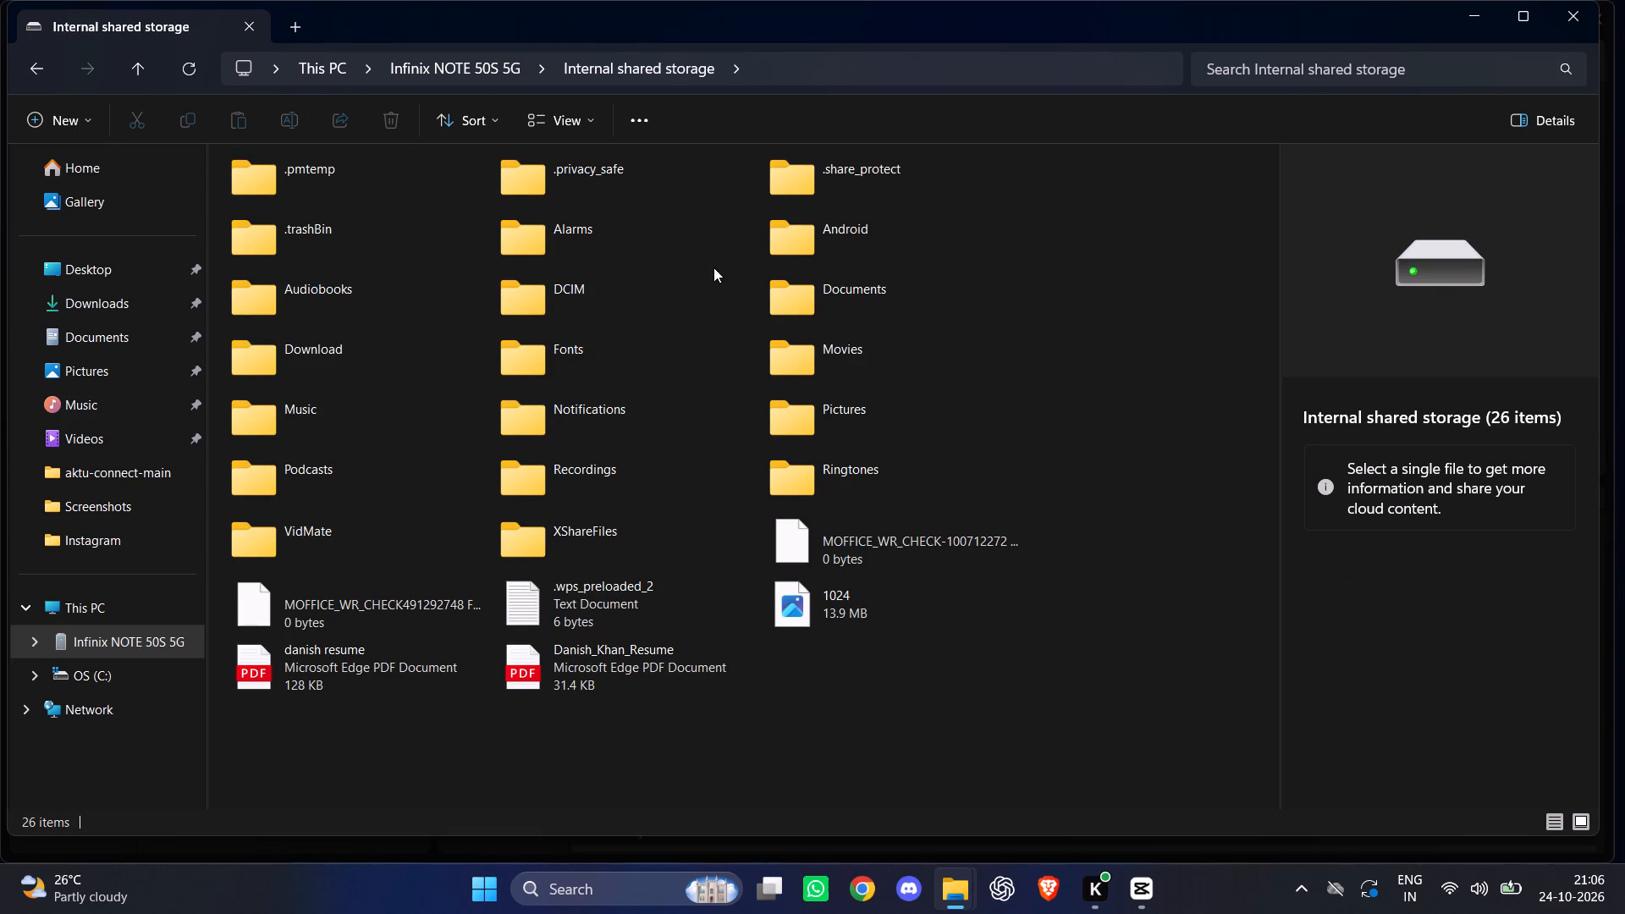
right_click(821, 691)
double_click(791, 619)
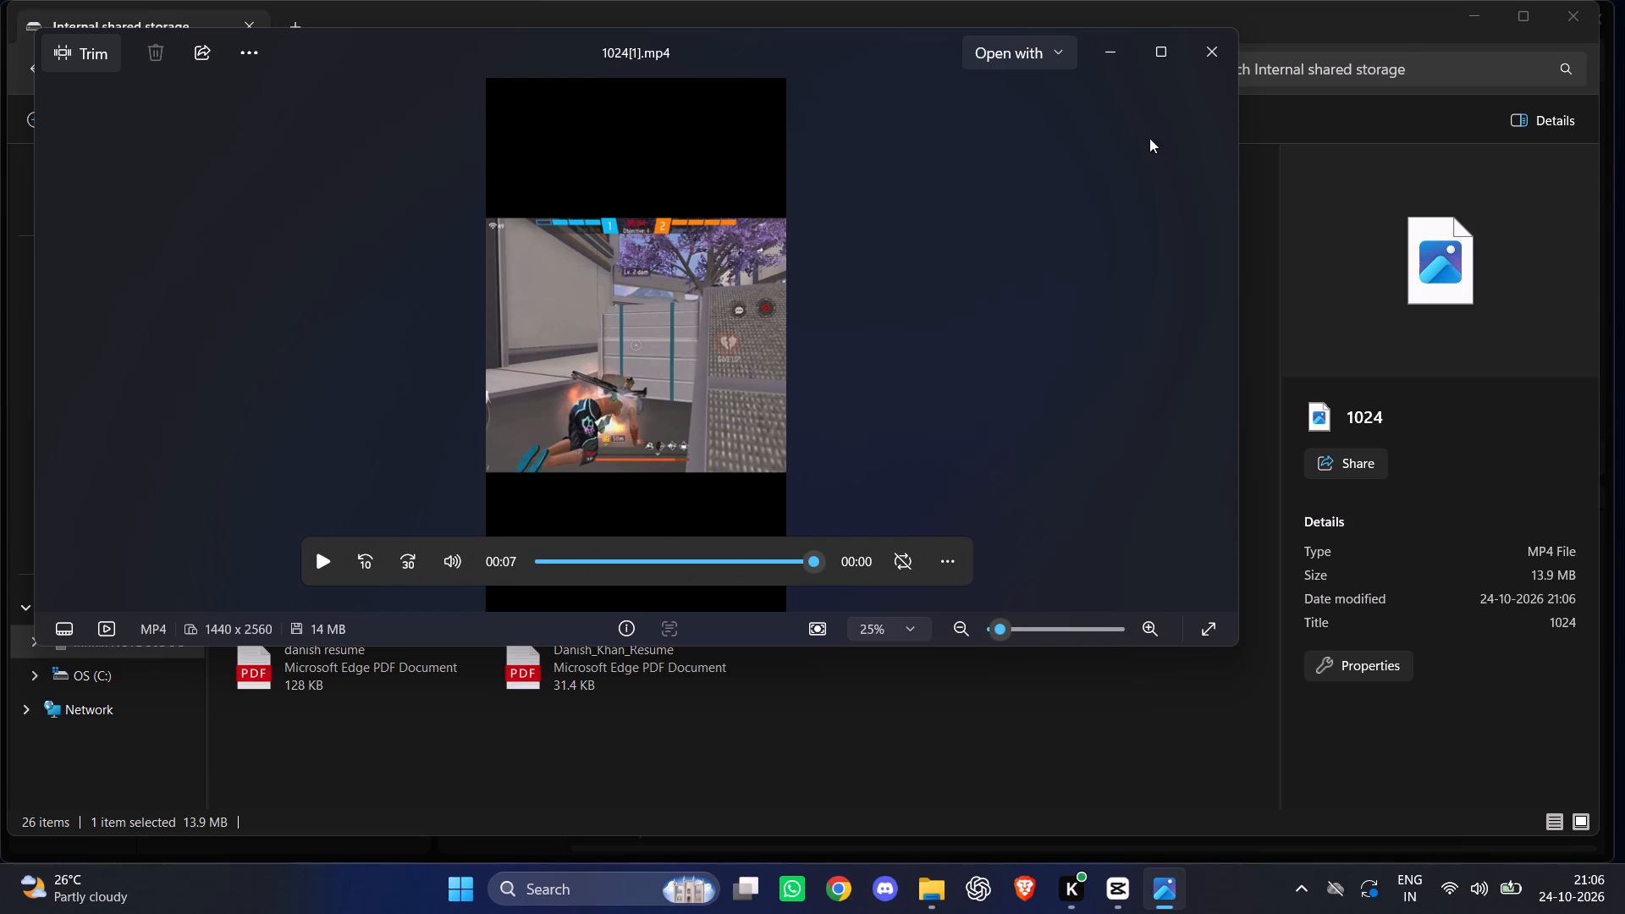
left_click(1214, 41)
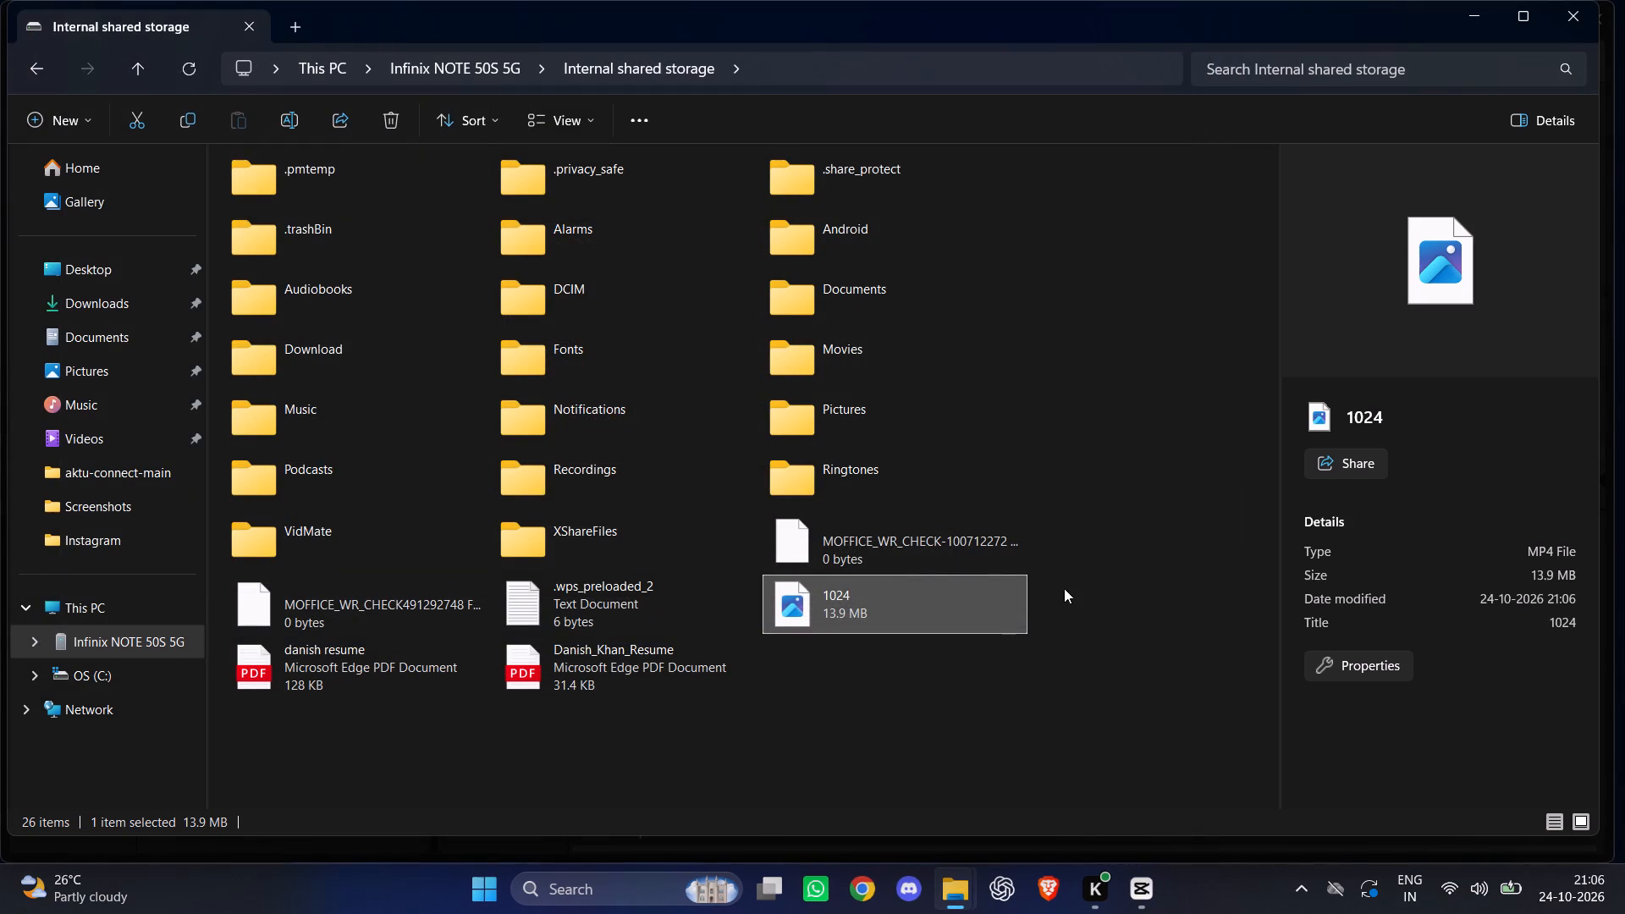
left_click(897, 692)
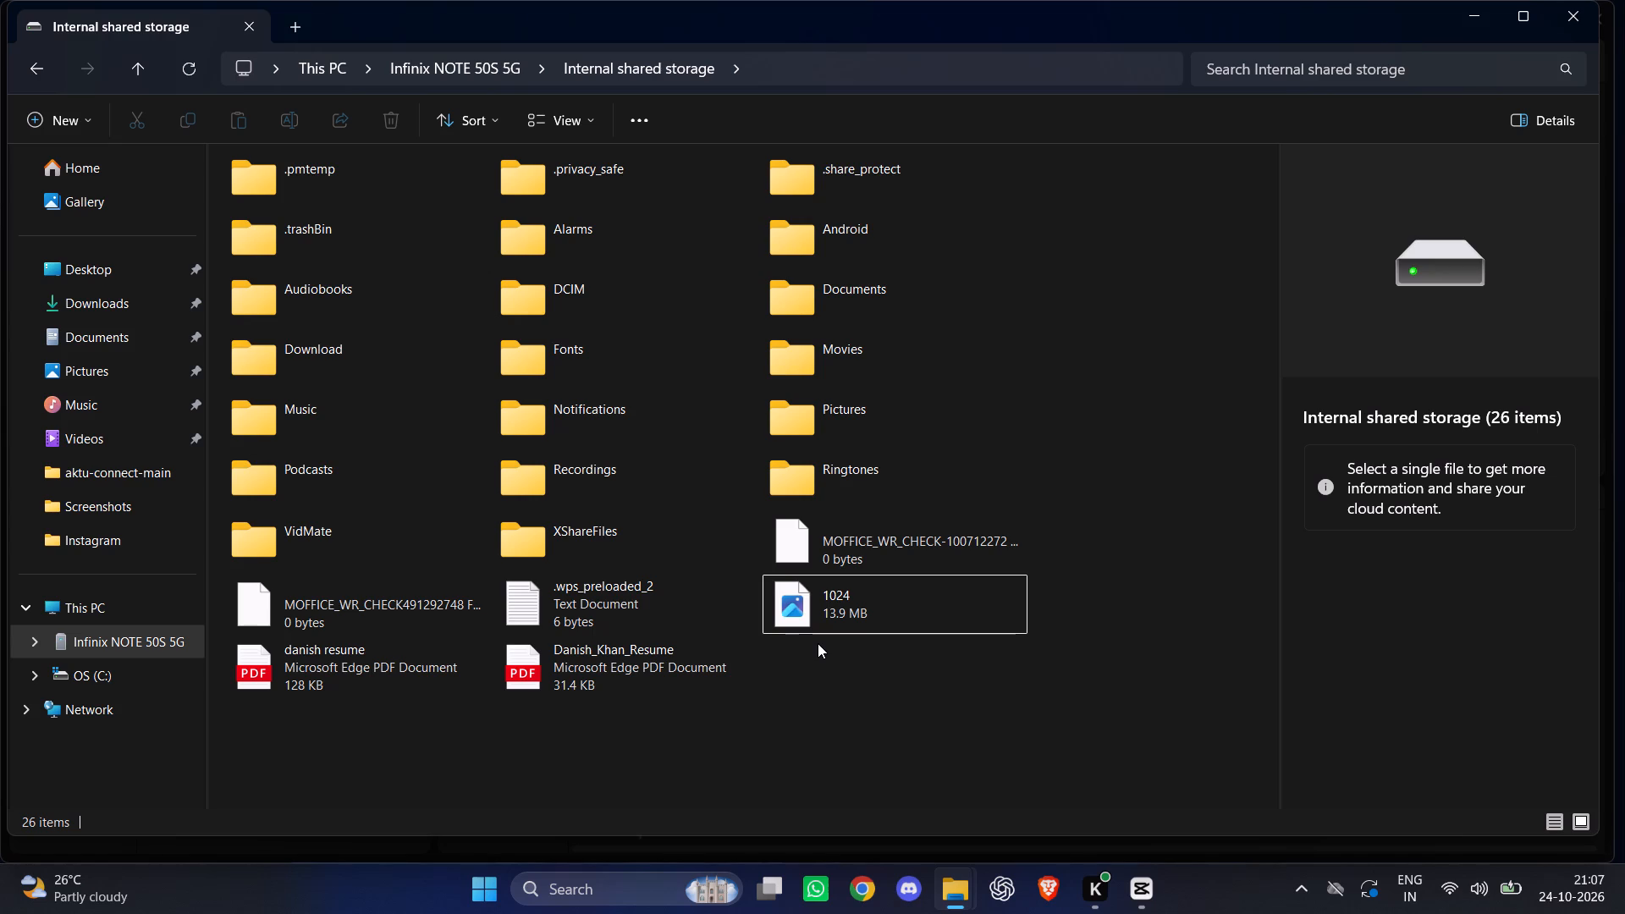
left_click(1562, 17)
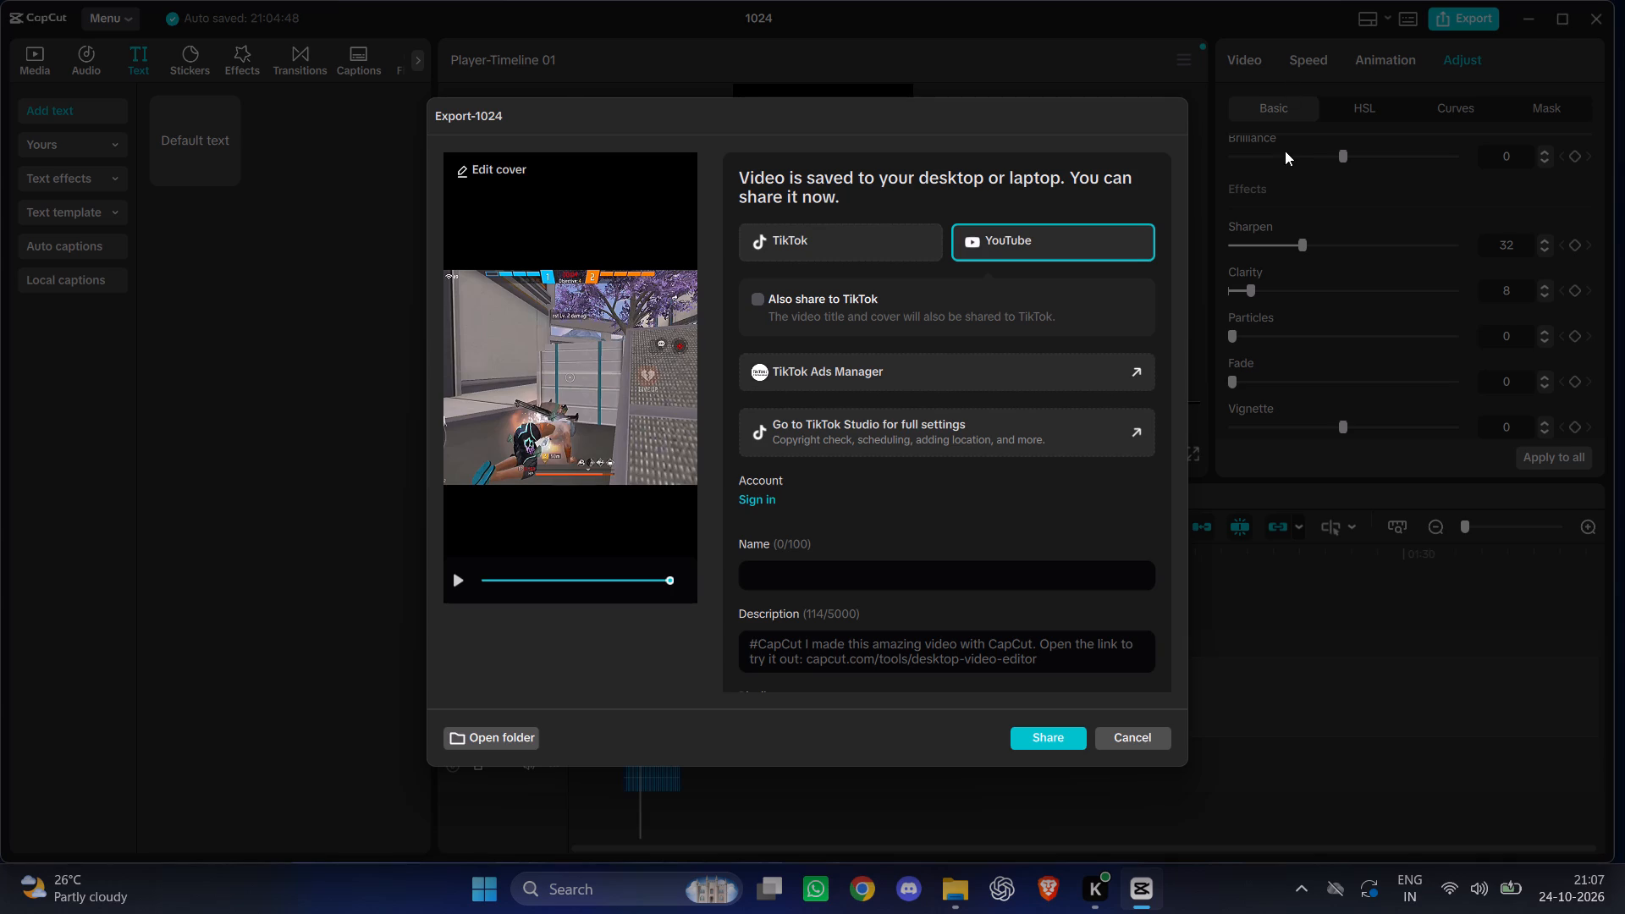
Dismiss the finished export and place the 08:35 gameplay screen recording at the start of the empty Timeline 02.
left_click(1121, 740)
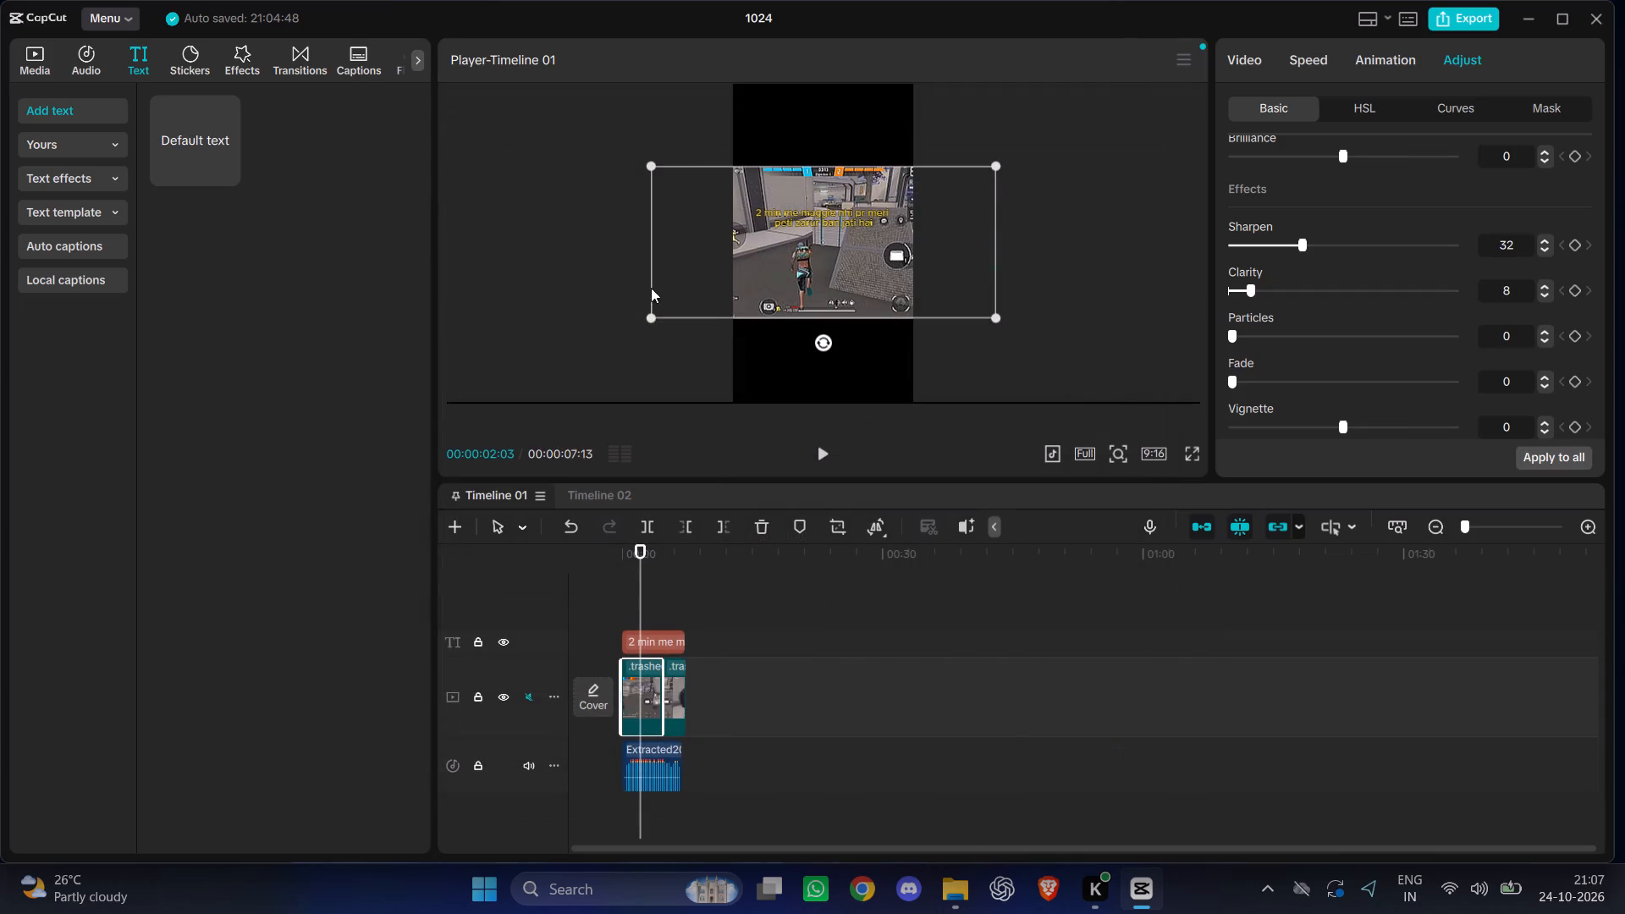
left_click(800, 703)
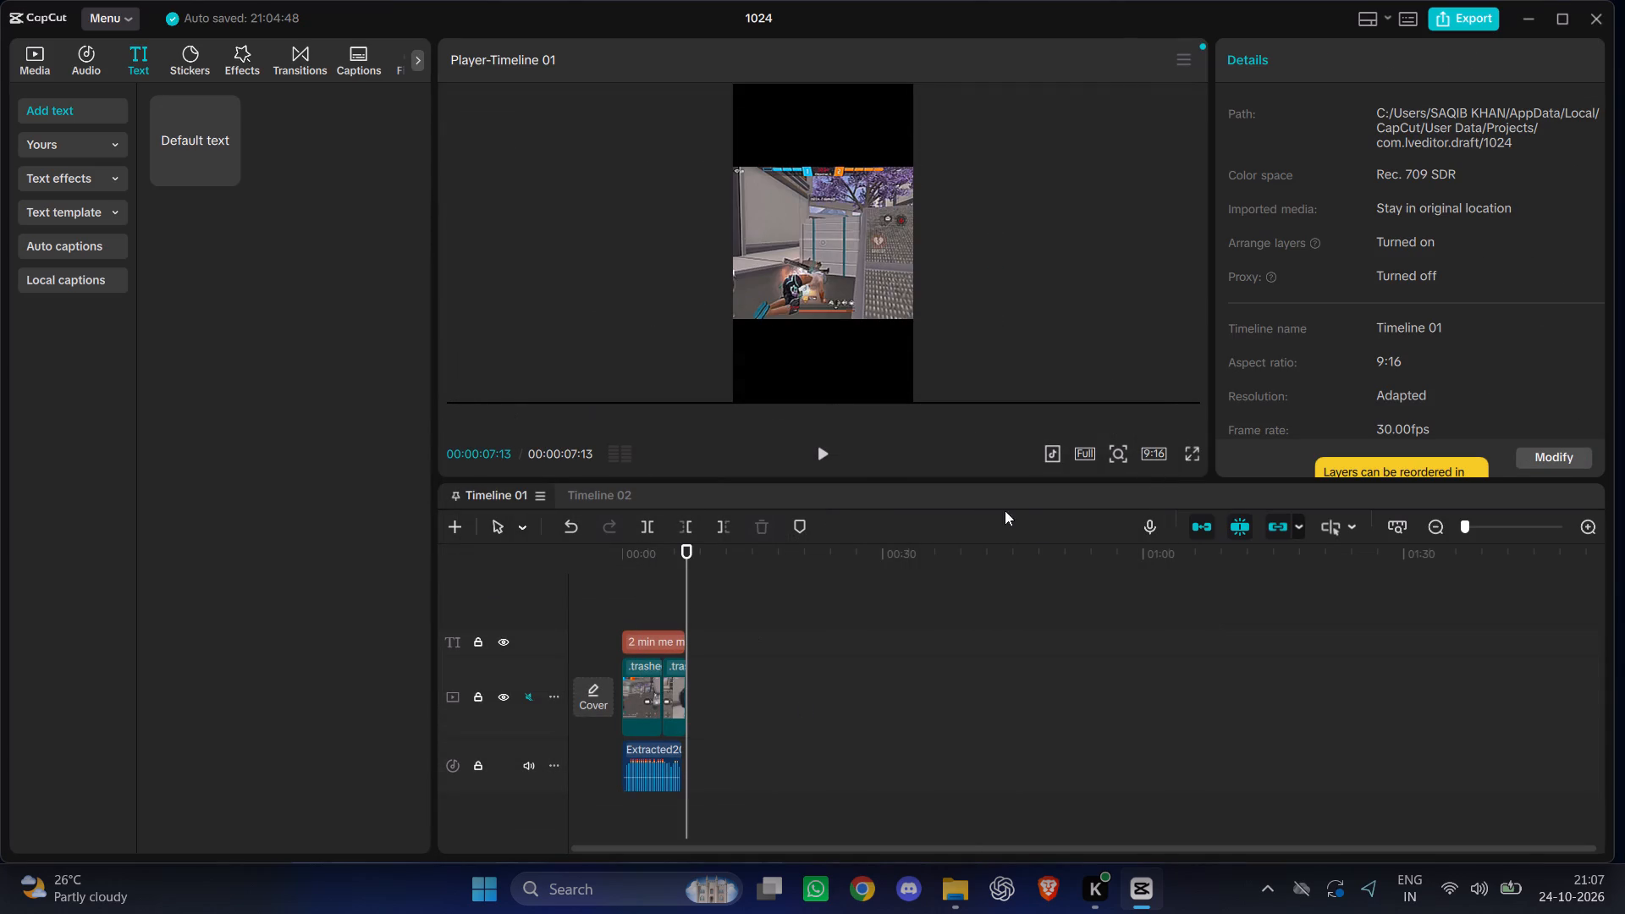
left_click(612, 497)
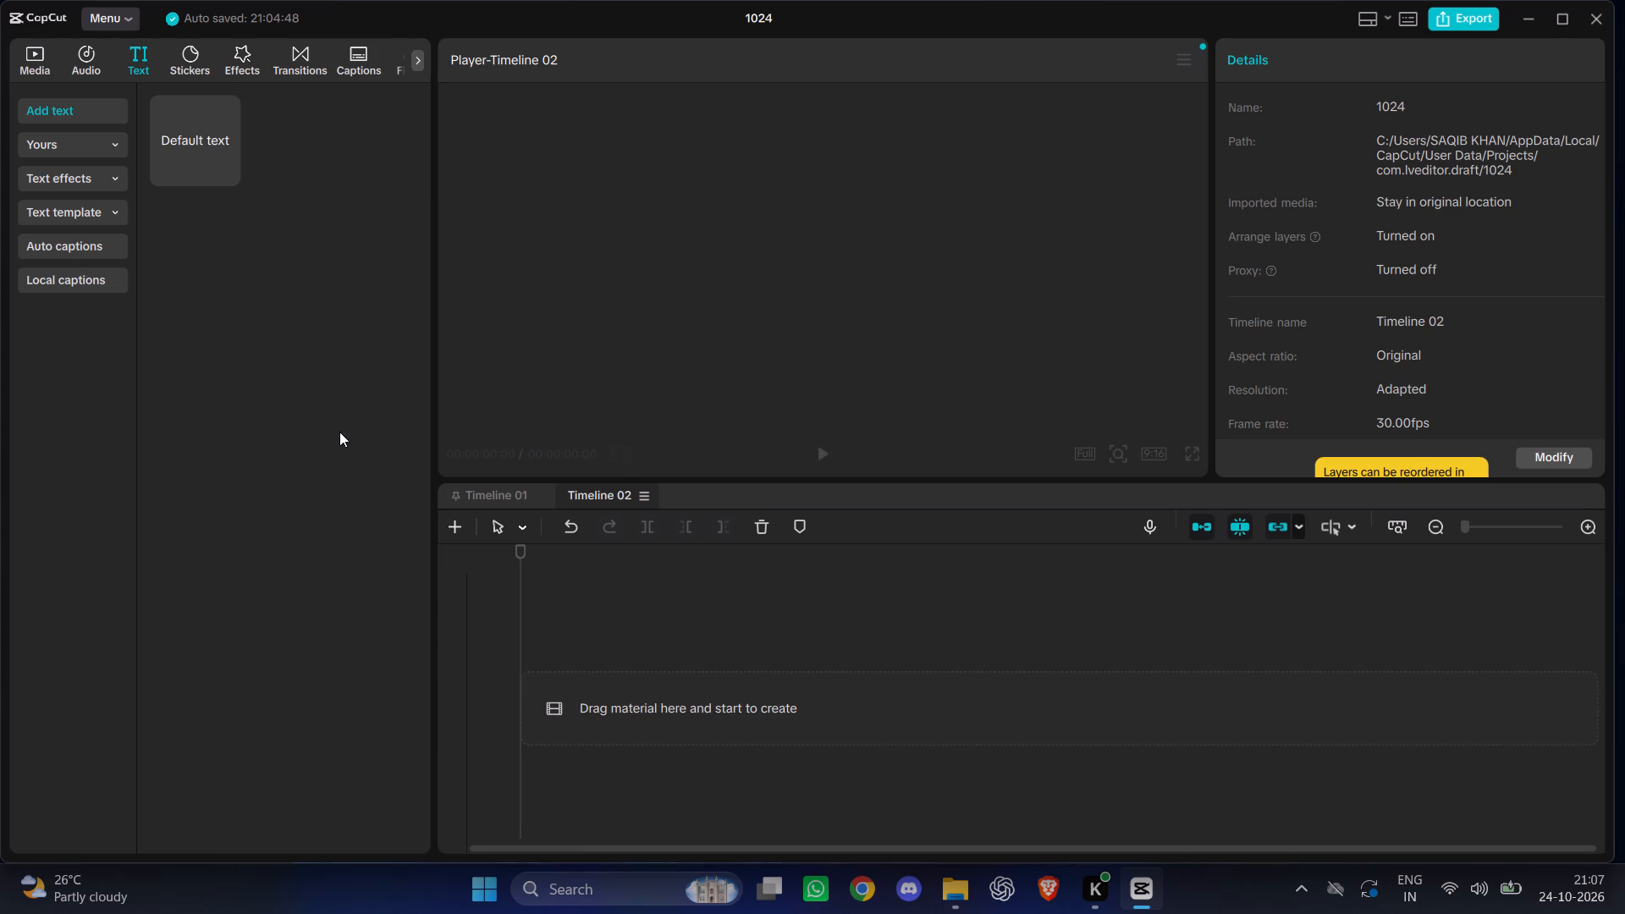
left_click(35, 60)
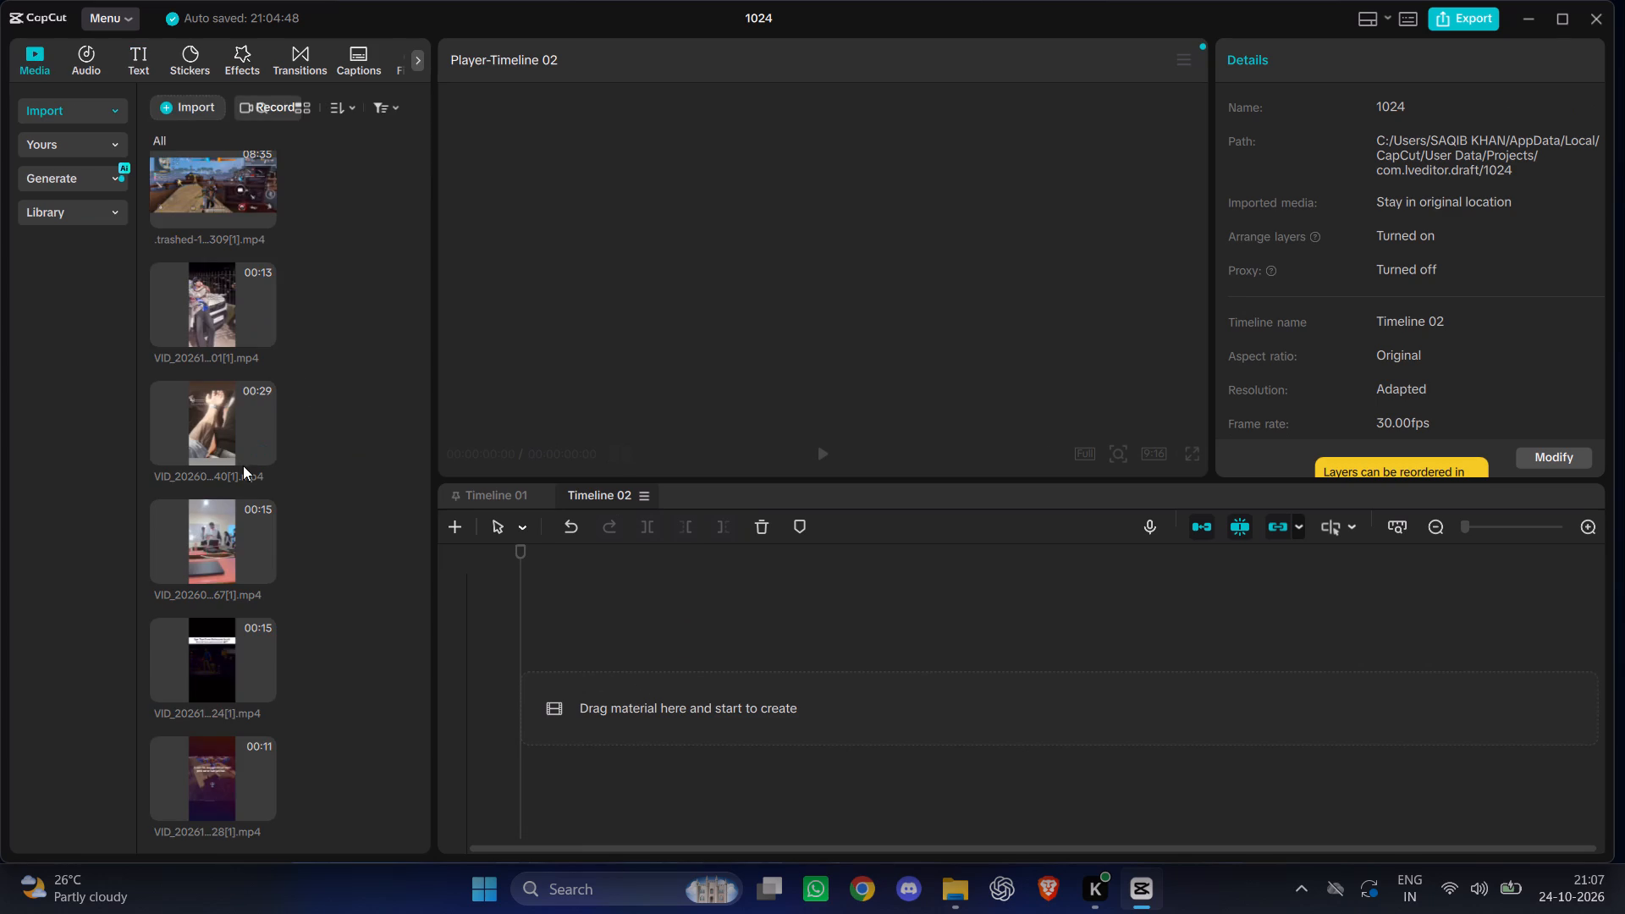
left_click(200, 231)
left_click_drag(201, 201, 286, 258)
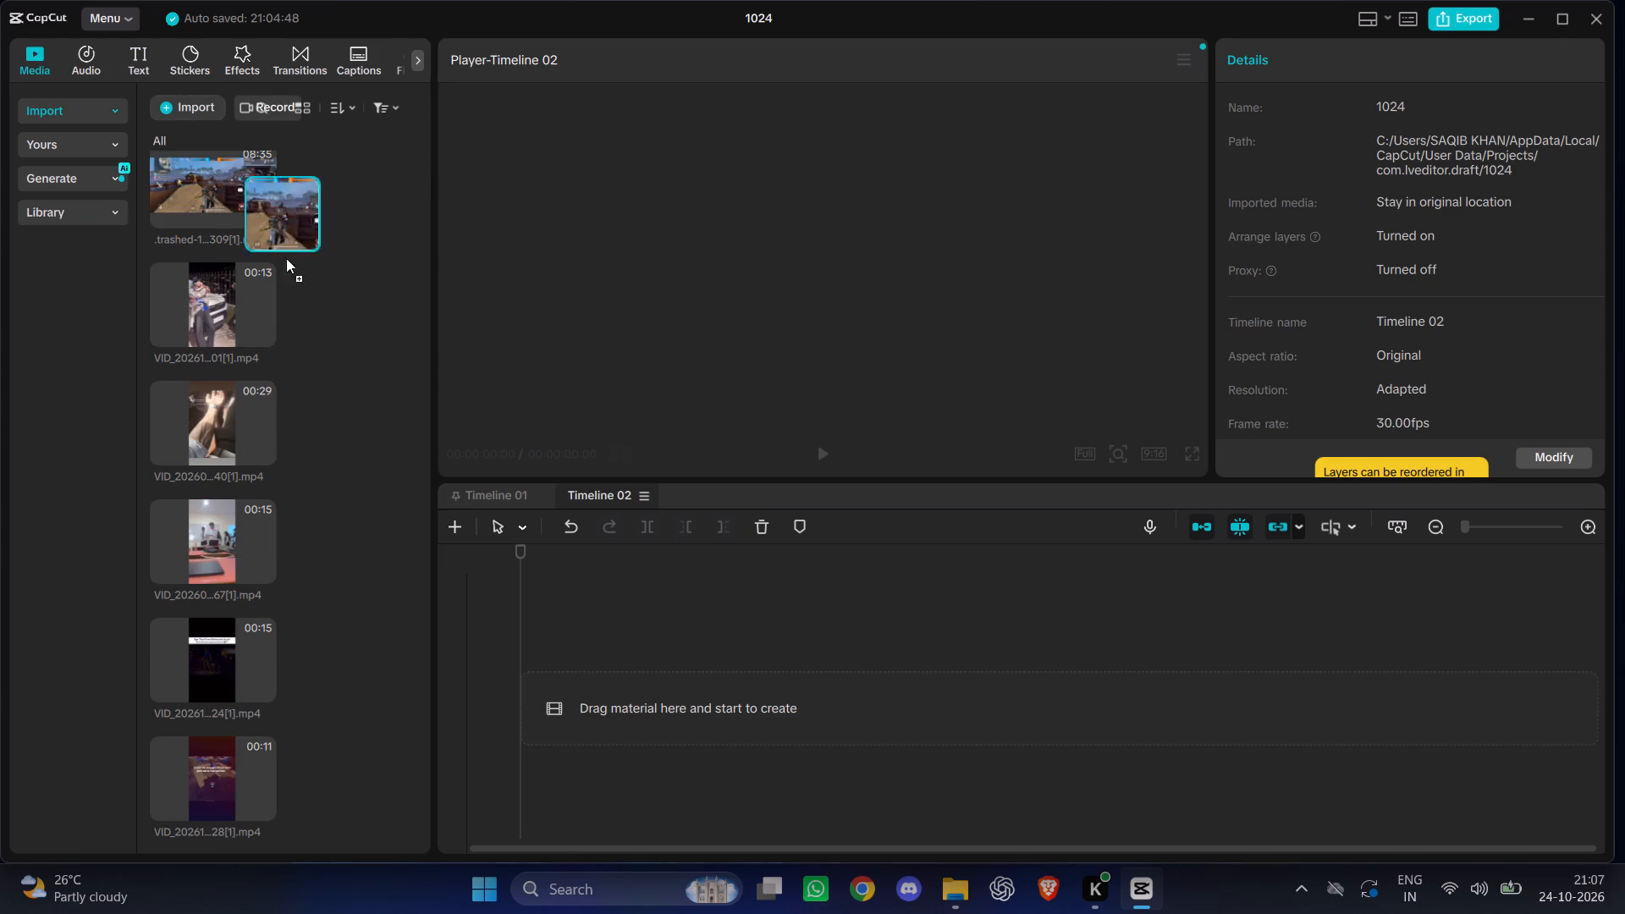
left_click_drag(286, 258, 614, 700)
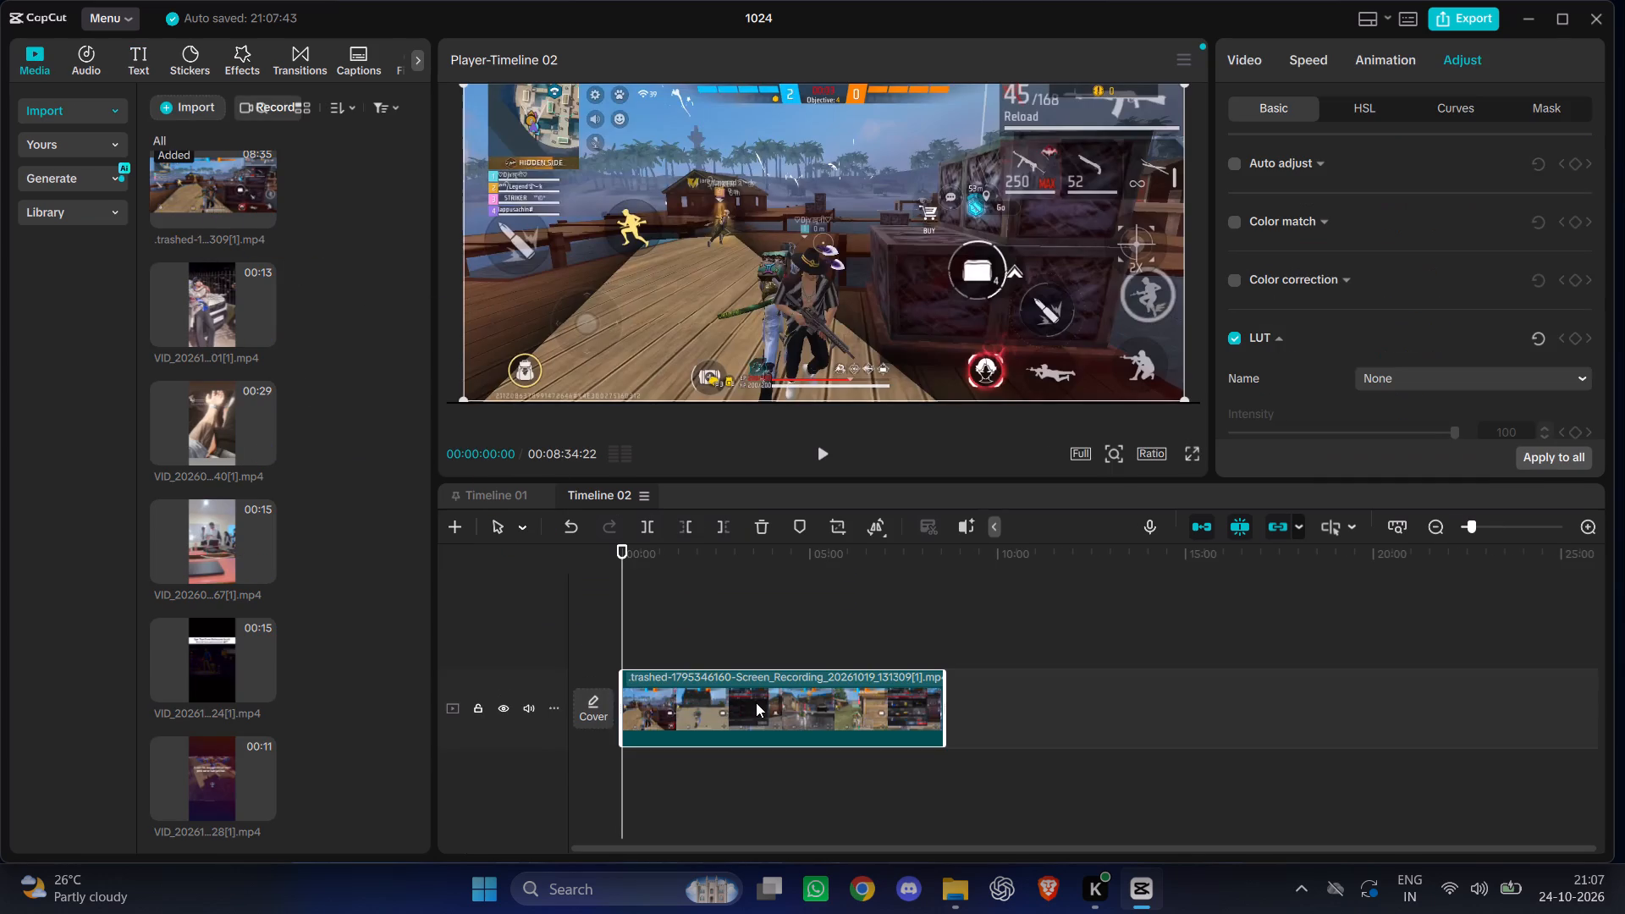
Delete the unused 00:11 clip and the 00:15 clip ending in 24 from the imported media.
scroll(225, 652, "down", 6)
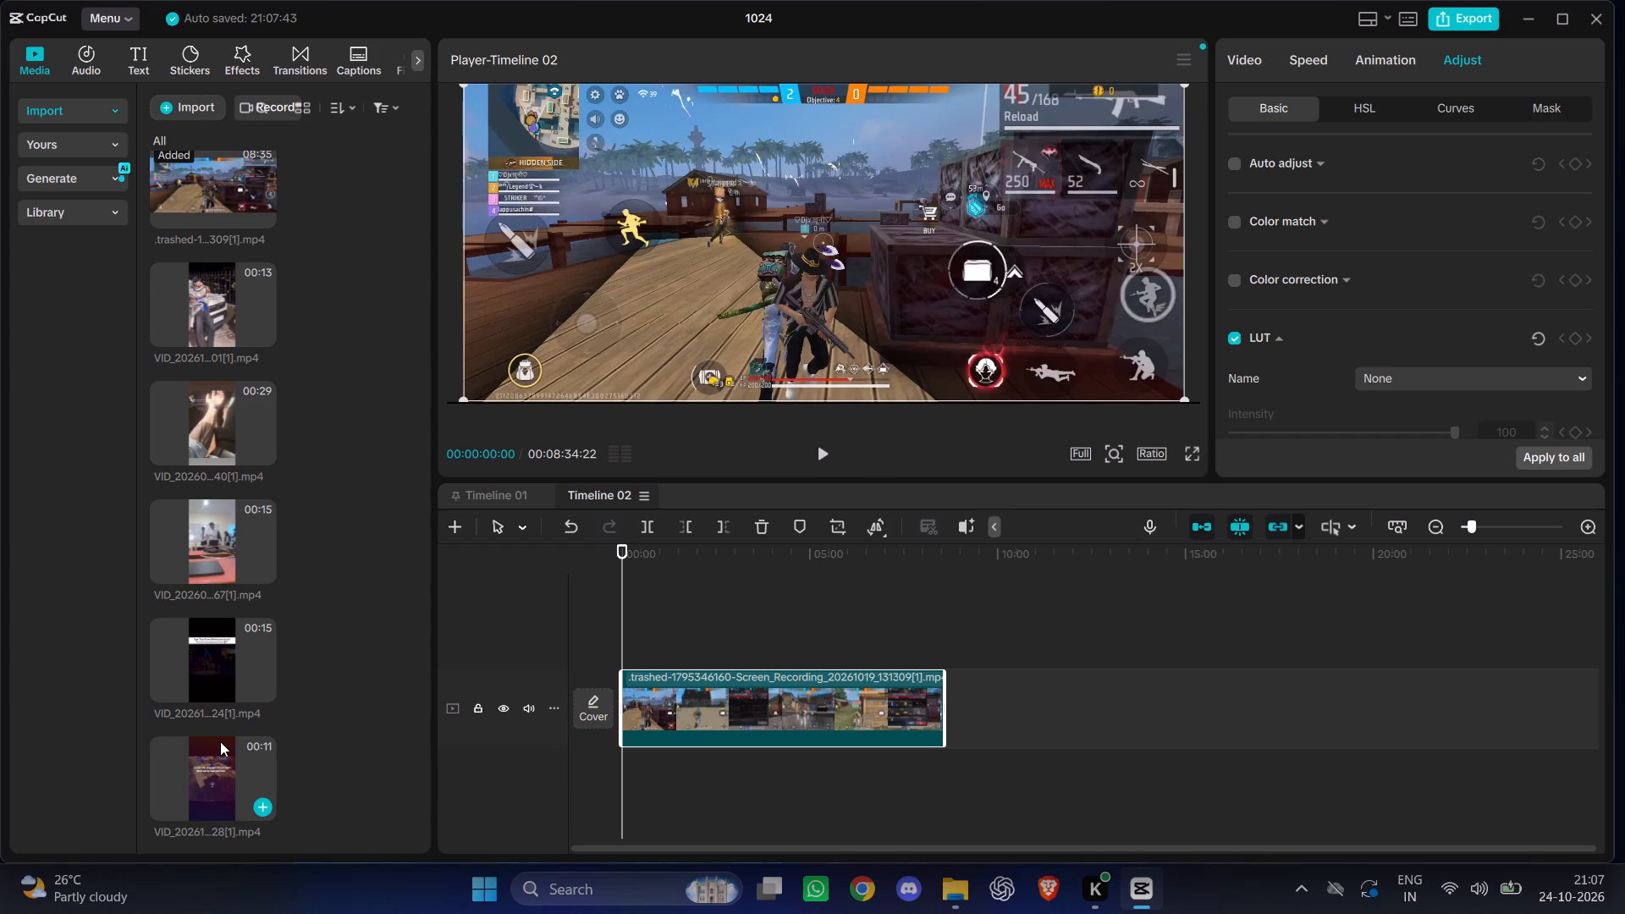
left_click(220, 741)
key("BackSpace")
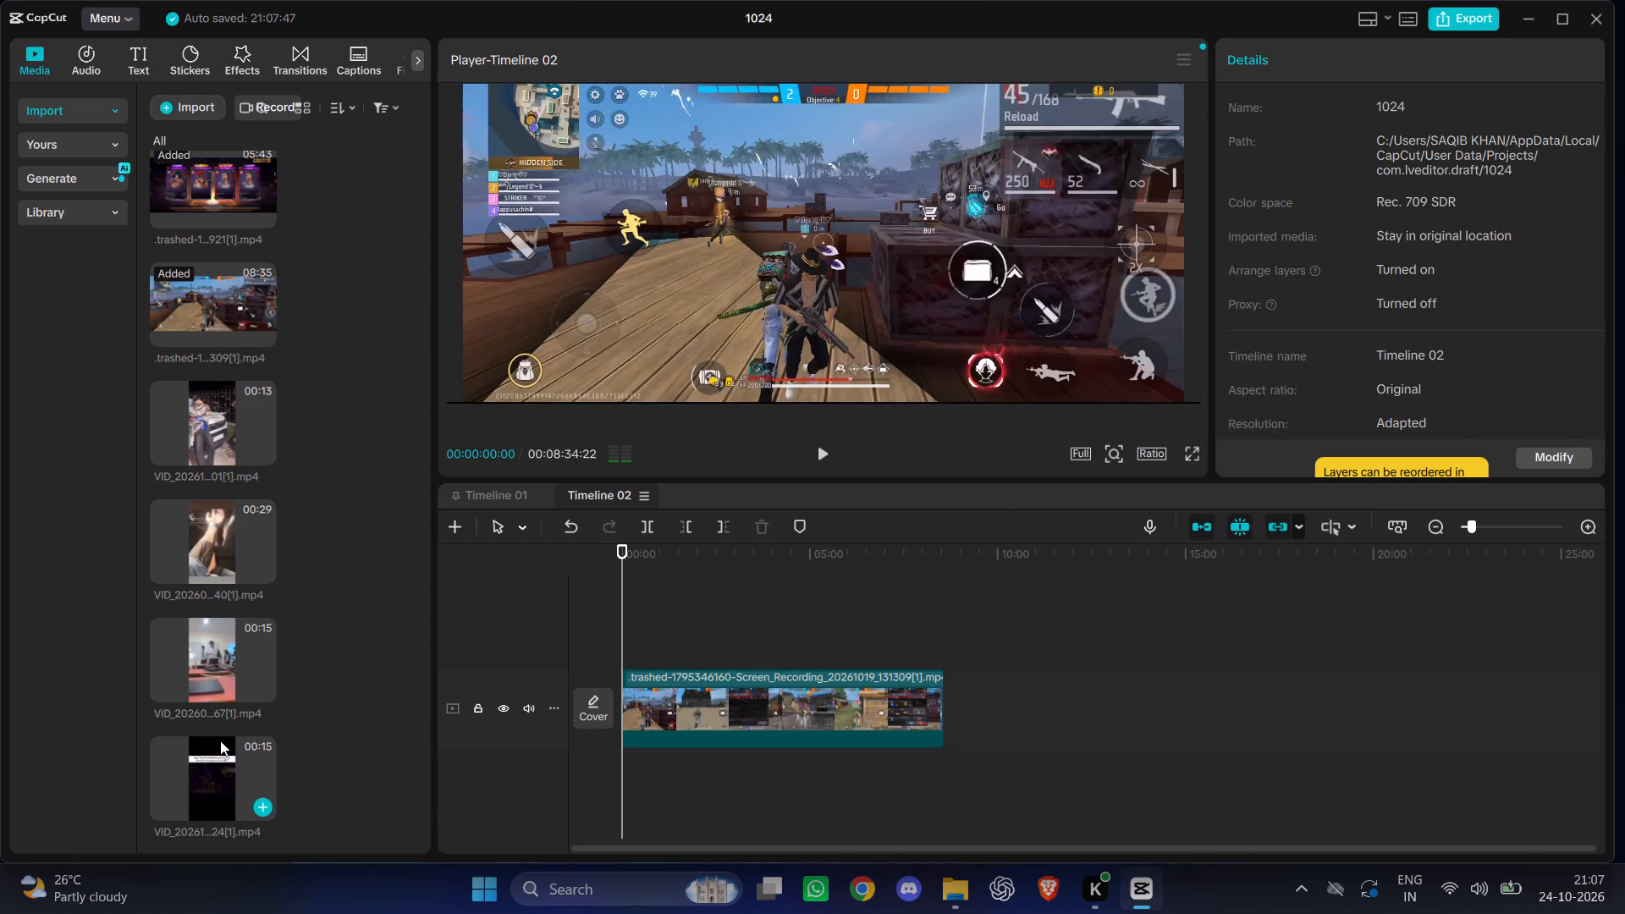
left_click(227, 800)
key("BackSpace")
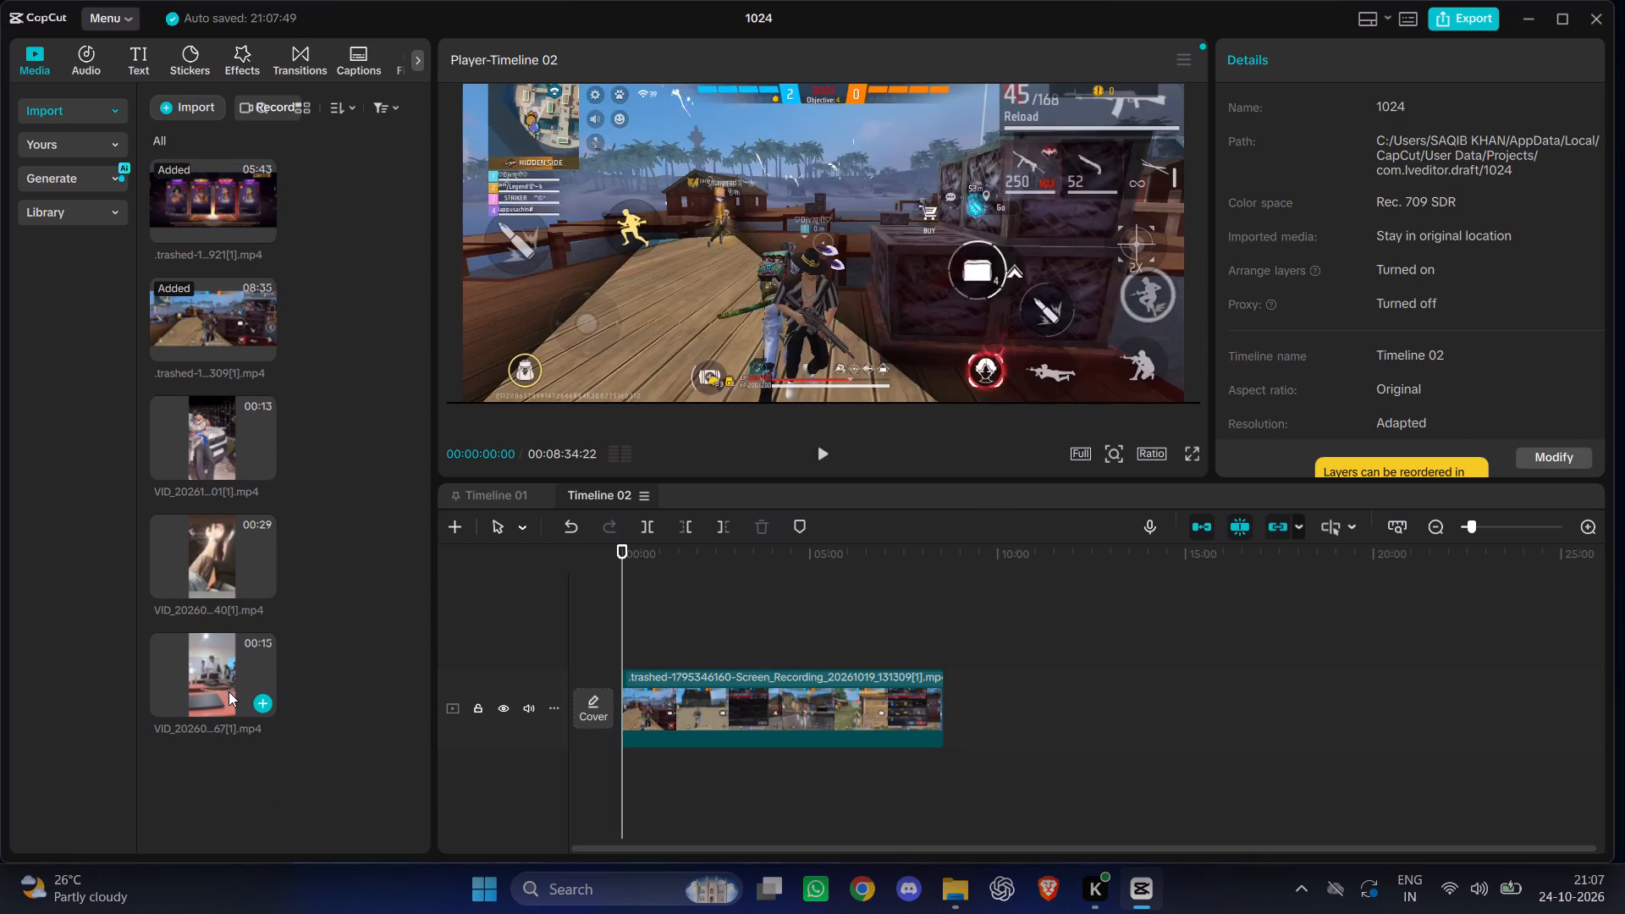
Delete the remaining unused 00:29, 00:15 and 00:13 phone clips from the imported media, keeping both gameplay recordings.
left_click(229, 691)
key("BackSpace")
left_click(212, 593)
key("BackSpace")
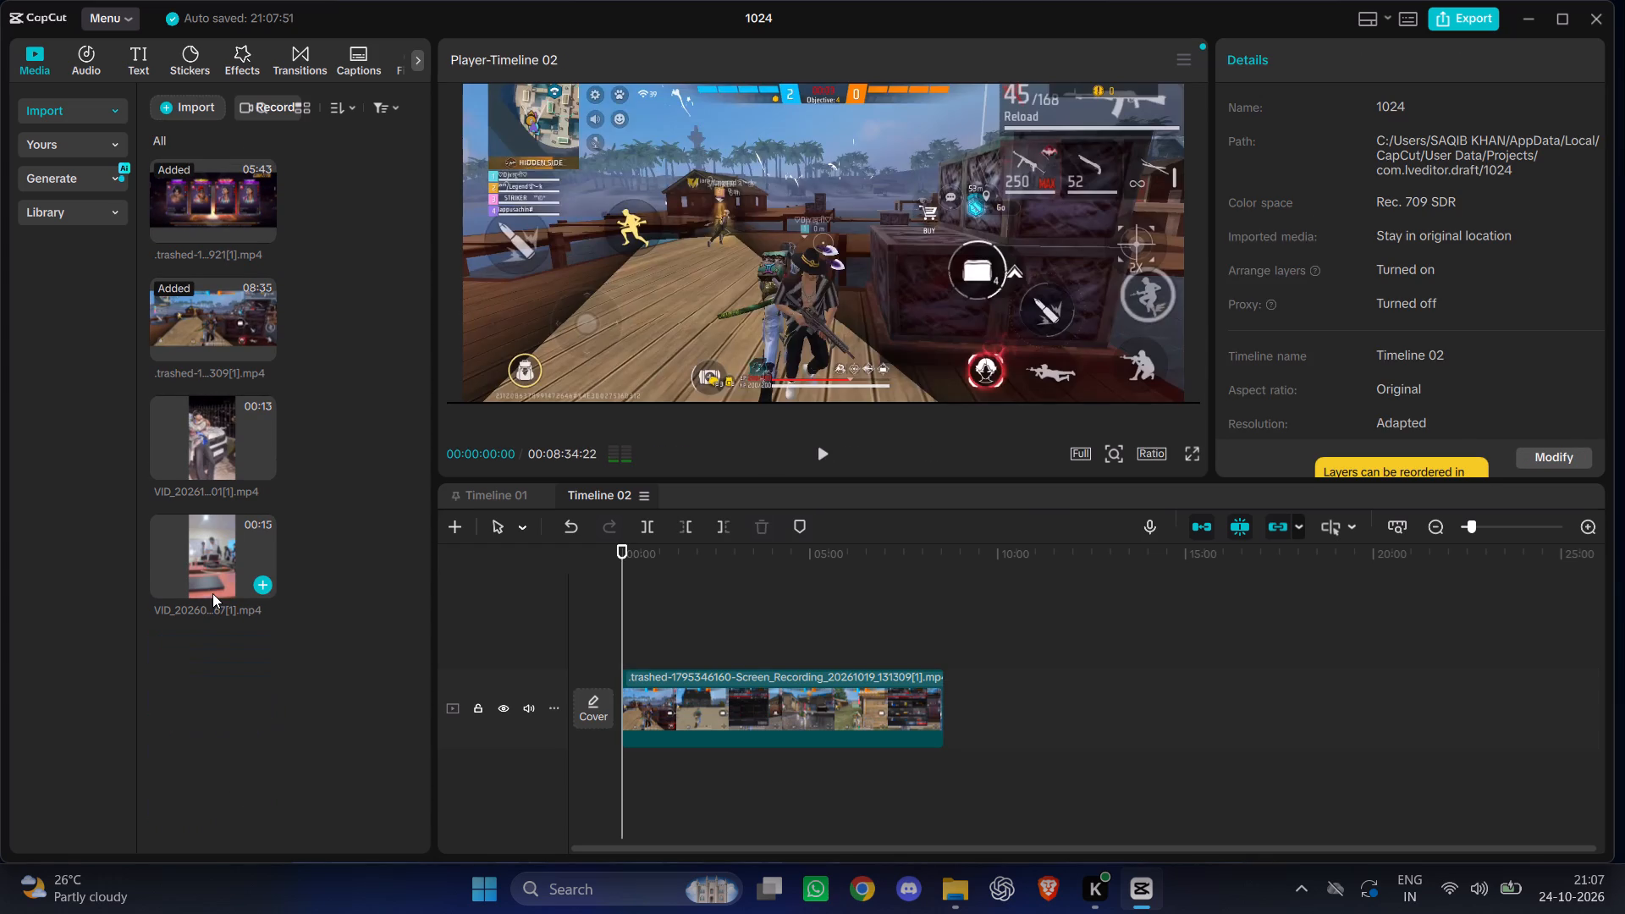
double_click(235, 500)
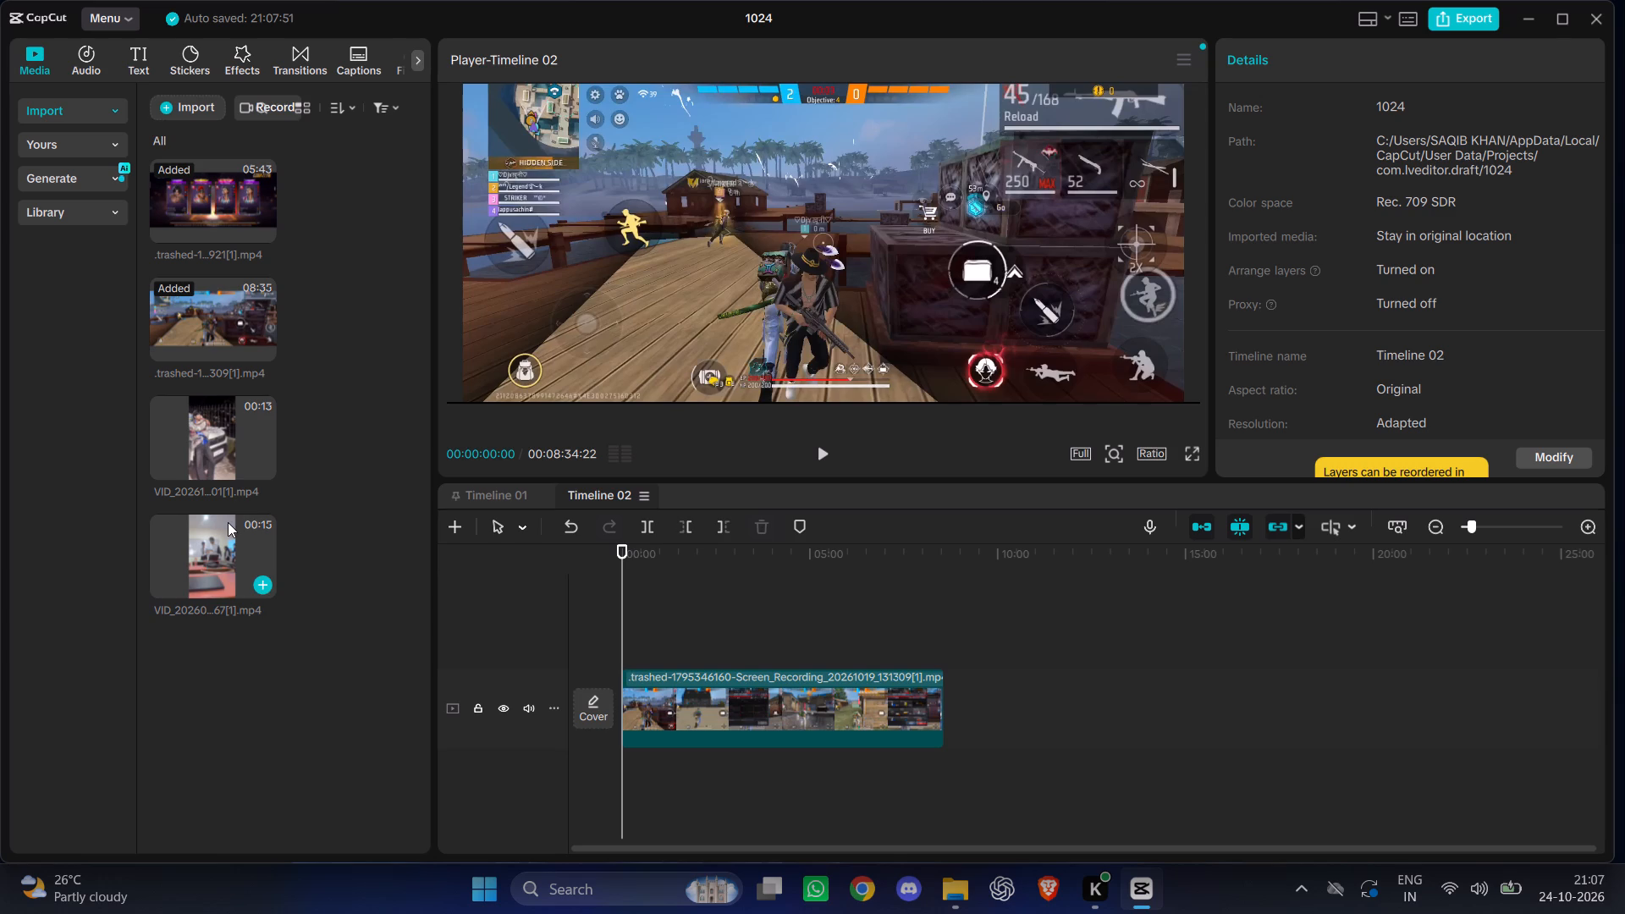
left_click(228, 522)
key("BackSpace")
key("BackSpace")
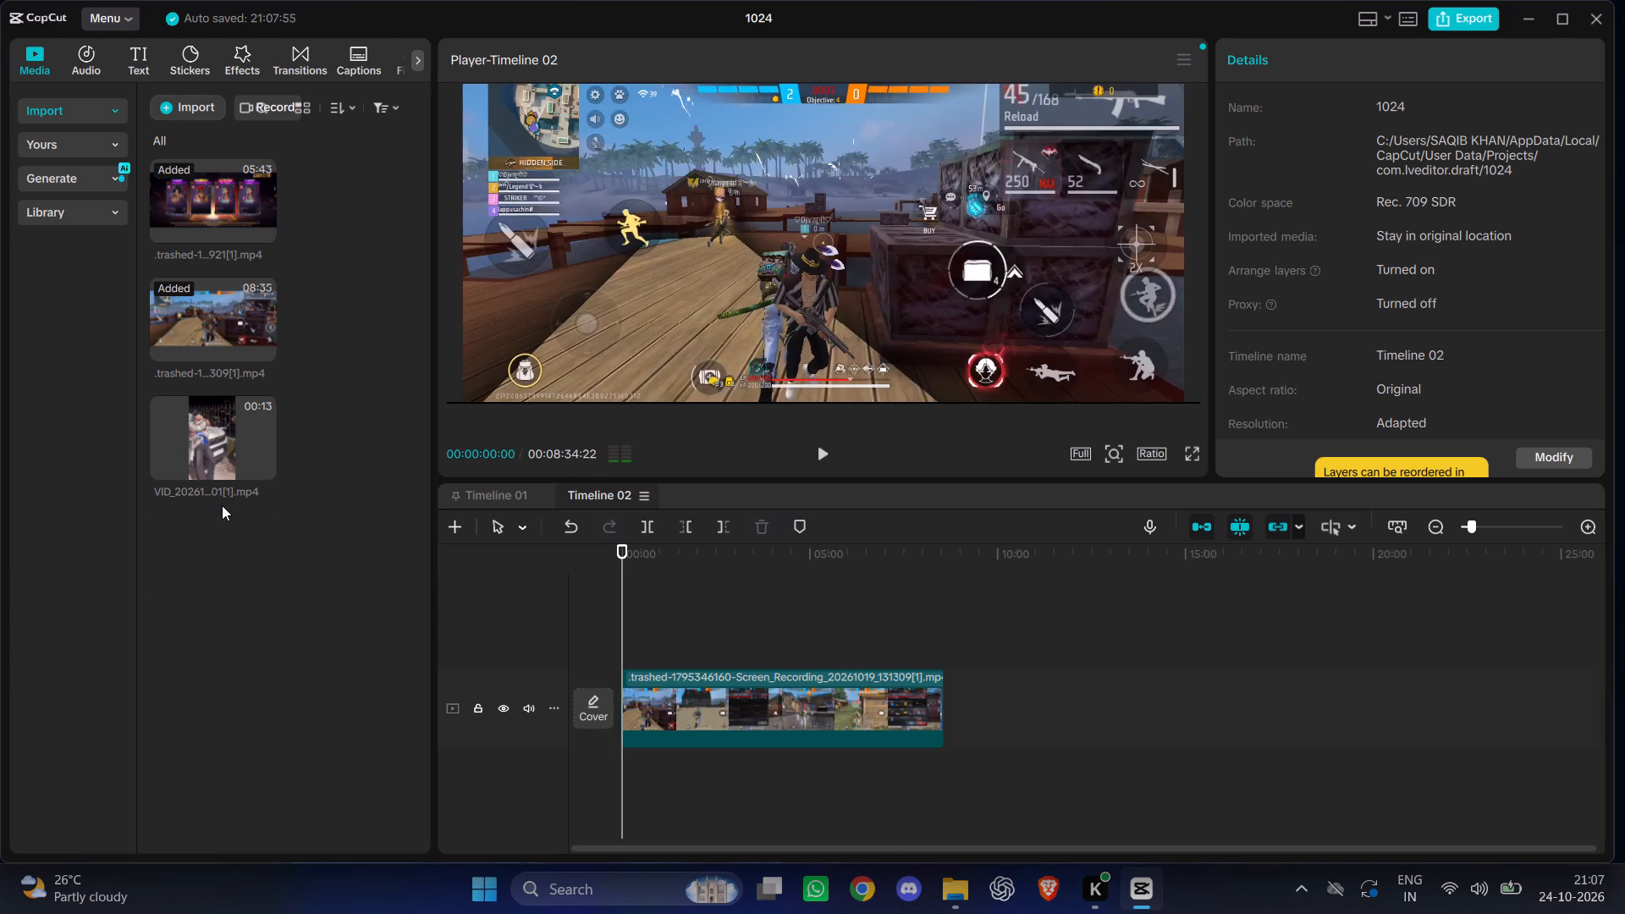
left_click(212, 456)
key("BackSpace")
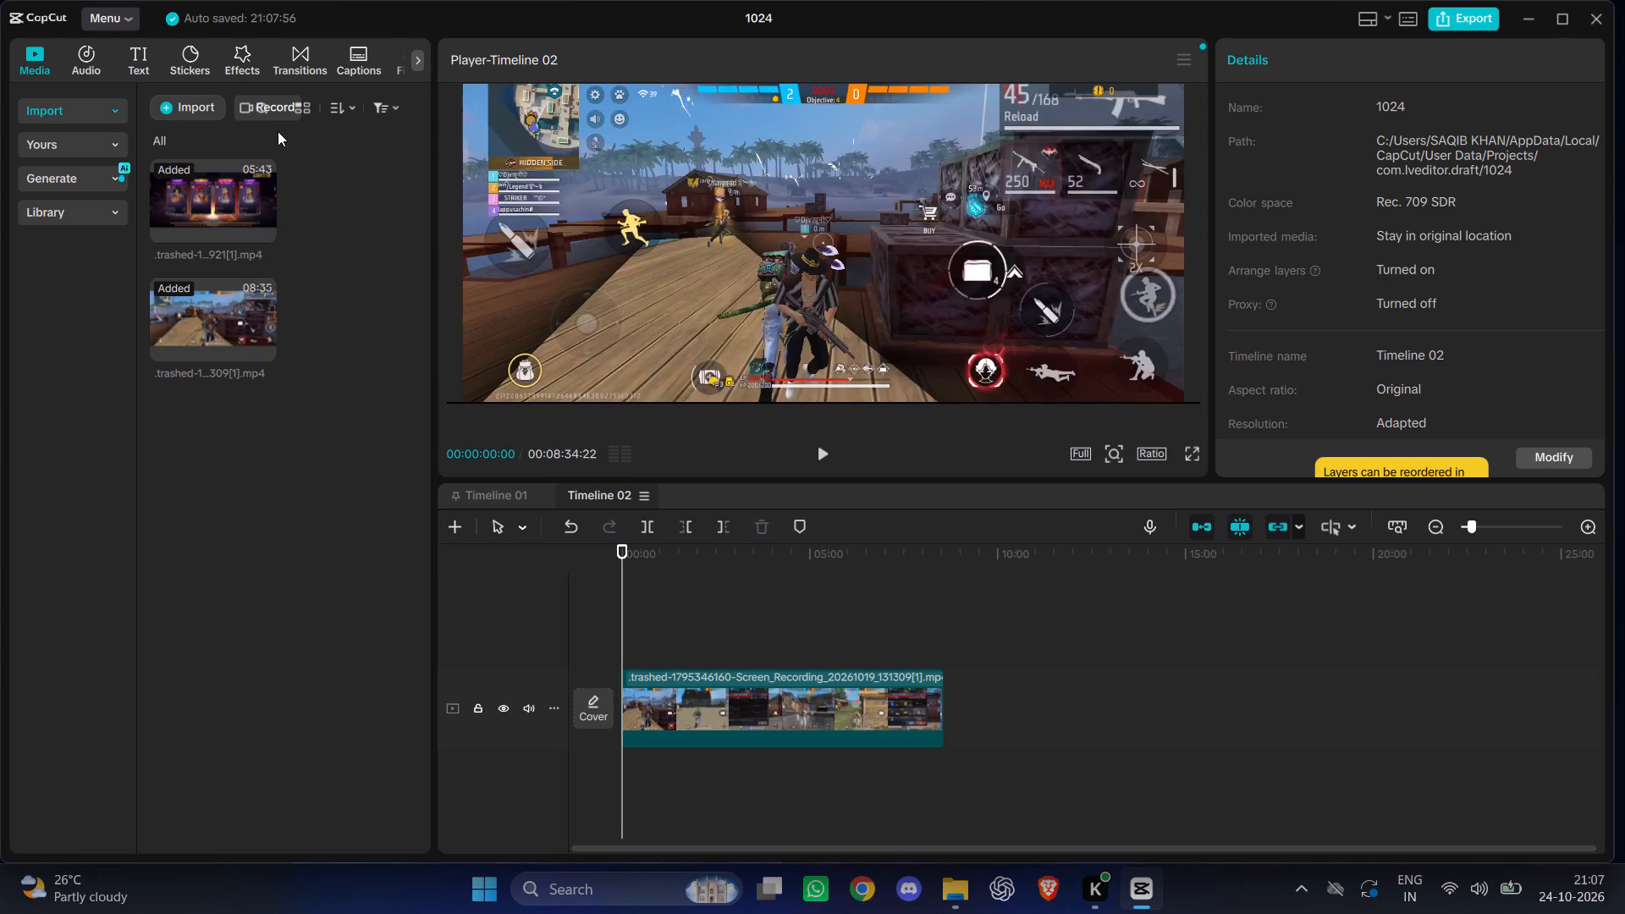
Start a media import, clear the old file search in the Instagram folder, and select VID_20261023_035627_258.
left_click(178, 107)
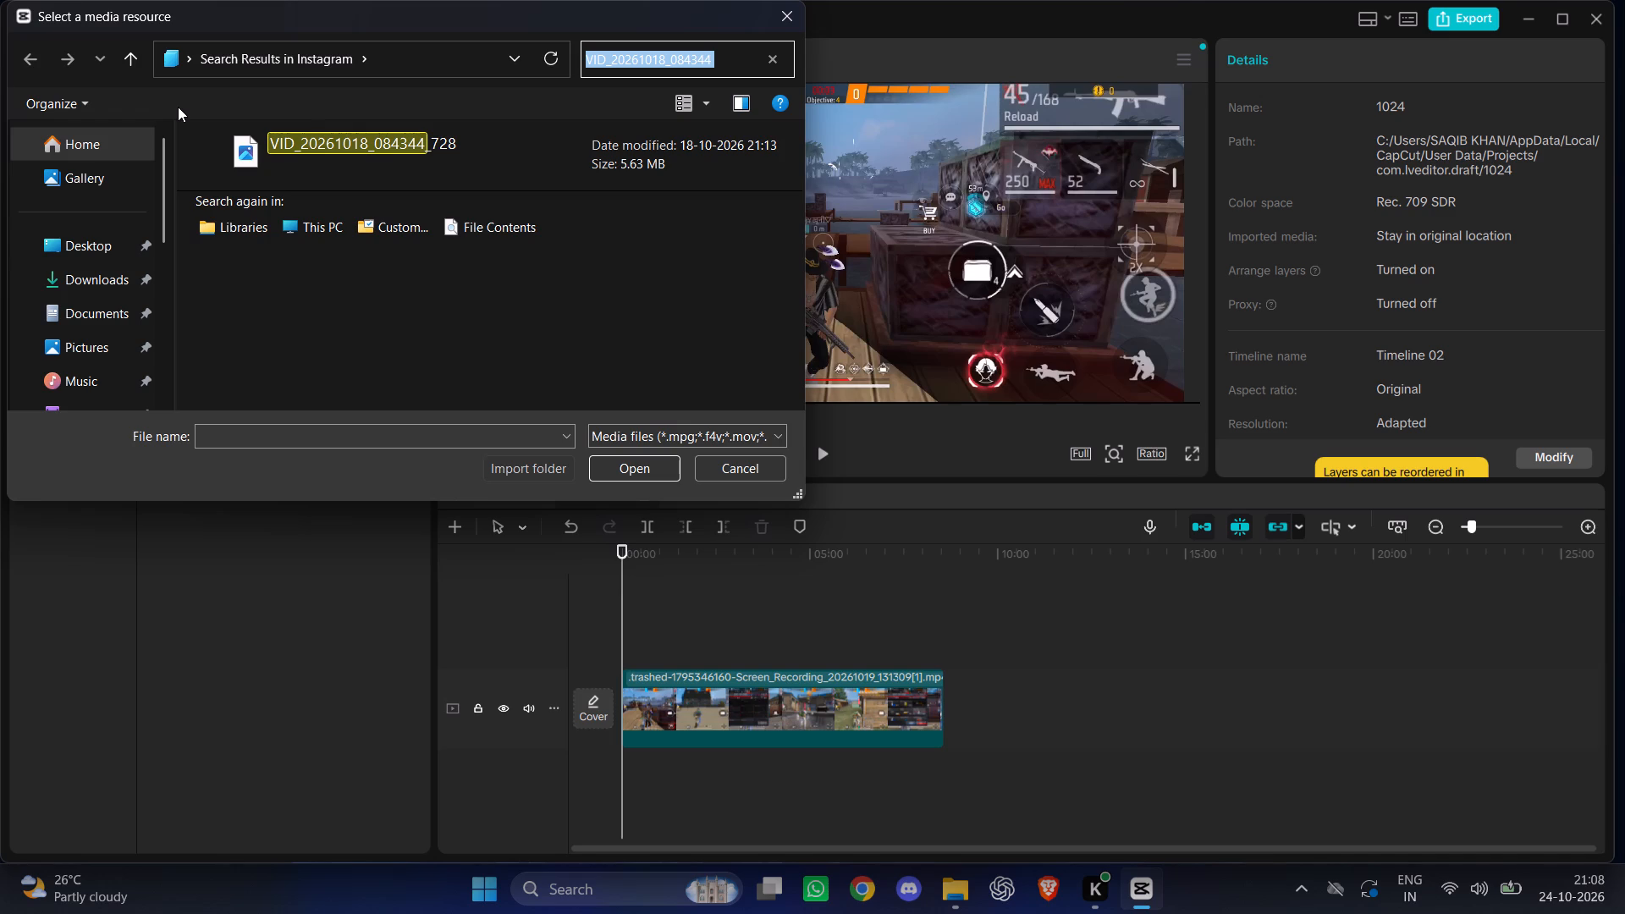
key("BackSpace")
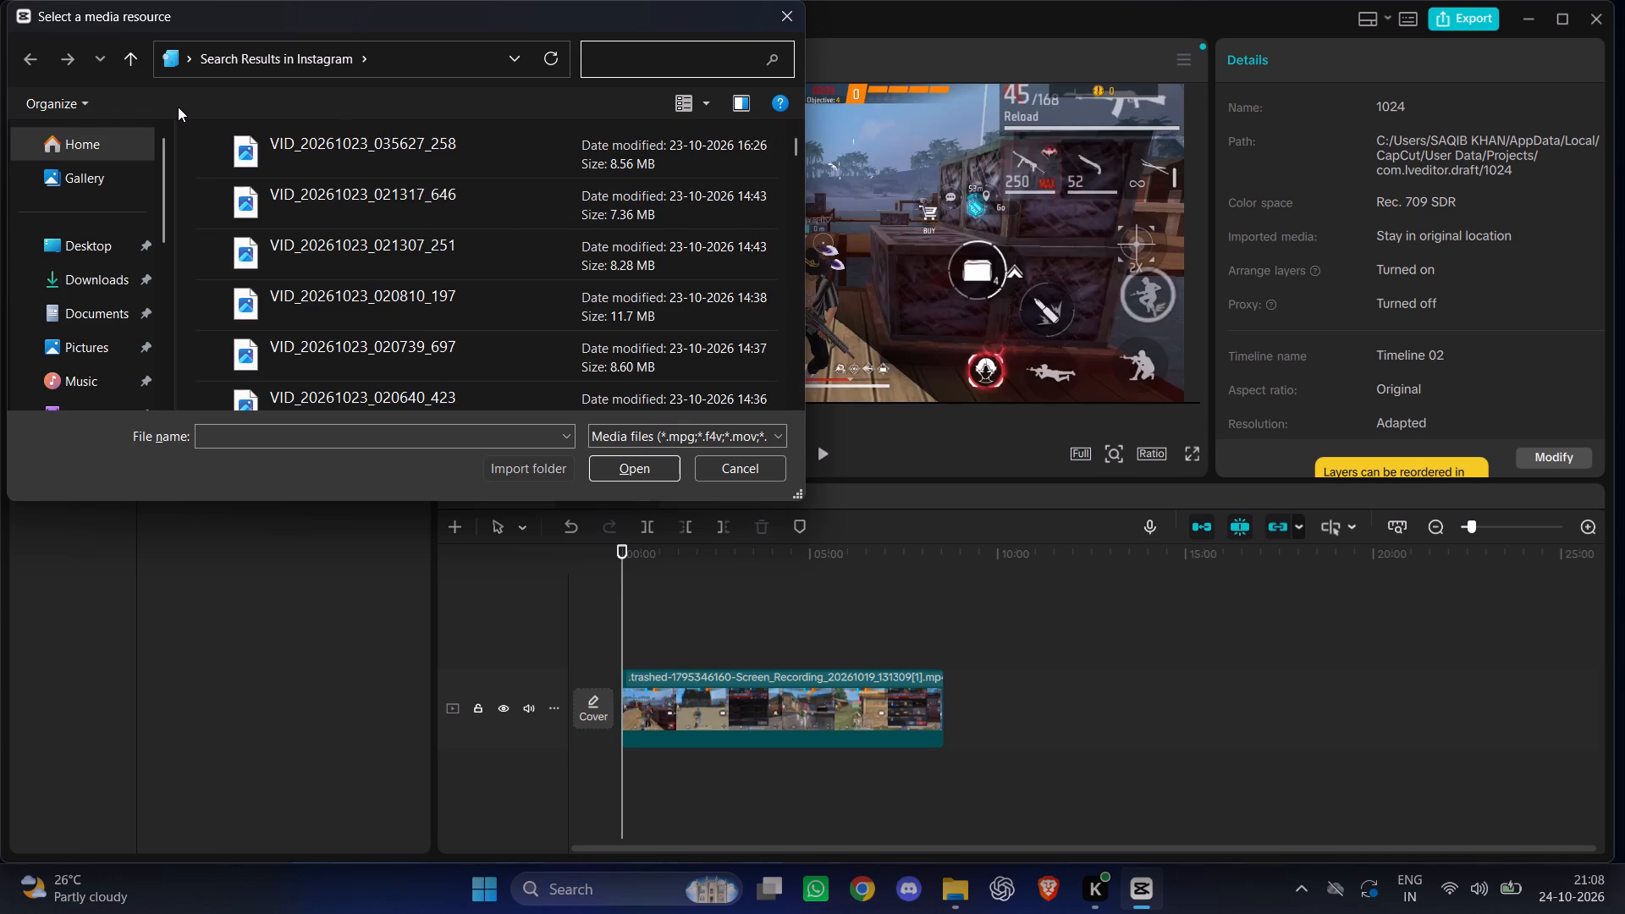
left_click(342, 166)
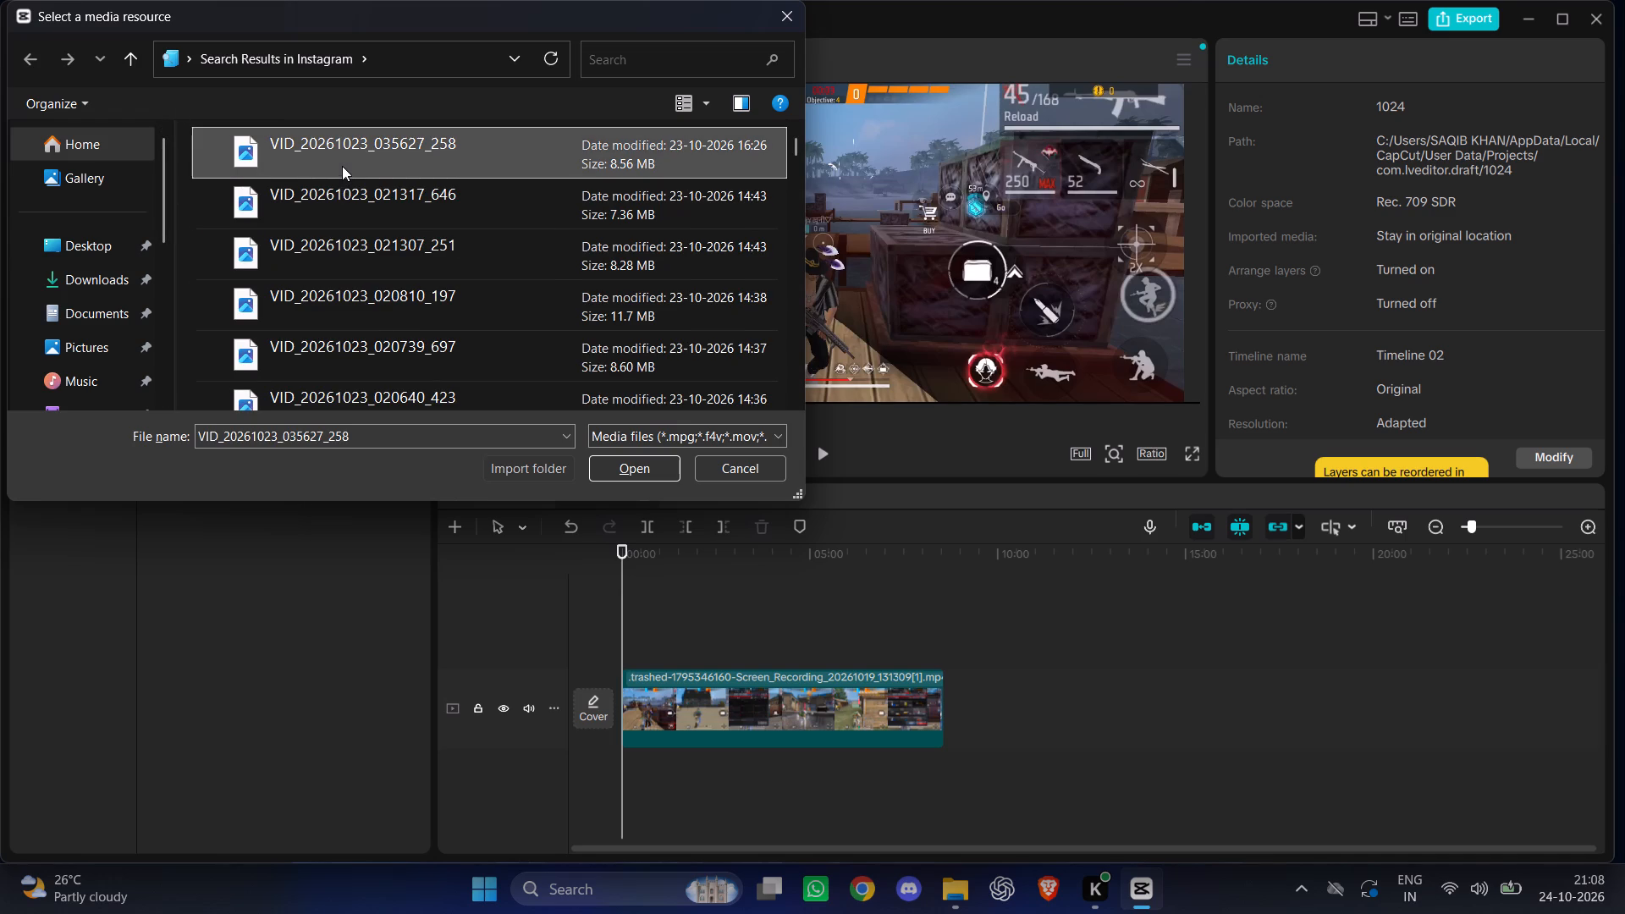
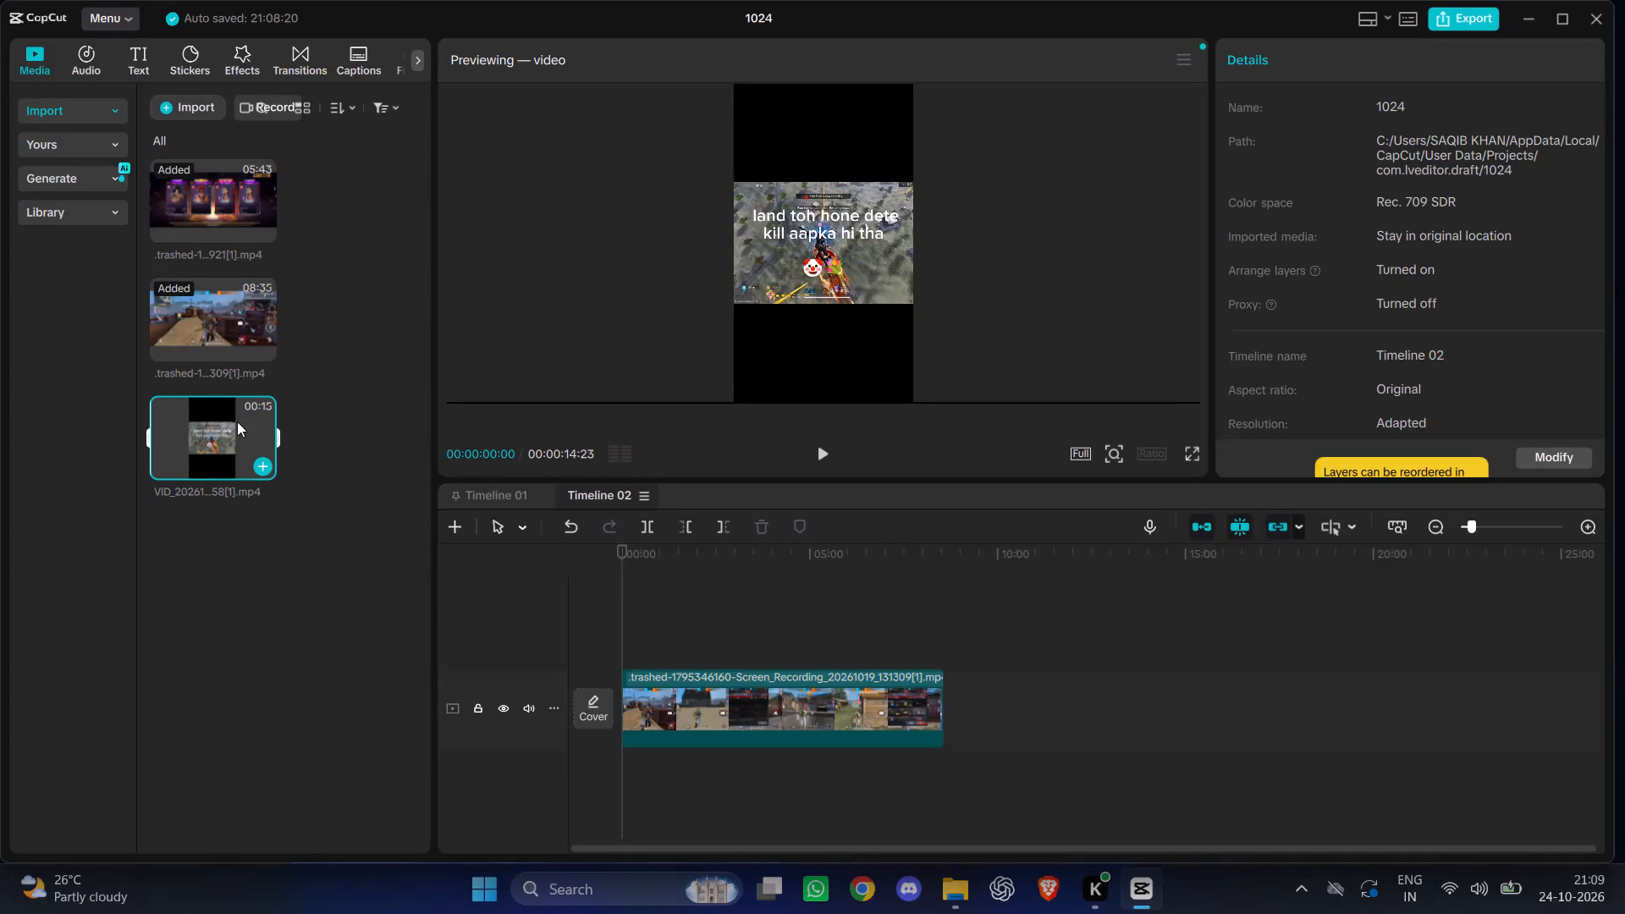
Delete the unused 00:15 clip ending in 58 from the imported media.
key("Delete")
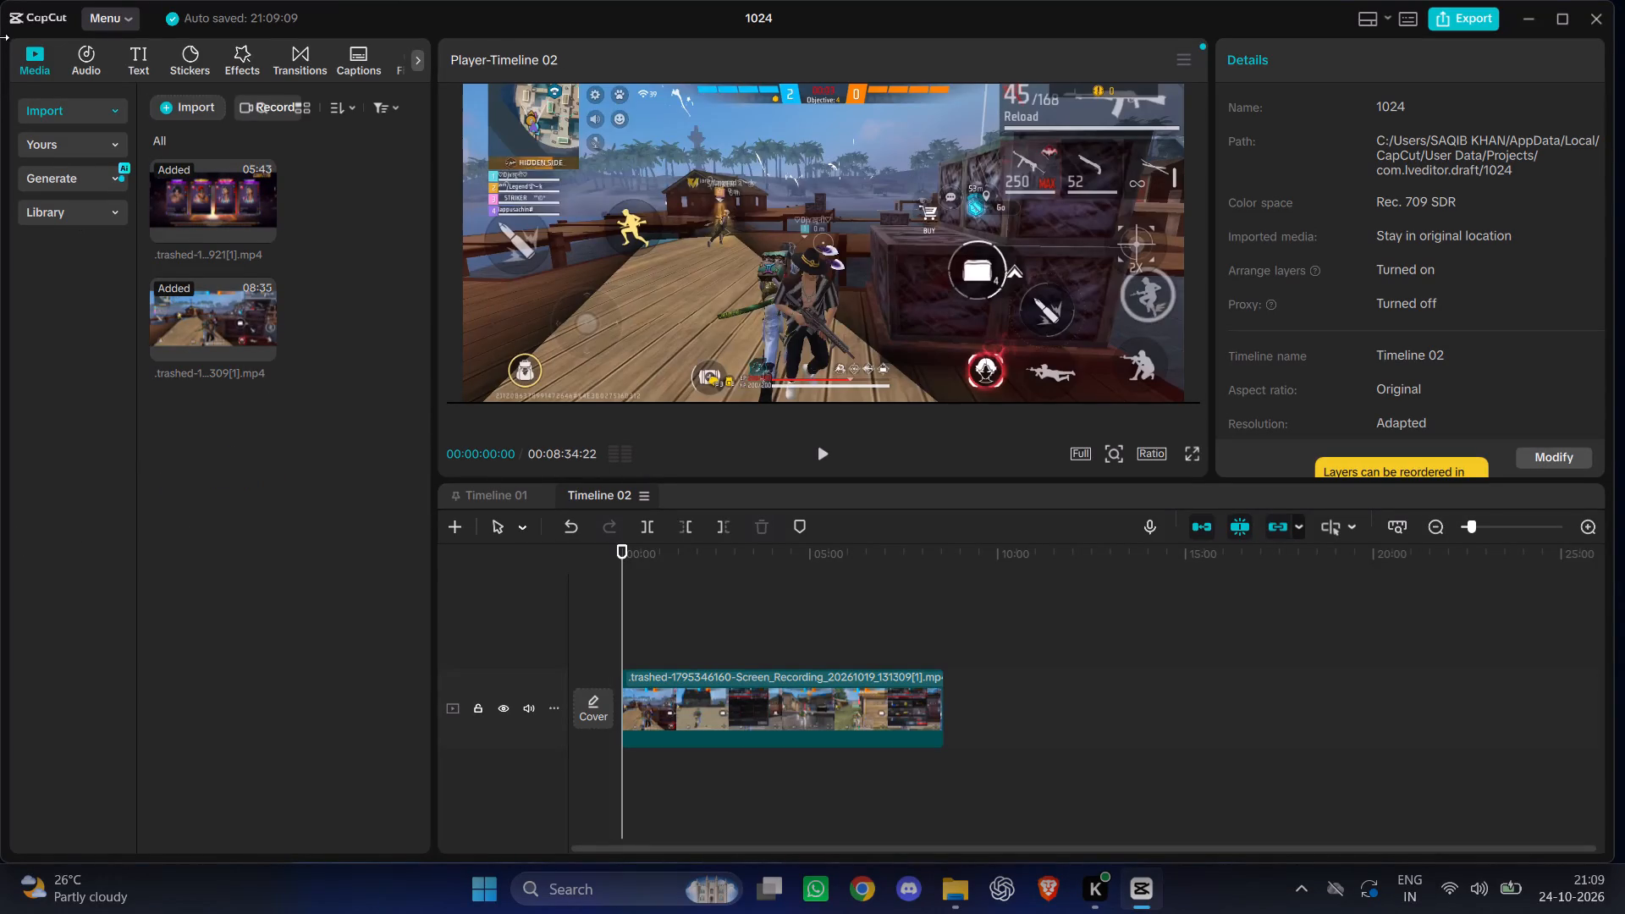
Import the phone clip VID_20261018_121806_608 from the Instagram search results into the project media.
left_click(175, 96)
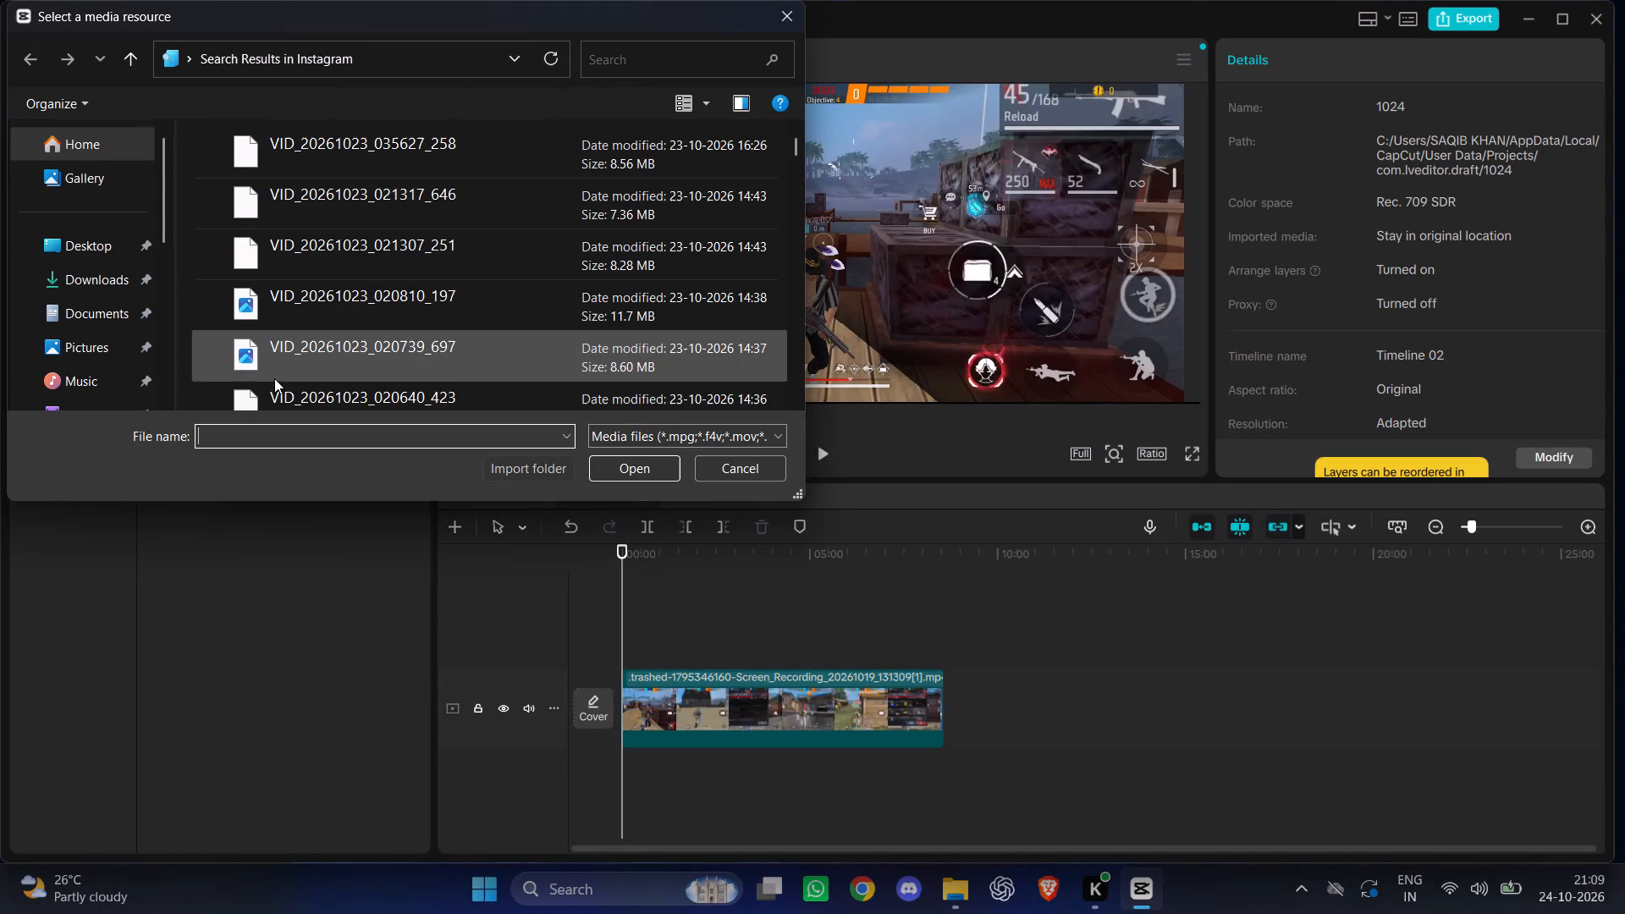
scroll(318, 351, "down", 6)
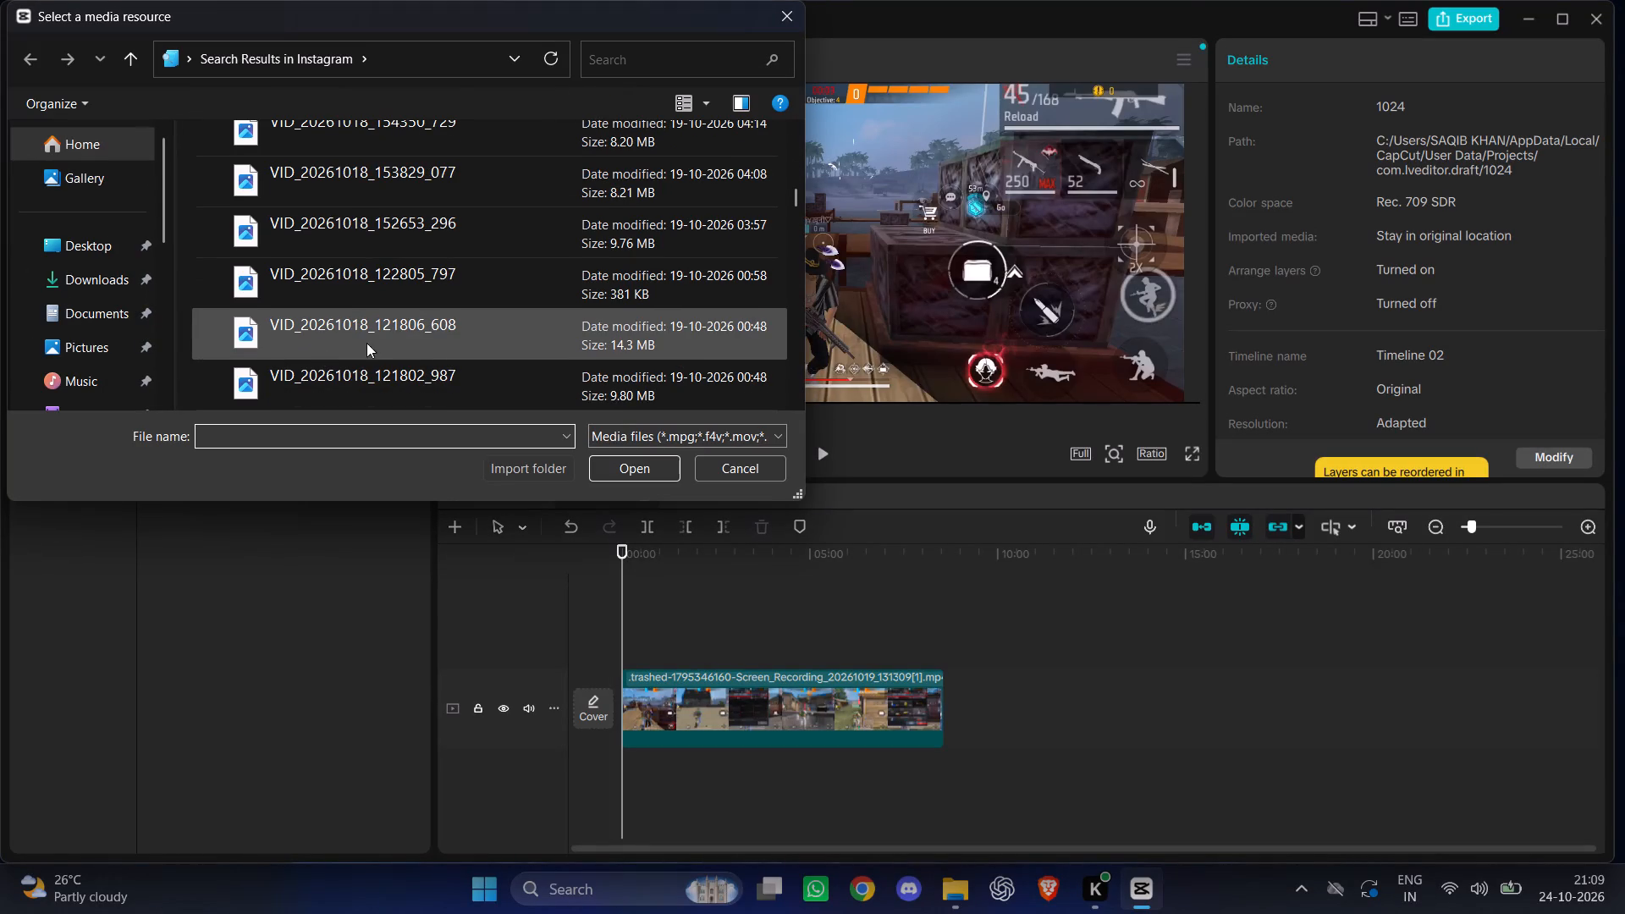
left_click(383, 339)
left_click(632, 472)
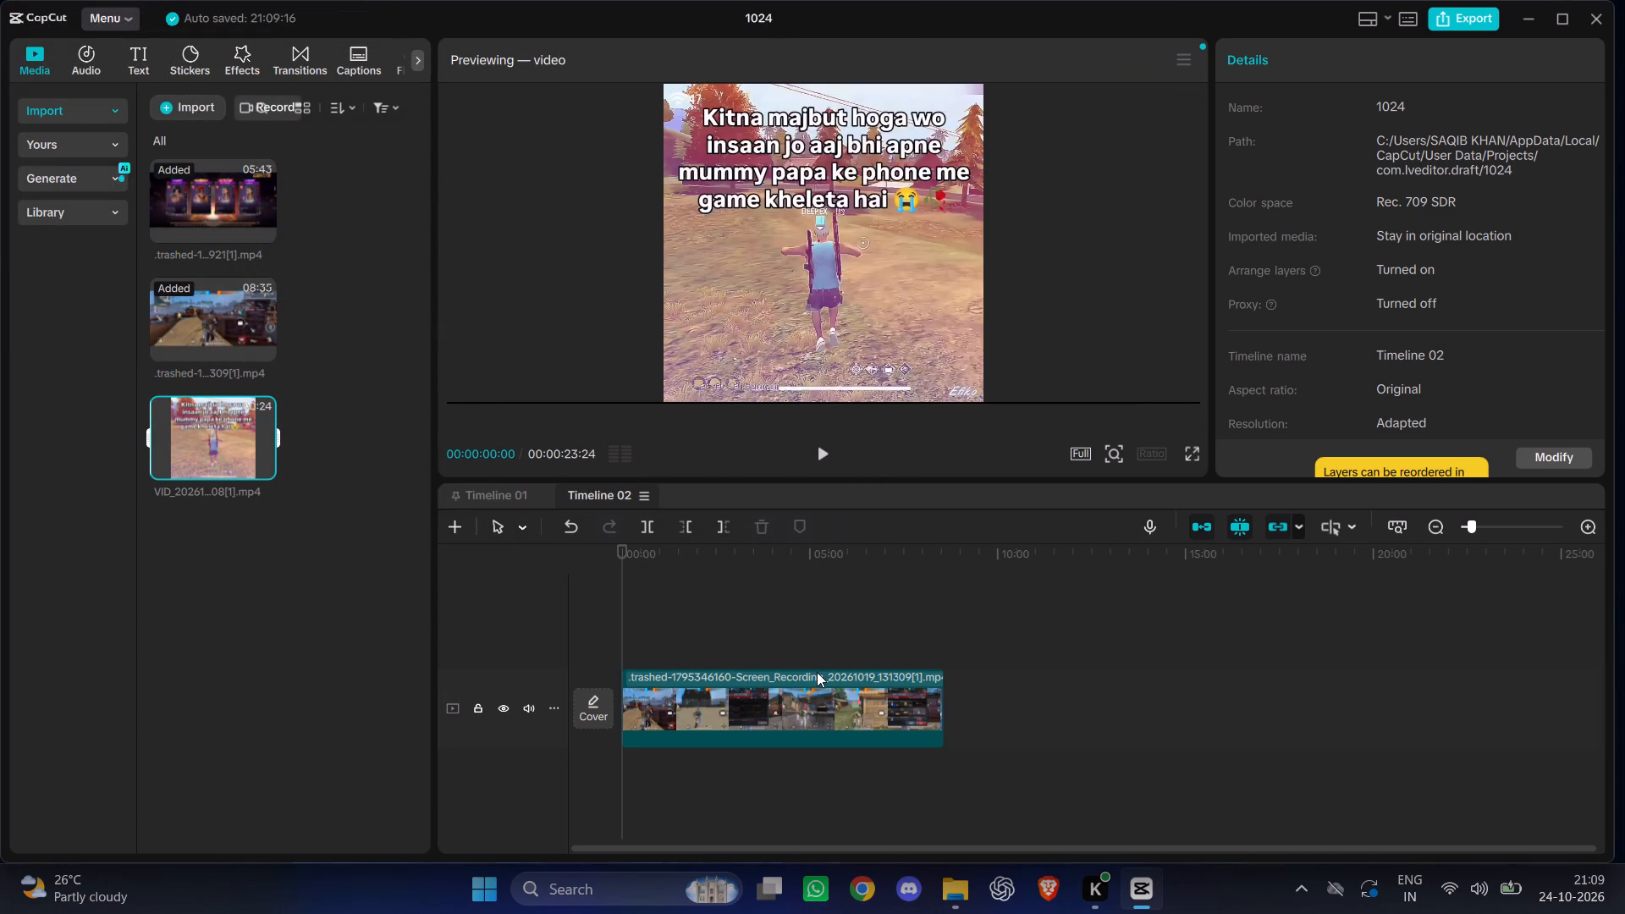
Select the 08:35 gameplay screen recording on Timeline 02.
left_click(794, 688)
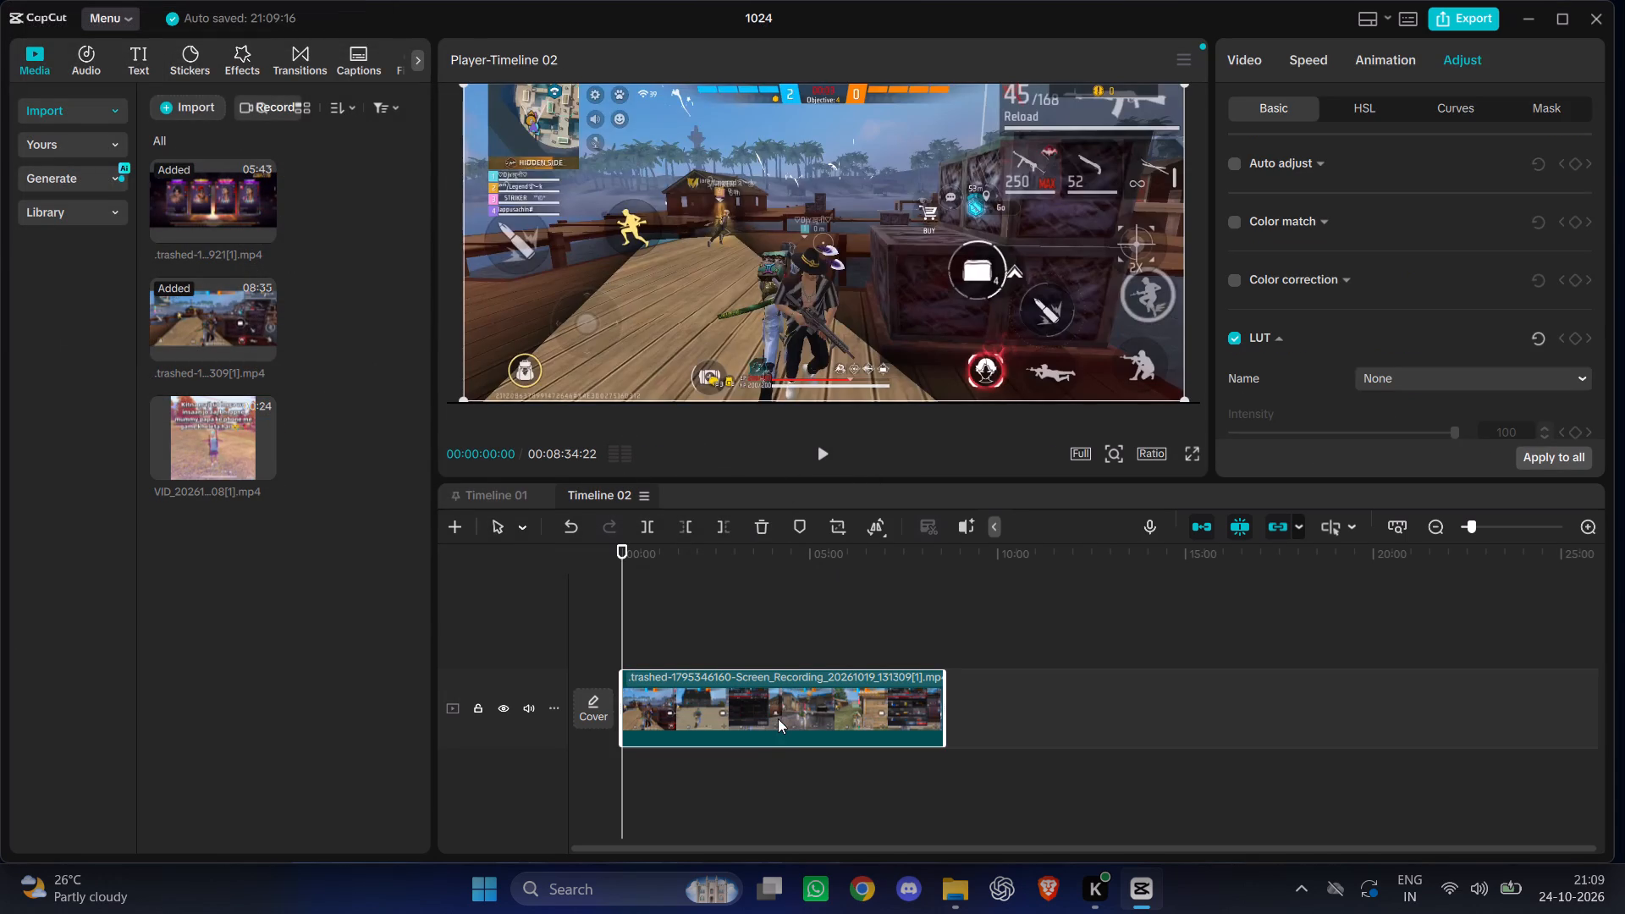
Scrub through the first two minutes of the gameplay recording on Timeline 02 and play it from about 00:01:36 to review the fight.
left_click_drag(622, 542, 653, 567)
left_click_drag(653, 567, 654, 567)
left_click_drag(622, 543, 652, 562)
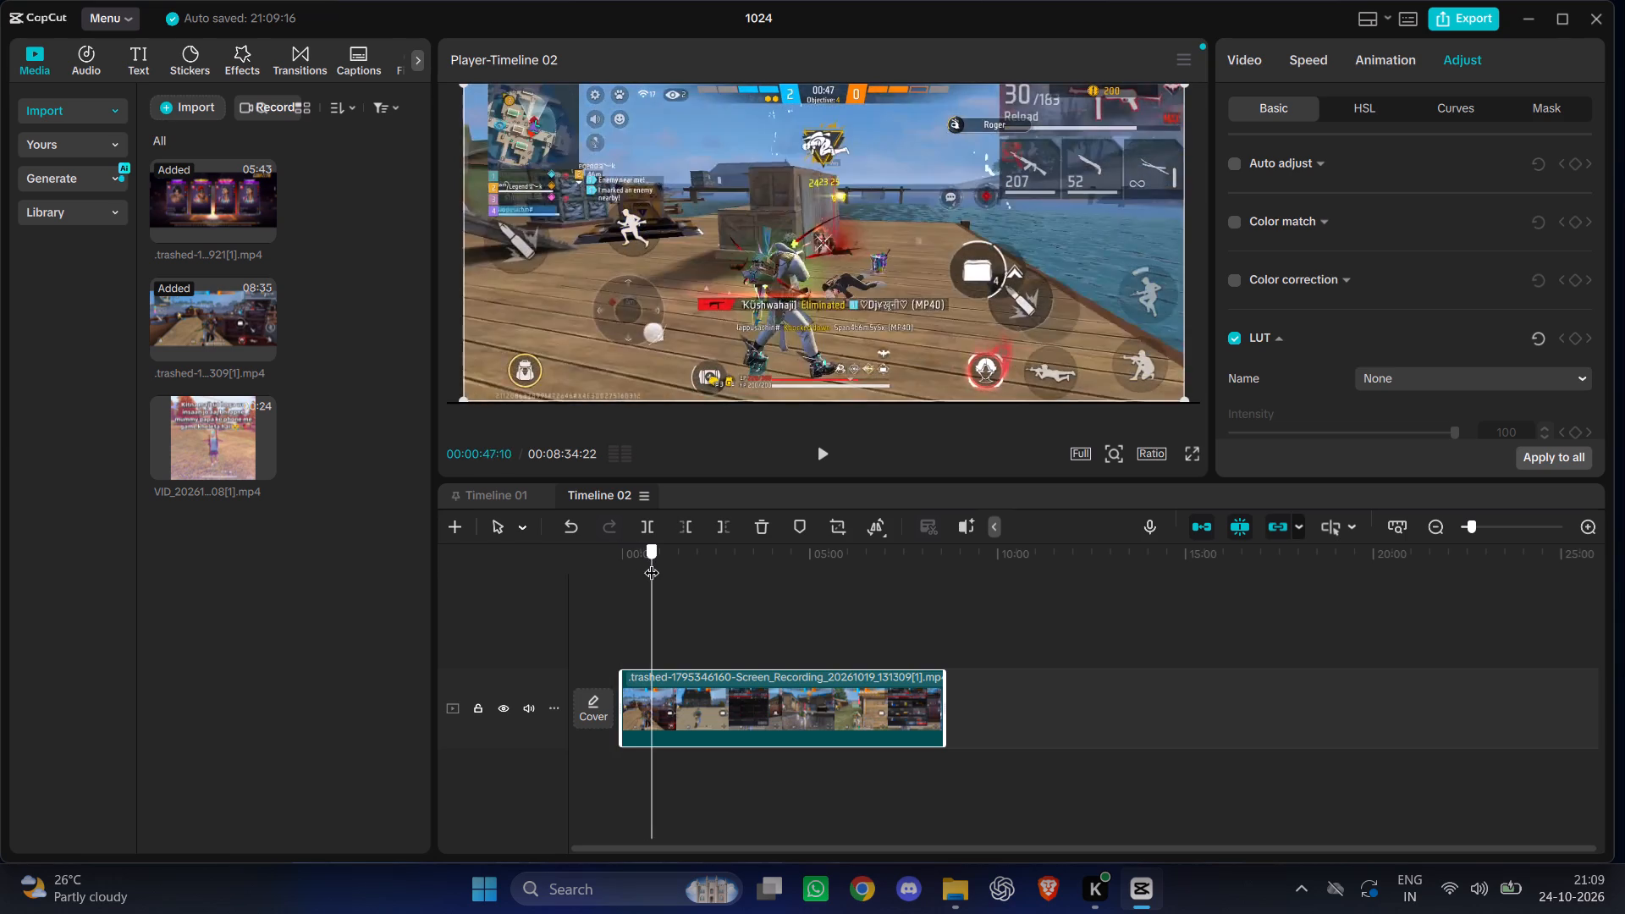
left_click_drag(652, 562, 676, 570)
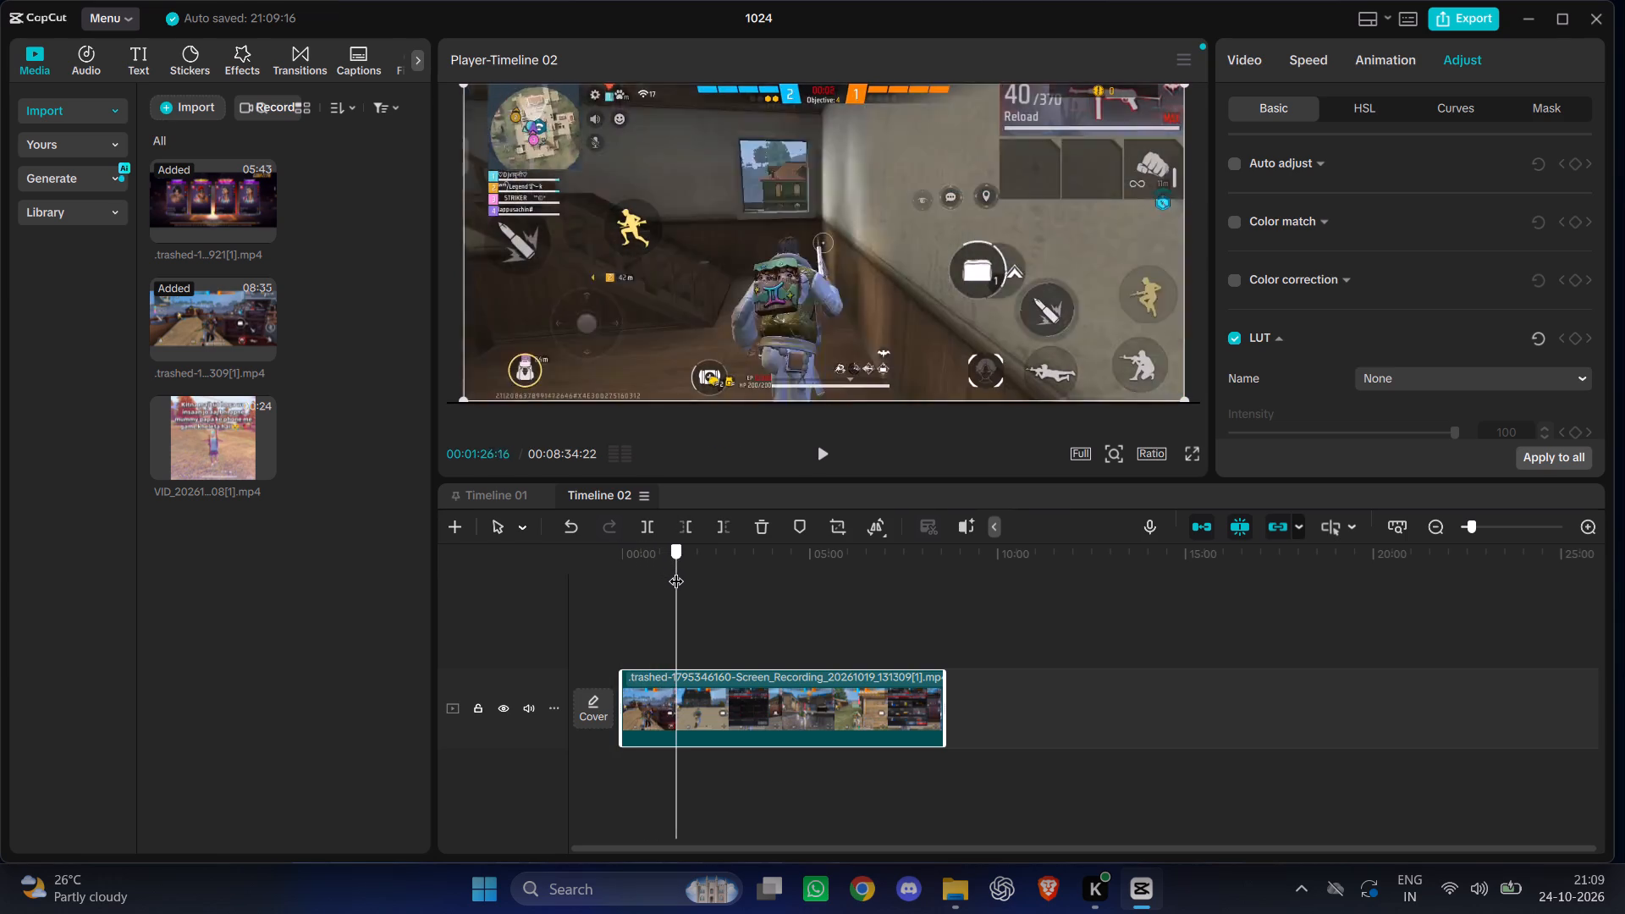
left_click_drag(676, 570, 687, 577)
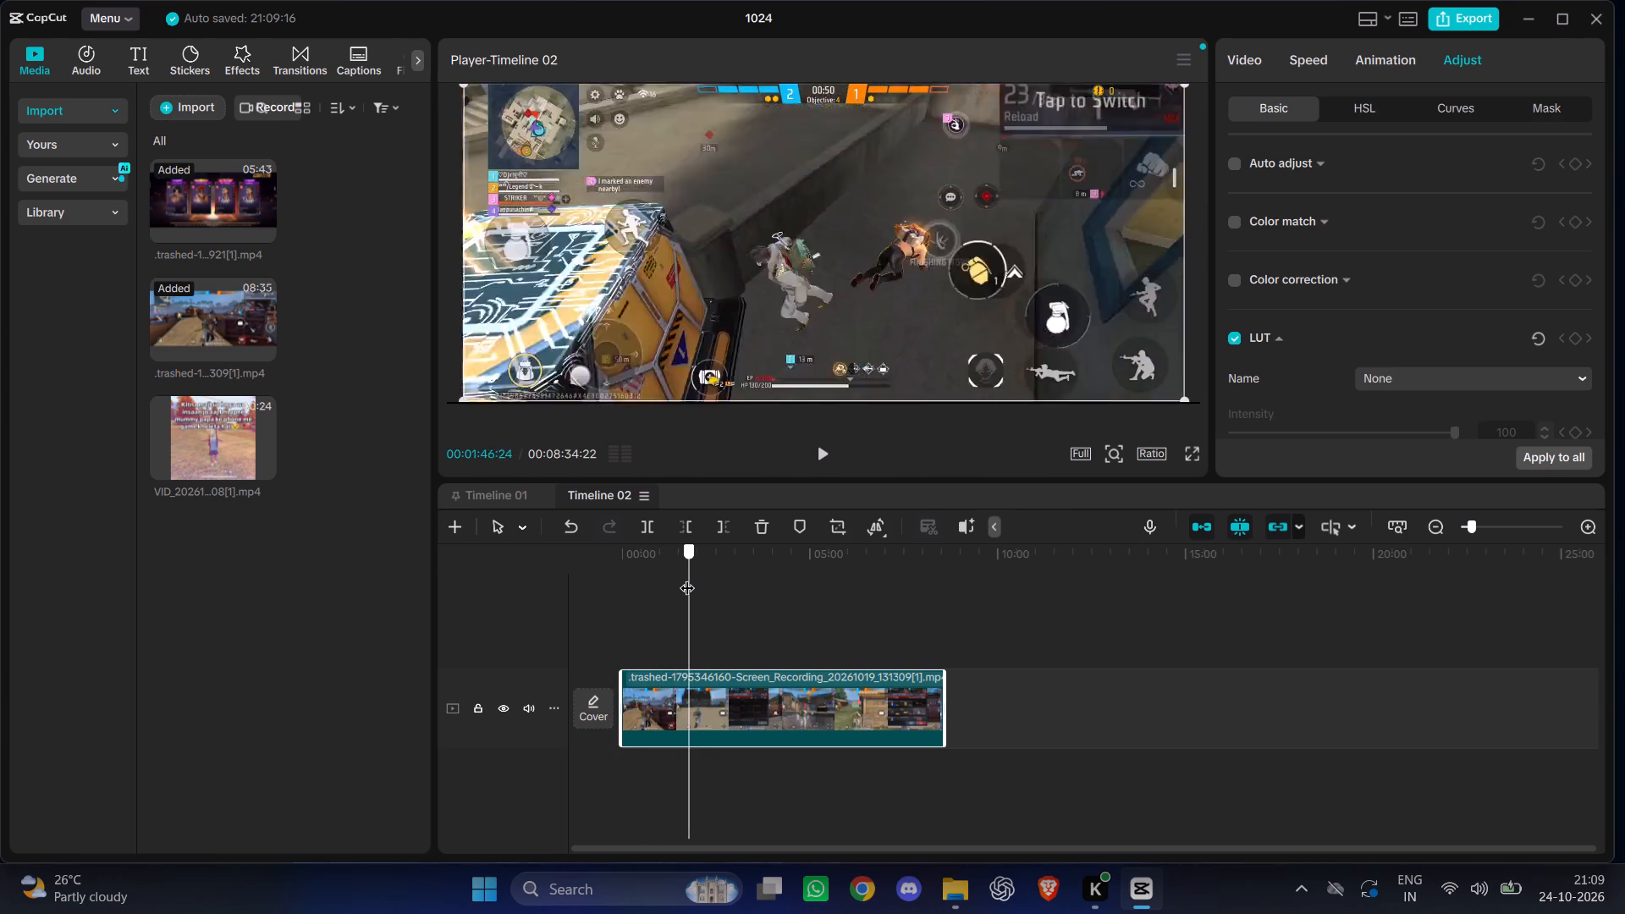
left_click_drag(687, 577, 690, 575)
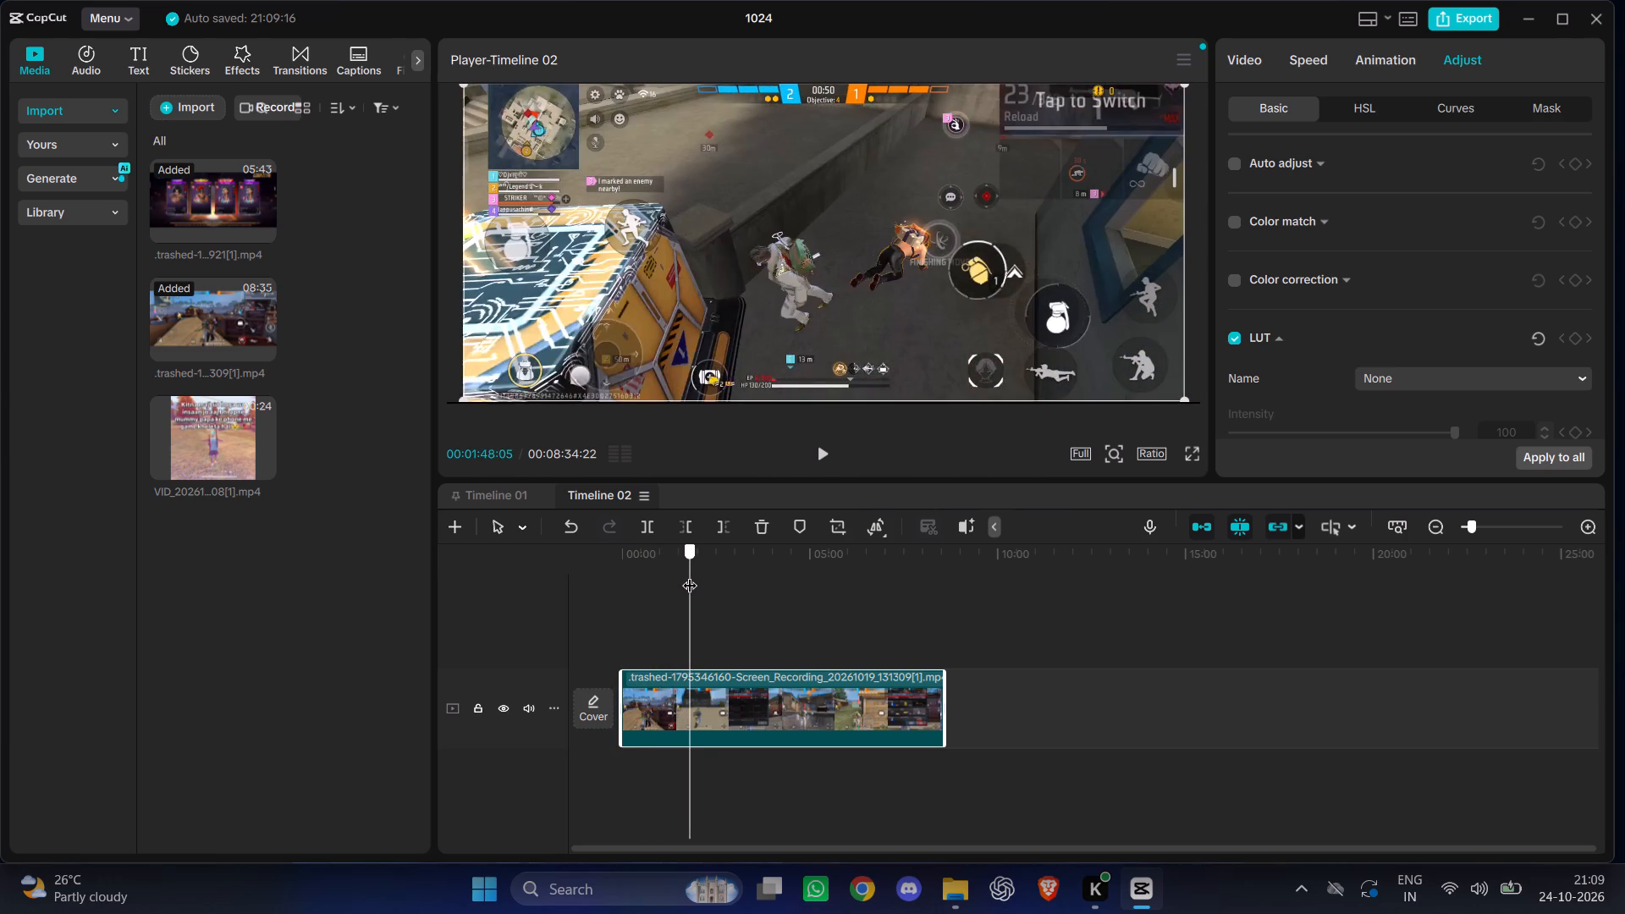
left_click_drag(690, 575, 690, 575)
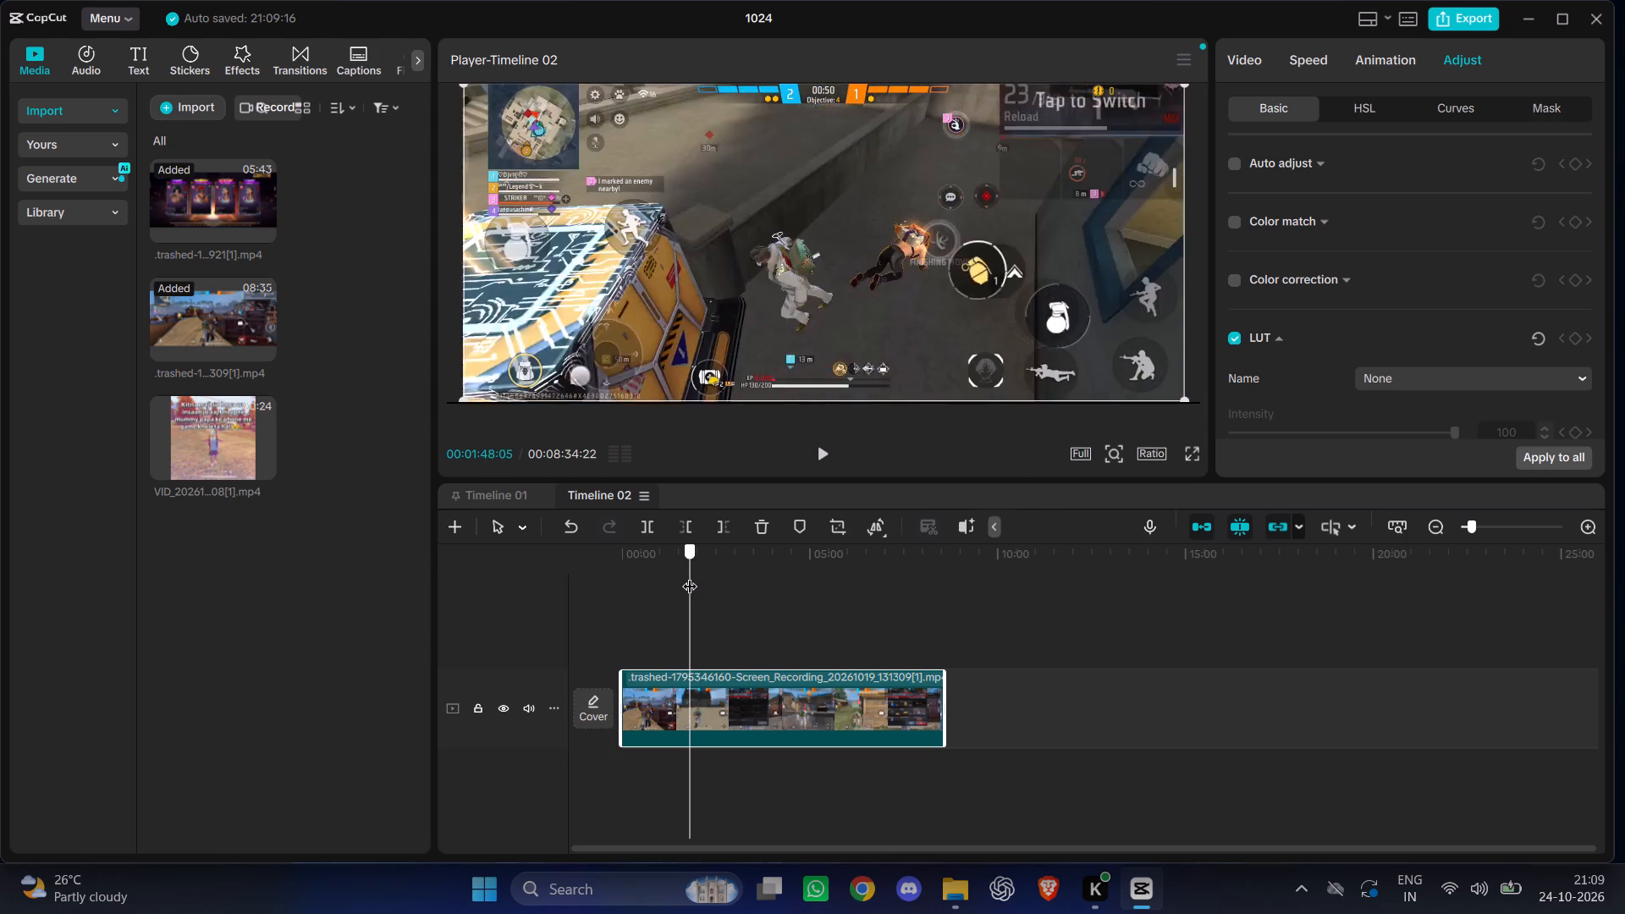
left_click_drag(690, 575, 684, 578)
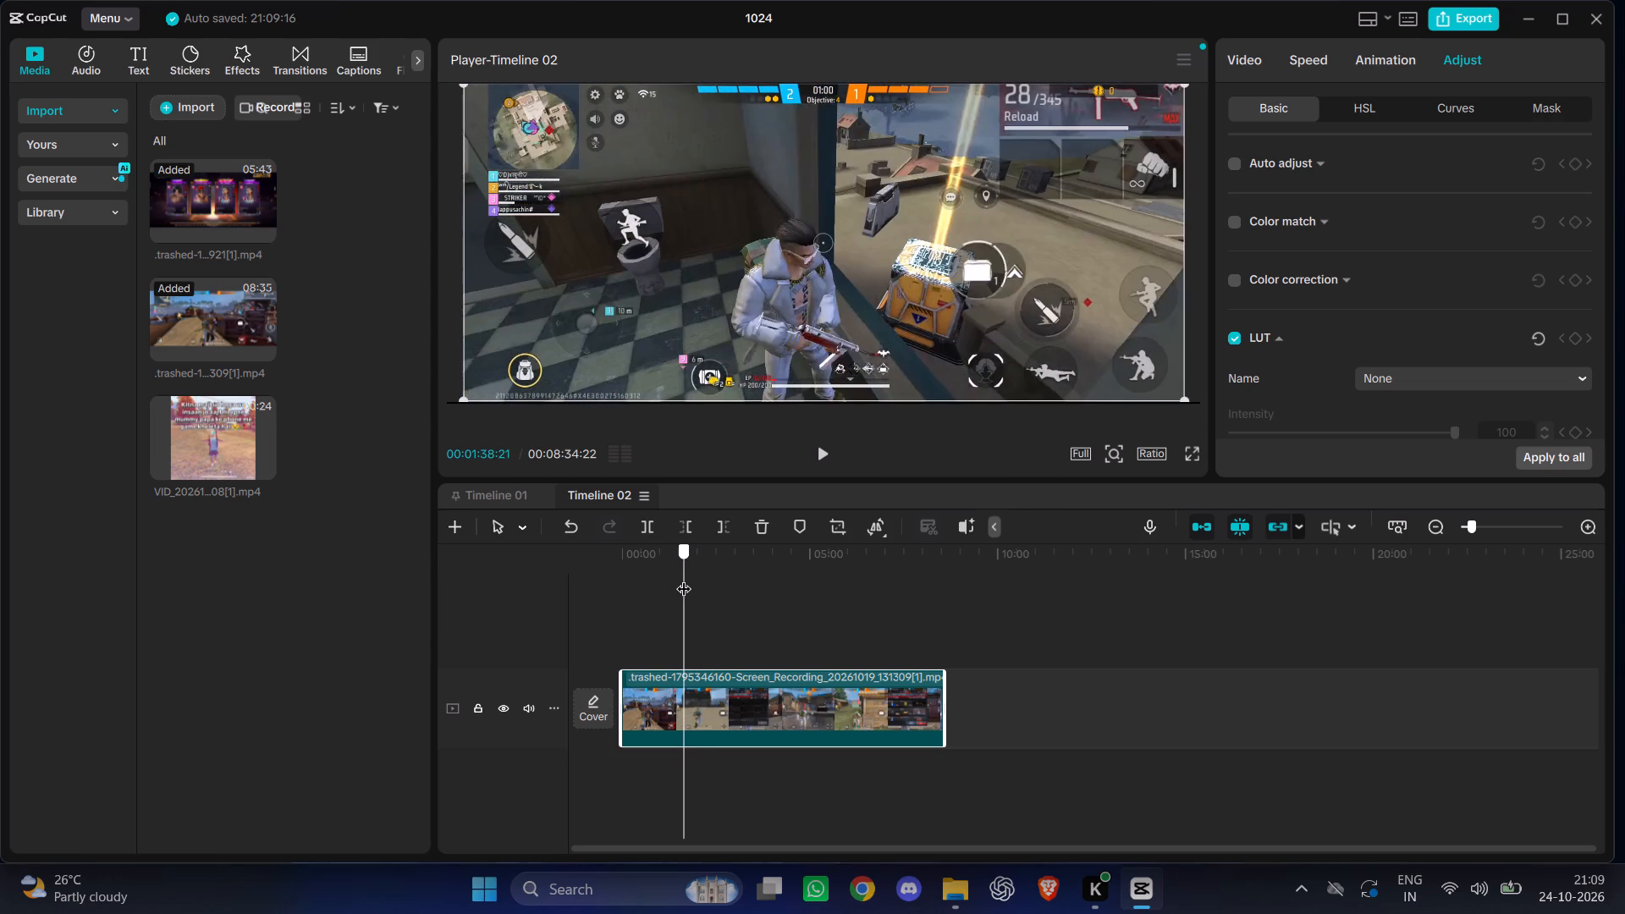
left_click_drag(684, 578, 682, 577)
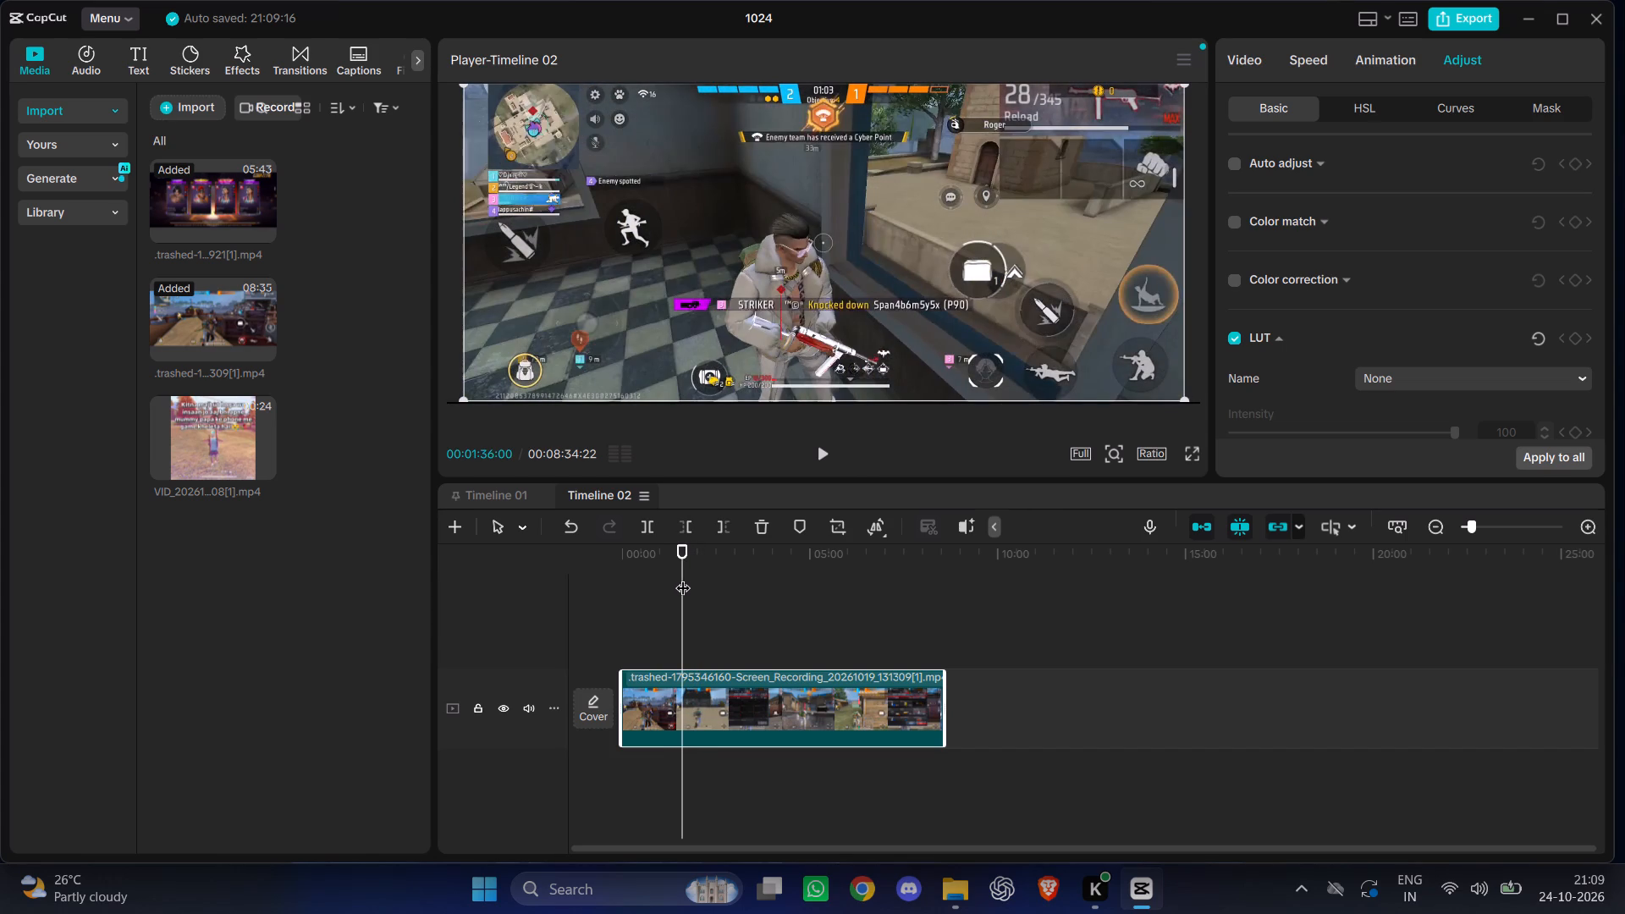
left_click(823, 459)
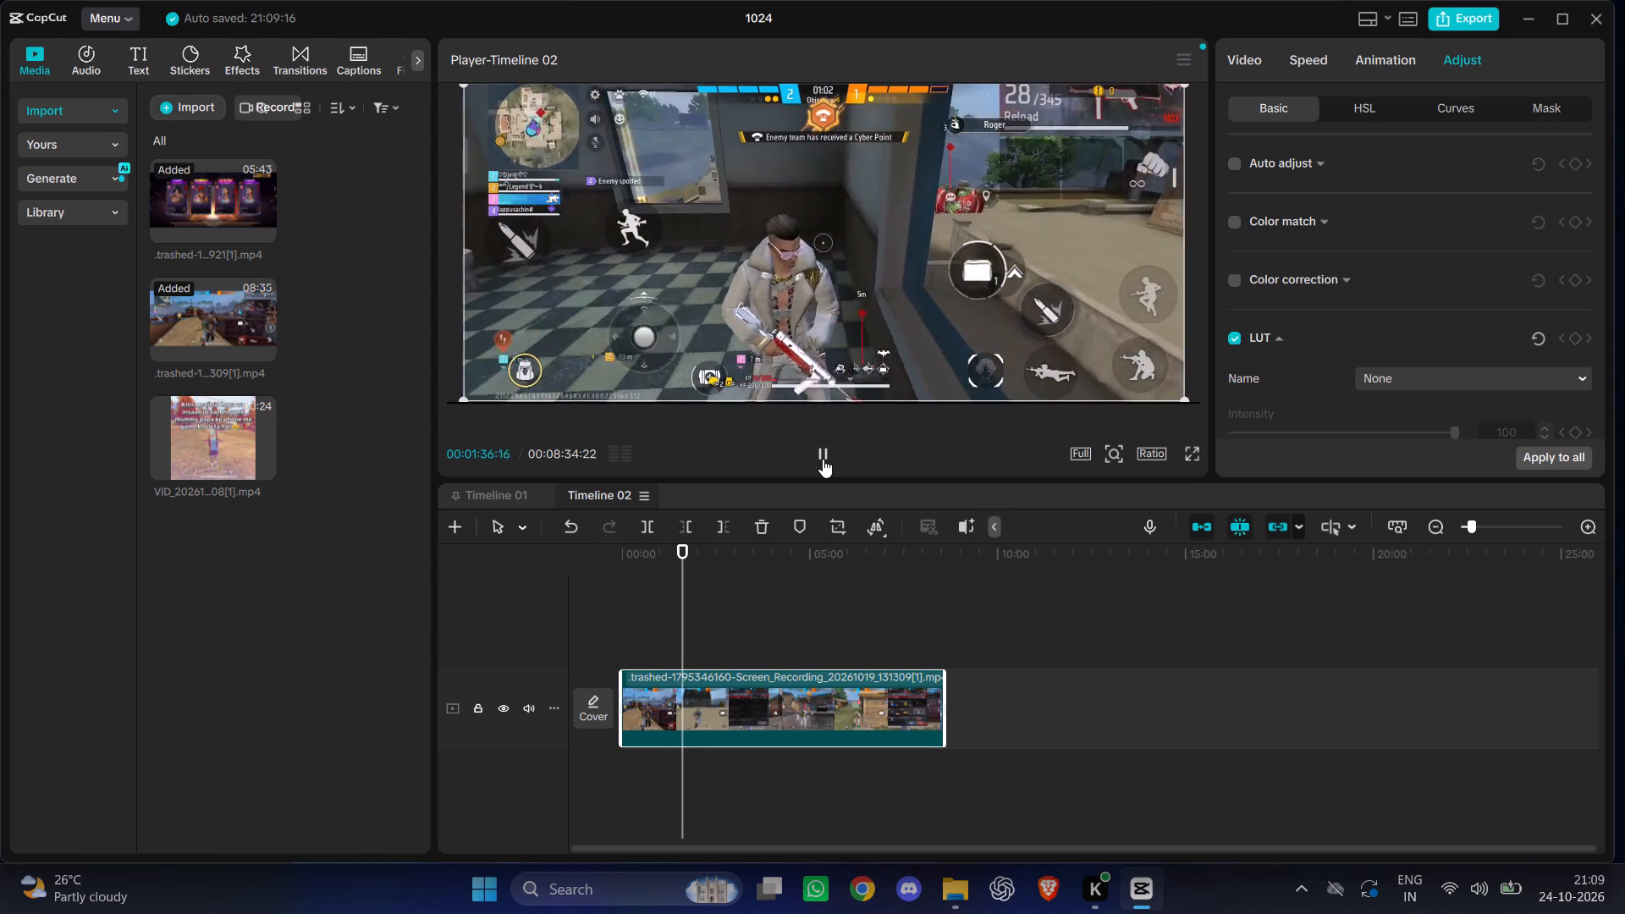
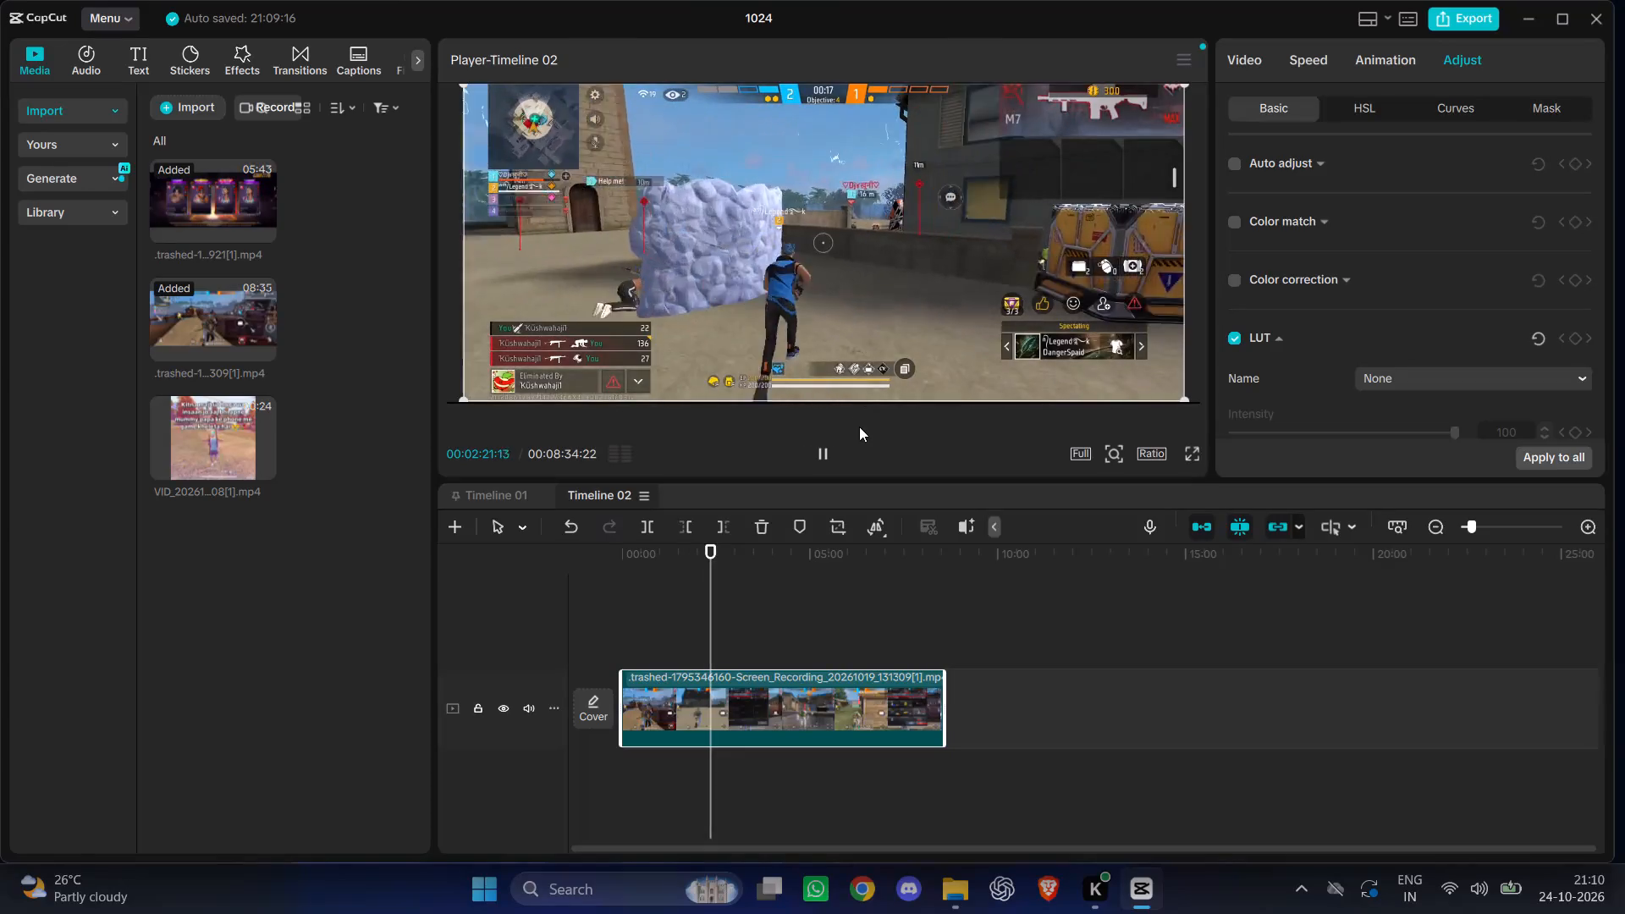
Split the gameplay recording on Timeline 02 at 00:03:03:26 and delete the part before the cut.
left_click(822, 454)
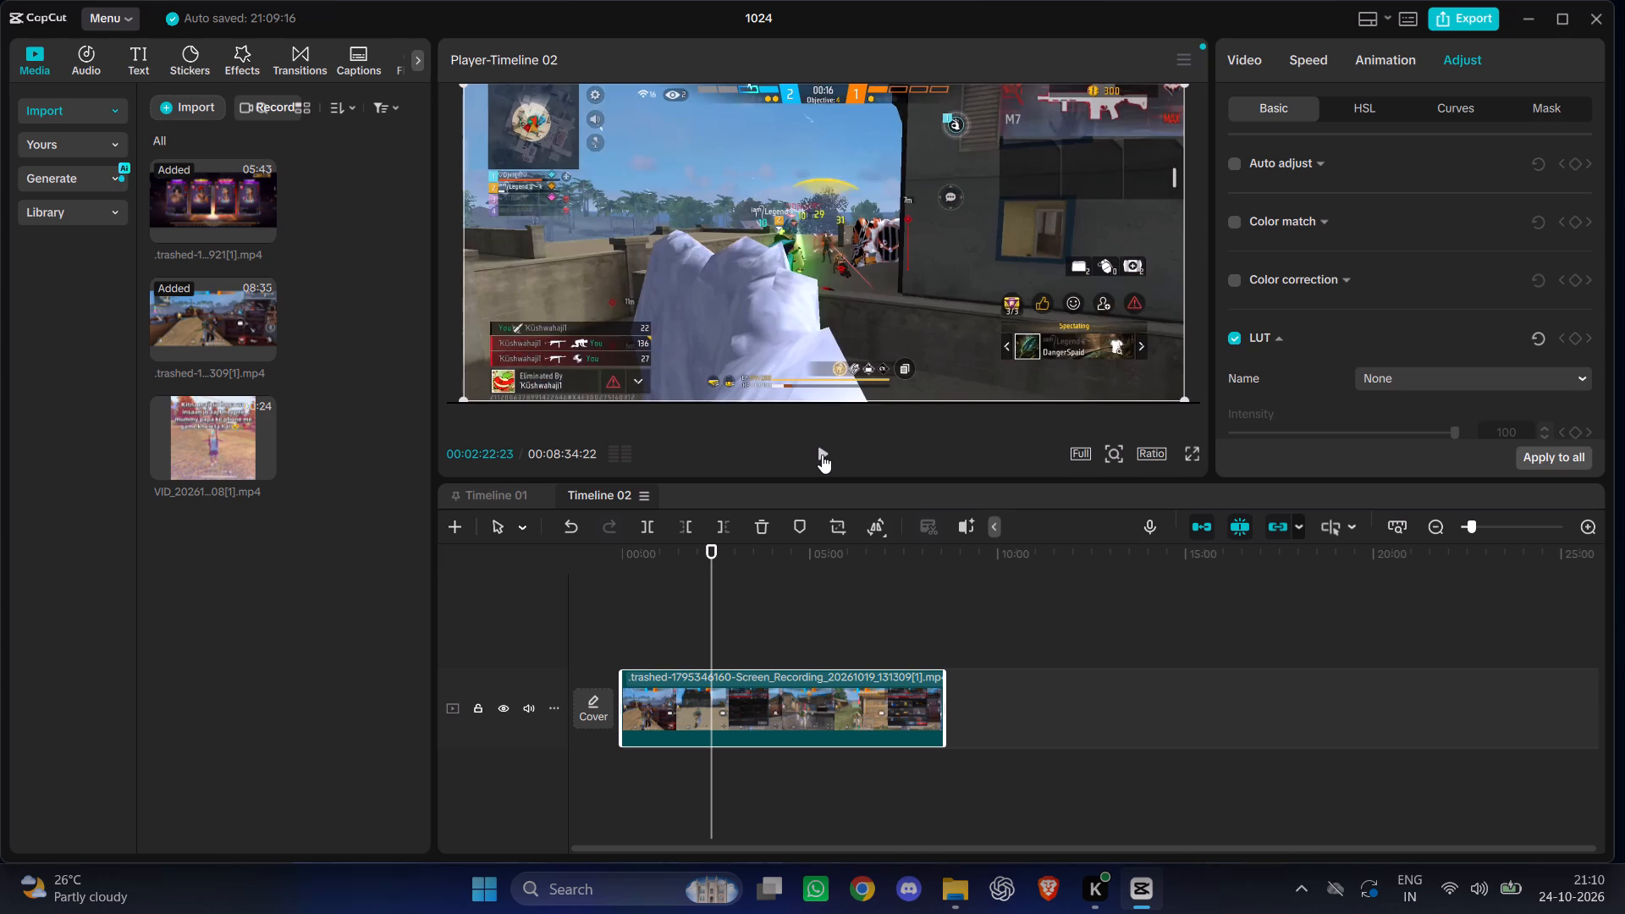
left_click_drag(715, 546, 737, 563)
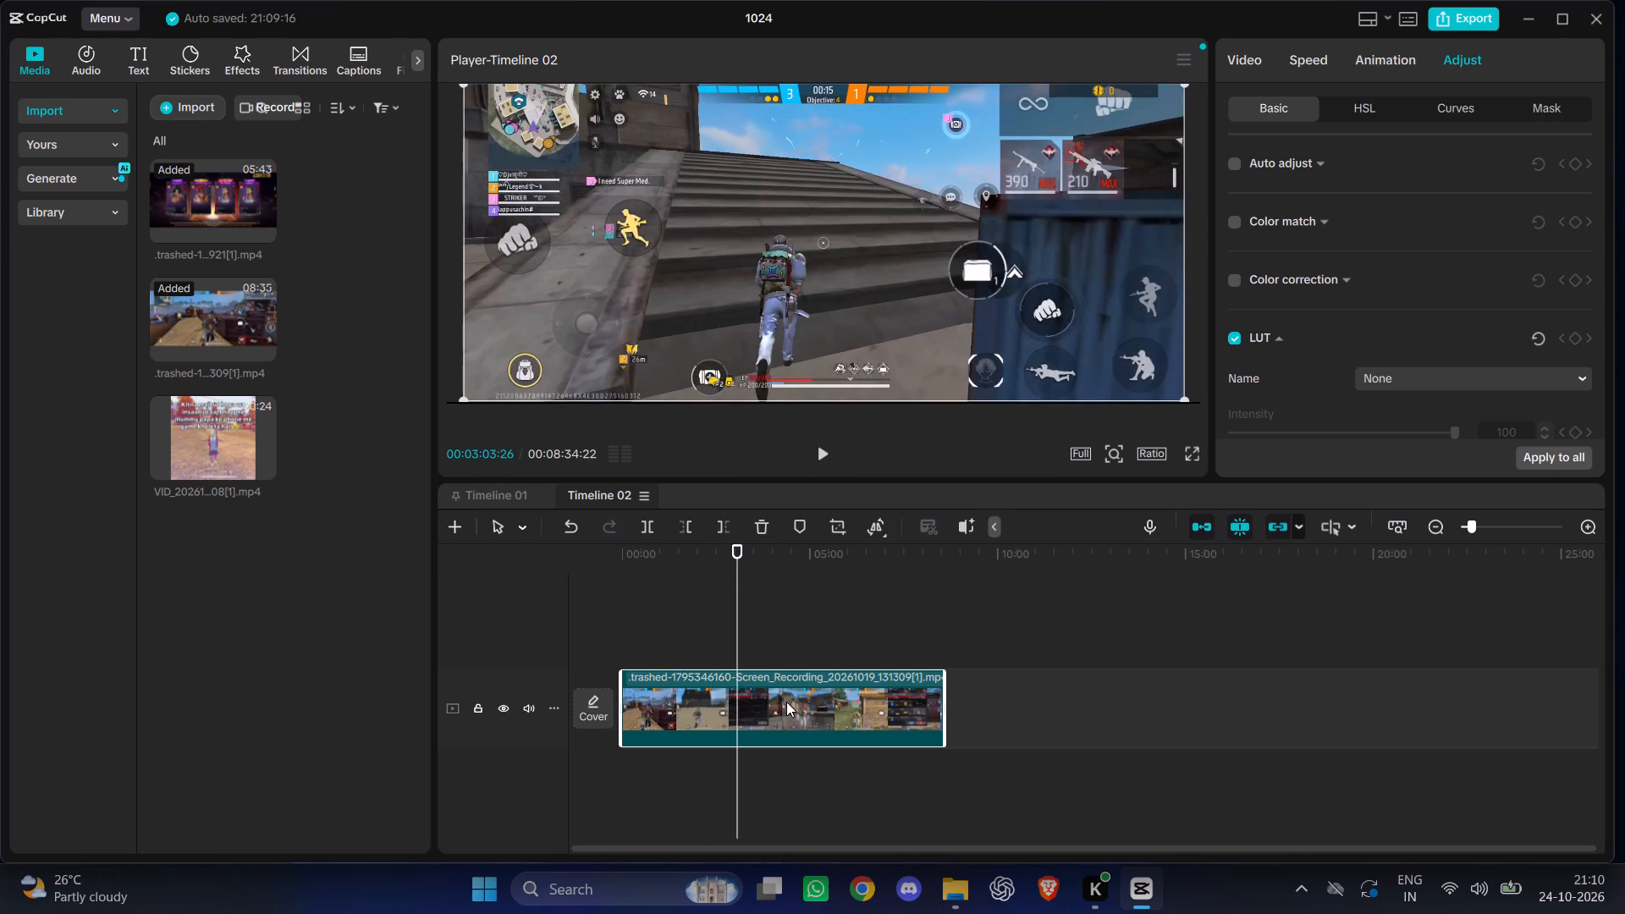
scroll(715, 767, "up", 7, "ctrl")
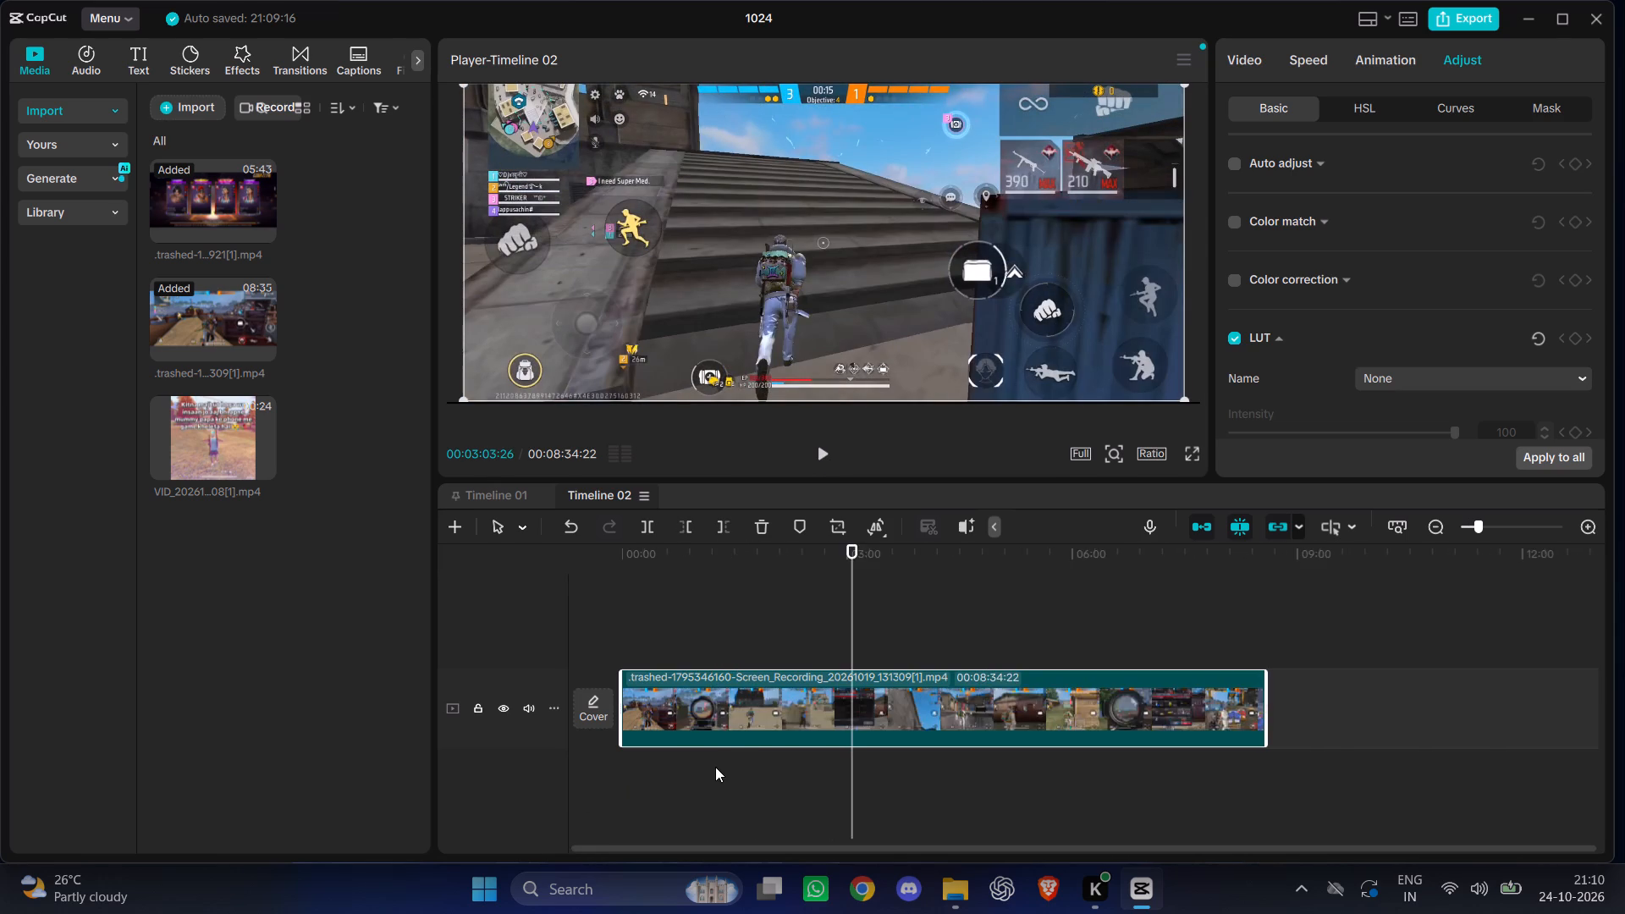
scroll(715, 767, "up", 7, "ctrl")
left_click(647, 531)
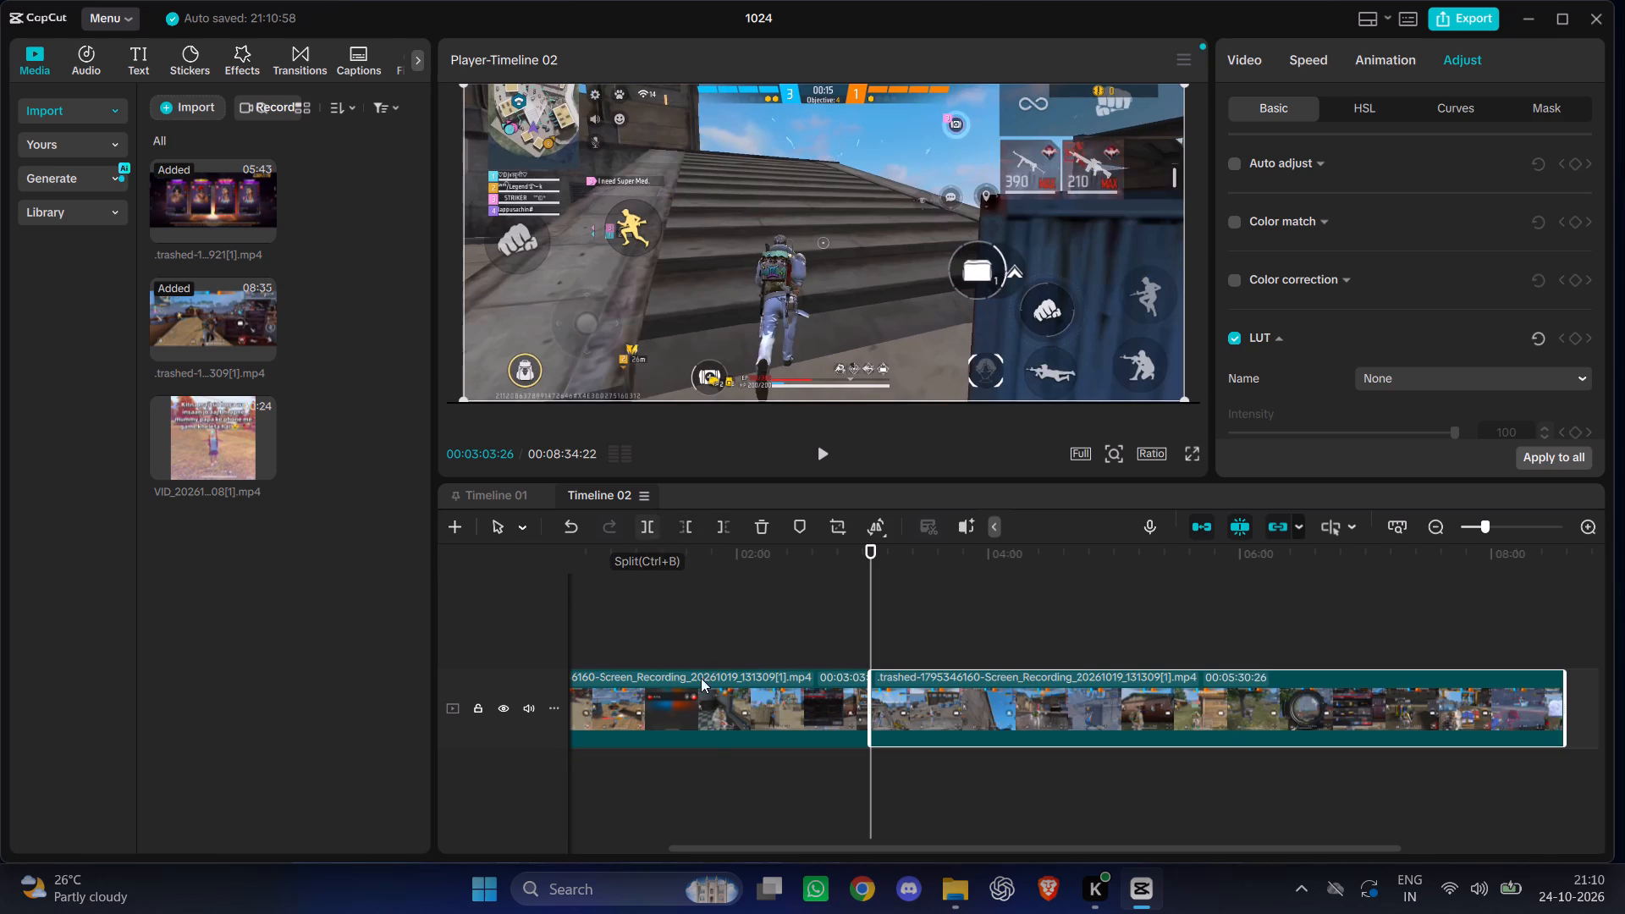
left_click(724, 723)
key("BackSpace")
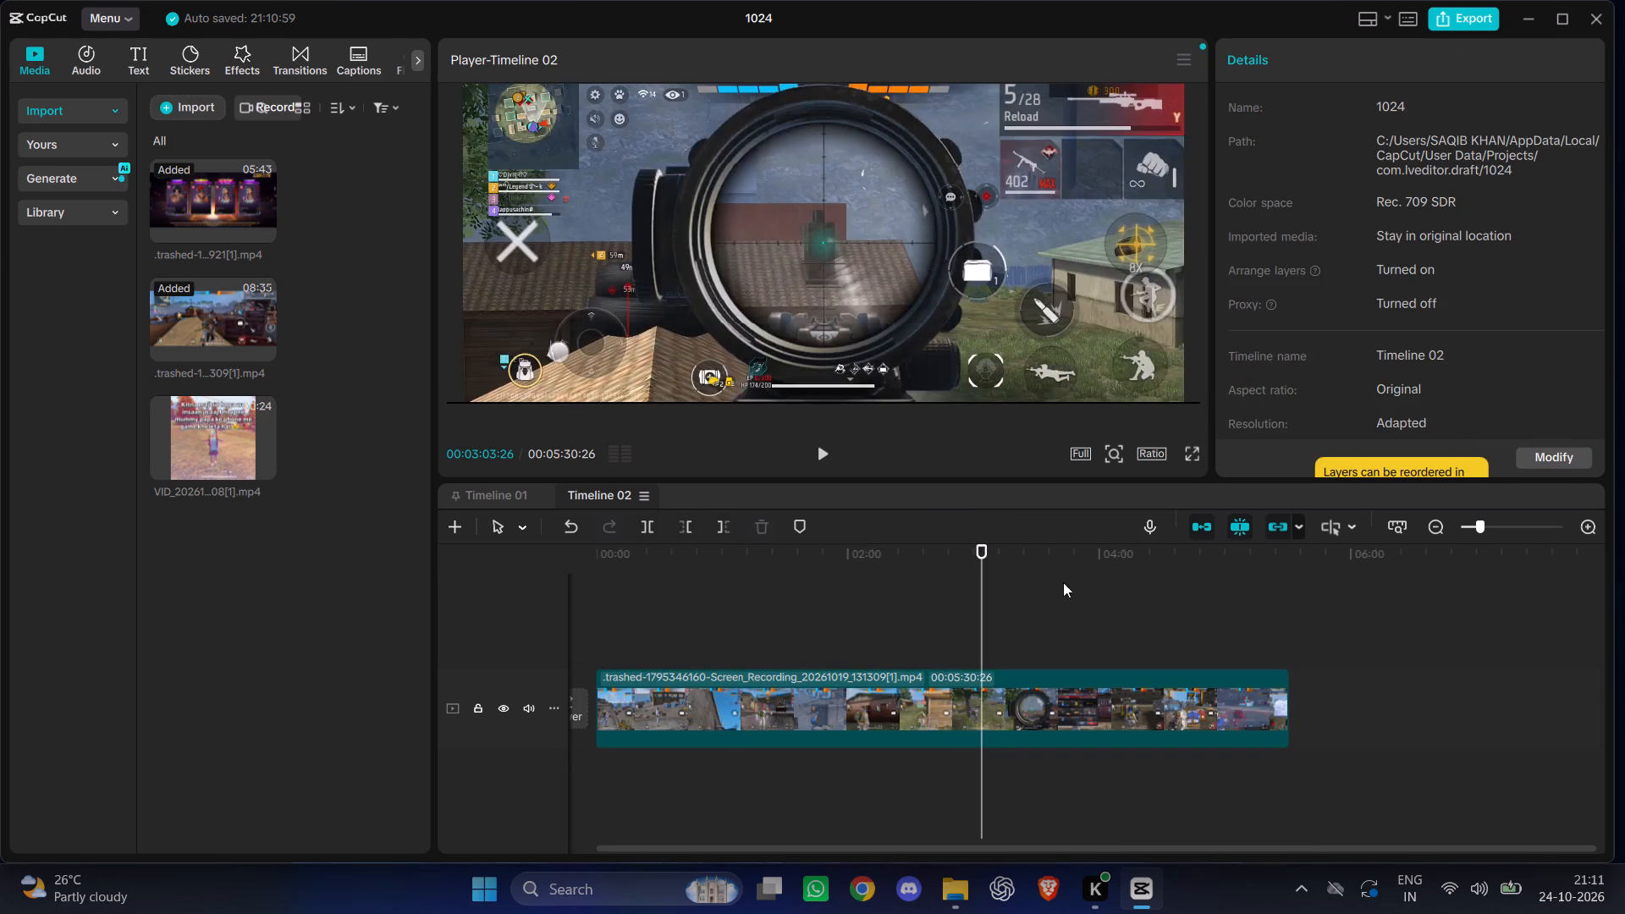
Split the remaining gameplay clip at 00:00:16:11 and delete everything after the cut.
left_click_drag(983, 553, 576, 631)
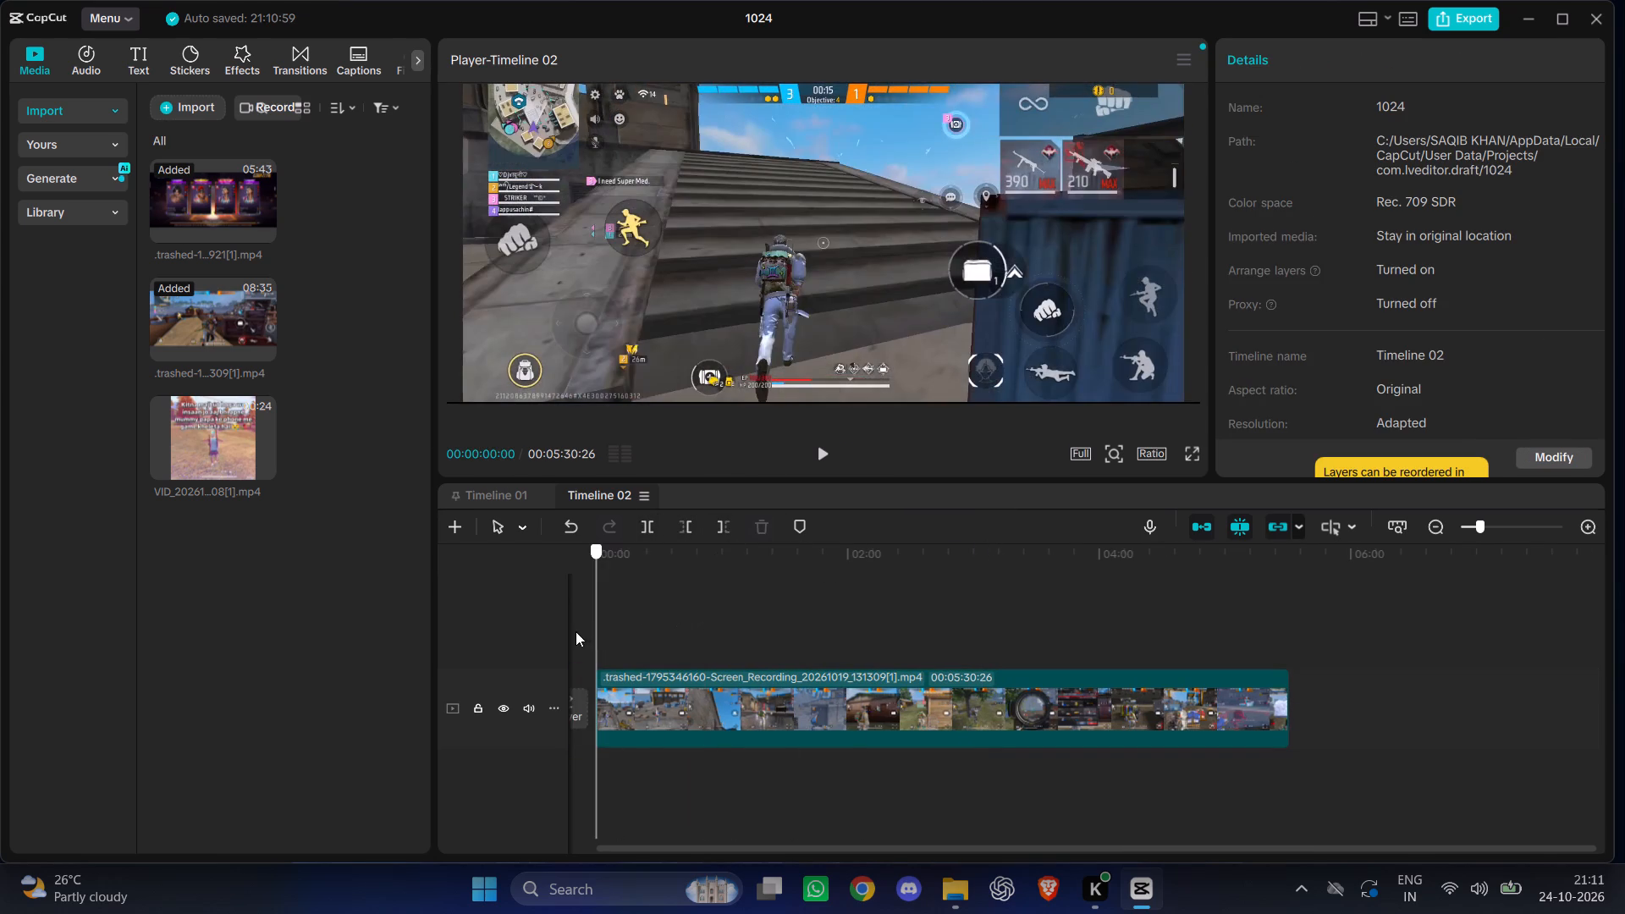
left_click_drag(576, 631, 609, 638)
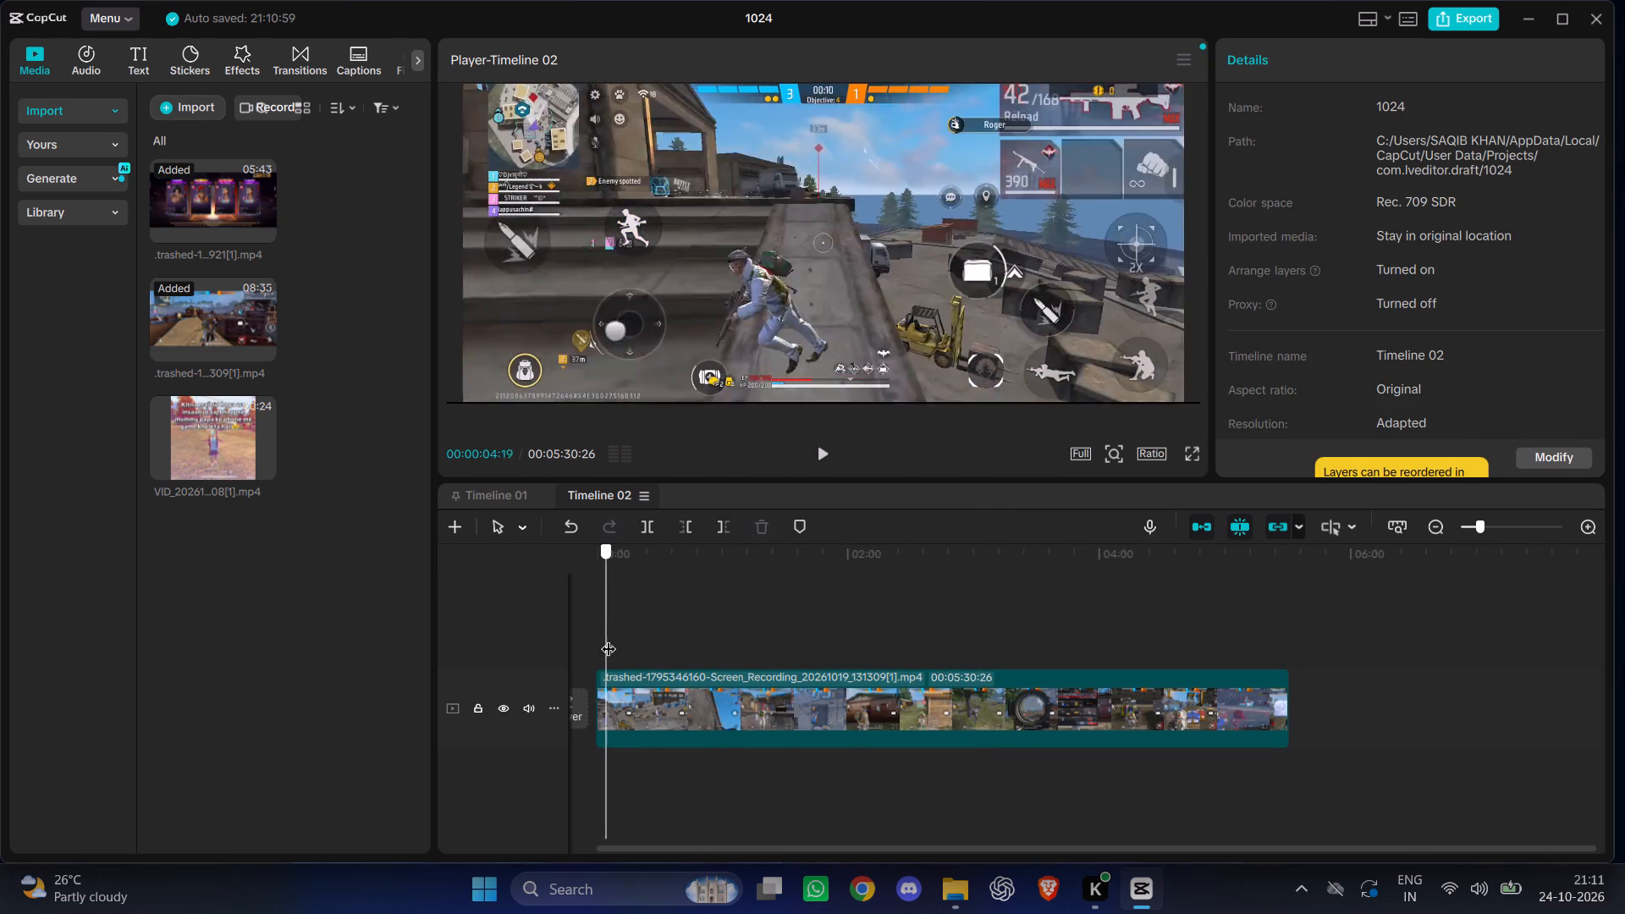
left_click_drag(609, 638, 631, 646)
left_click(642, 692)
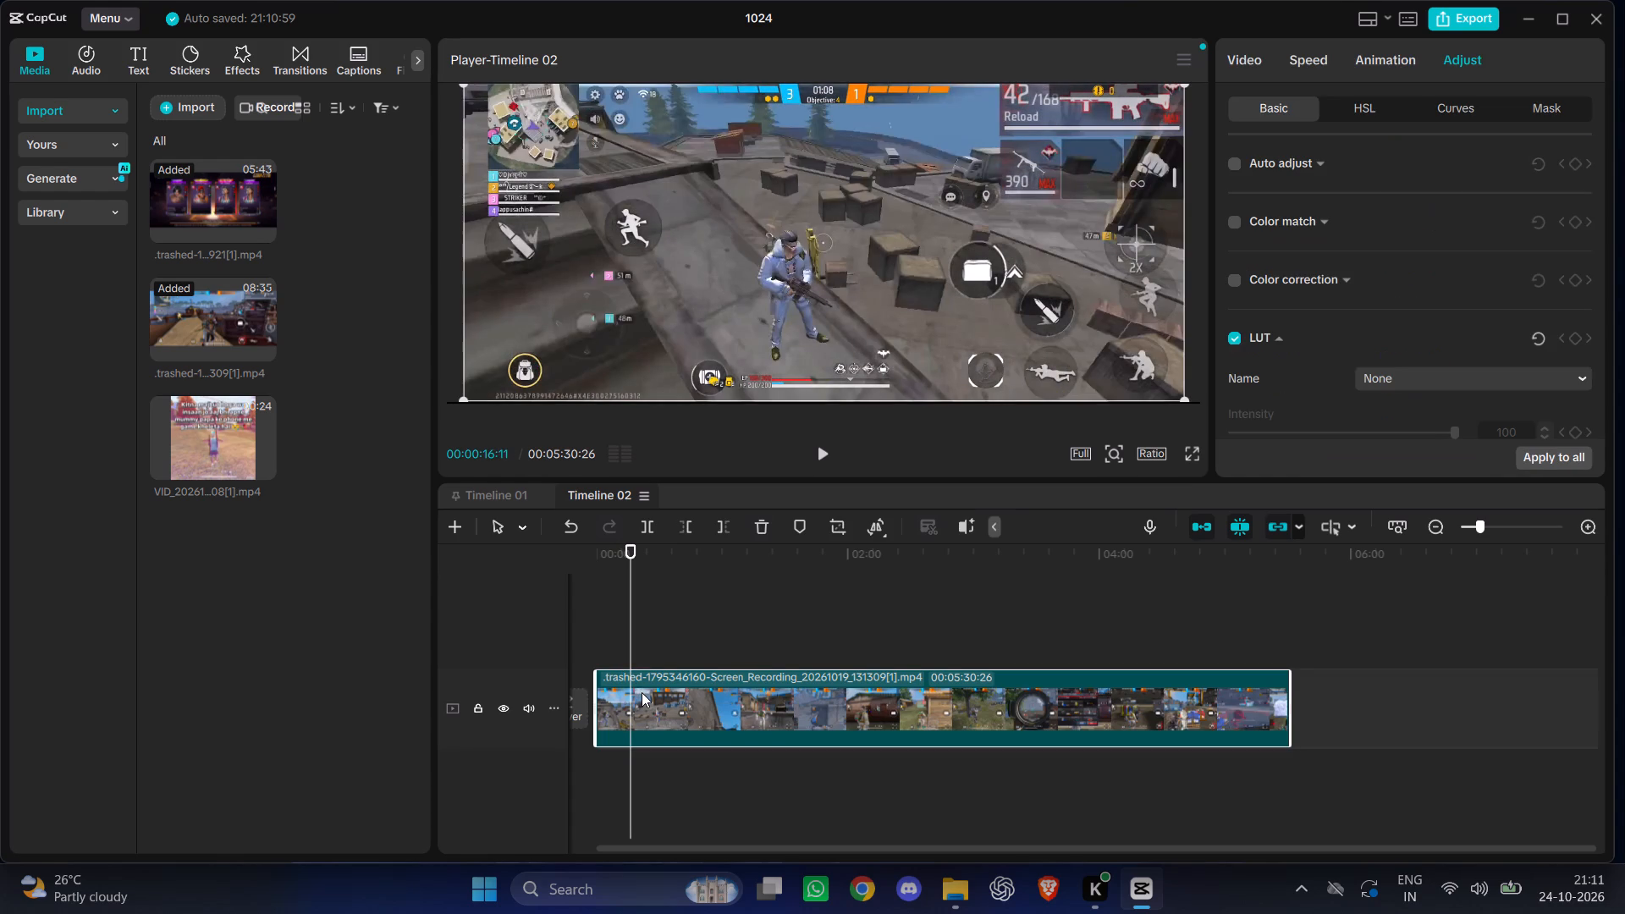
left_click(641, 529)
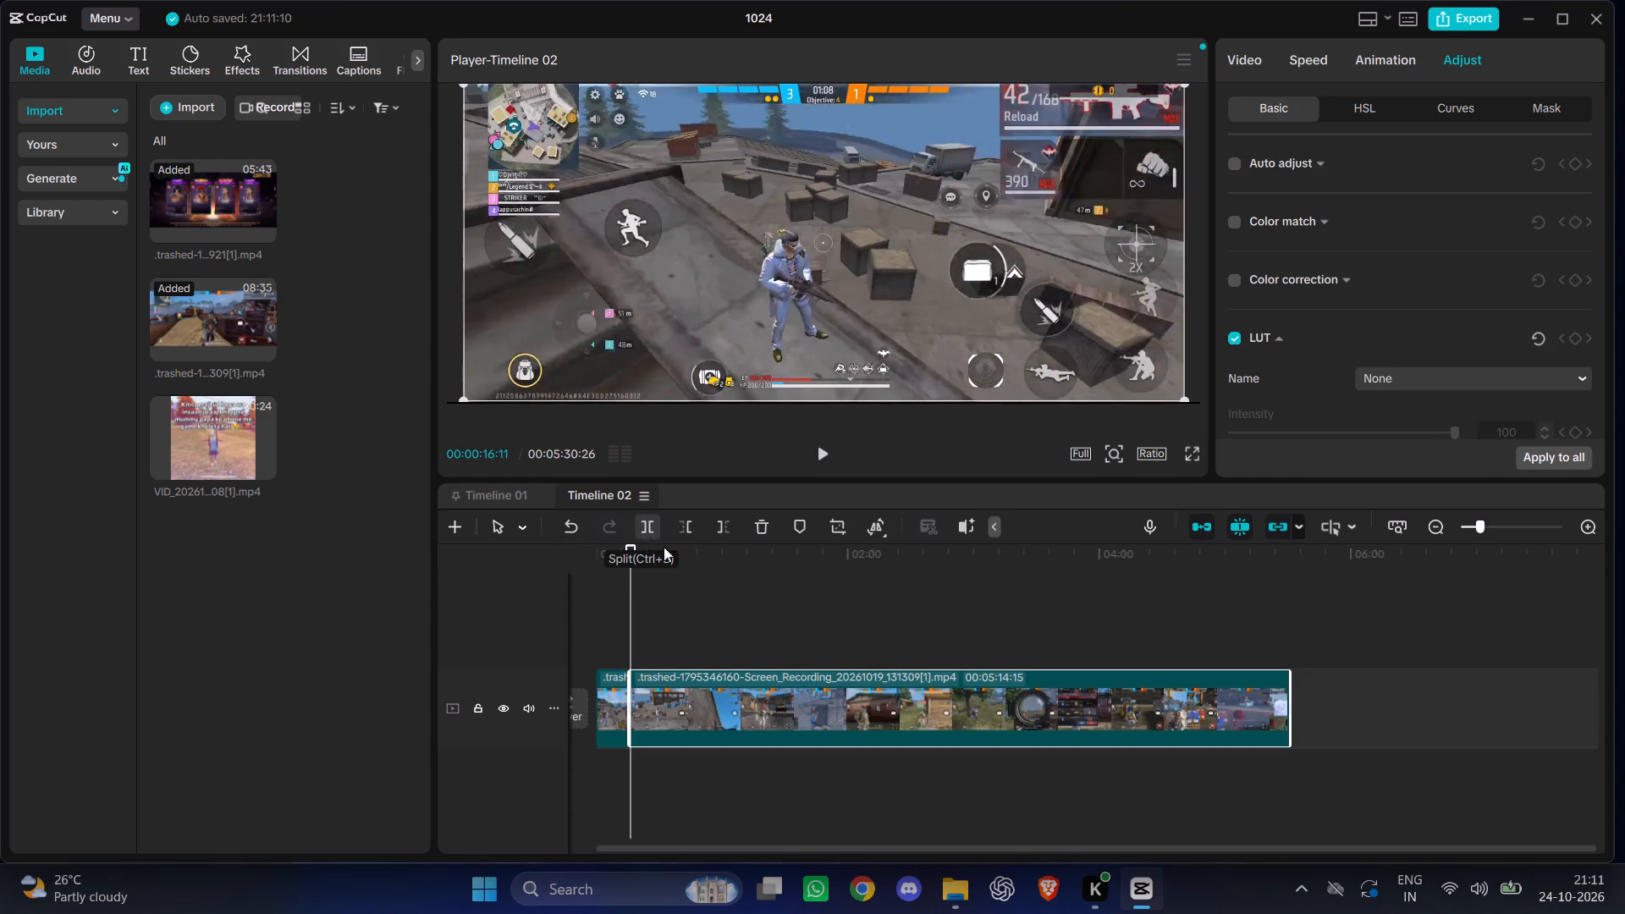
double_click(825, 710)
key("BackSpace")
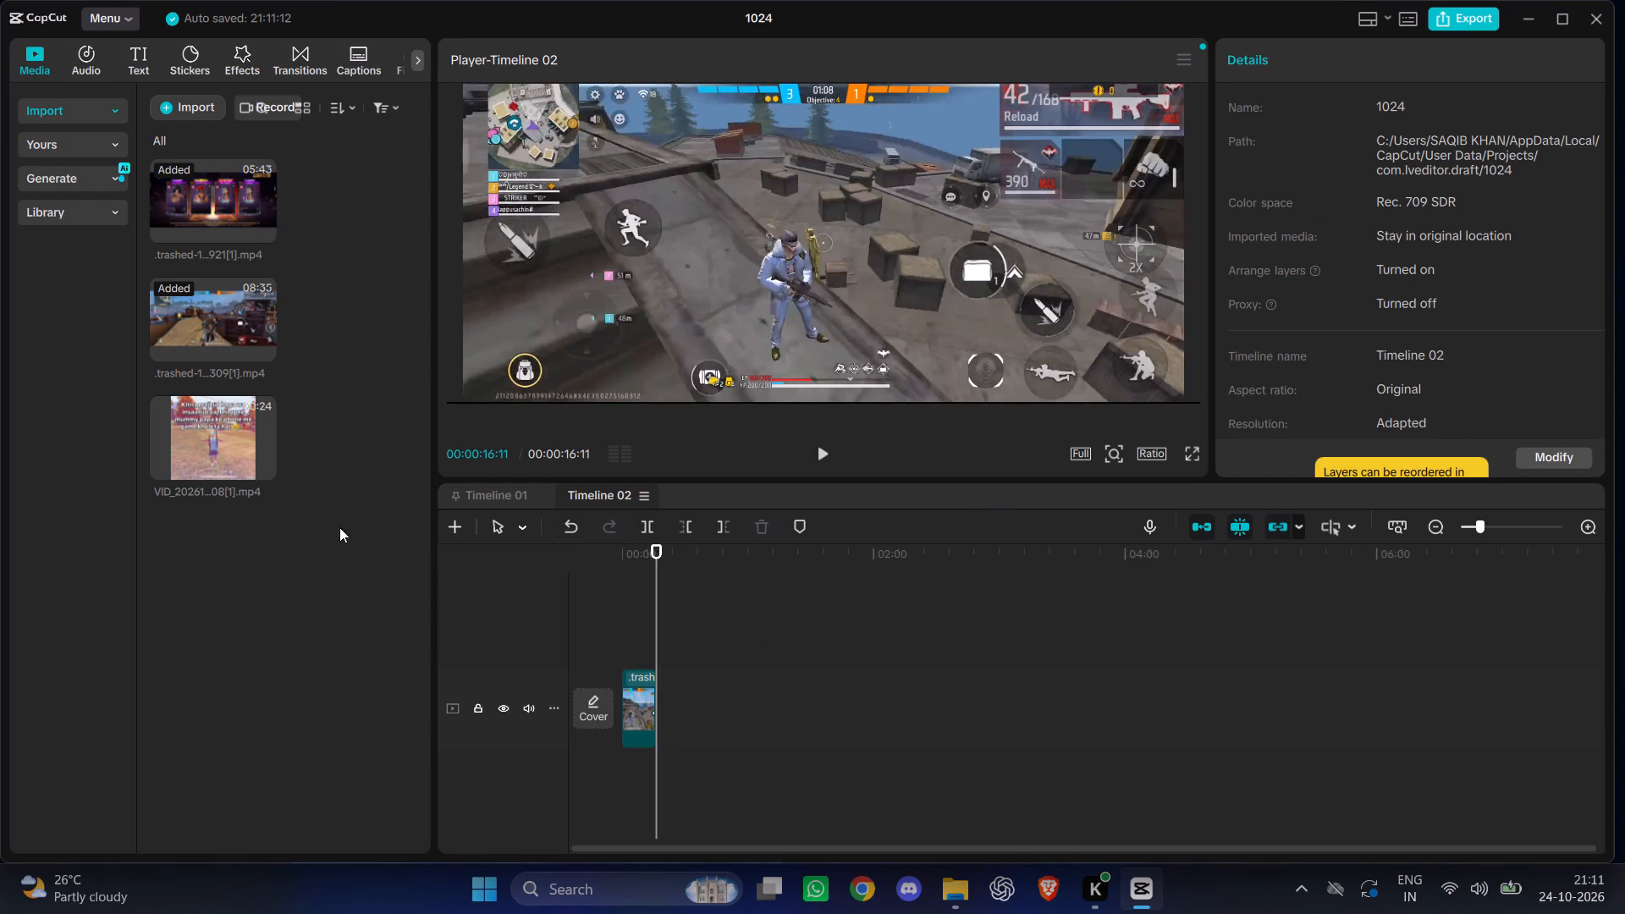
Add the captioned VID_20261018 clip as an overlay above the gameplay, starting at the beginning of the timeline.
left_click_drag(214, 454, 470, 581)
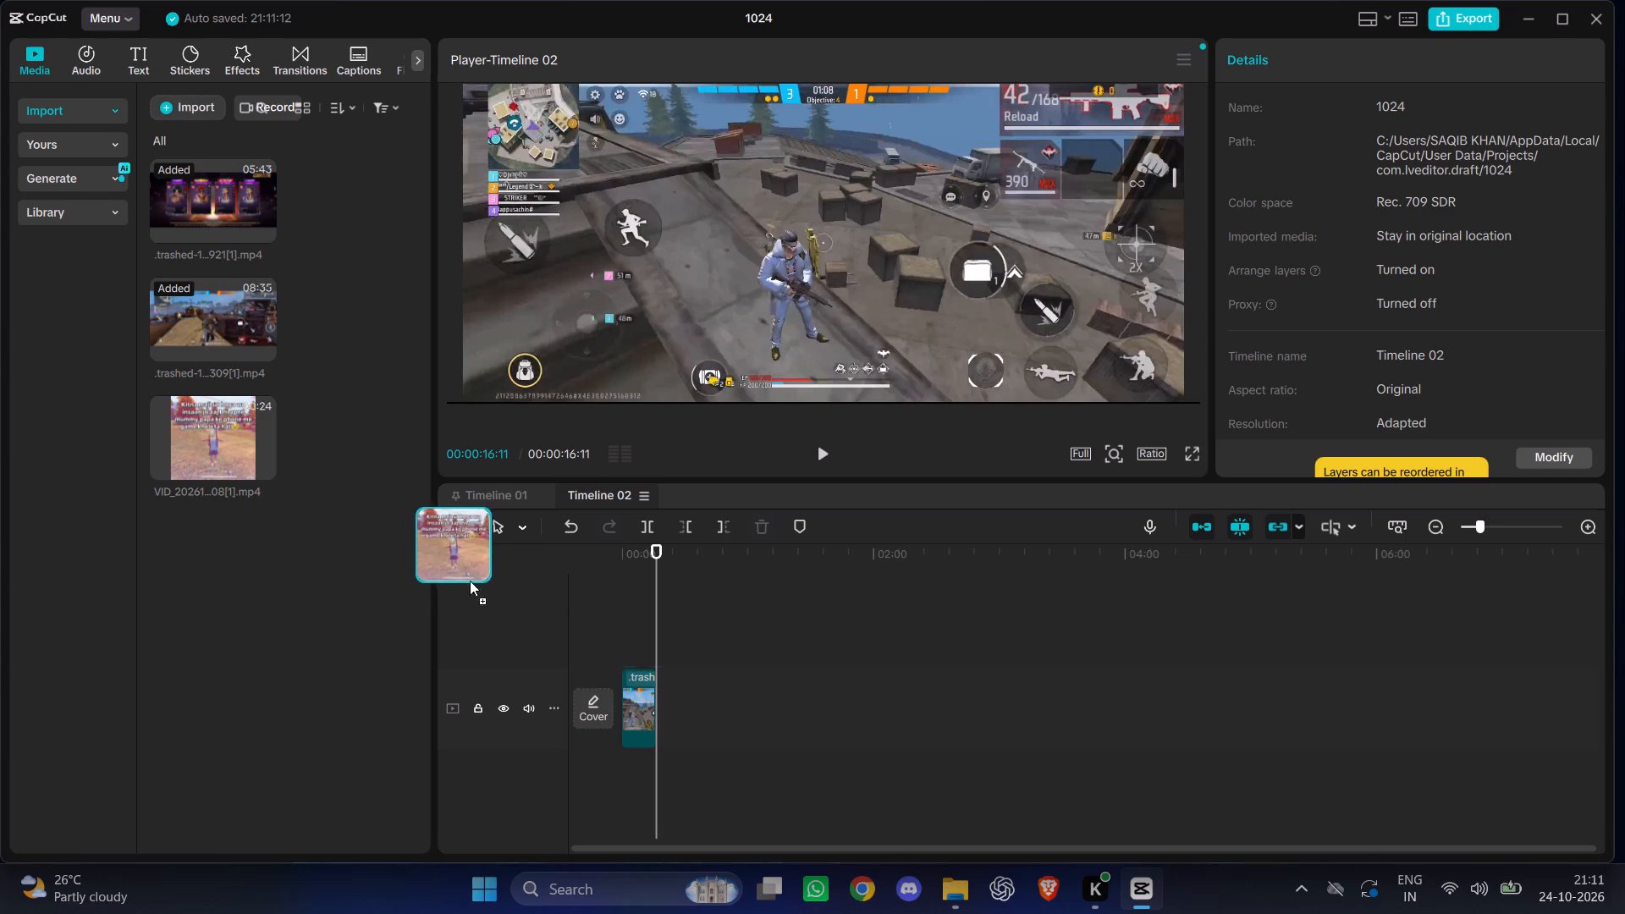
left_click_drag(470, 581, 610, 641)
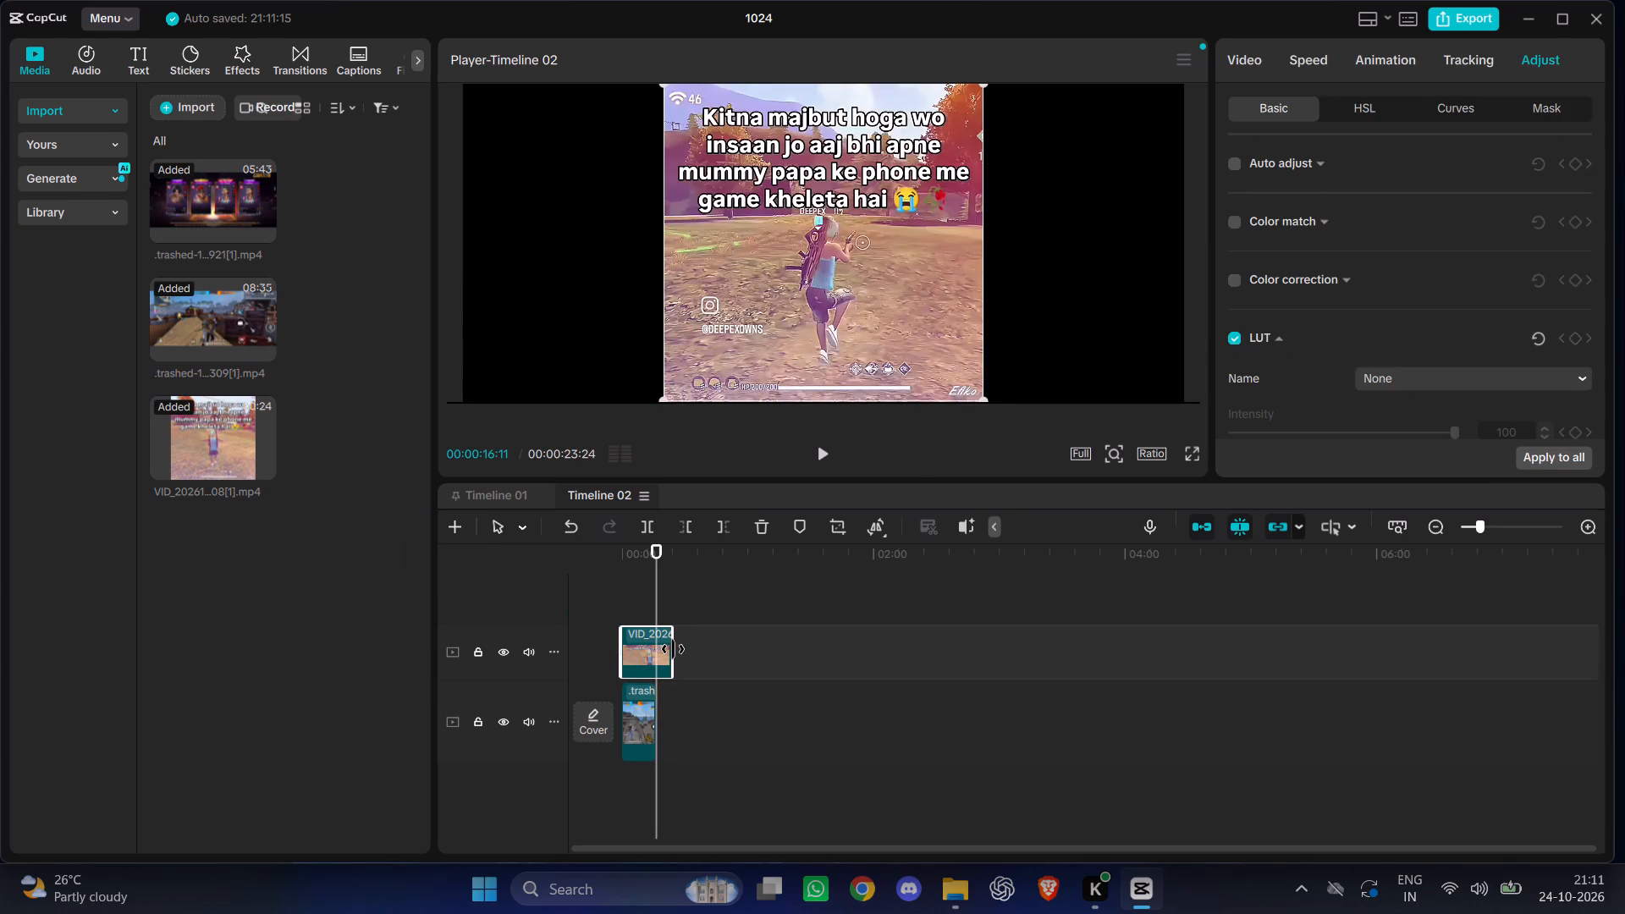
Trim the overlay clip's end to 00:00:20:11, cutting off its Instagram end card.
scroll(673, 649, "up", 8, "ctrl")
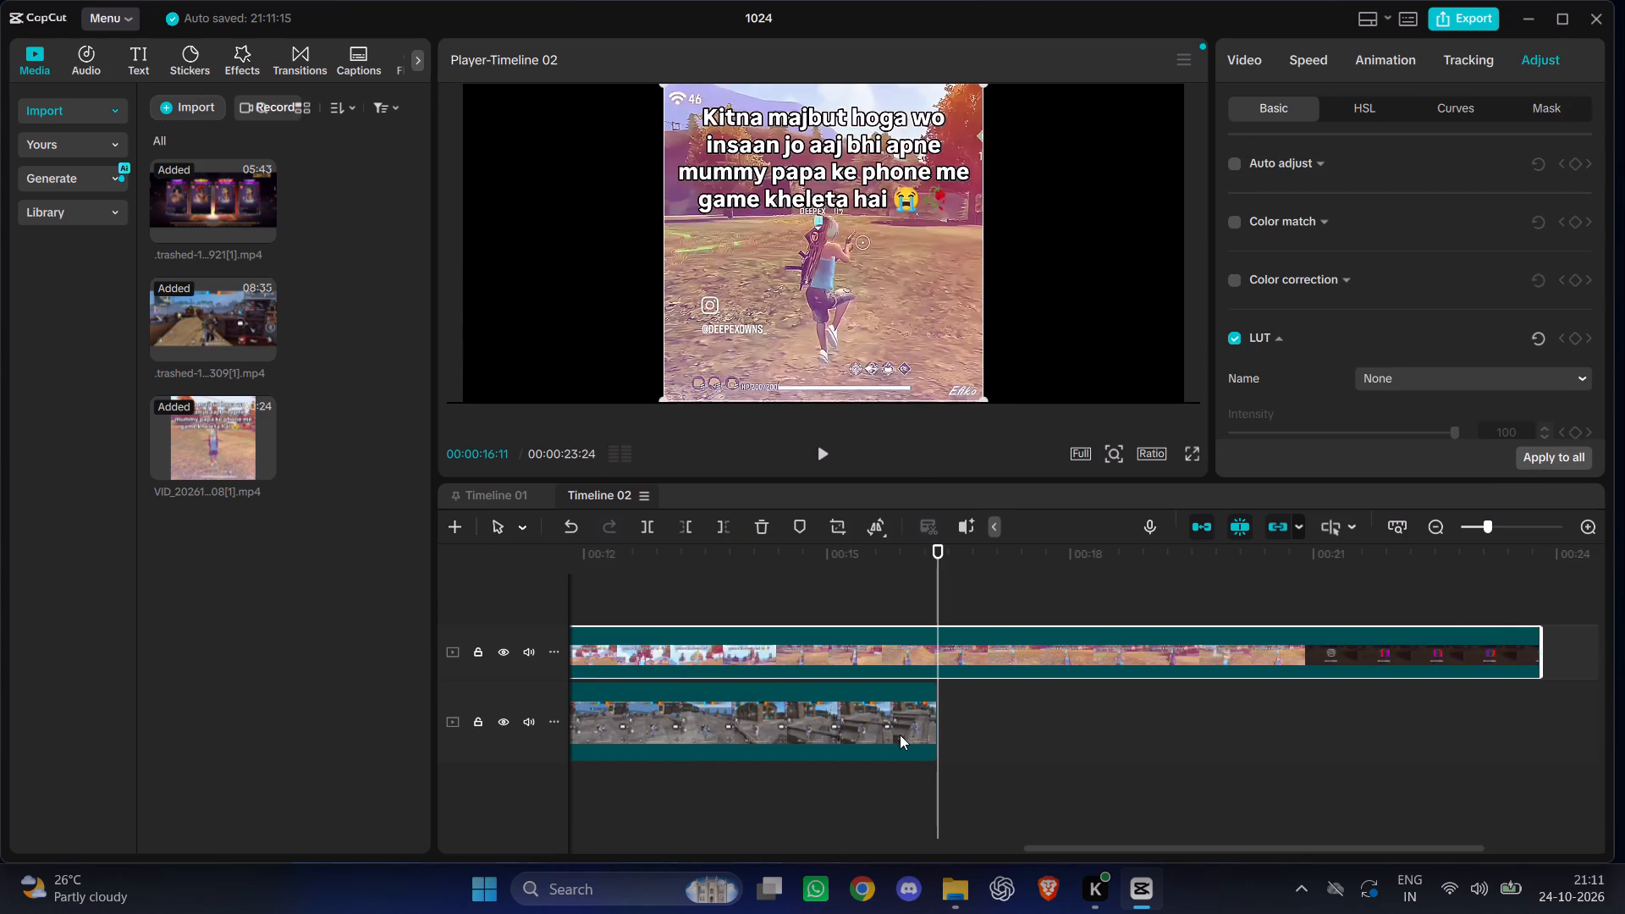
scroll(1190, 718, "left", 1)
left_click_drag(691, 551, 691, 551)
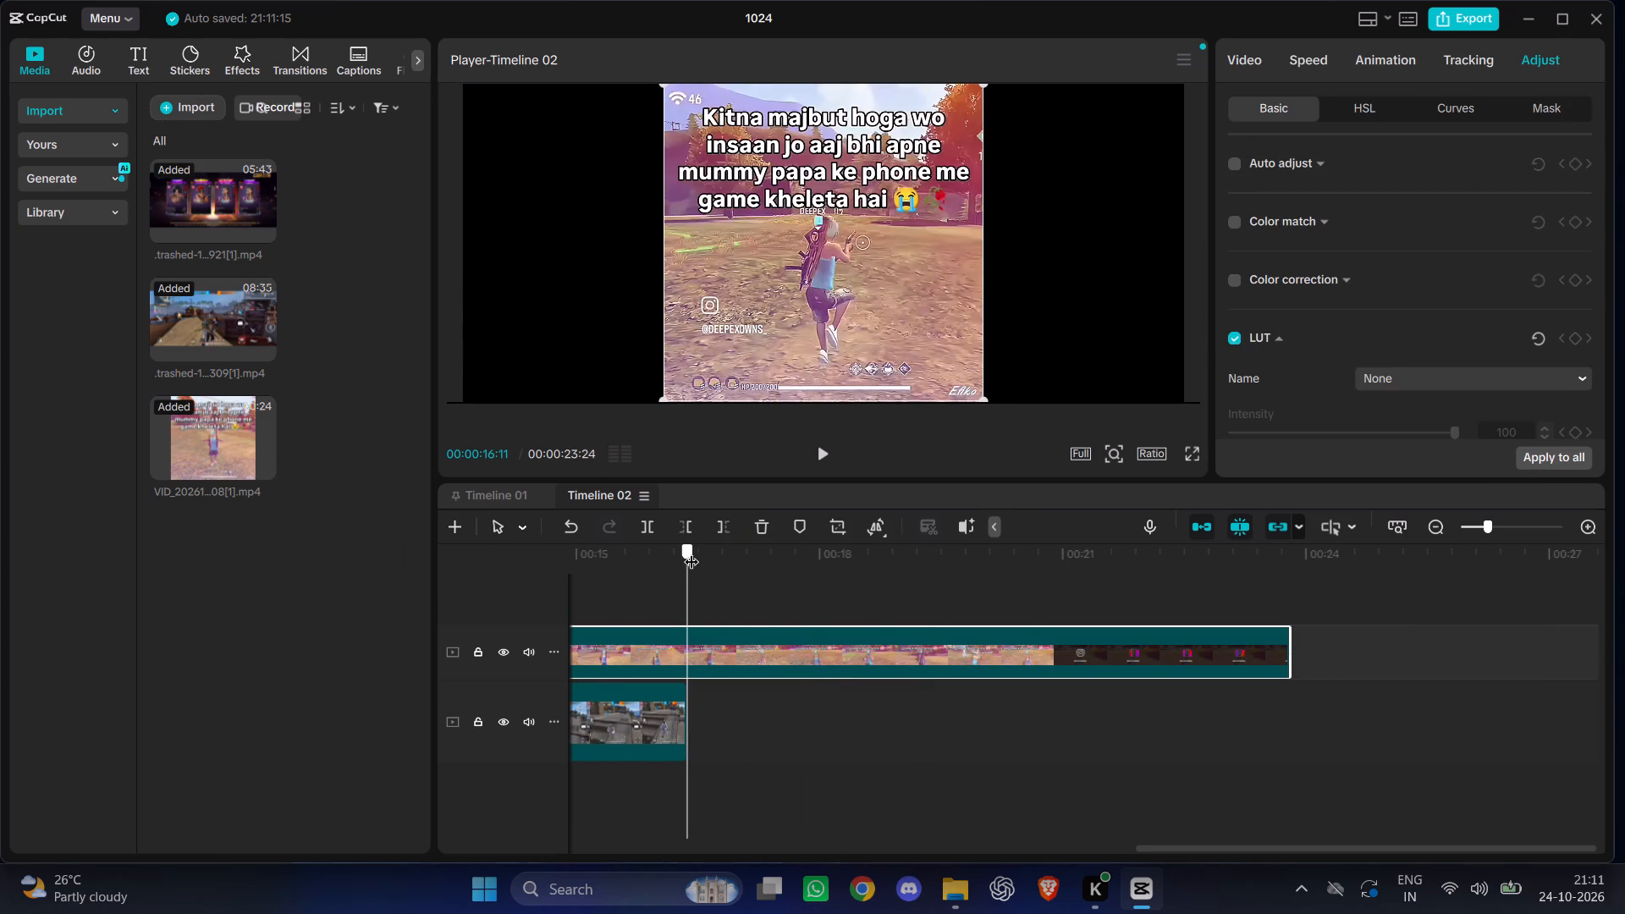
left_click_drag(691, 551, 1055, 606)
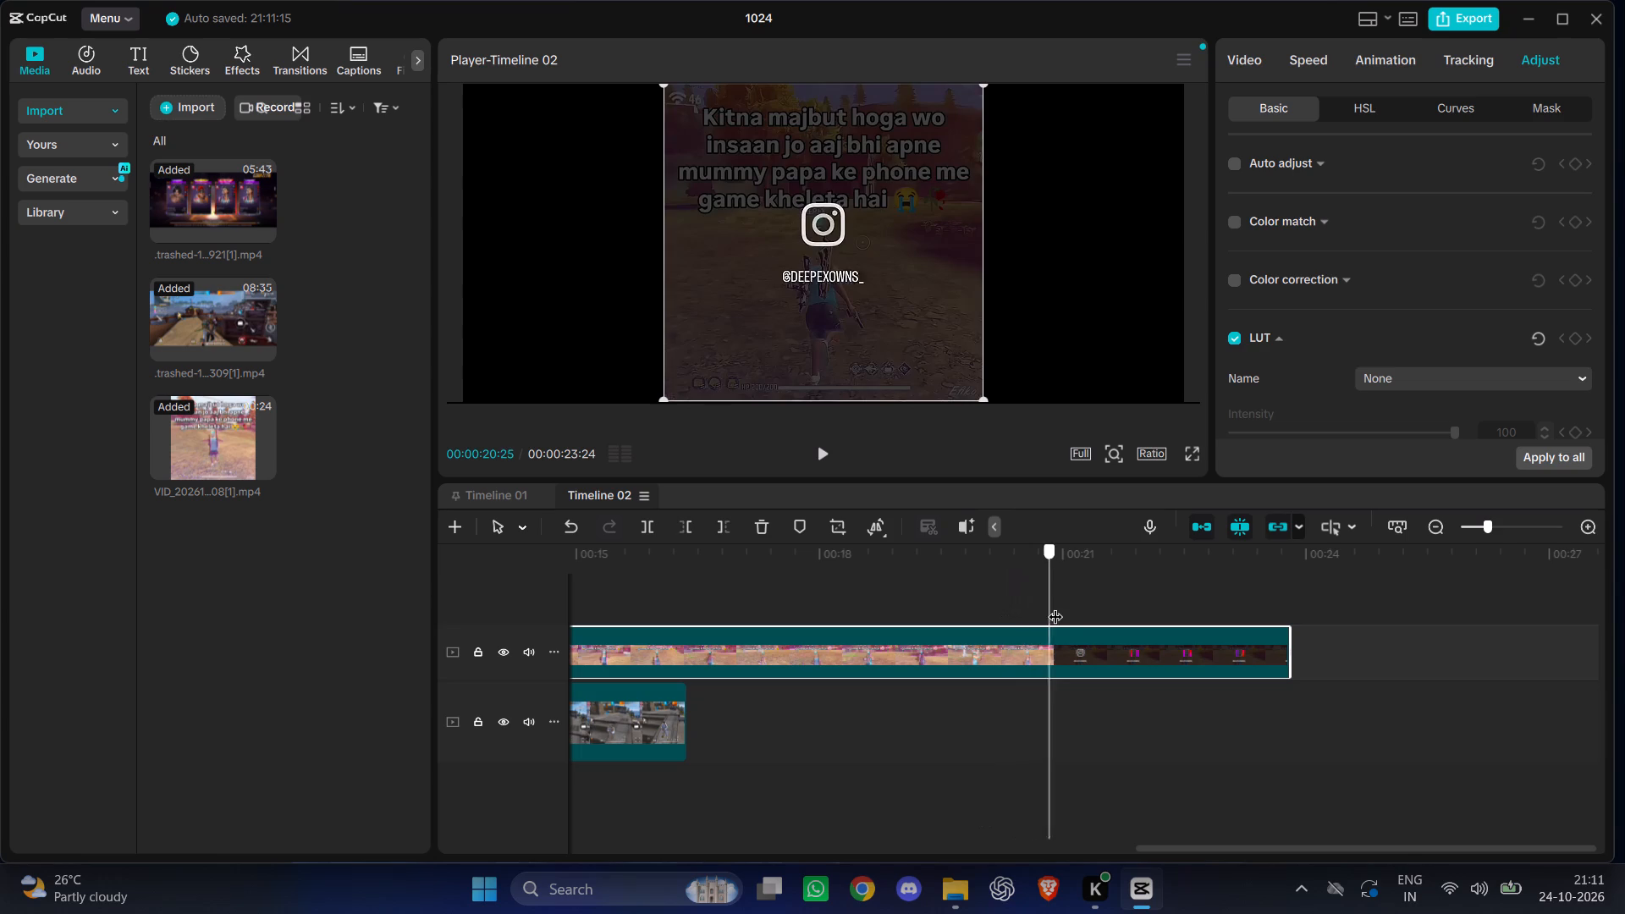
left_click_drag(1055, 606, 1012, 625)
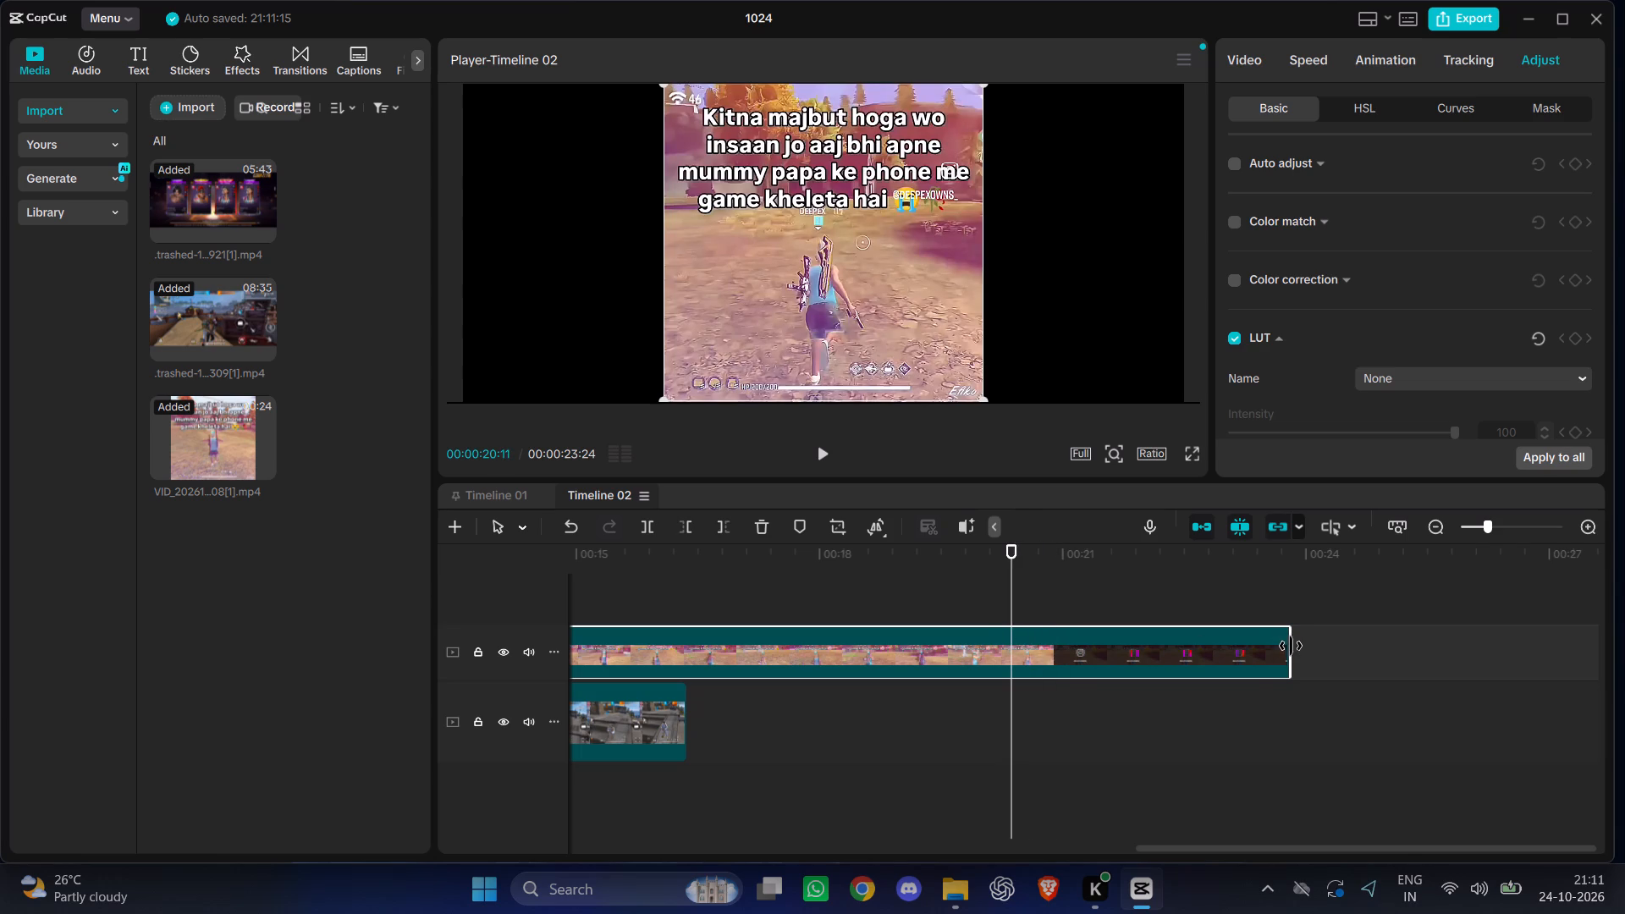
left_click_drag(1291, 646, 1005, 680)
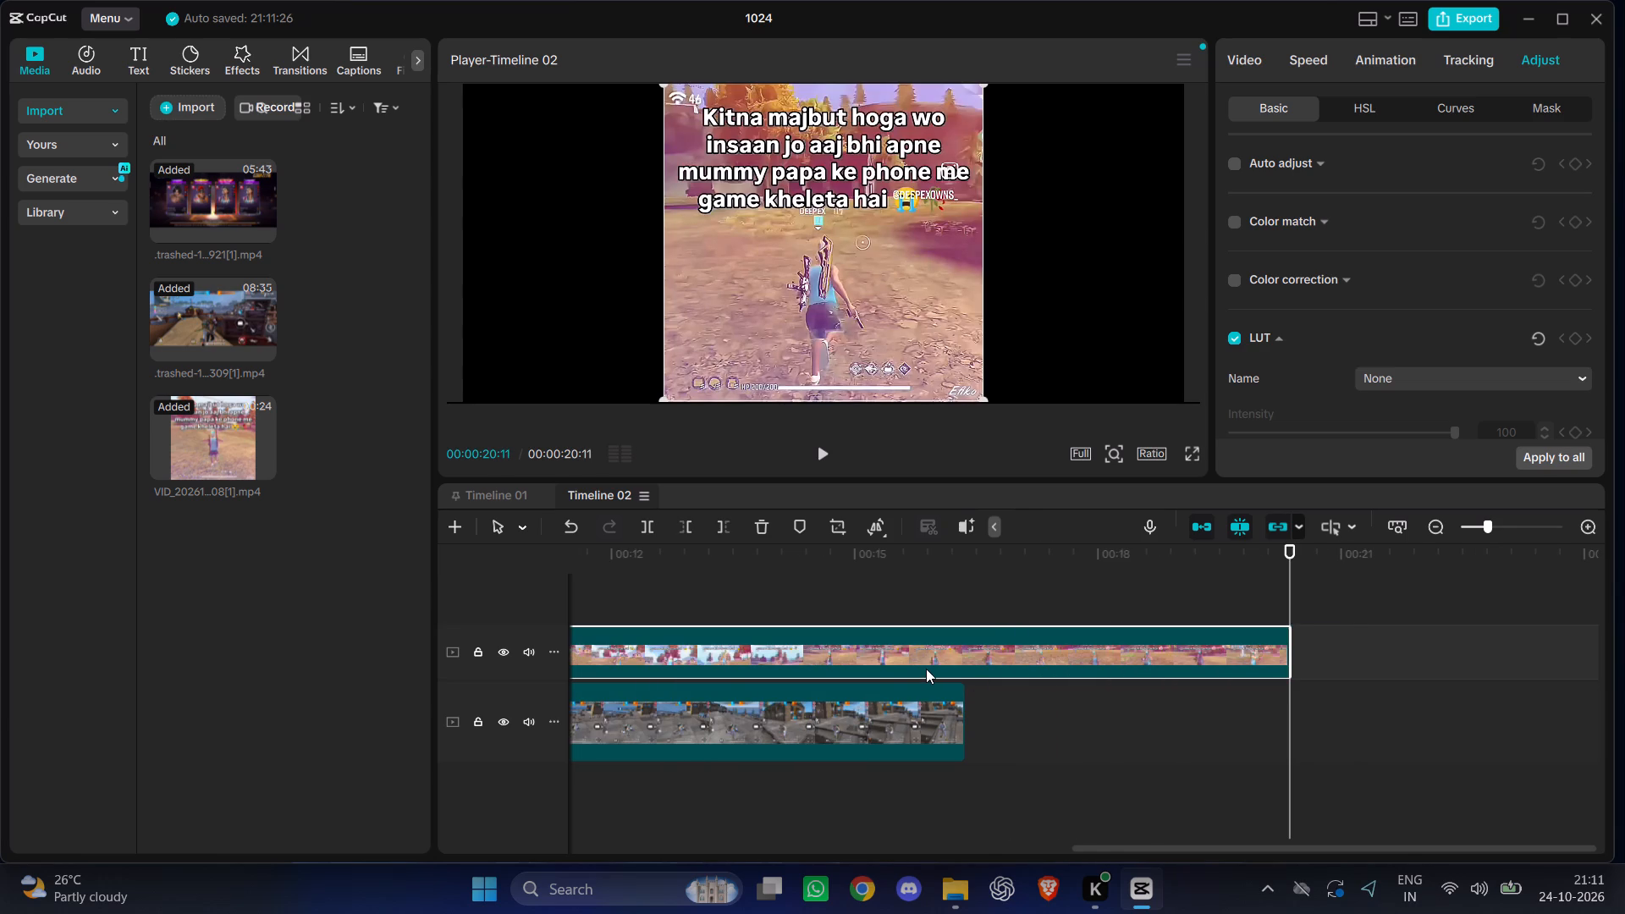
Play the stacked clips from about 00:00:02:06 to review the overlay together with the gameplay.
scroll(926, 669, "down", 10, "ctrl")
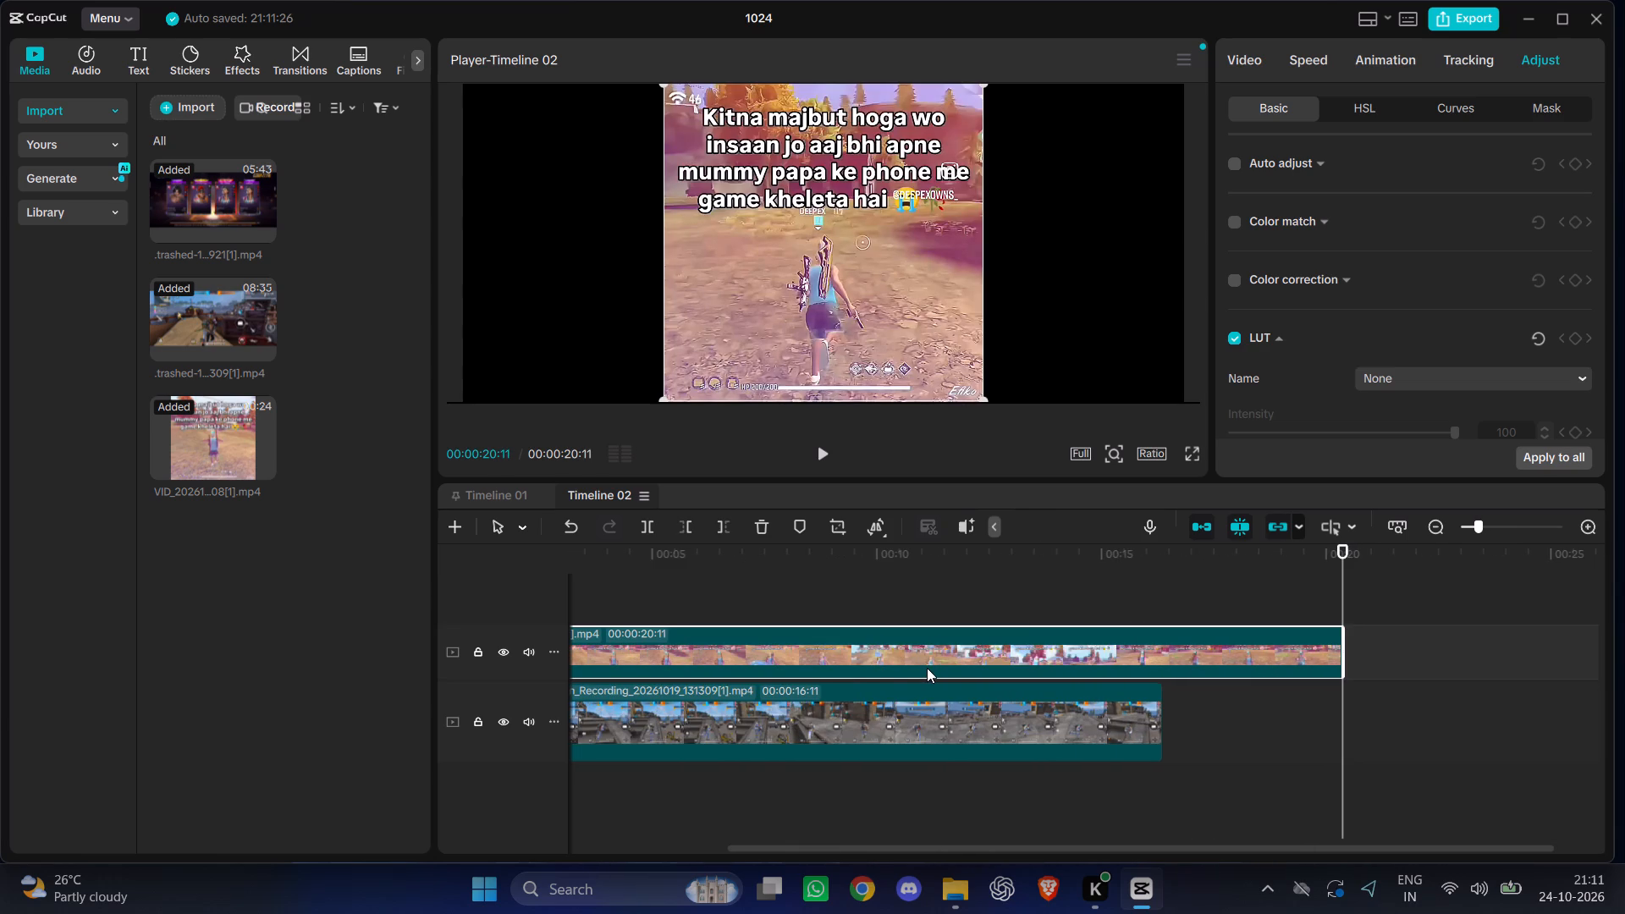
scroll(799, 682, "right", 2)
left_click(645, 586)
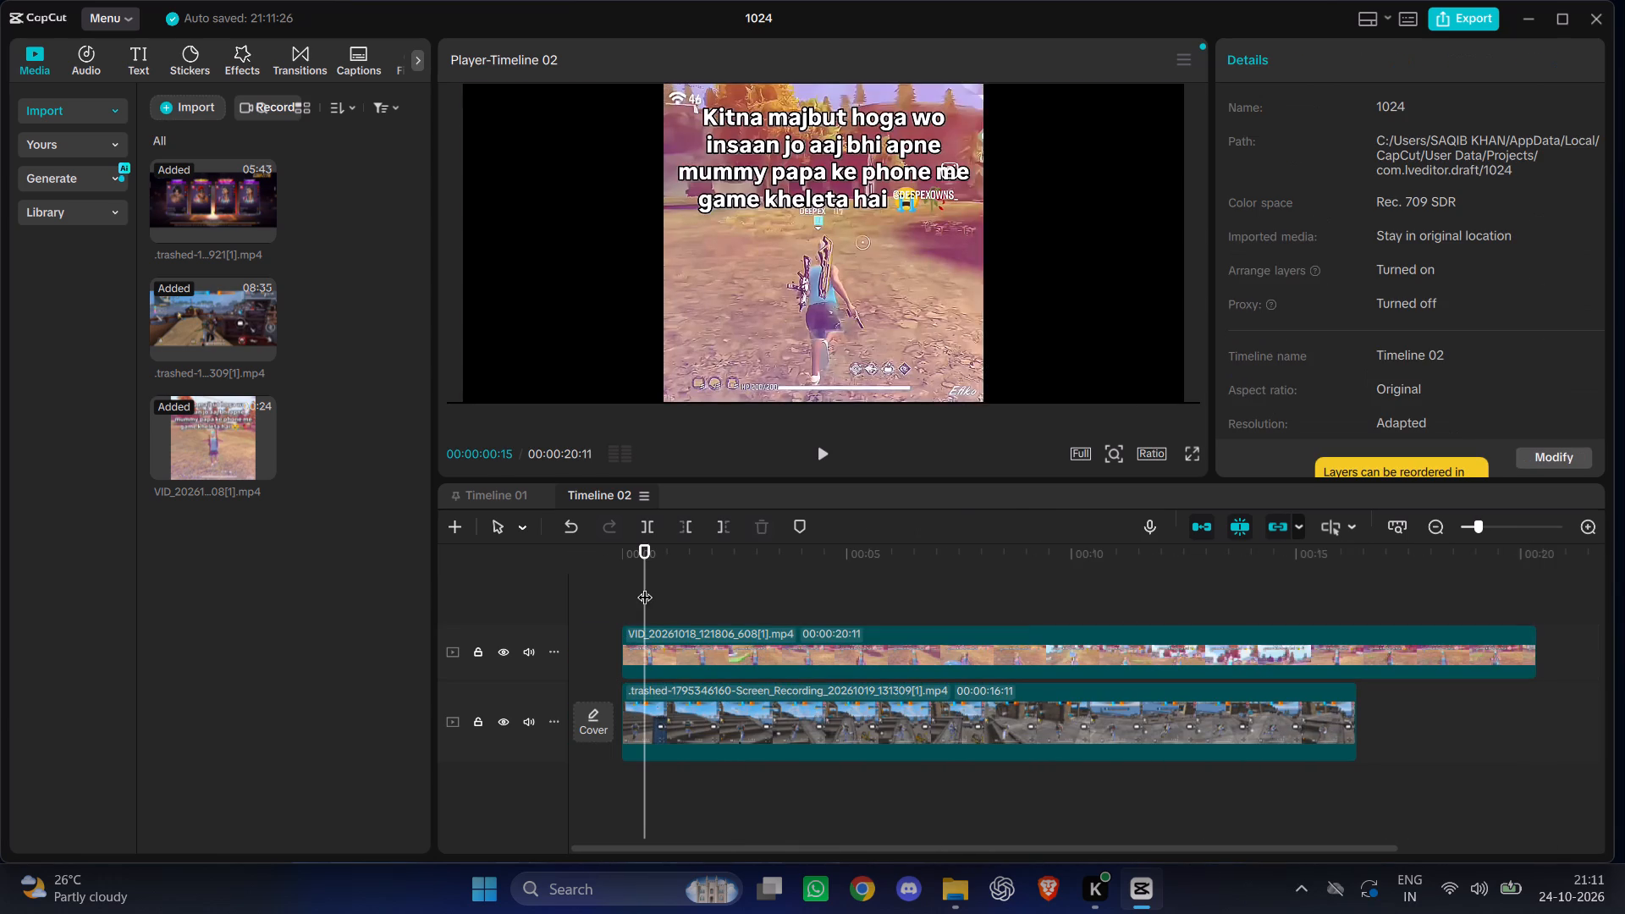
left_click_drag(647, 546, 720, 556)
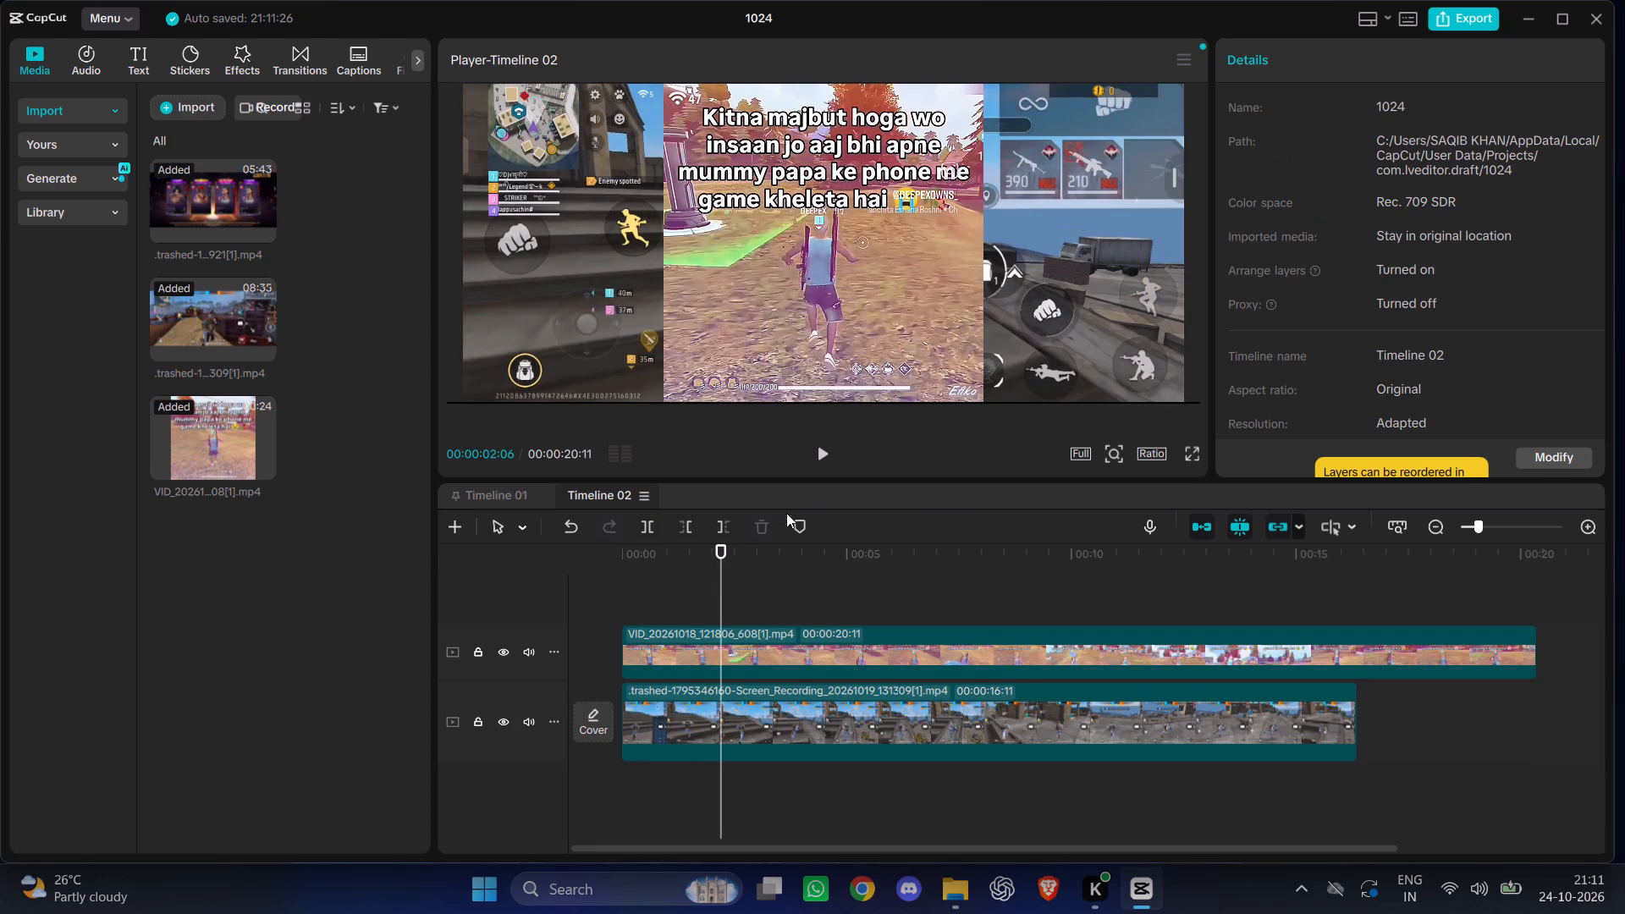
left_click(823, 459)
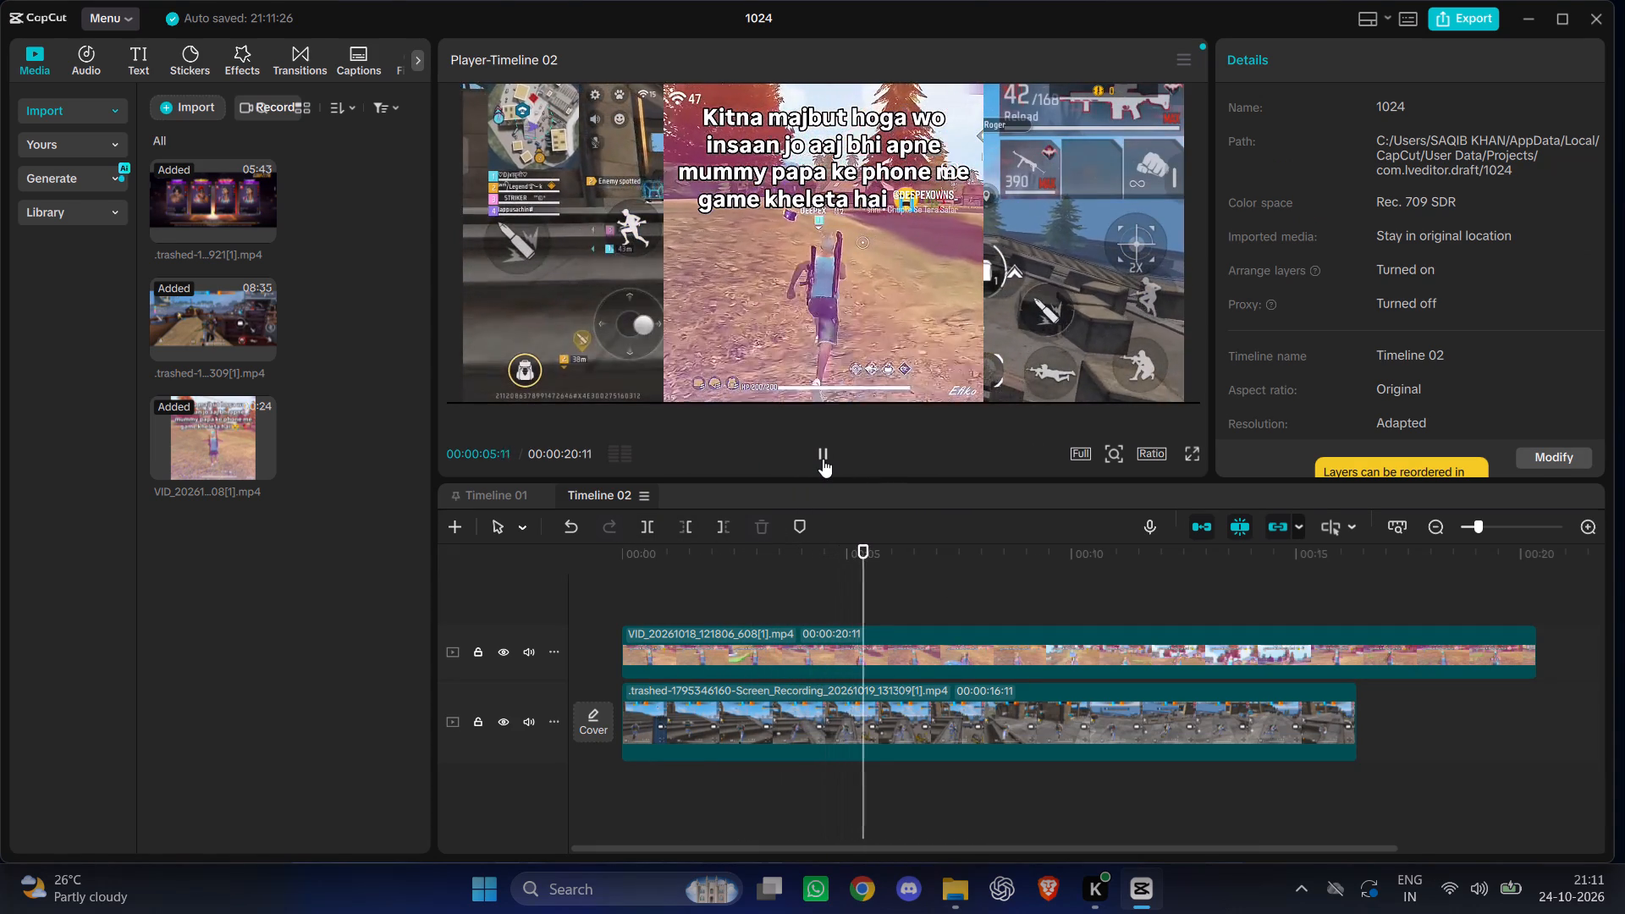
left_click(823, 459)
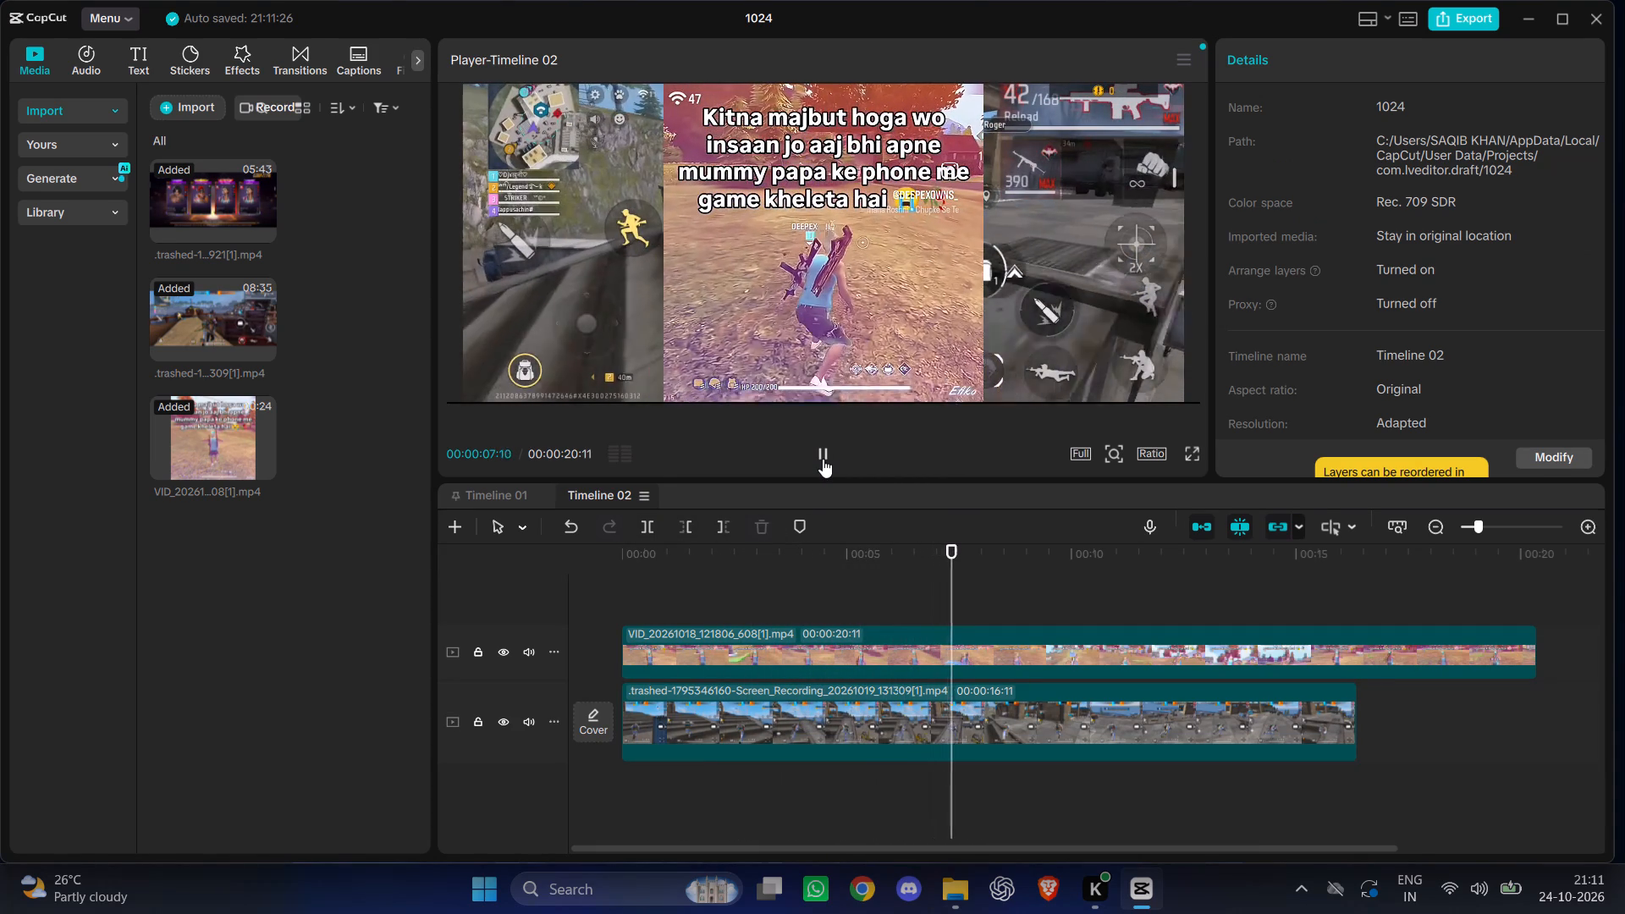
Find a cut point in the gameplay and trim the end of the main-track clip to 00:00:10:14.
left_click_drag(955, 548, 974, 570)
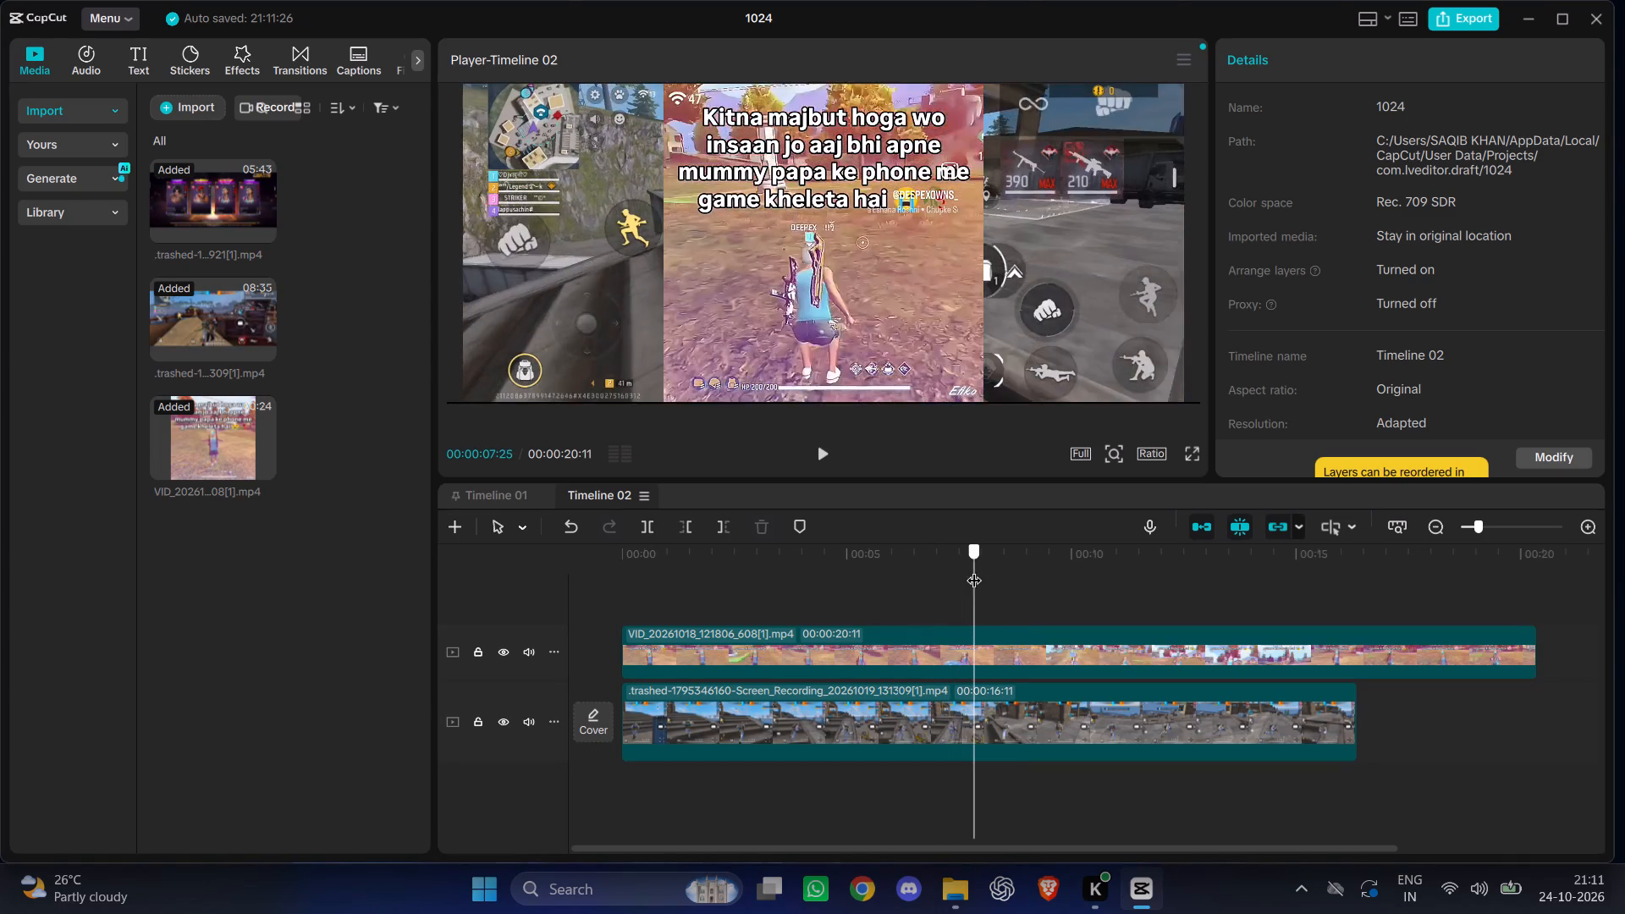
left_click_drag(974, 570, 1032, 596)
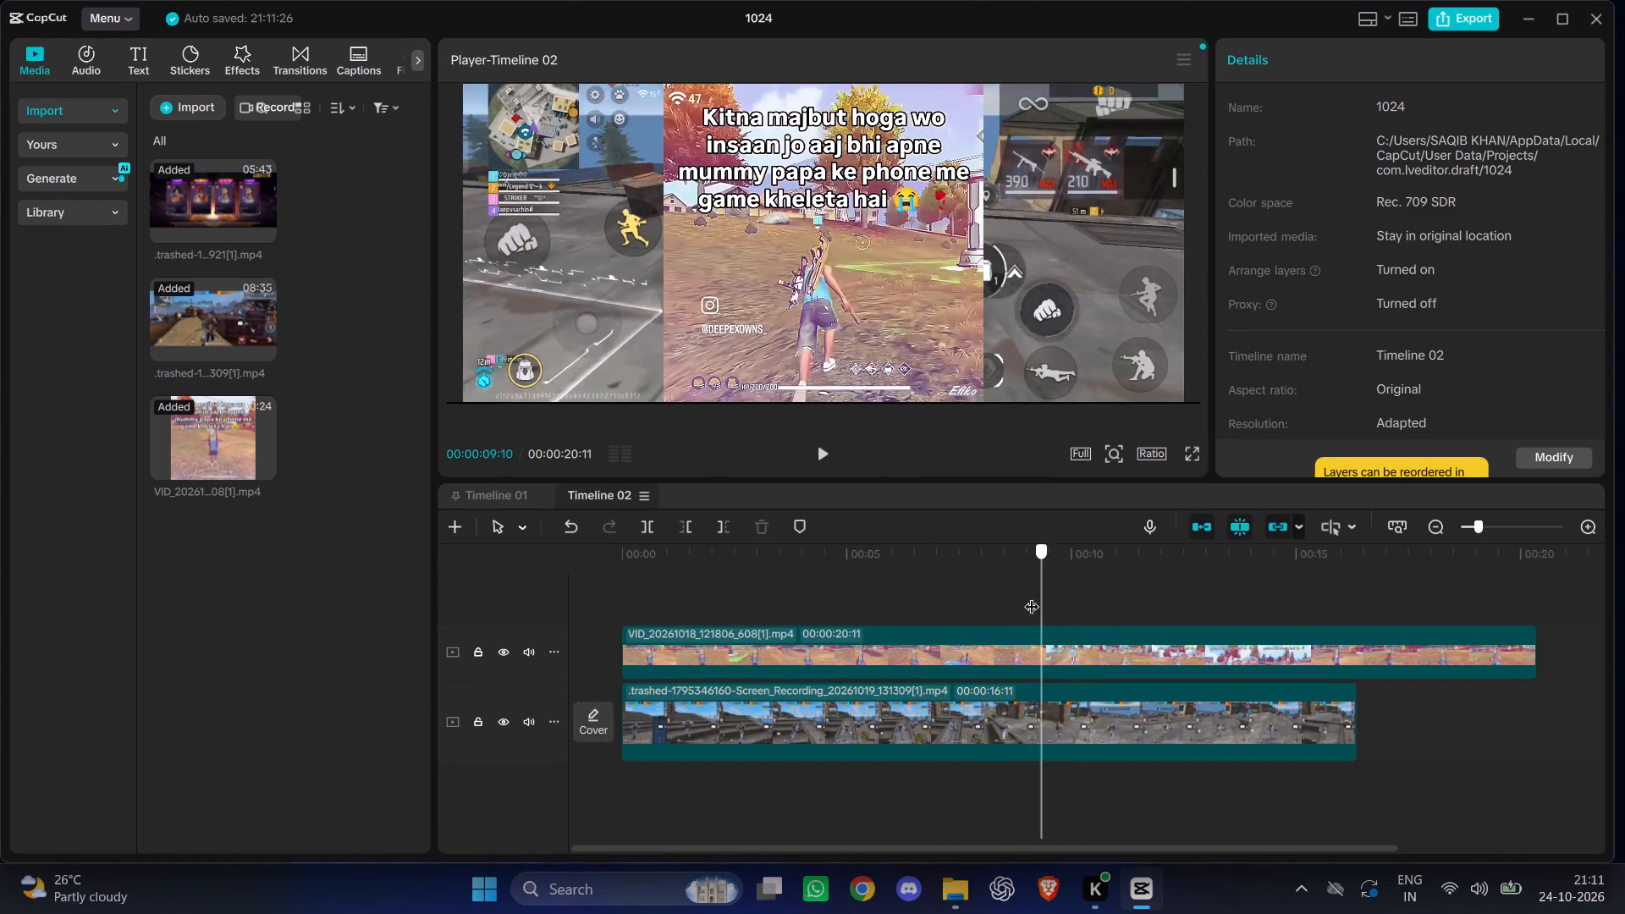
left_click_drag(1032, 596, 973, 676)
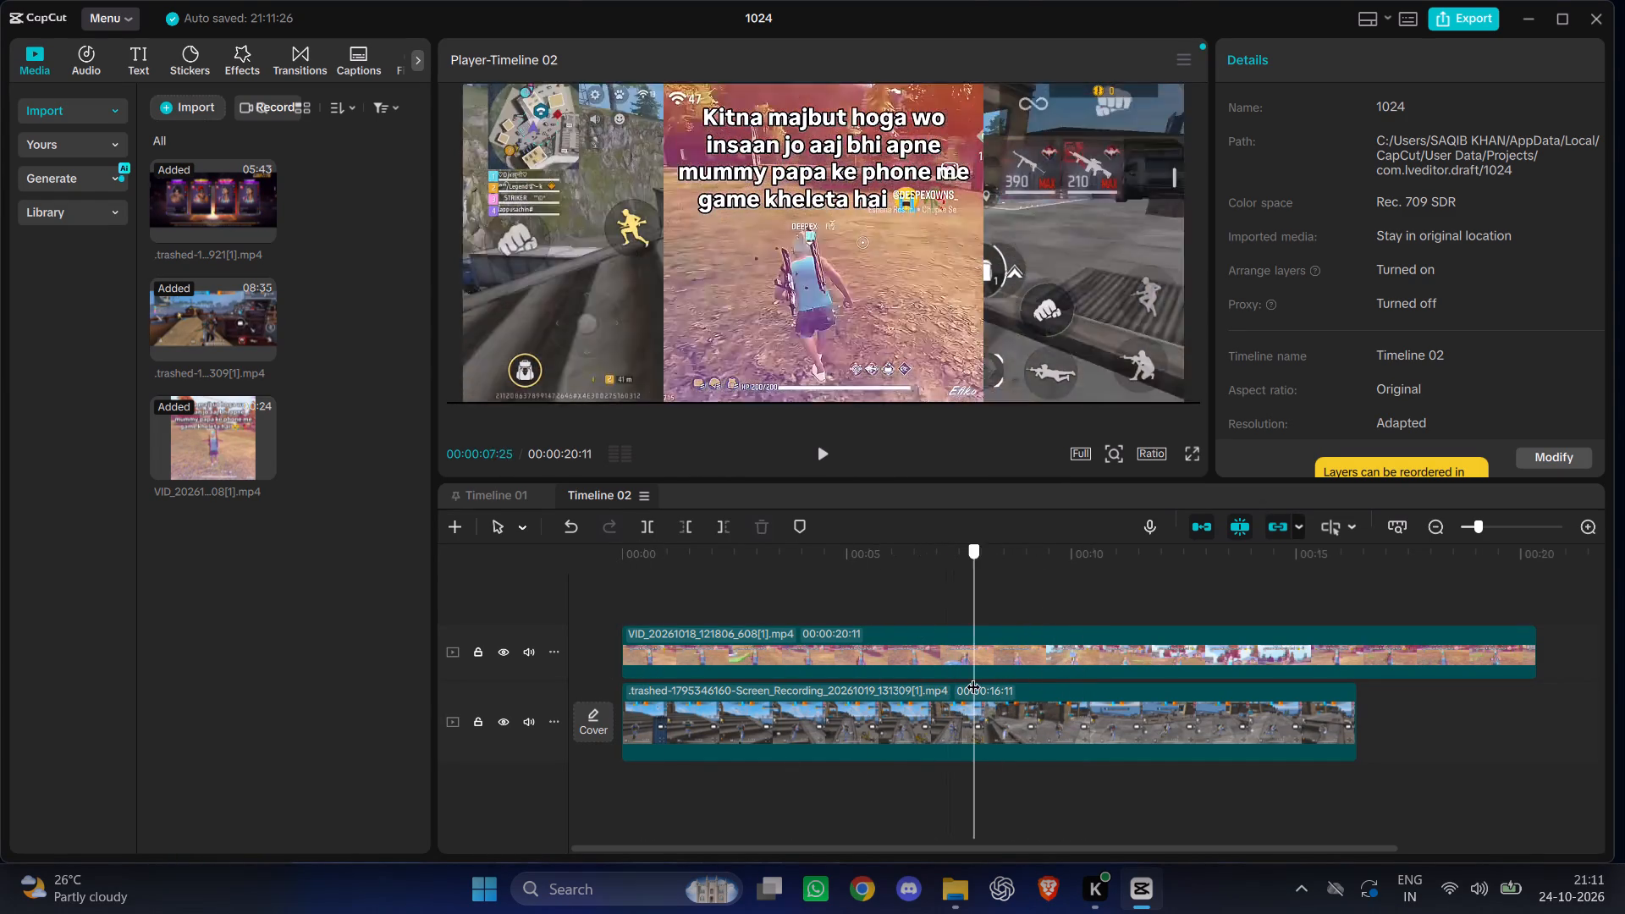
left_click_drag(973, 676, 1091, 706)
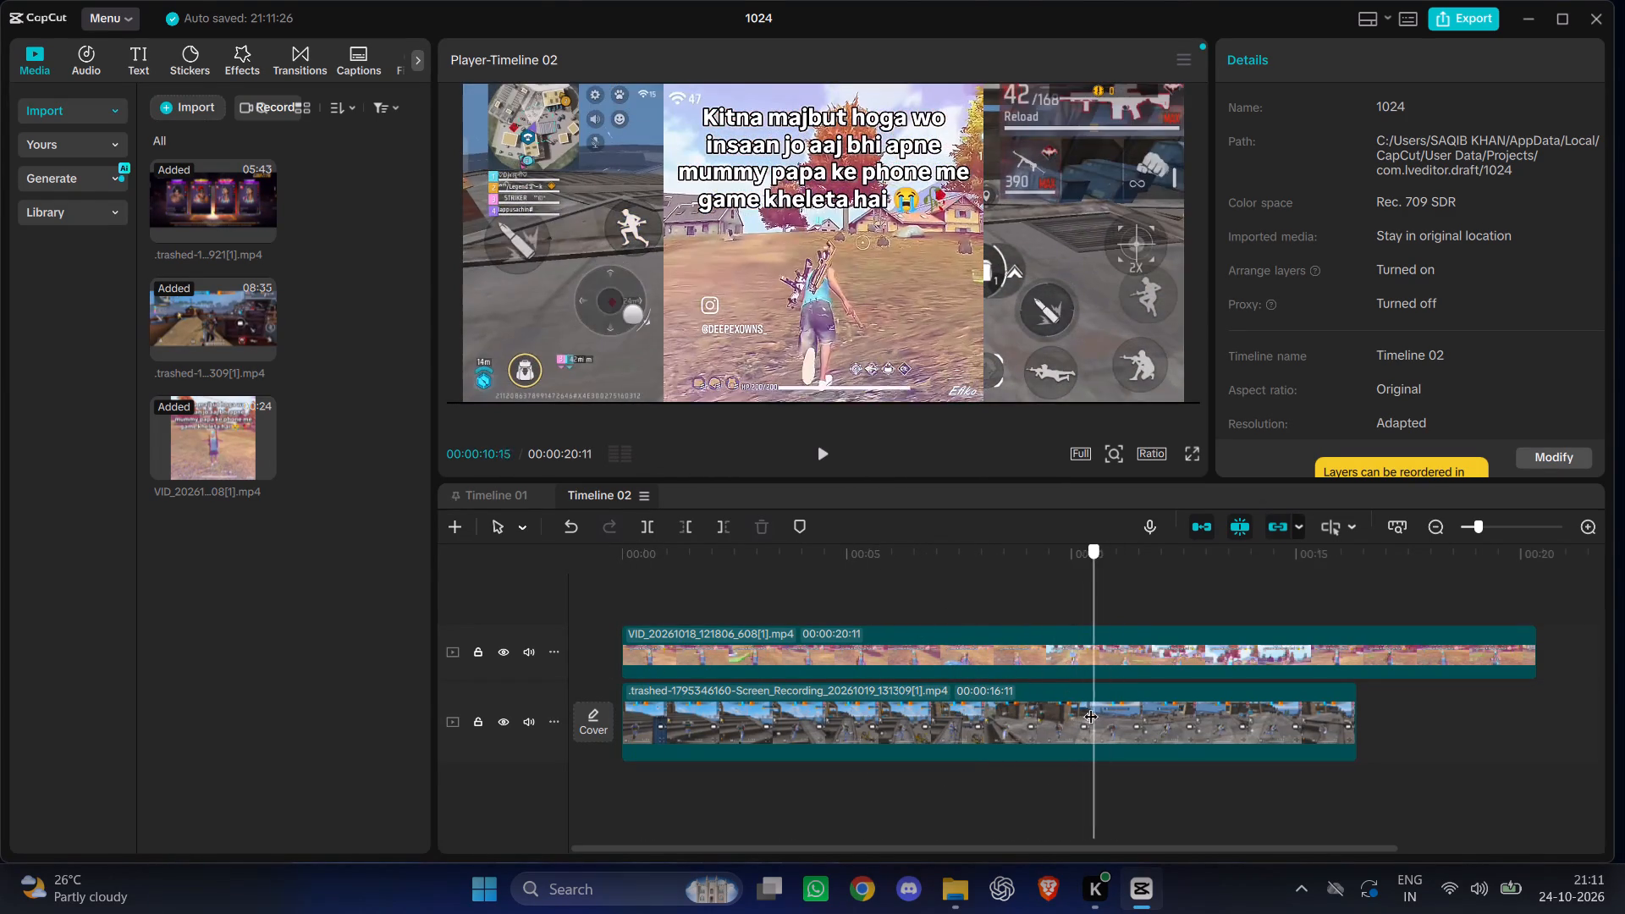
left_click_drag(1091, 706, 1093, 702)
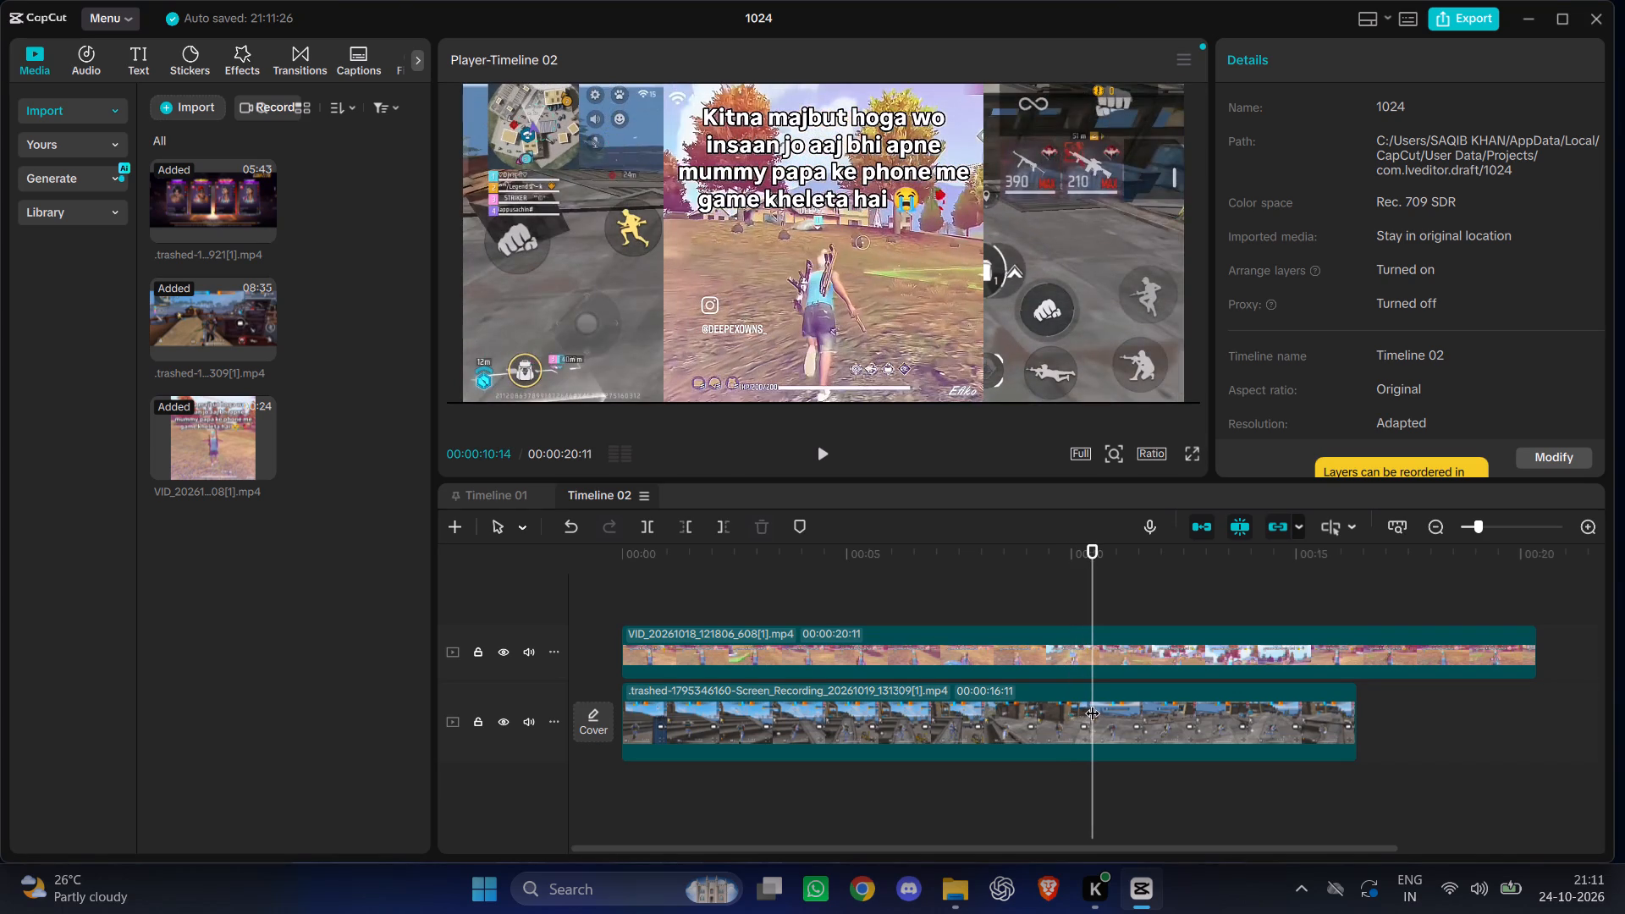
double_click(1312, 730)
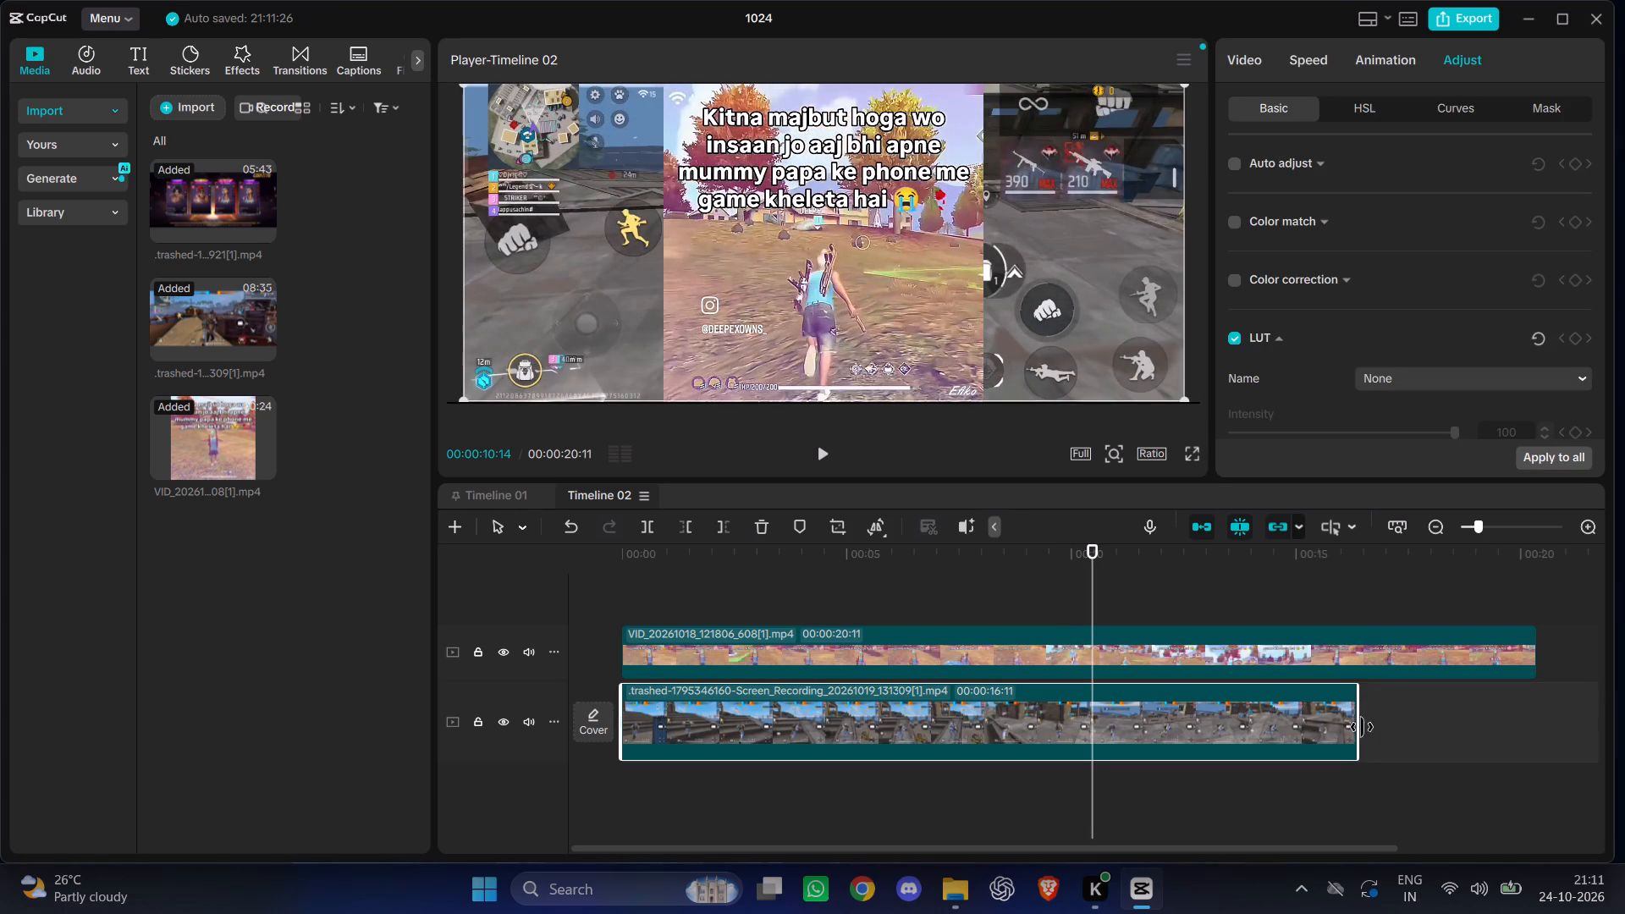
left_click_drag(1361, 727, 1093, 742)
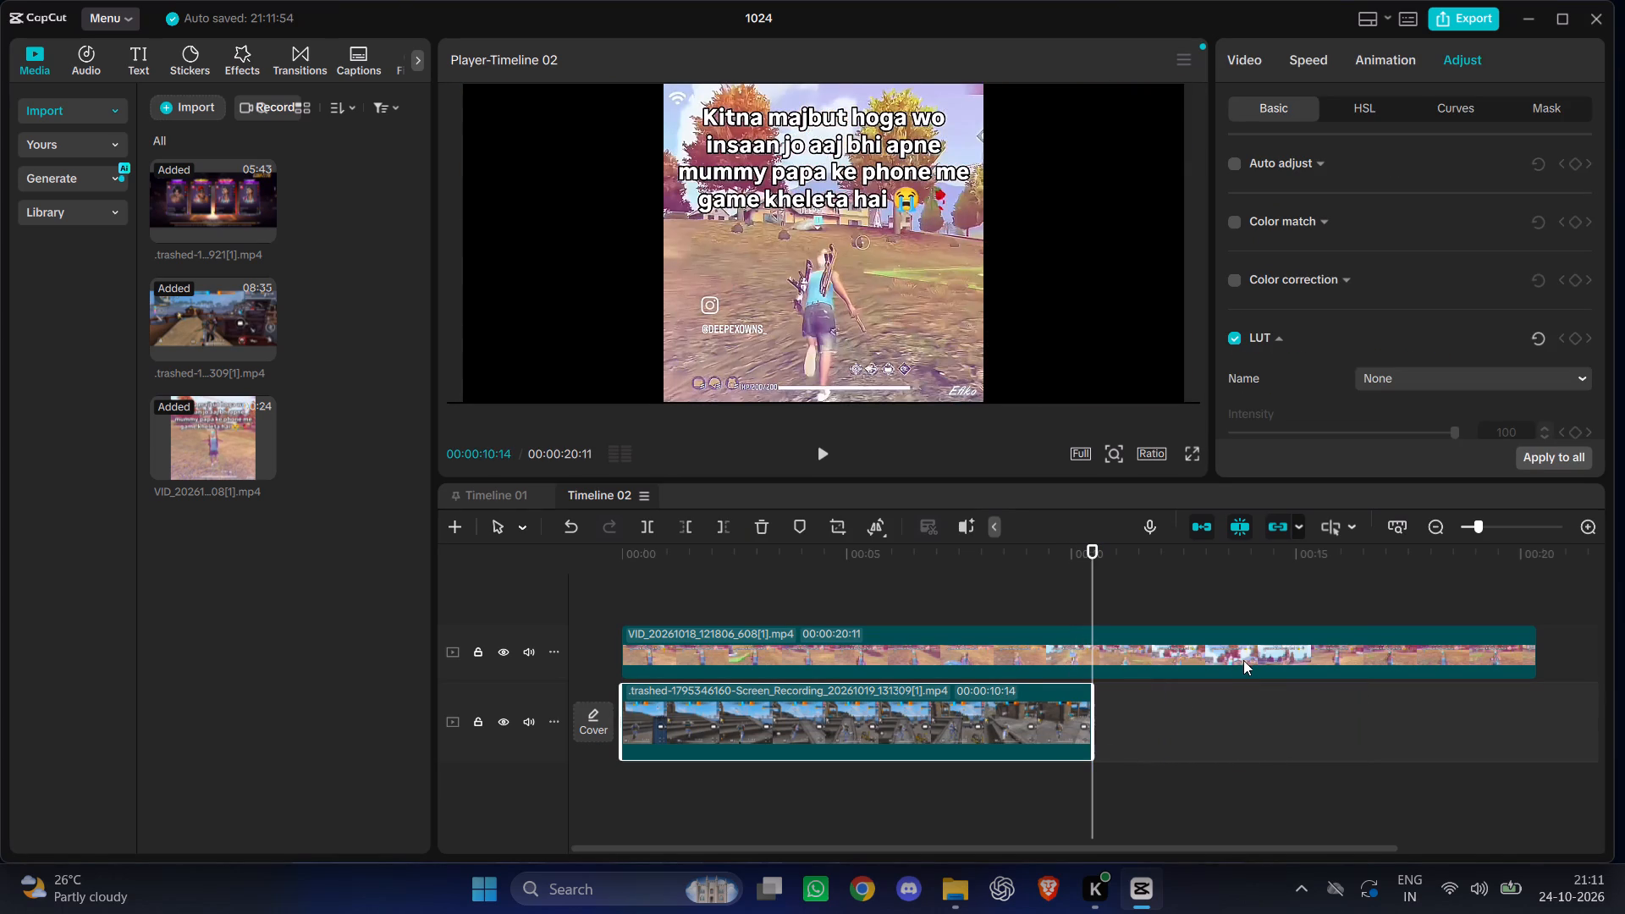
Trim the captioned overlay clip's end to 00:00:10:14 so it matches the gameplay clip's length.
left_click(1247, 659)
left_click_drag(1537, 636, 1181, 735)
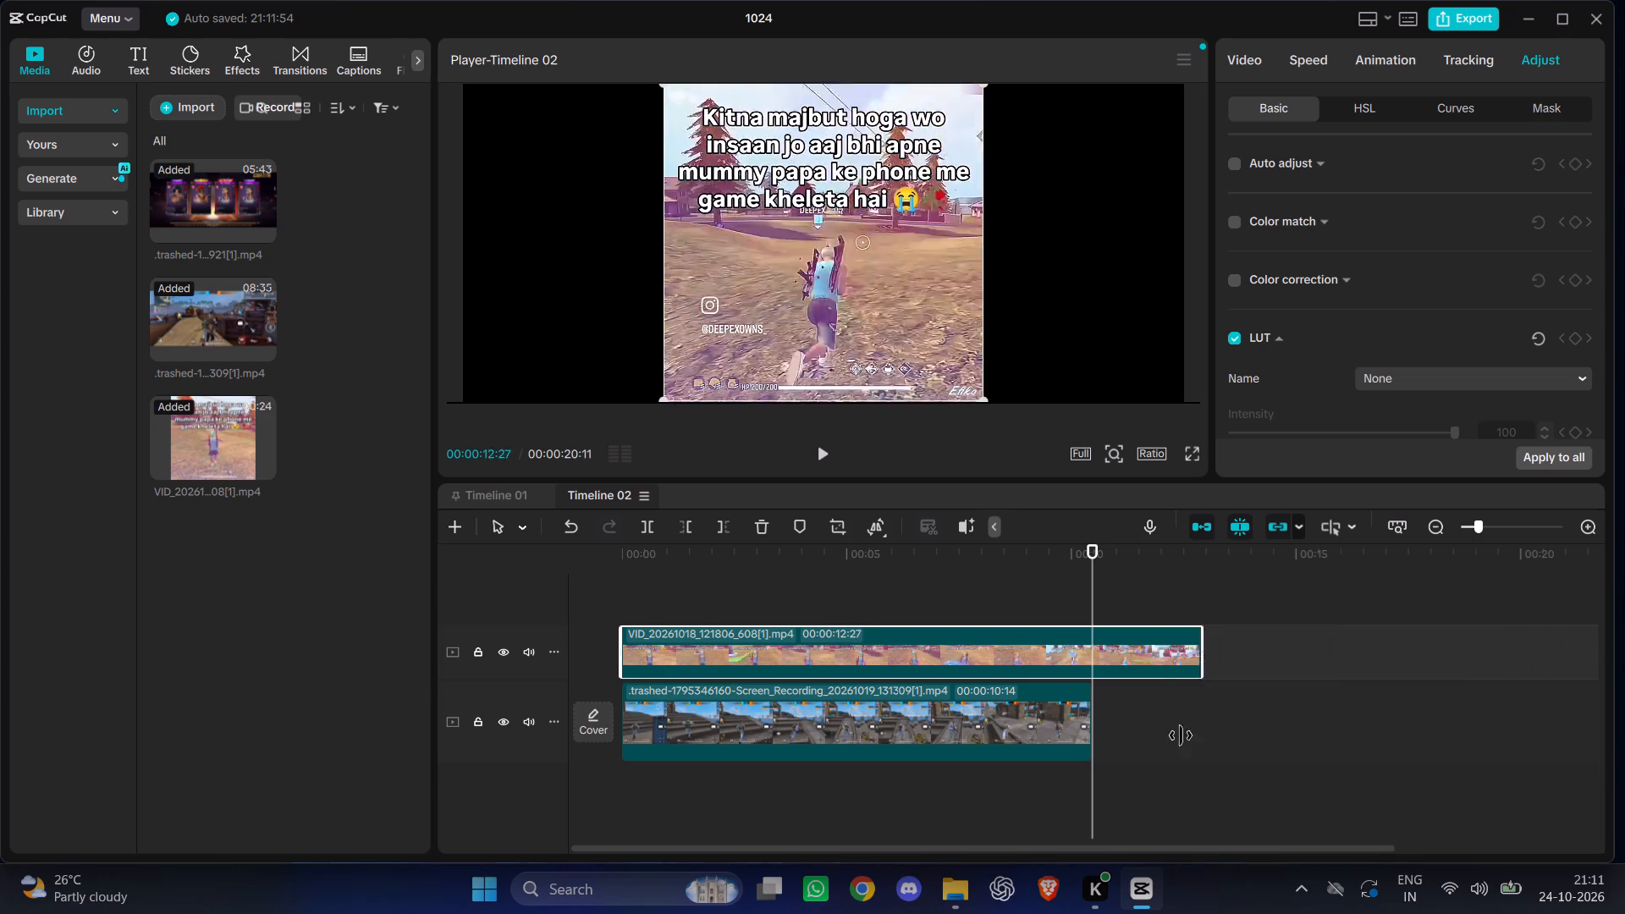
left_click_drag(1181, 735, 1077, 757)
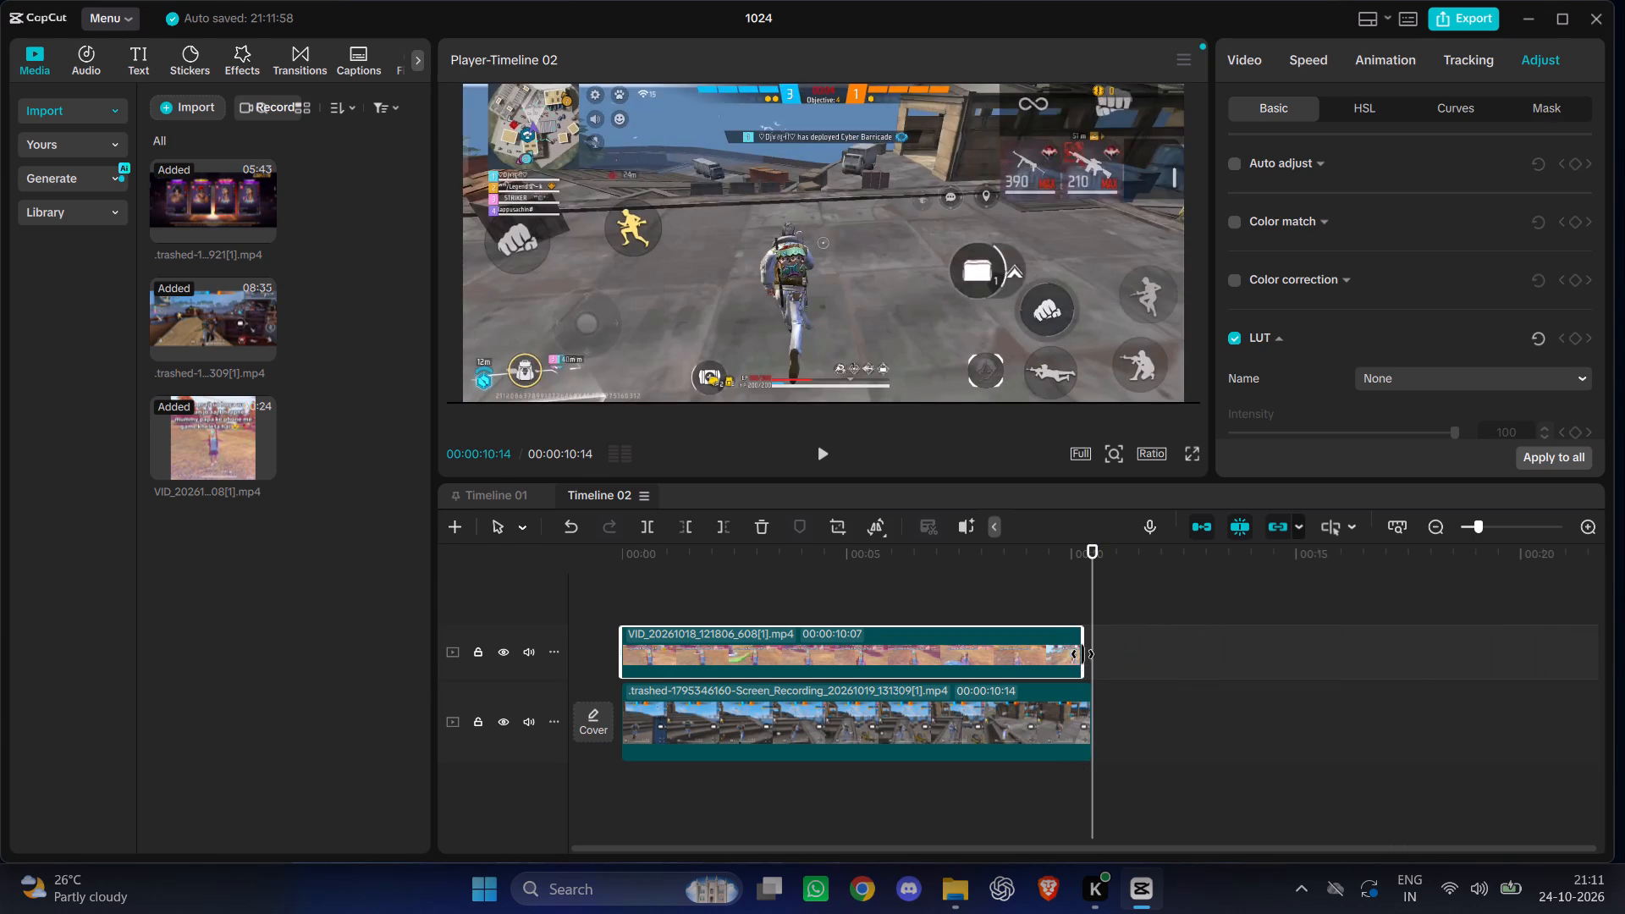
left_click_drag(1082, 654, 1091, 663)
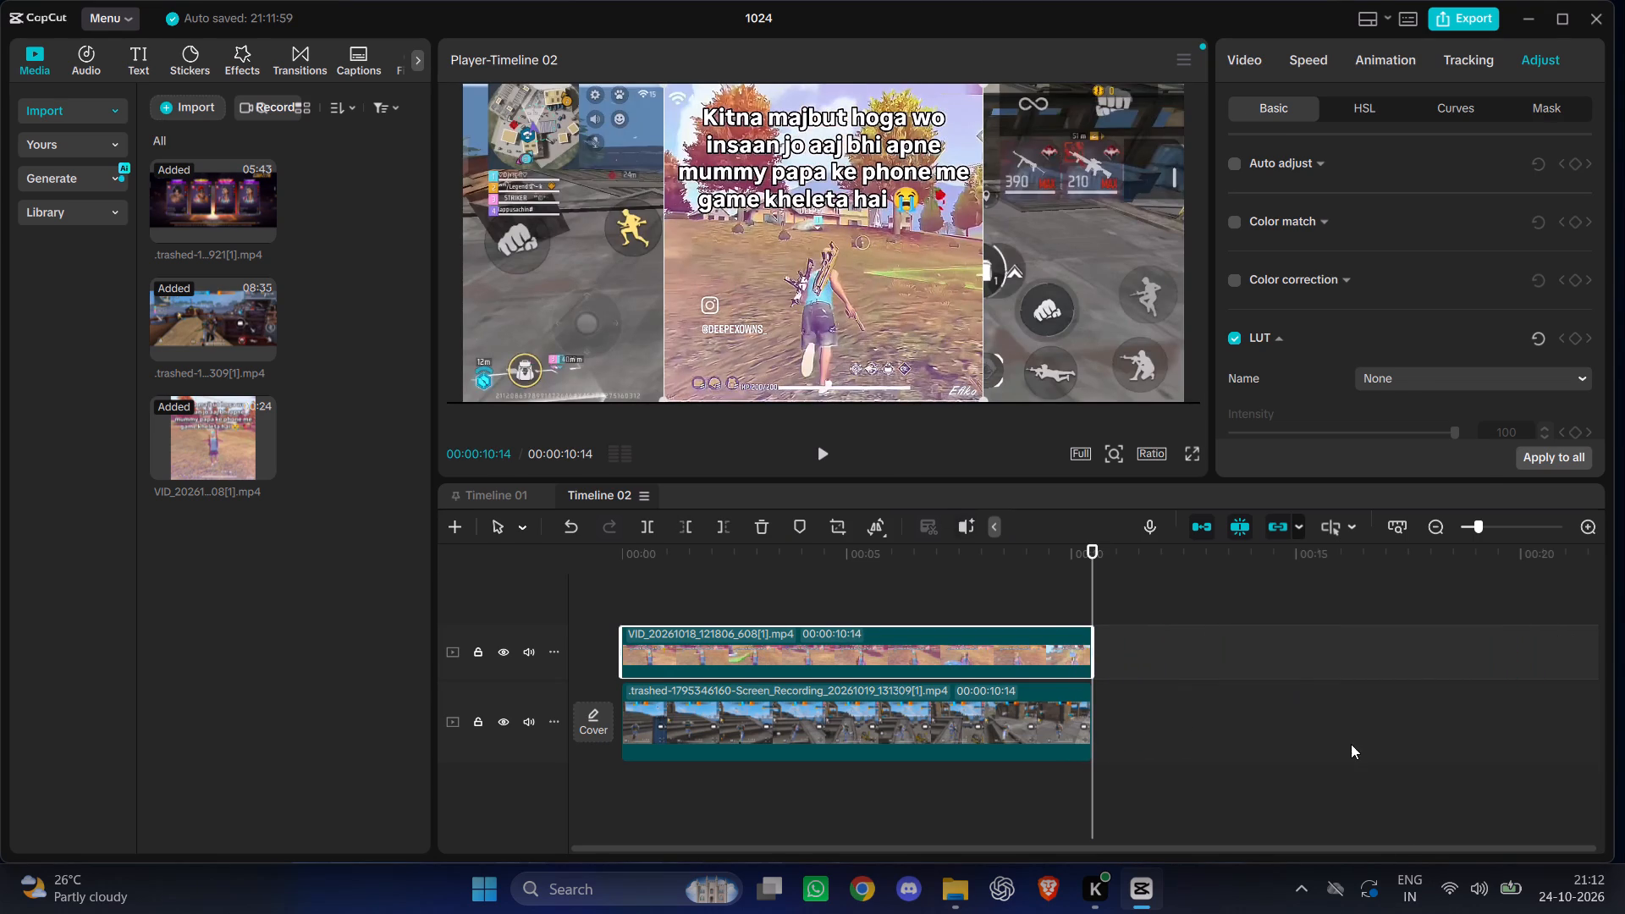
left_click(1351, 744)
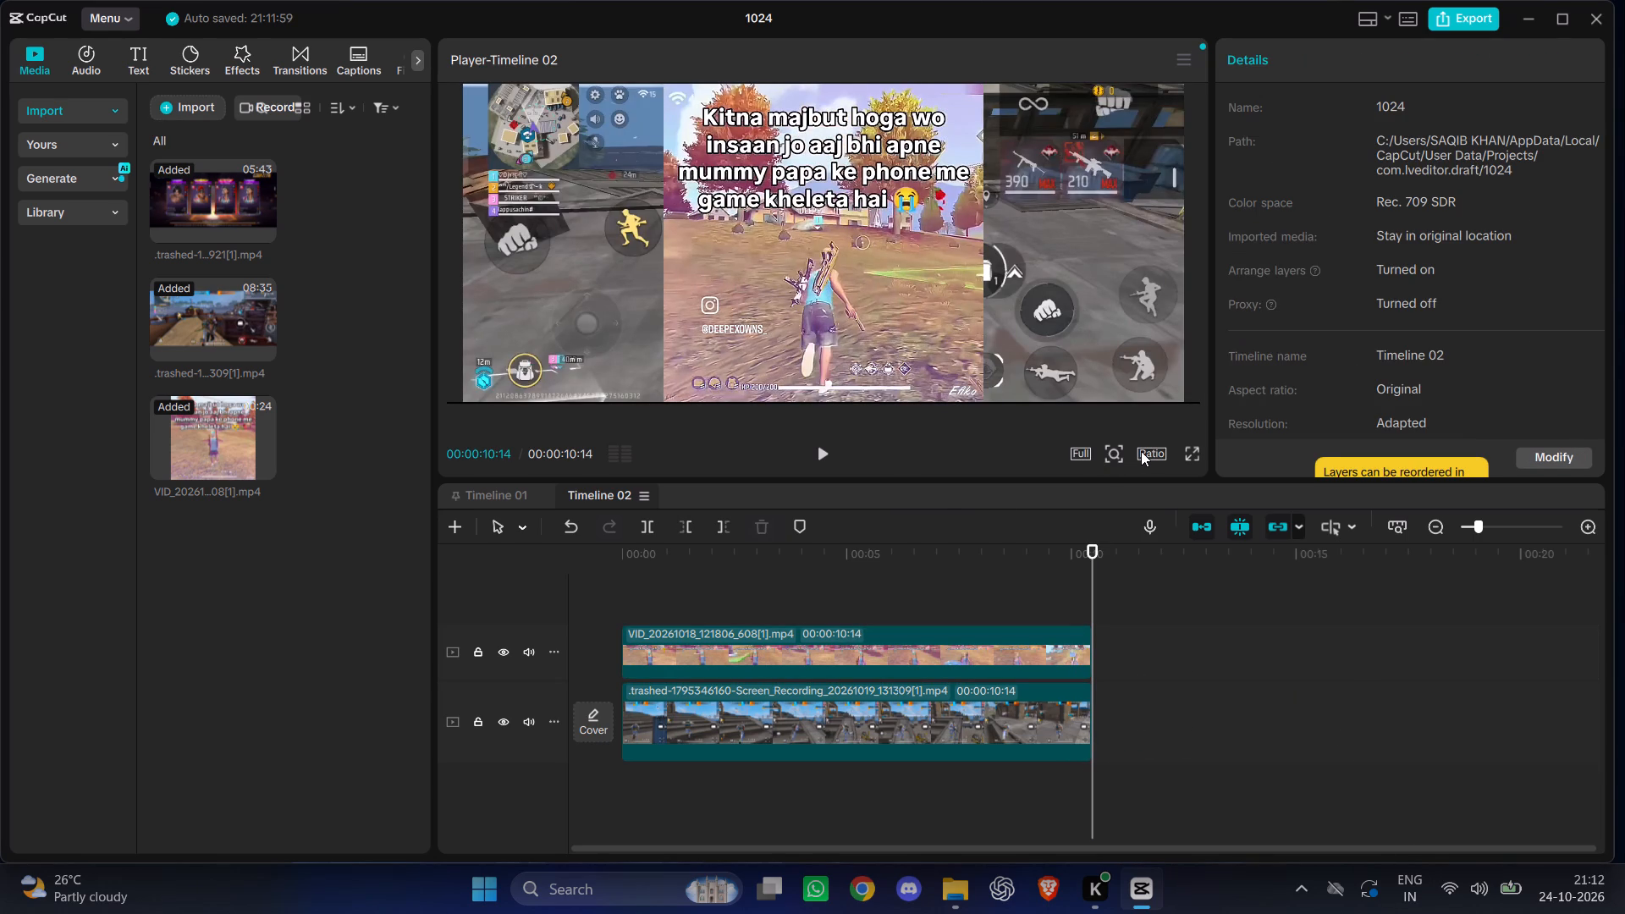
Set the aspect ratio of Timeline 02 to 9:16.
left_click(1141, 451)
left_click(1209, 681)
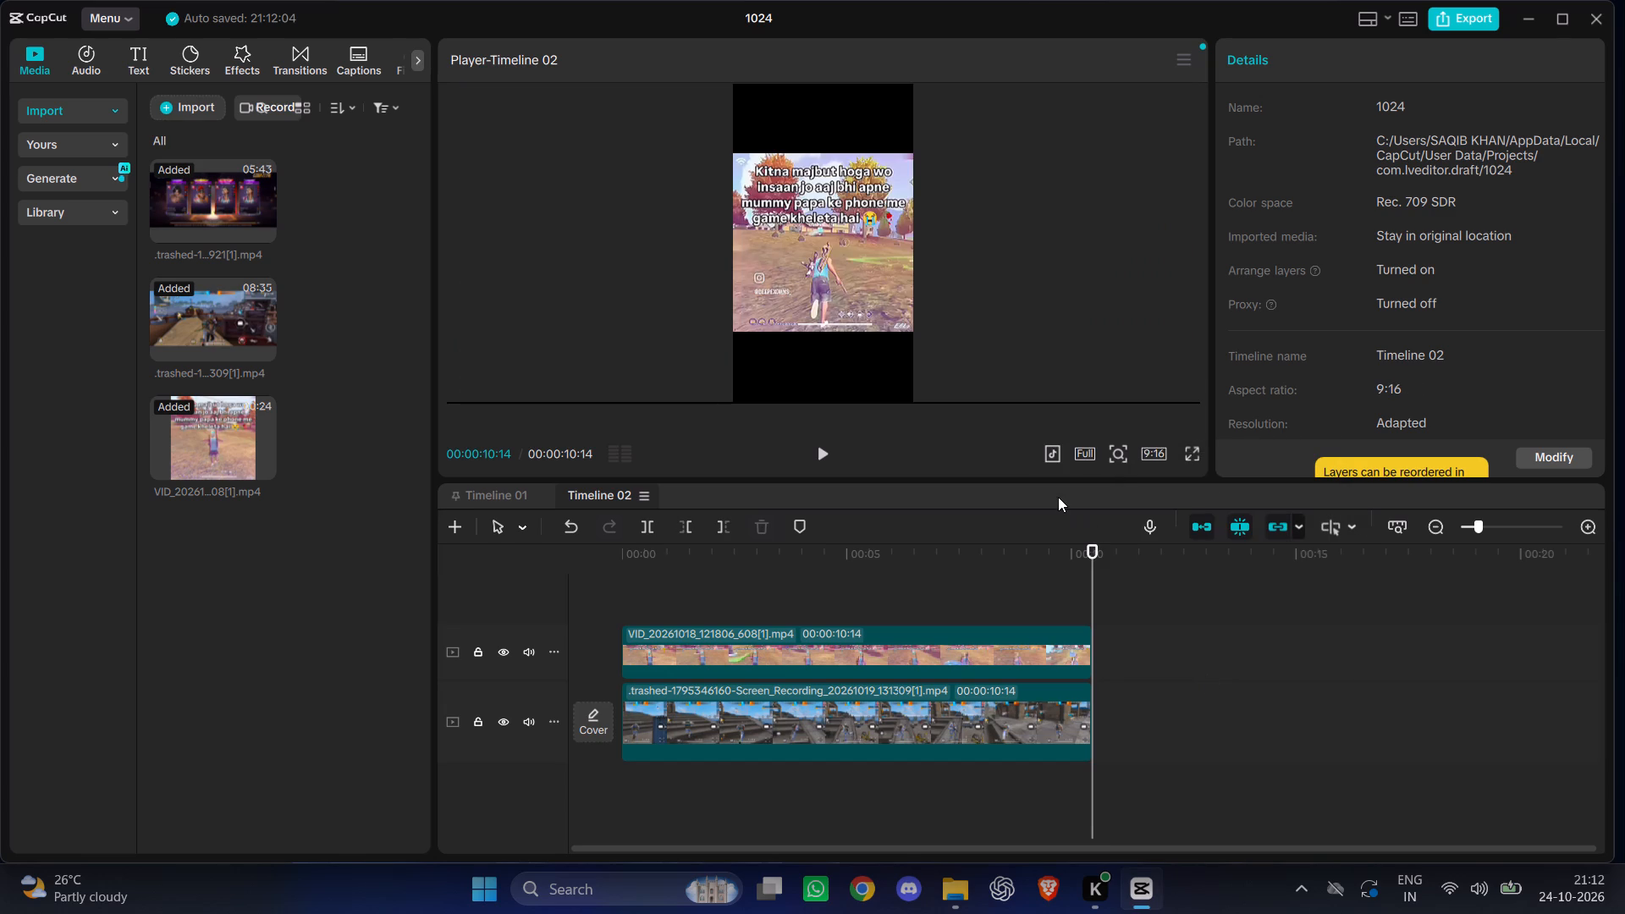
Scale the main-track gameplay screen recording up to 191% with uniform scale.
left_click(837, 278)
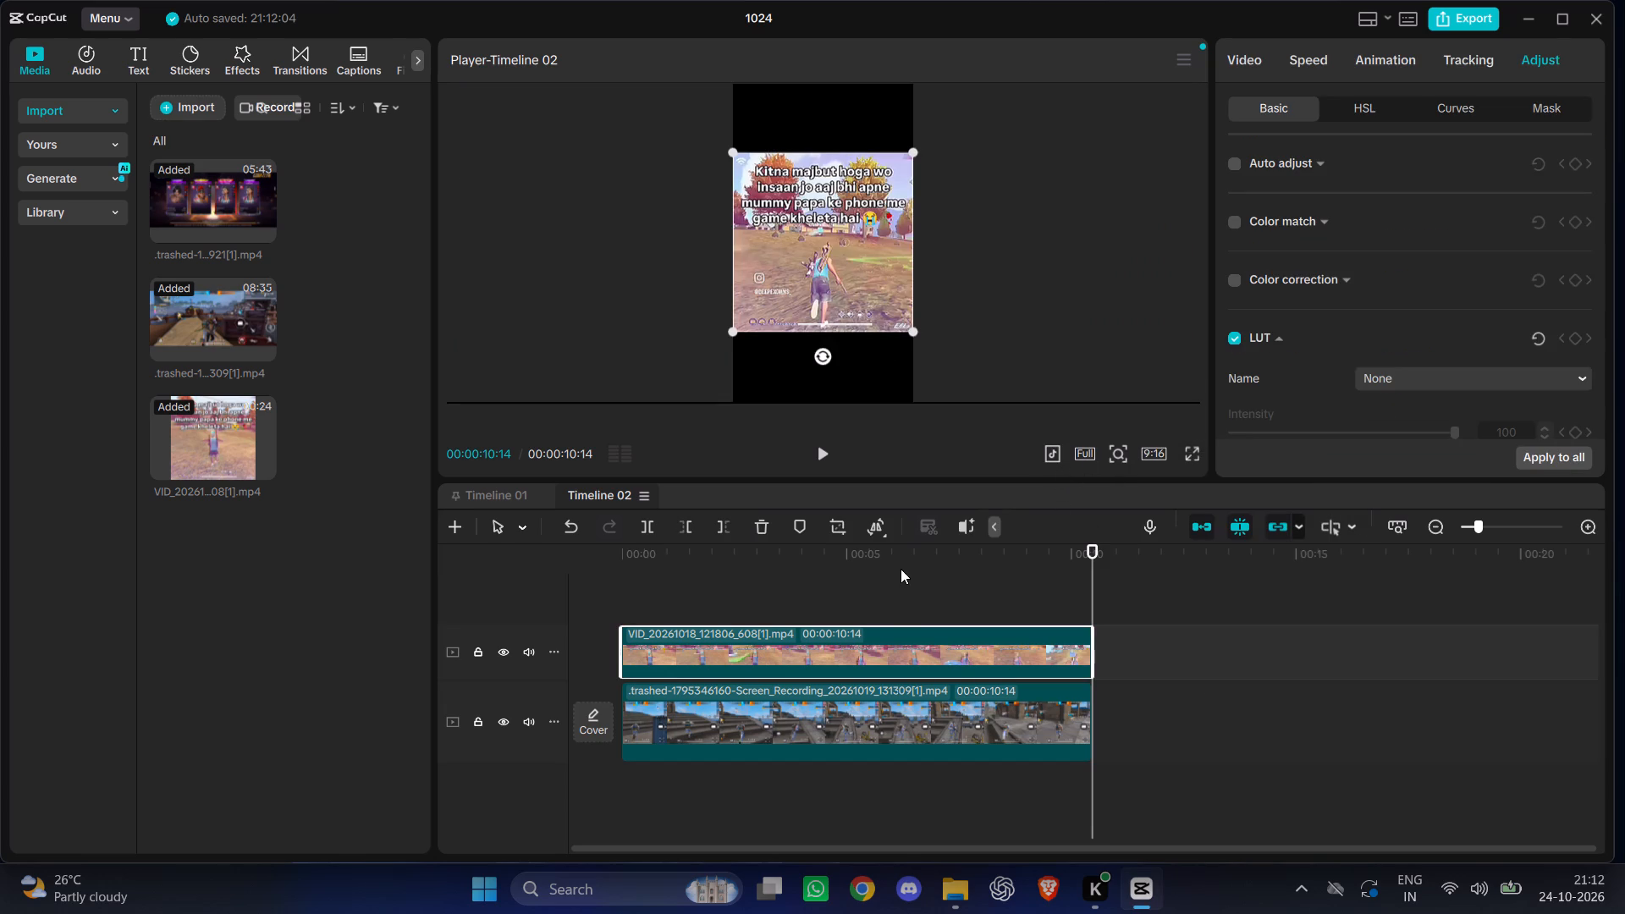
left_click(846, 721)
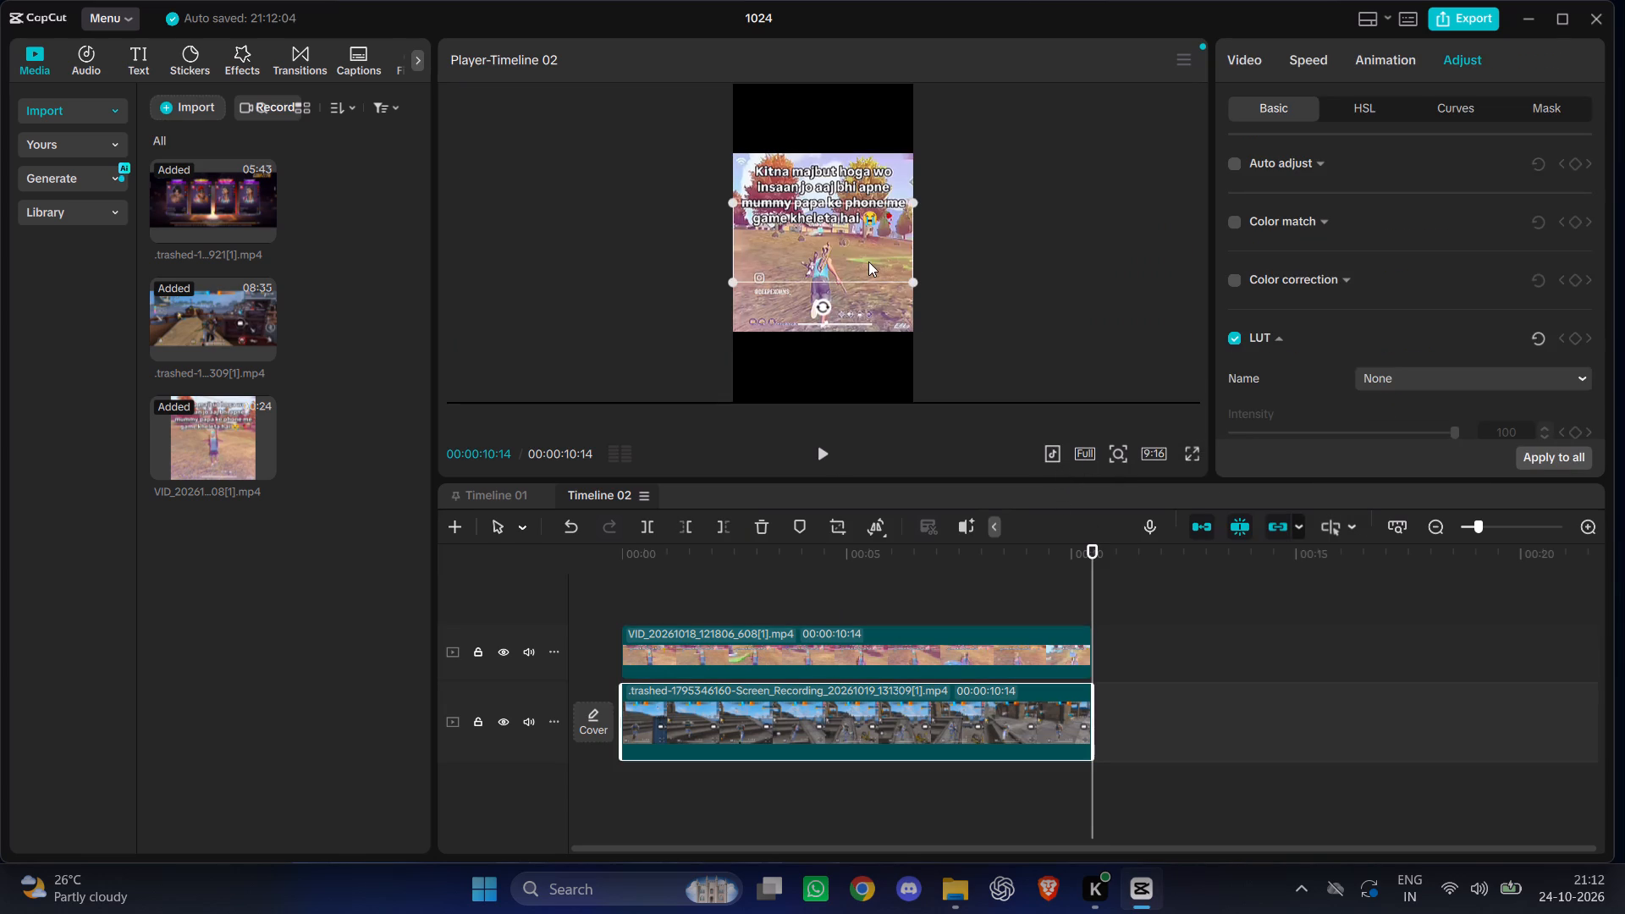
scroll(1400, 277, "up", 16)
scroll(1400, 277, "up", 20)
scroll(1400, 277, "up", 9)
scroll(1400, 277, "down", 3)
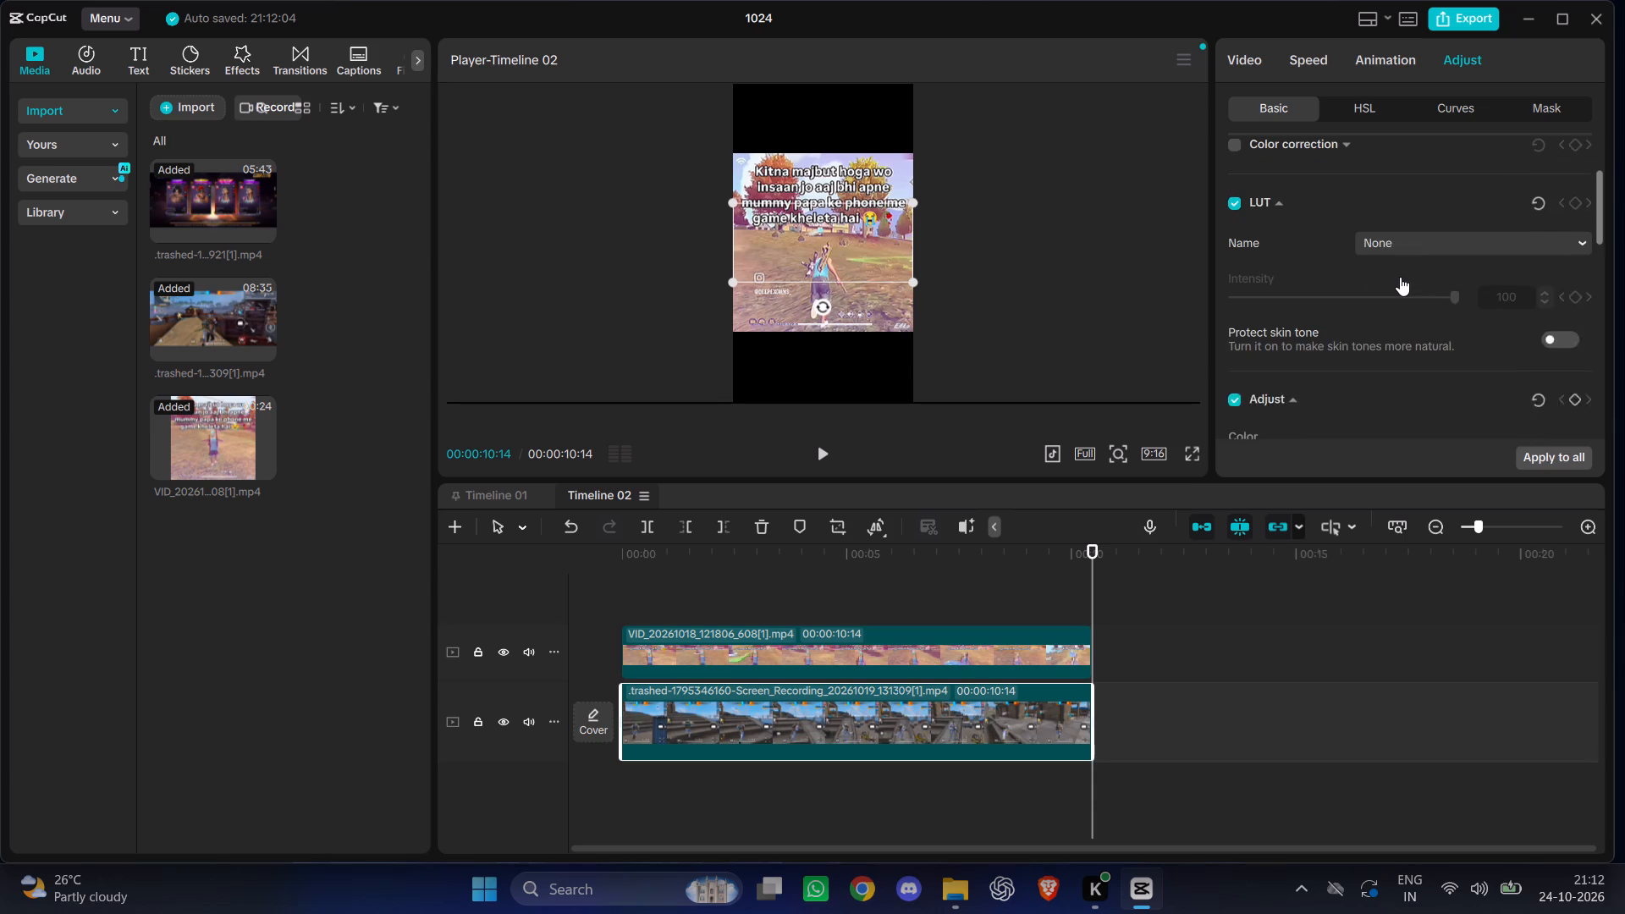
scroll(1400, 277, "up", 9)
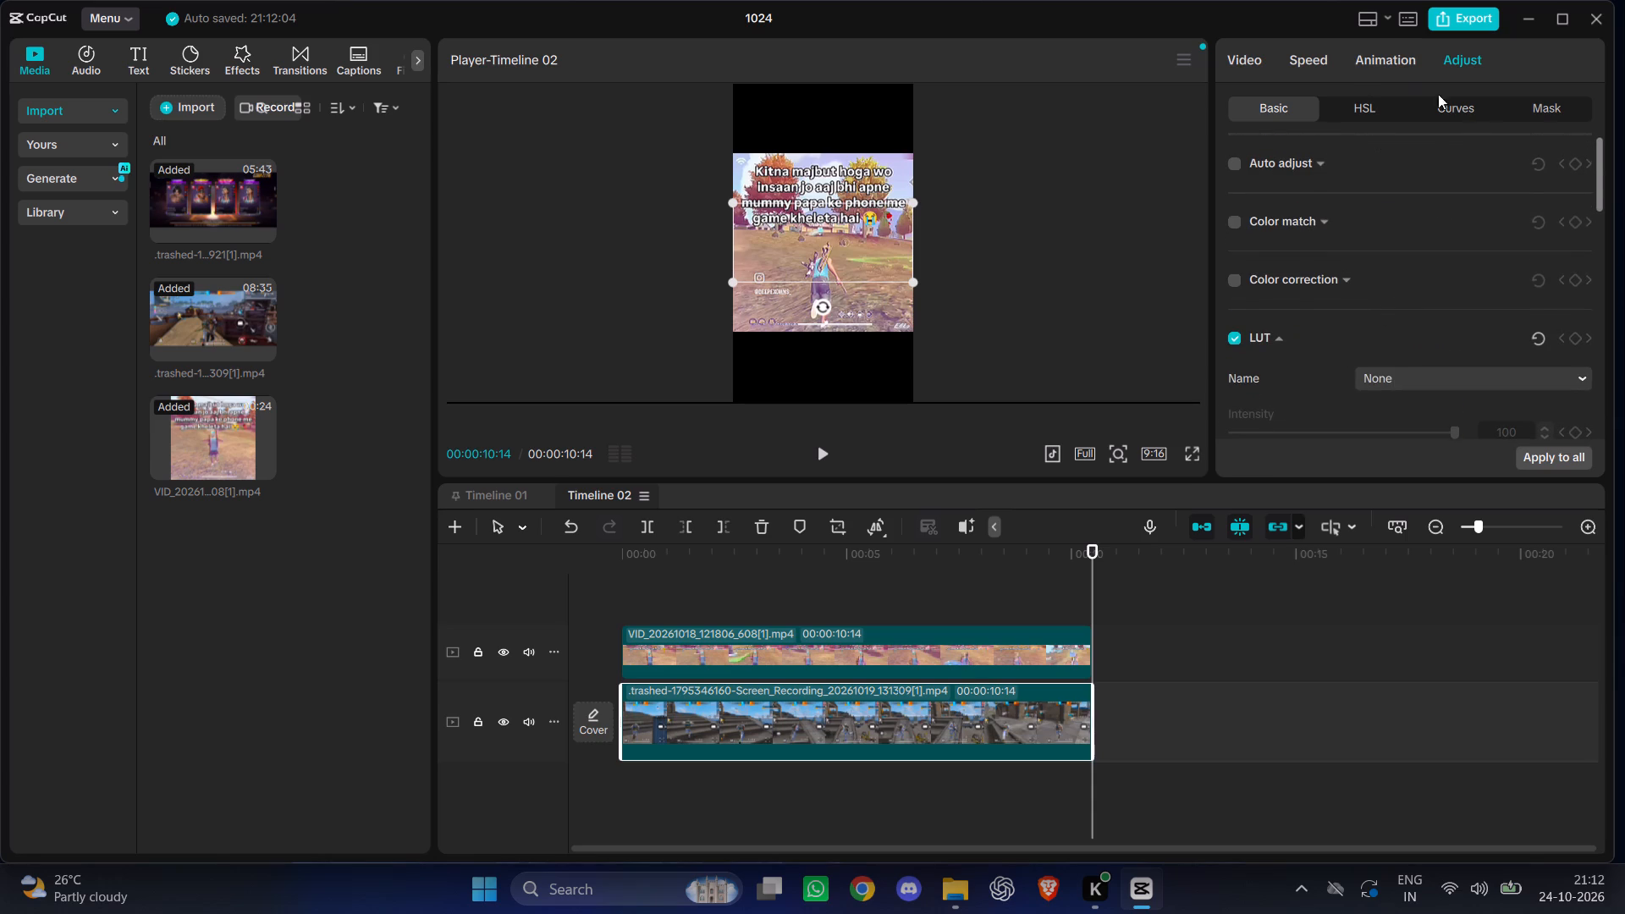
left_click(1240, 57)
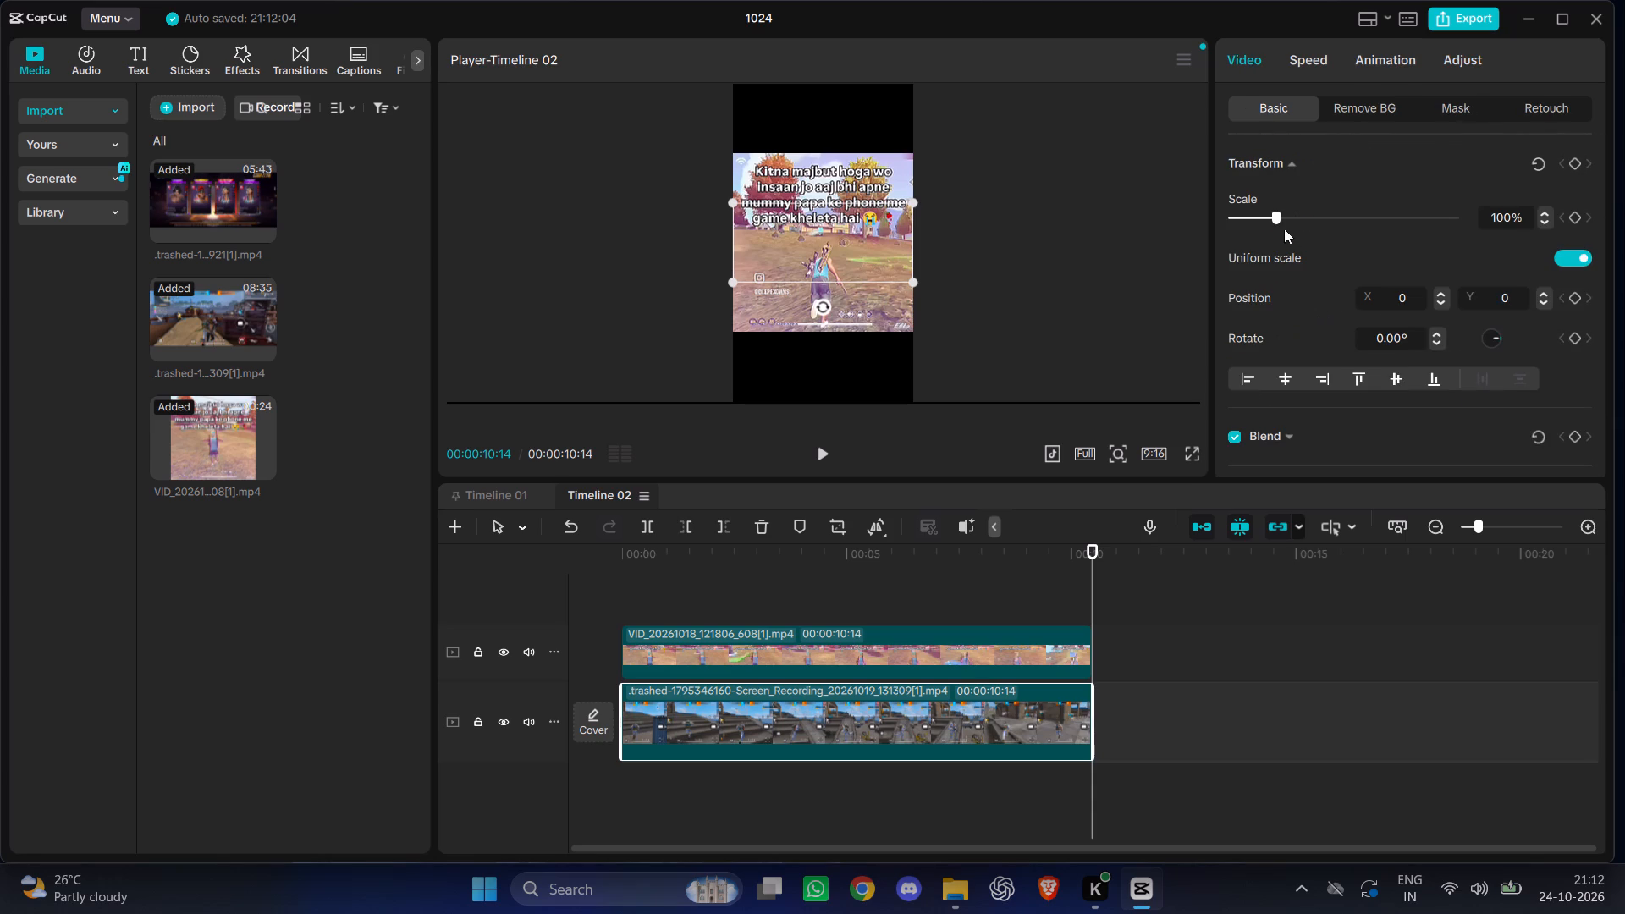
left_click_drag(1277, 213, 1314, 221)
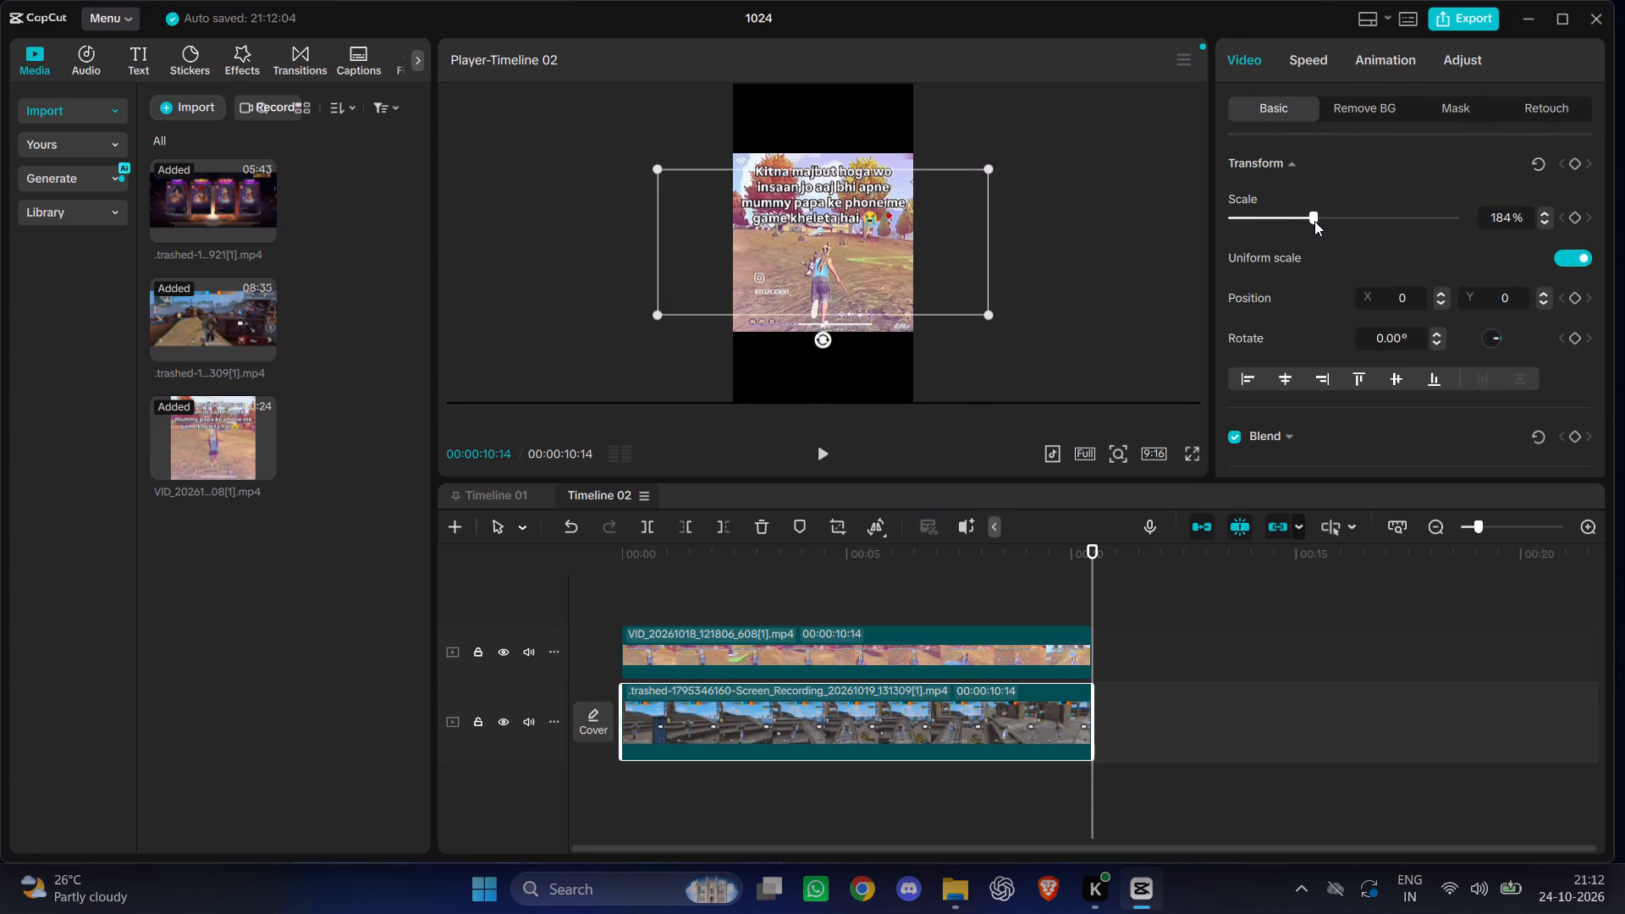
left_click_drag(1314, 221, 1317, 222)
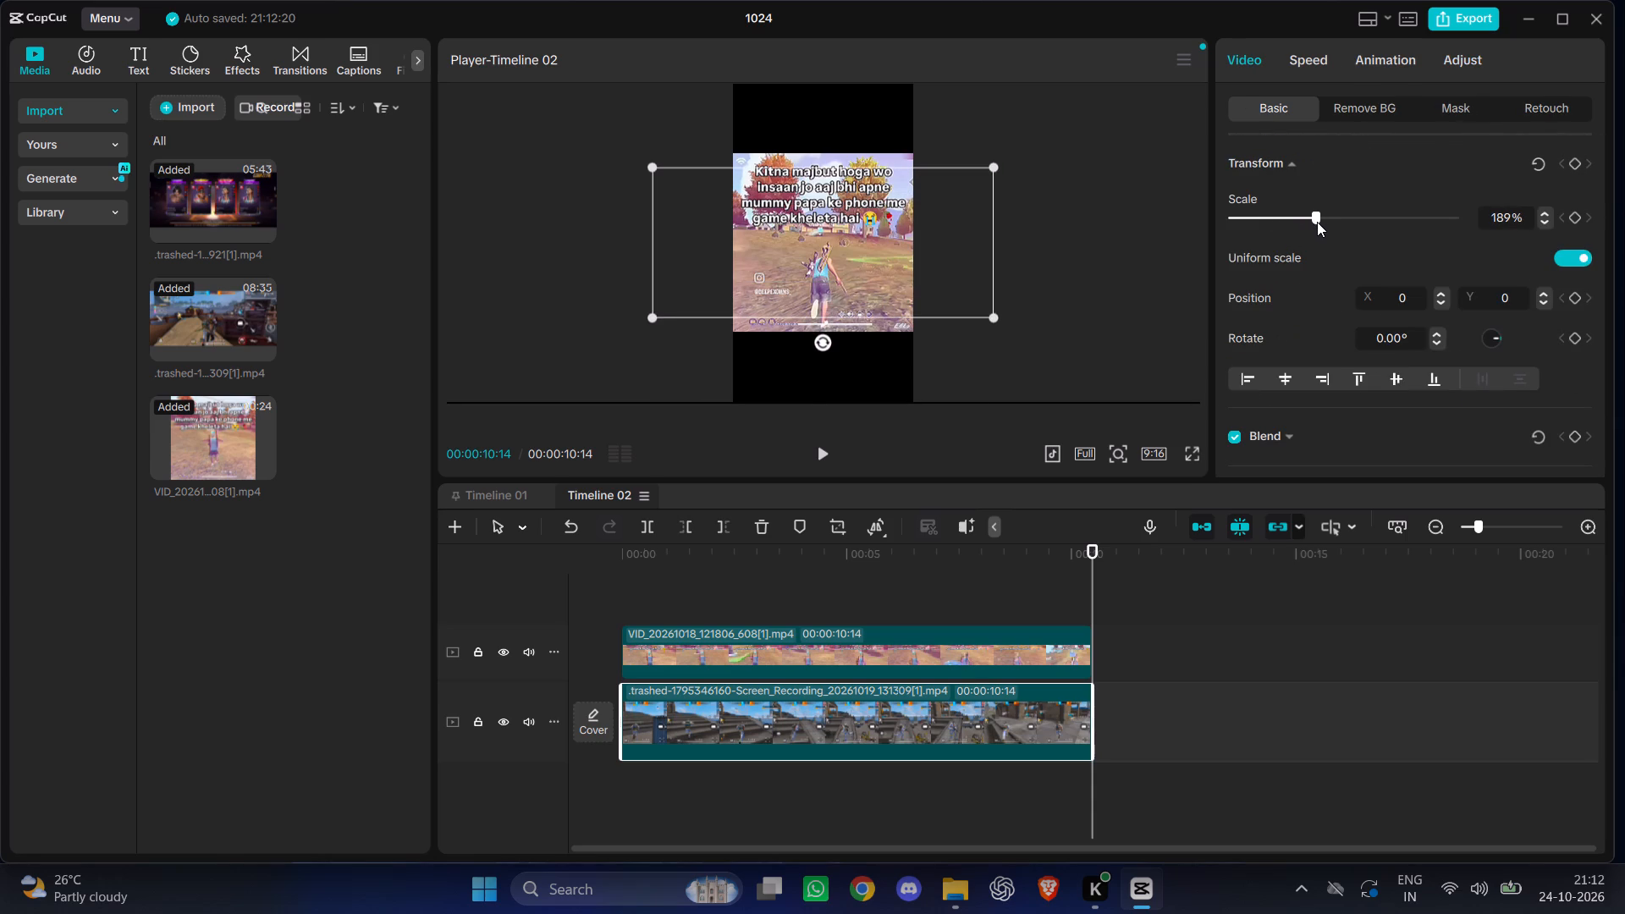
double_click(1546, 212)
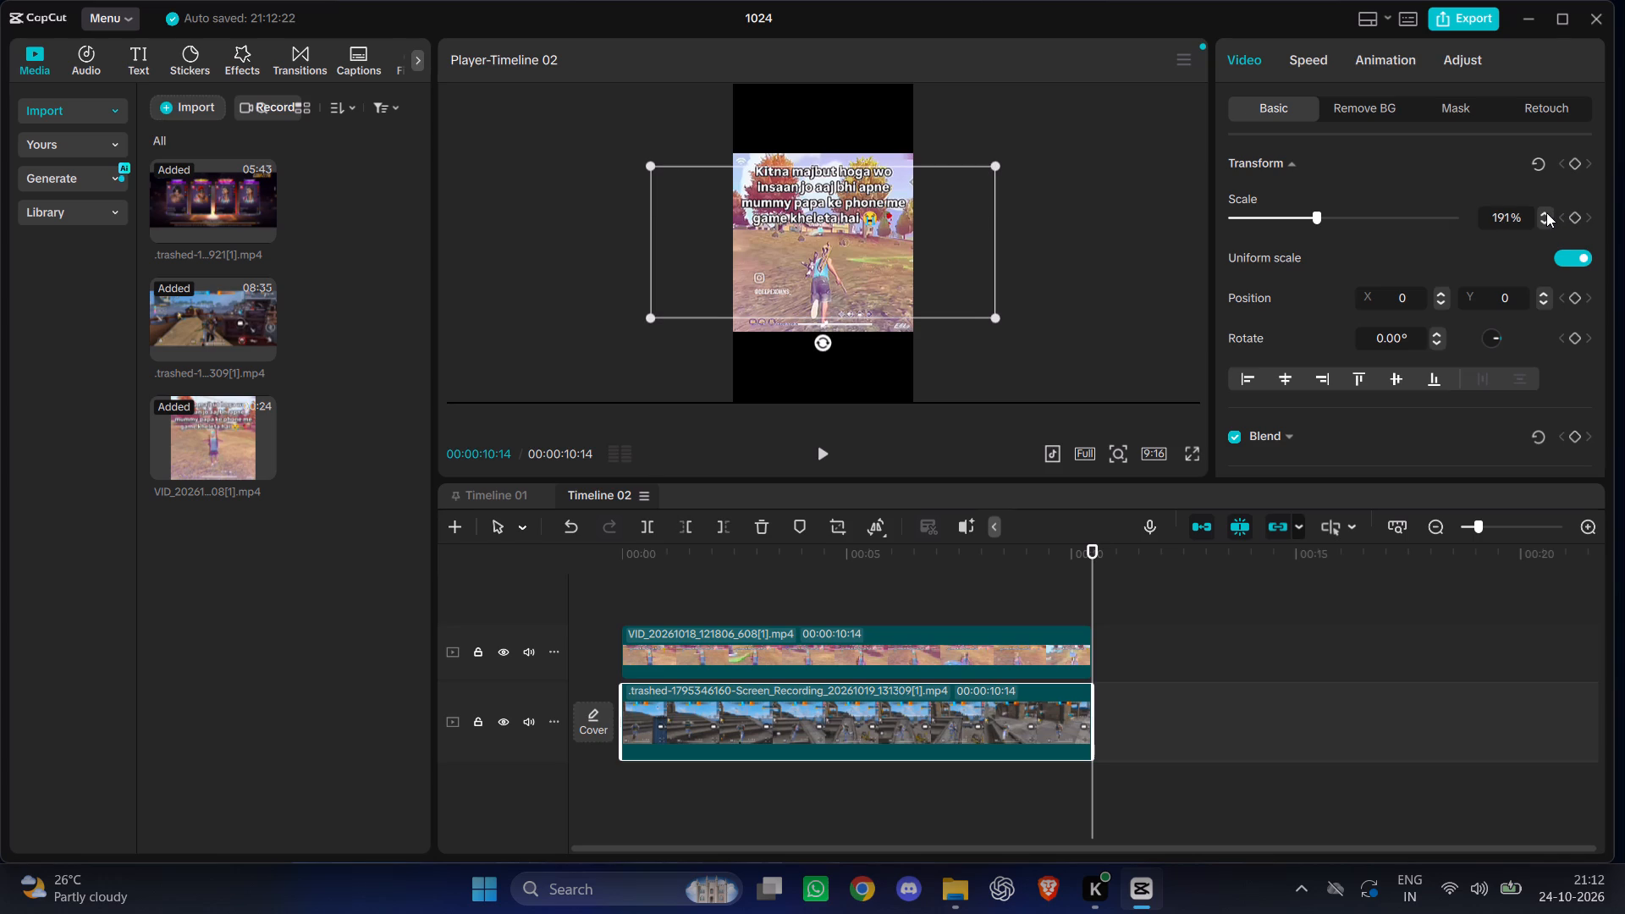
Add a default text clip at 00:00:00:00 on a new track above the captioned overlay video.
left_click(857, 627)
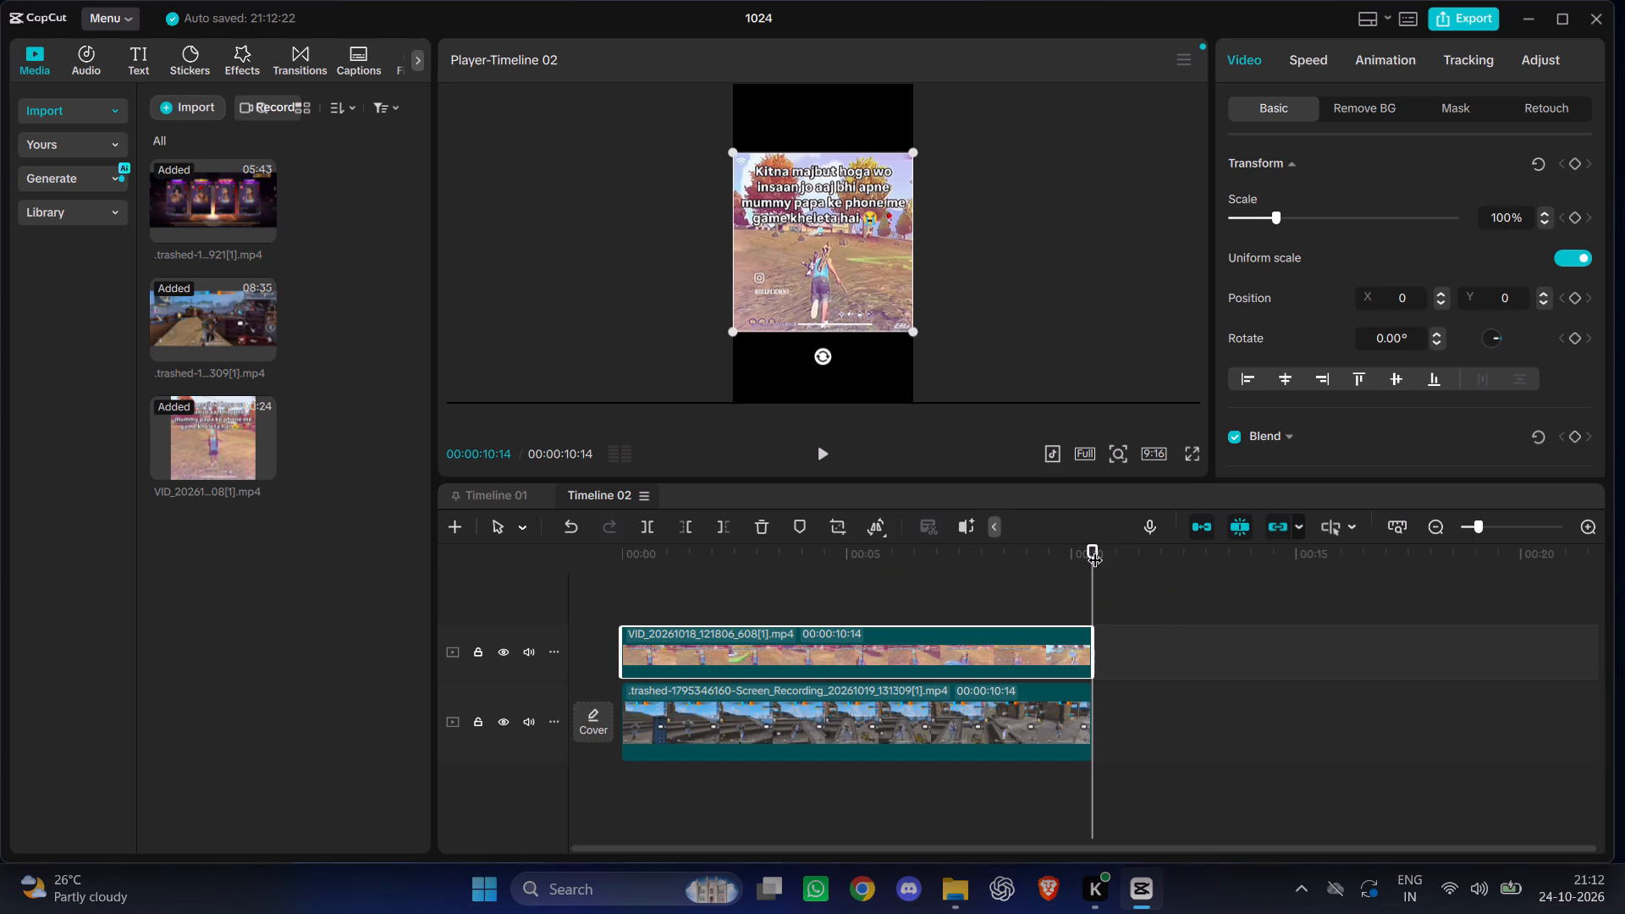
left_click_drag(1093, 549, 560, 557)
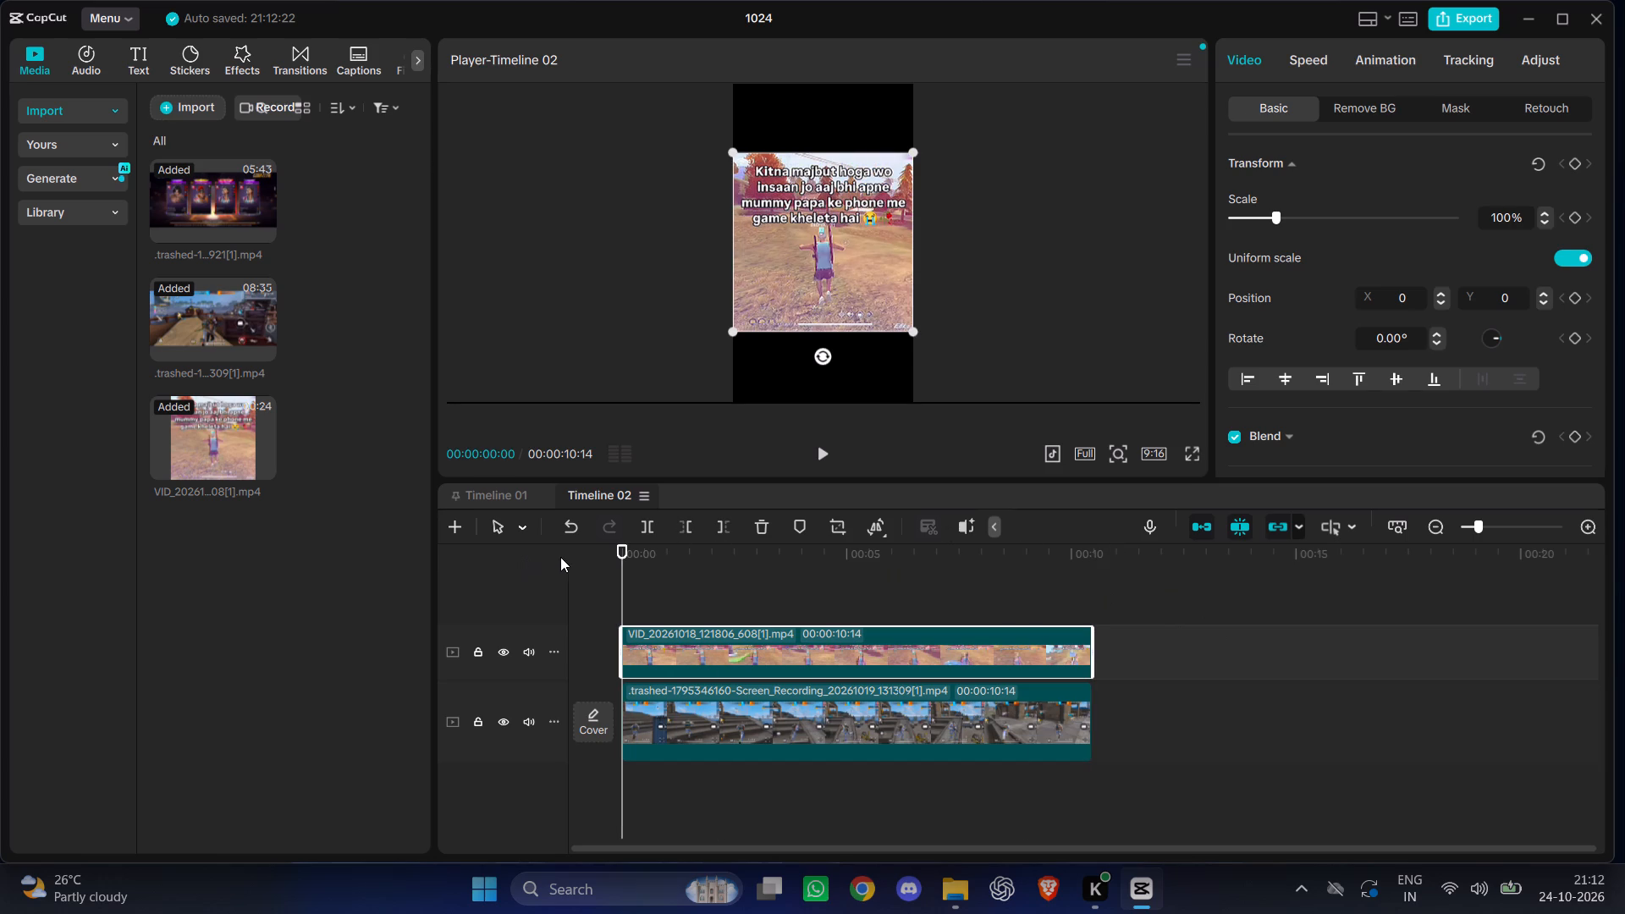
left_click(135, 51)
left_click(196, 134)
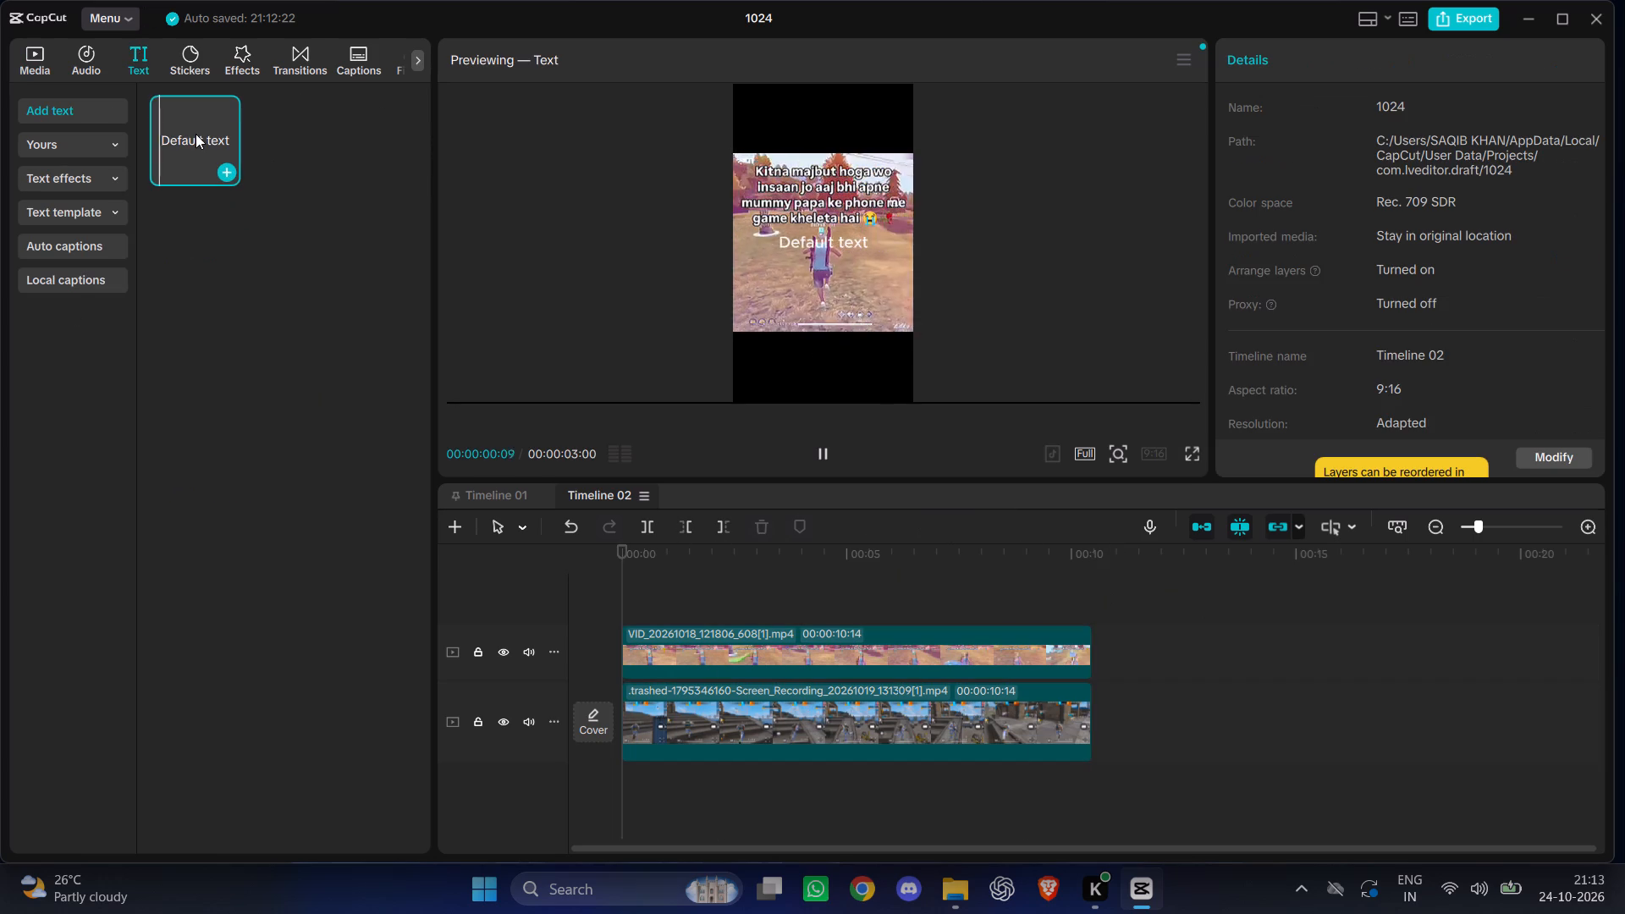
scroll(1382, 401, "down", 1)
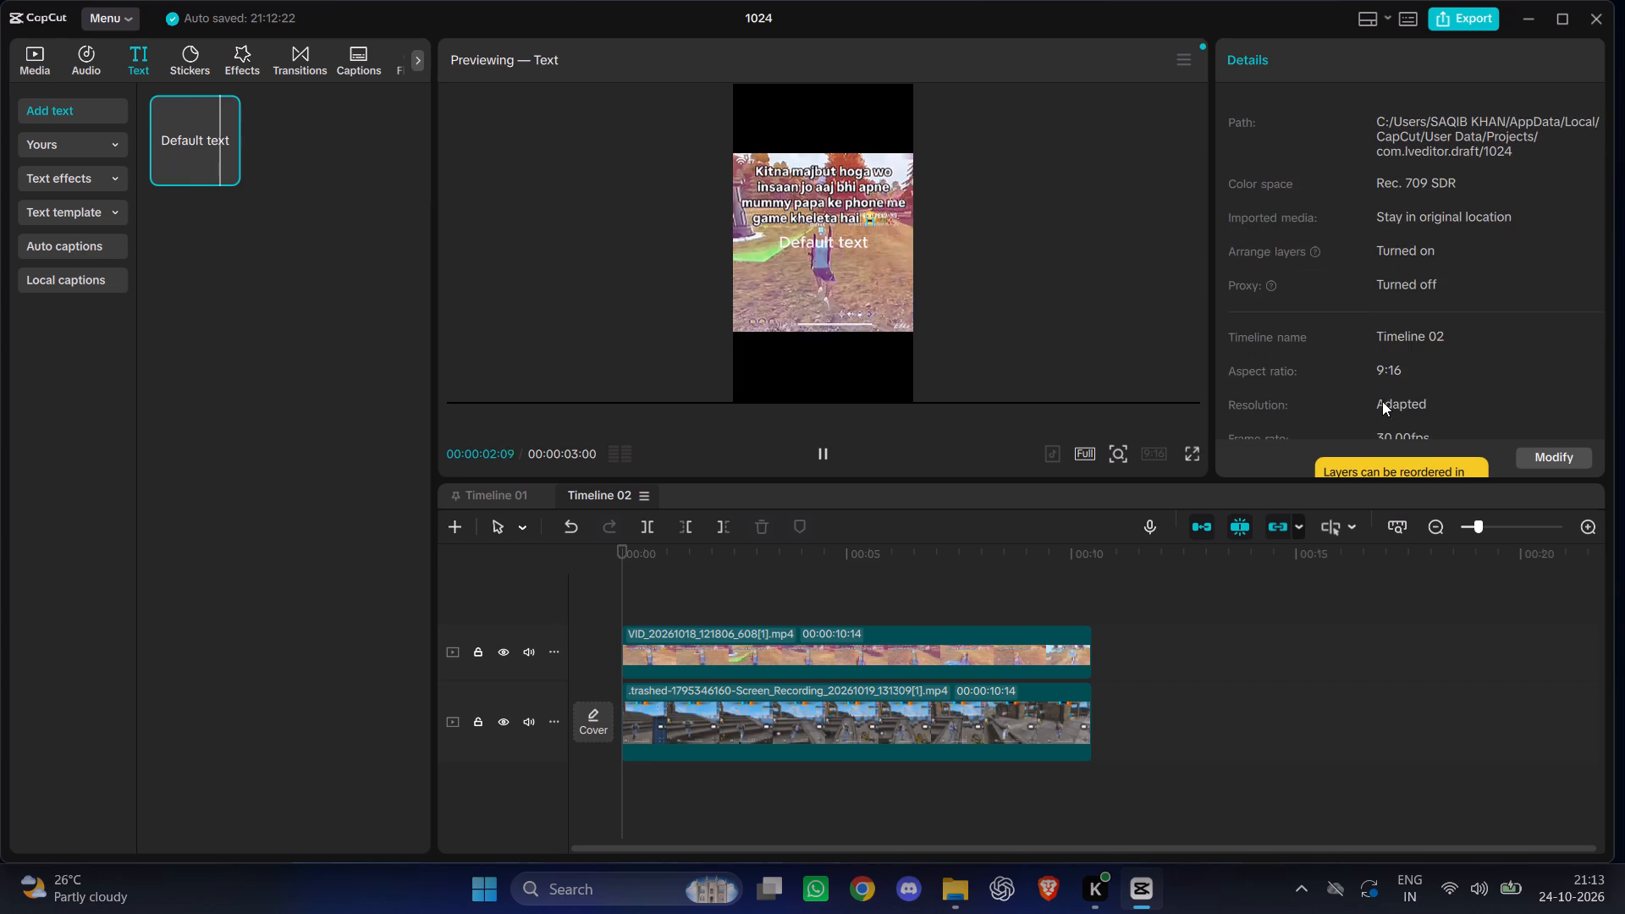
scroll(1382, 401, "down", 1)
left_click(989, 649)
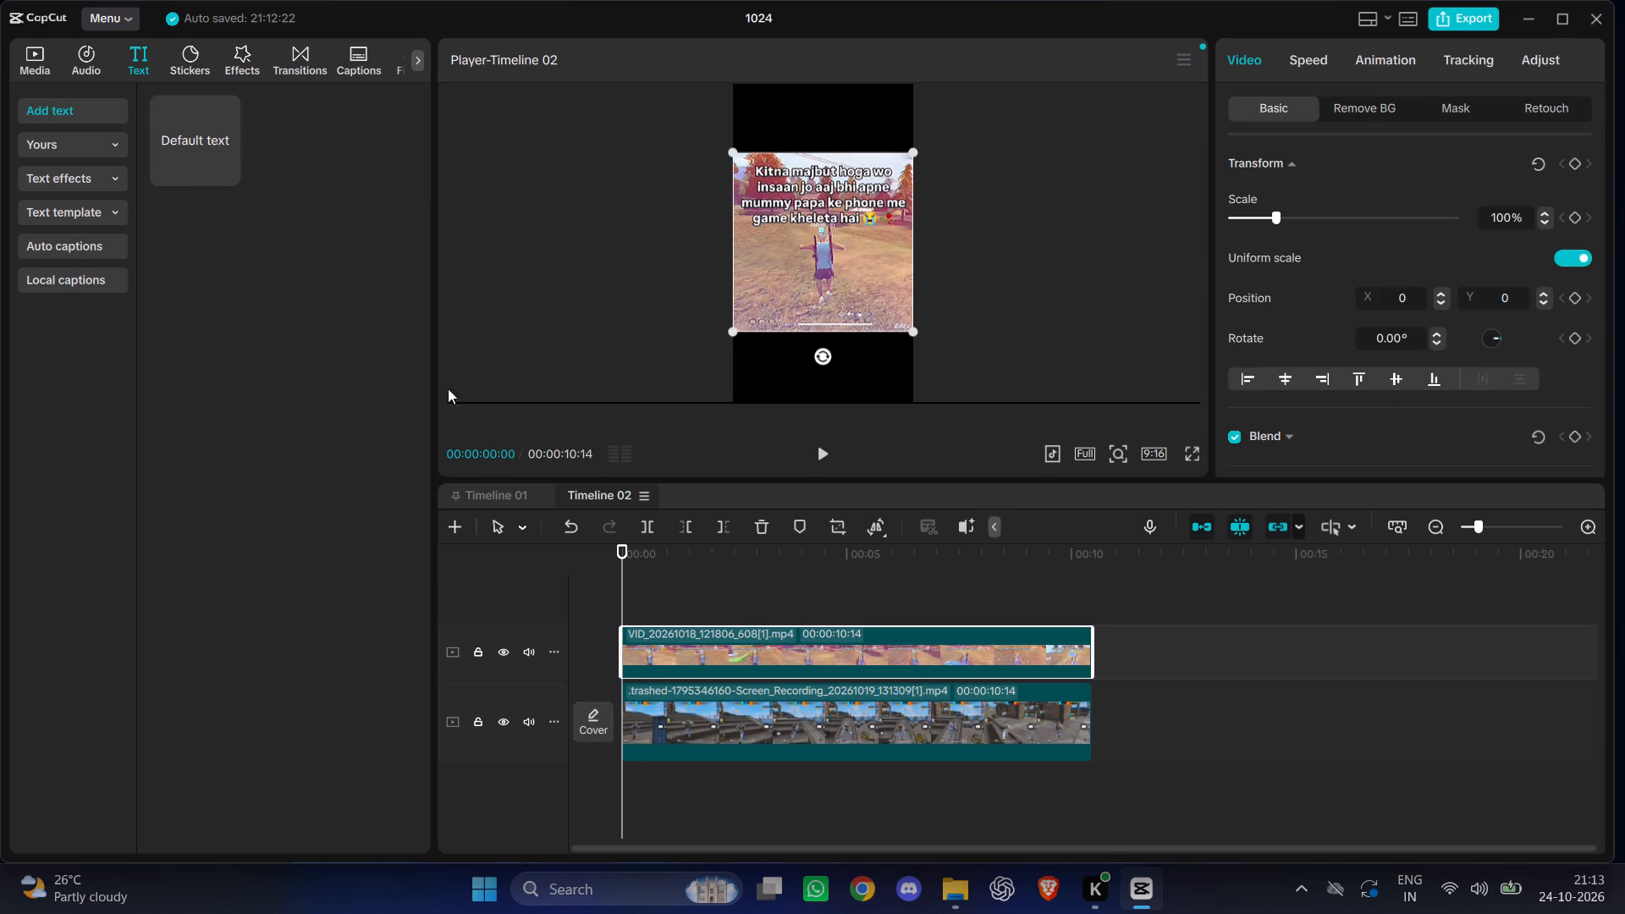
left_click(190, 137)
left_click_drag(190, 137, 236, 217)
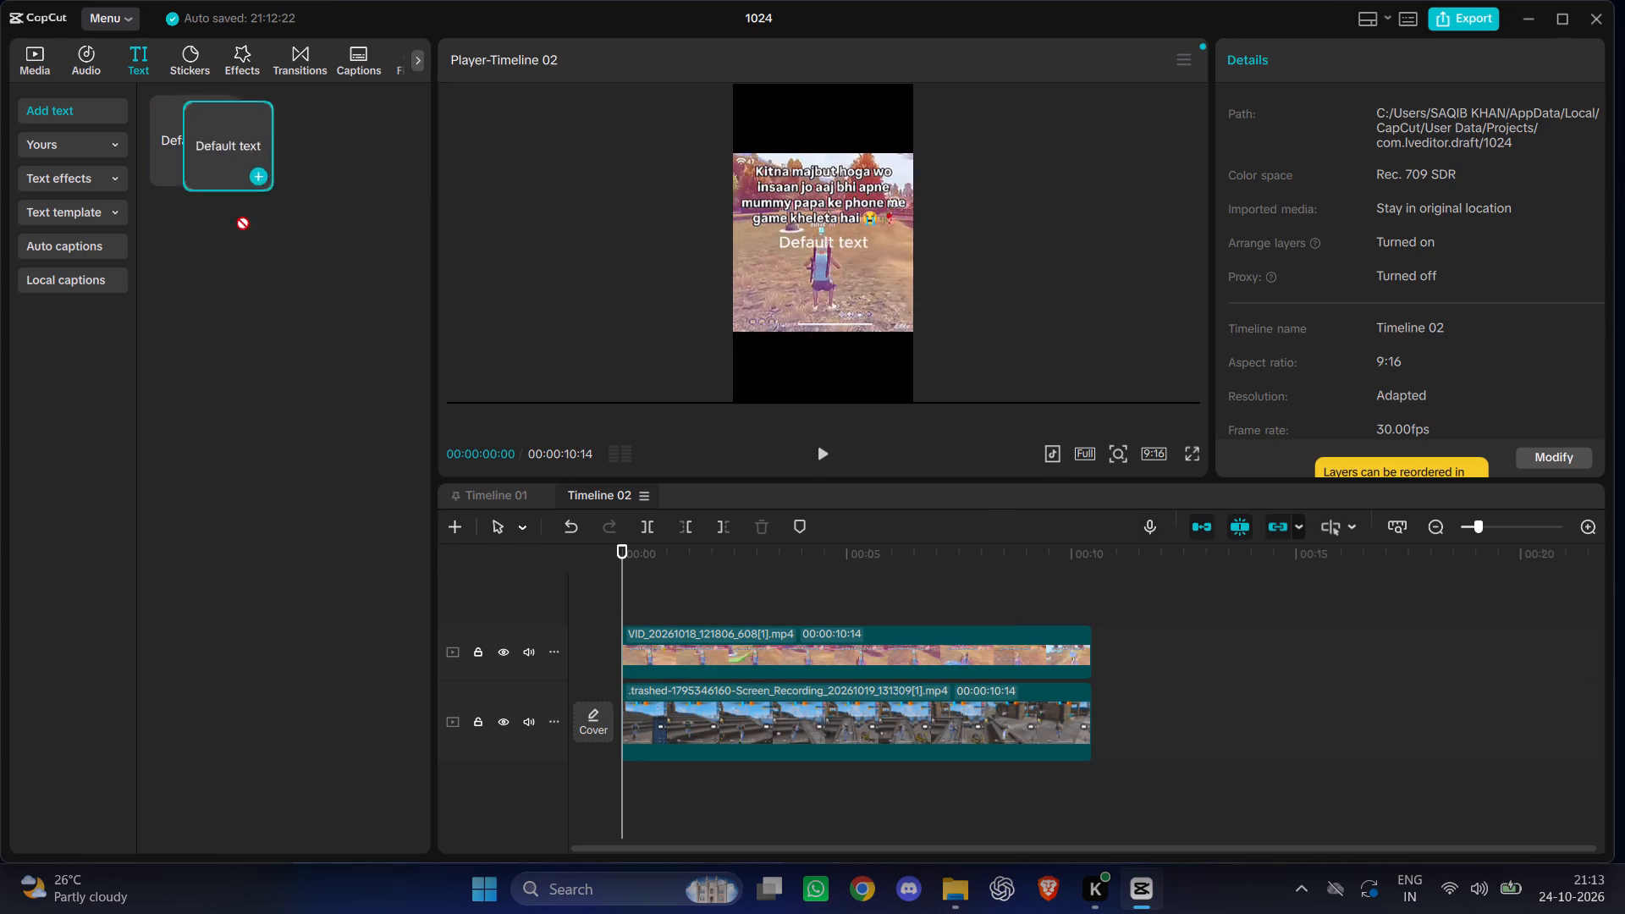
left_click_drag(236, 217, 621, 609)
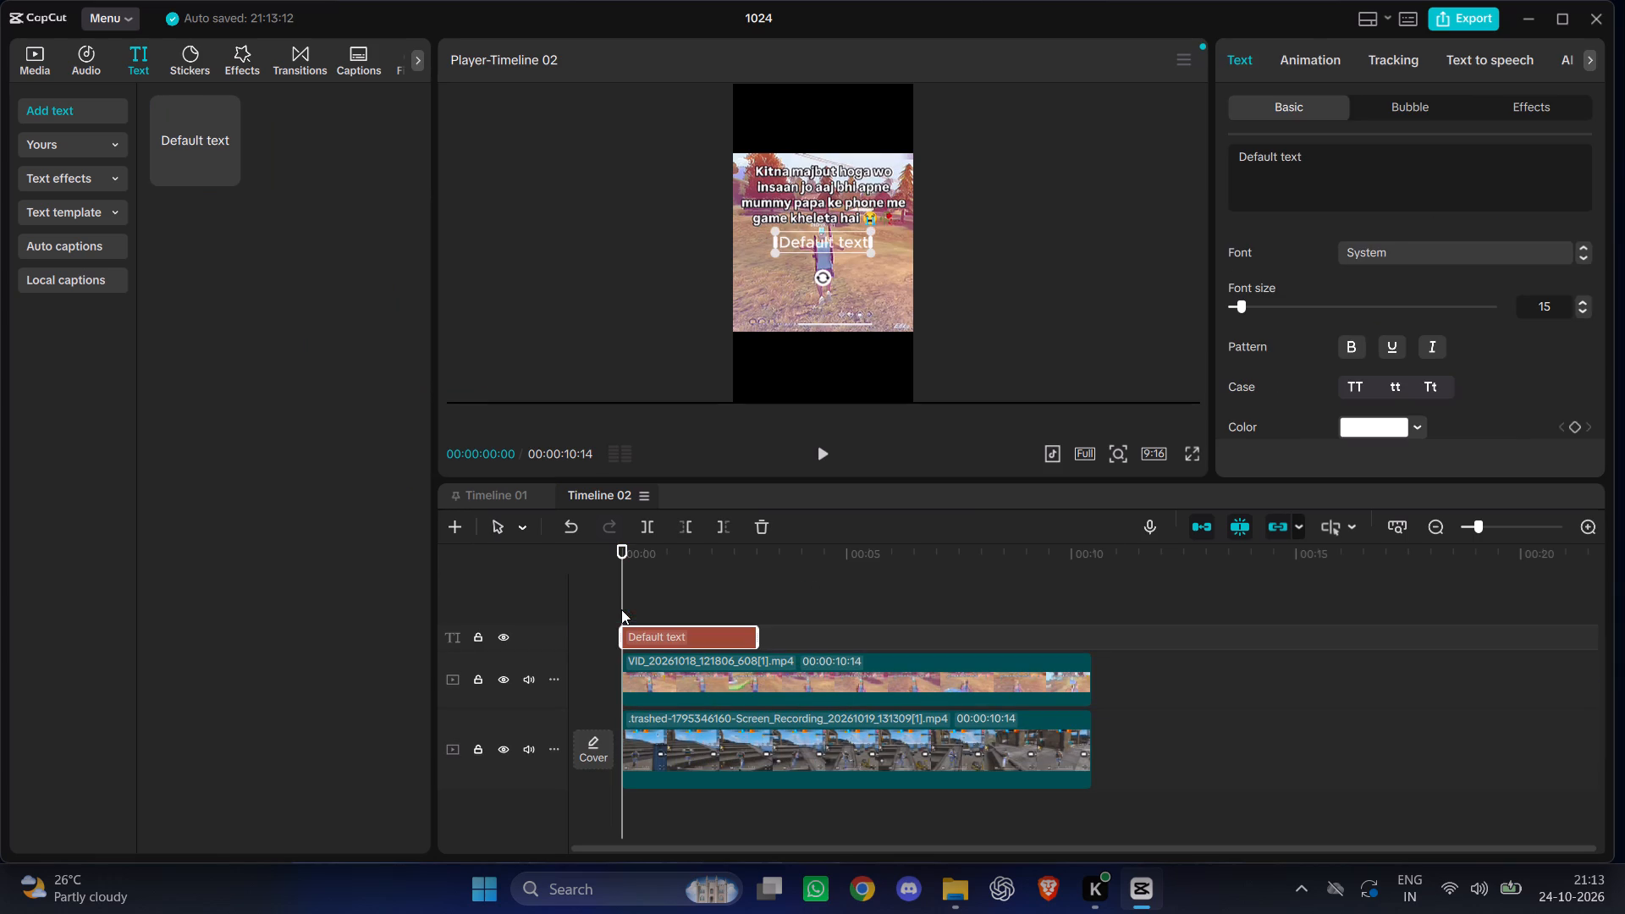
Replace the default text with two lines: "kitna majbut hoga wo" and "insan jo aaj bhi apne".
left_click_drag(1310, 160, 868, 29)
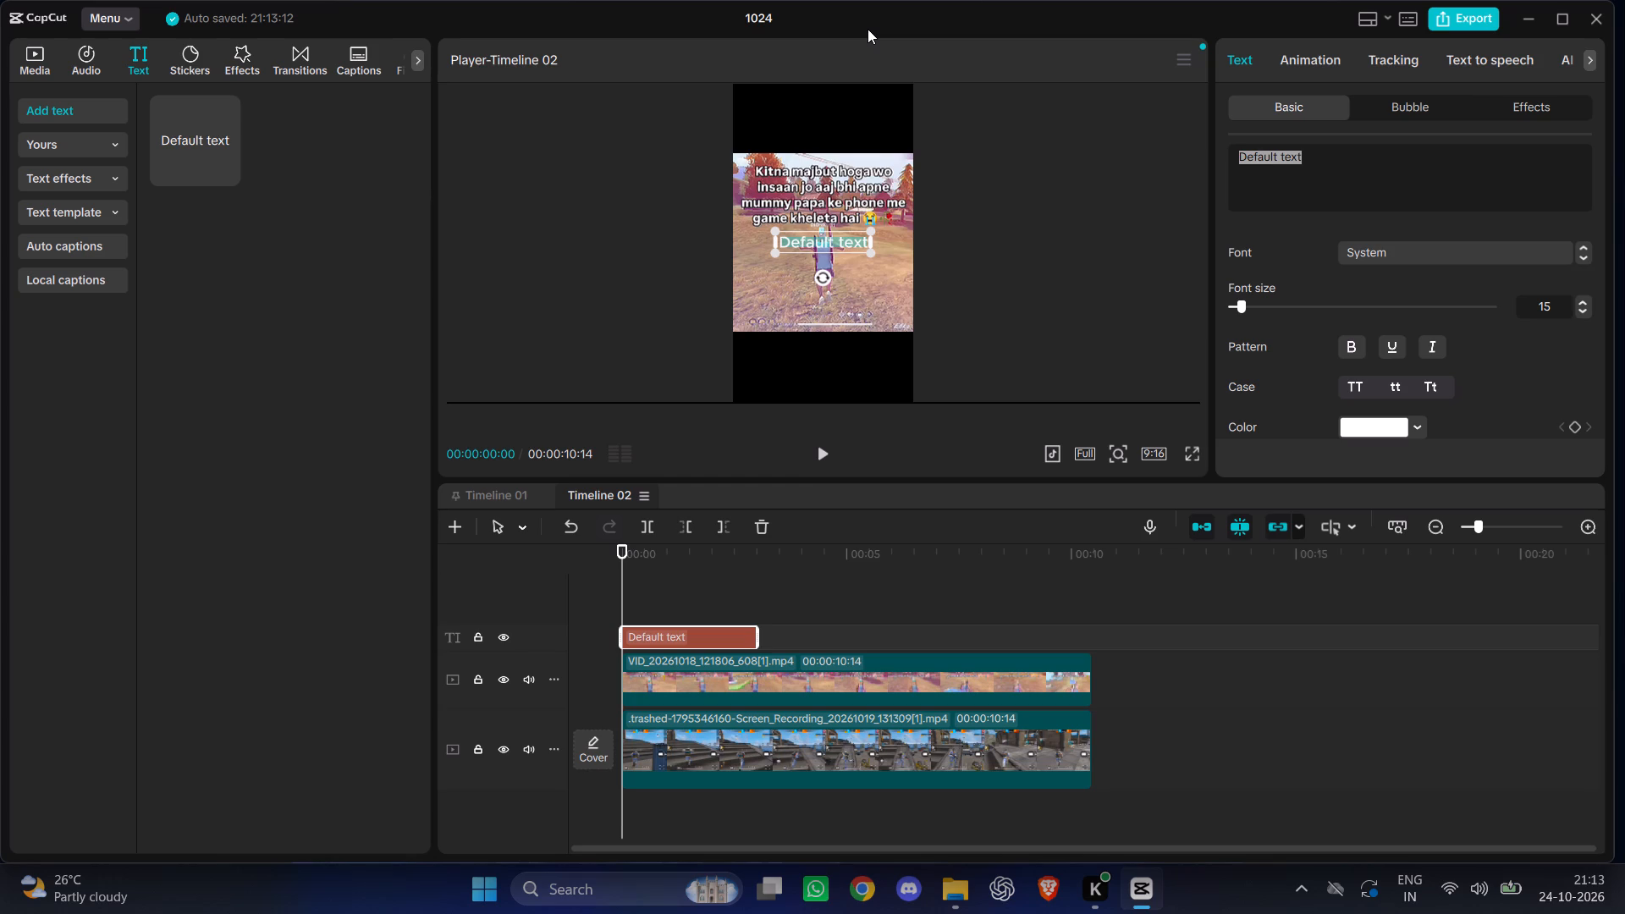
key("BackSpace")
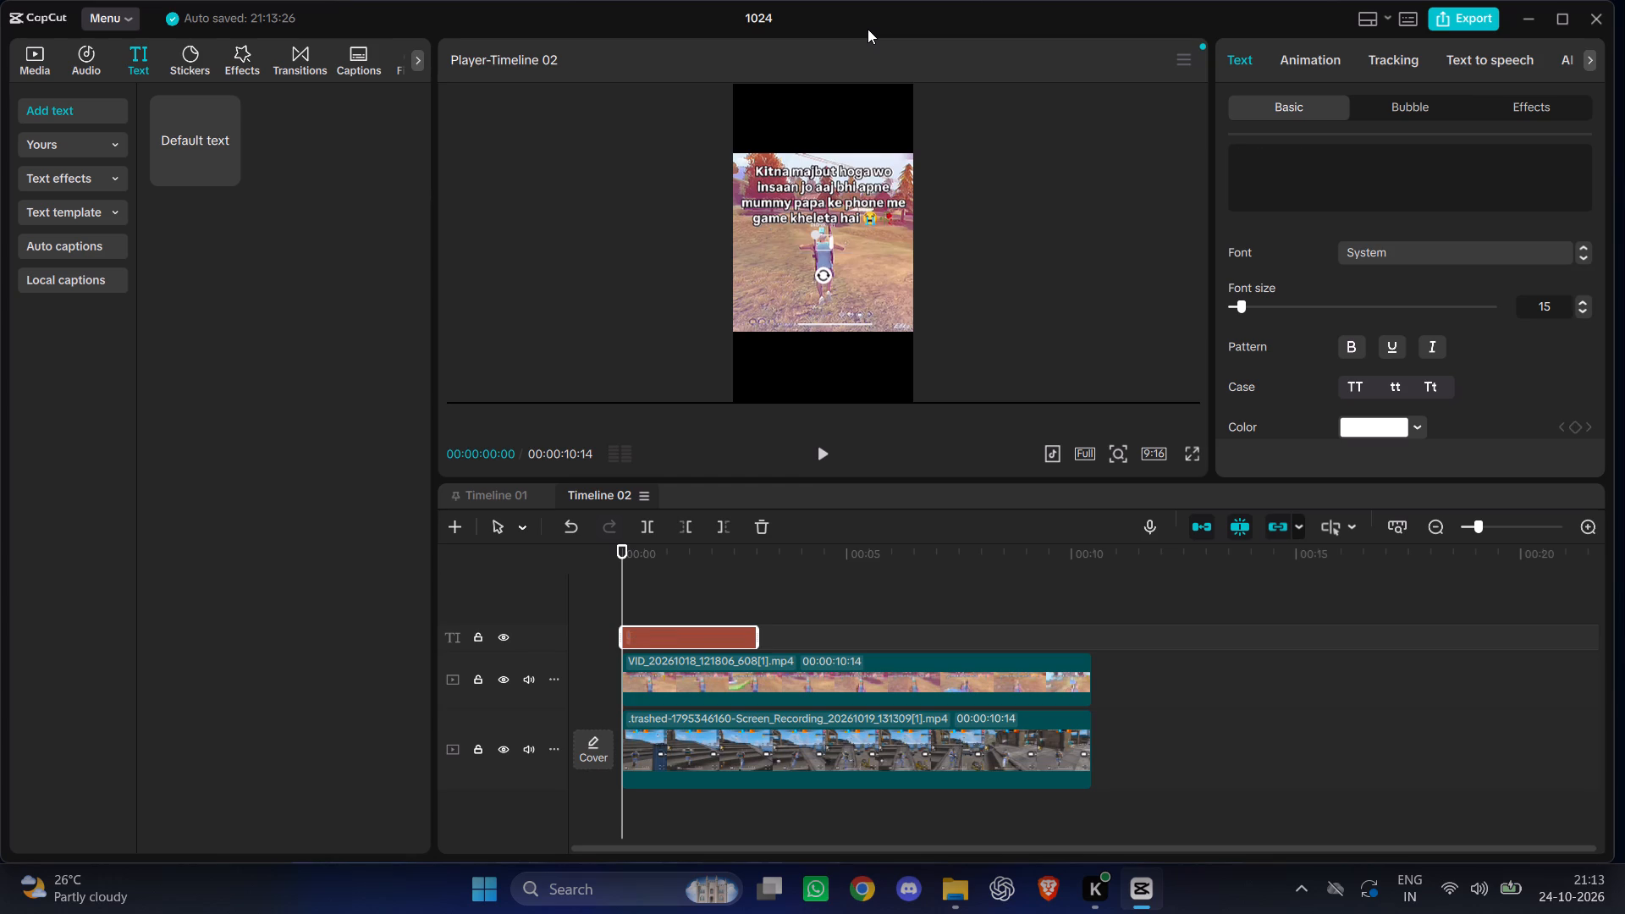
type("kitna")
key("space")
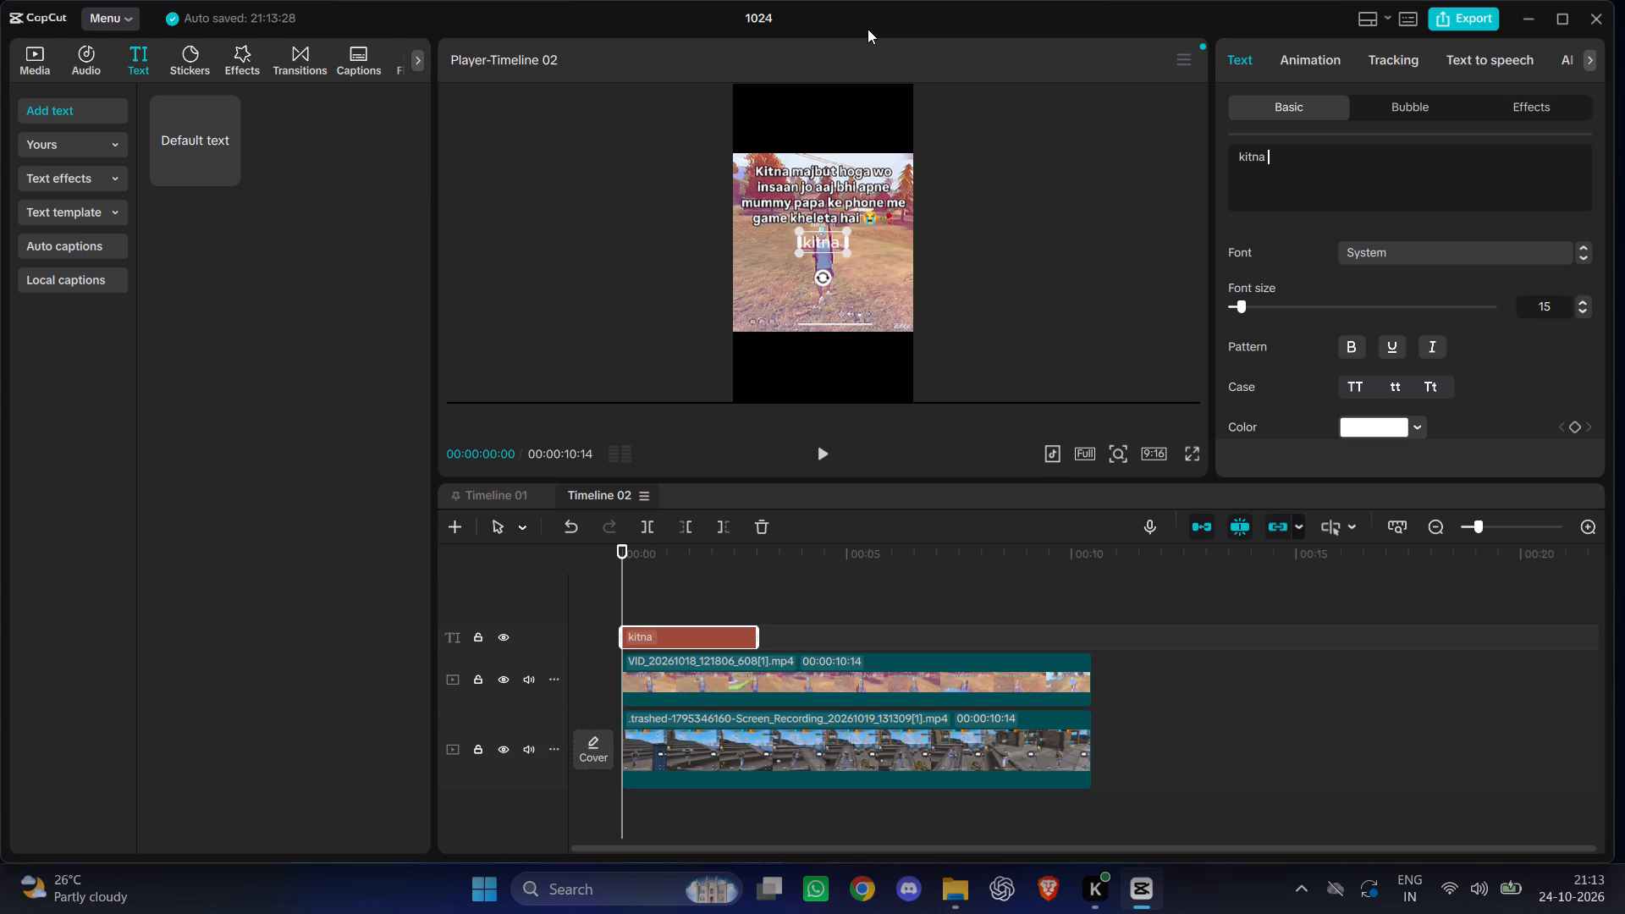
type("majbut hoga wo")
key("space")
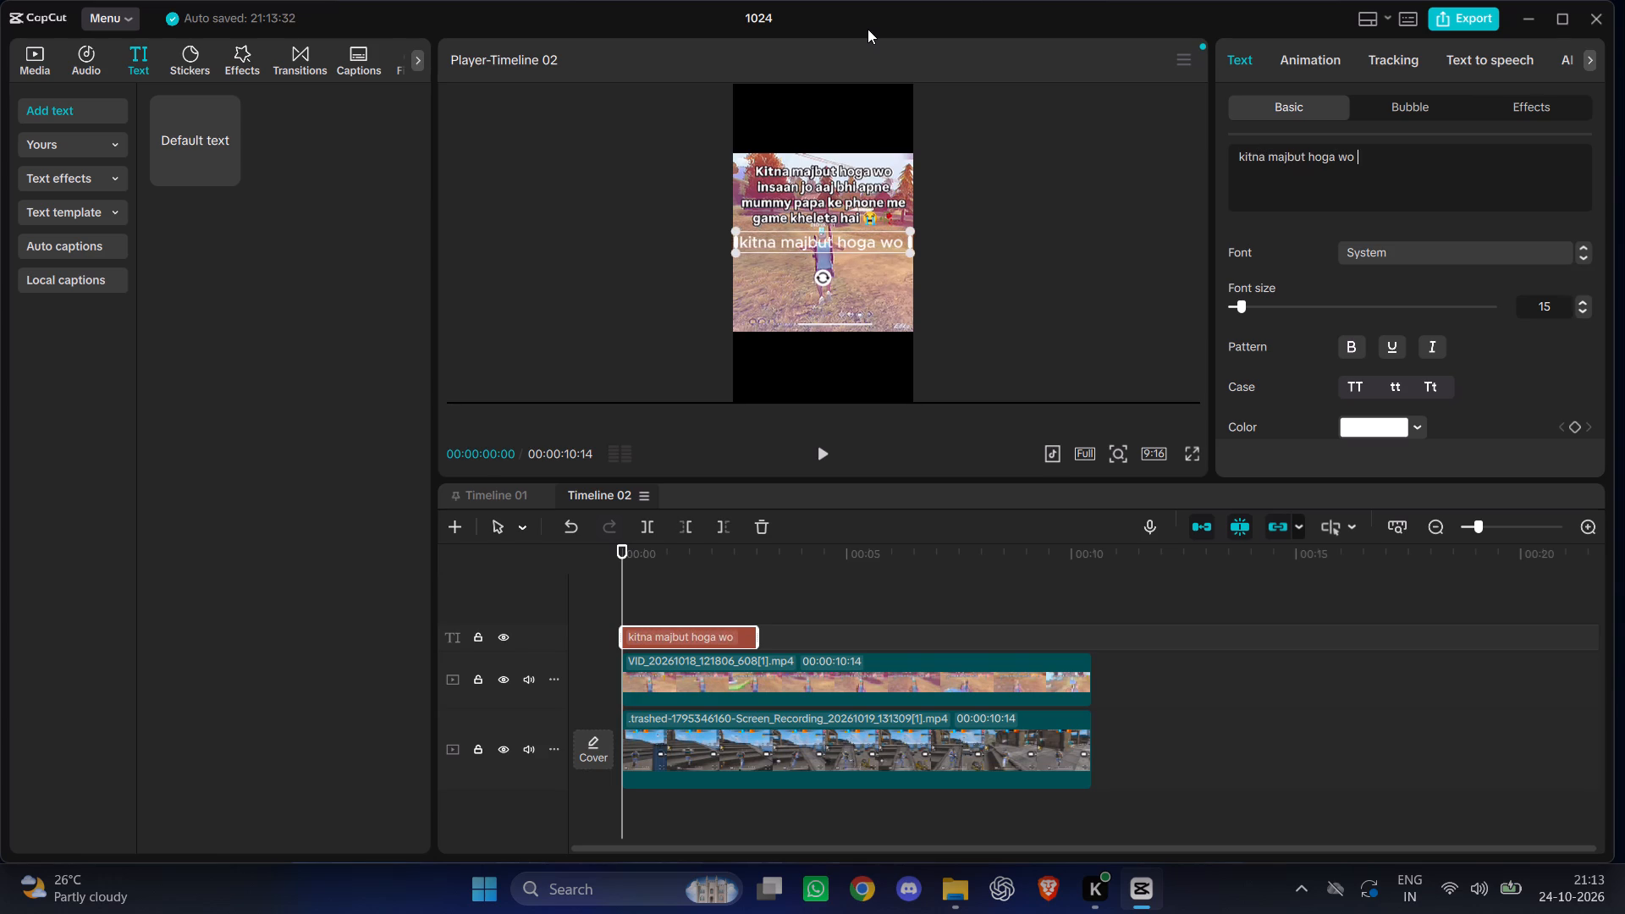
key("Return")
type("insan")
key("space")
type("jo aaj bhi apne")
key("space")
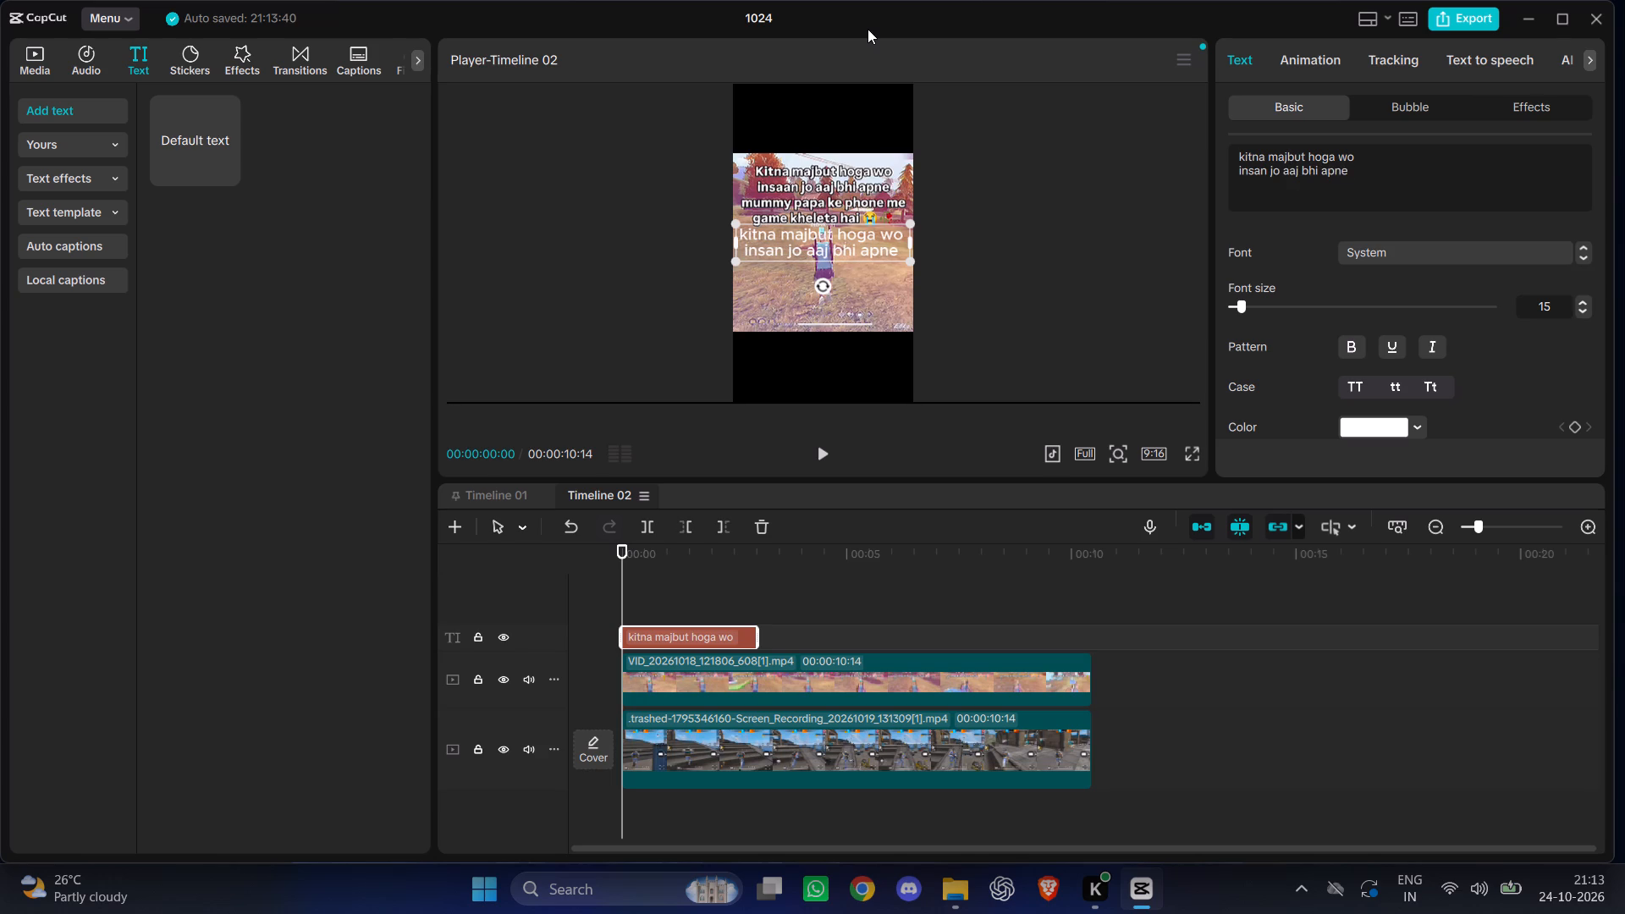
key("apostrophe")
key("BackSpace")
Add two more lines to the caption text: "mummy papa ke phone me" and "game khelta hoga".
key("Return")
type("mummy")
key("space")
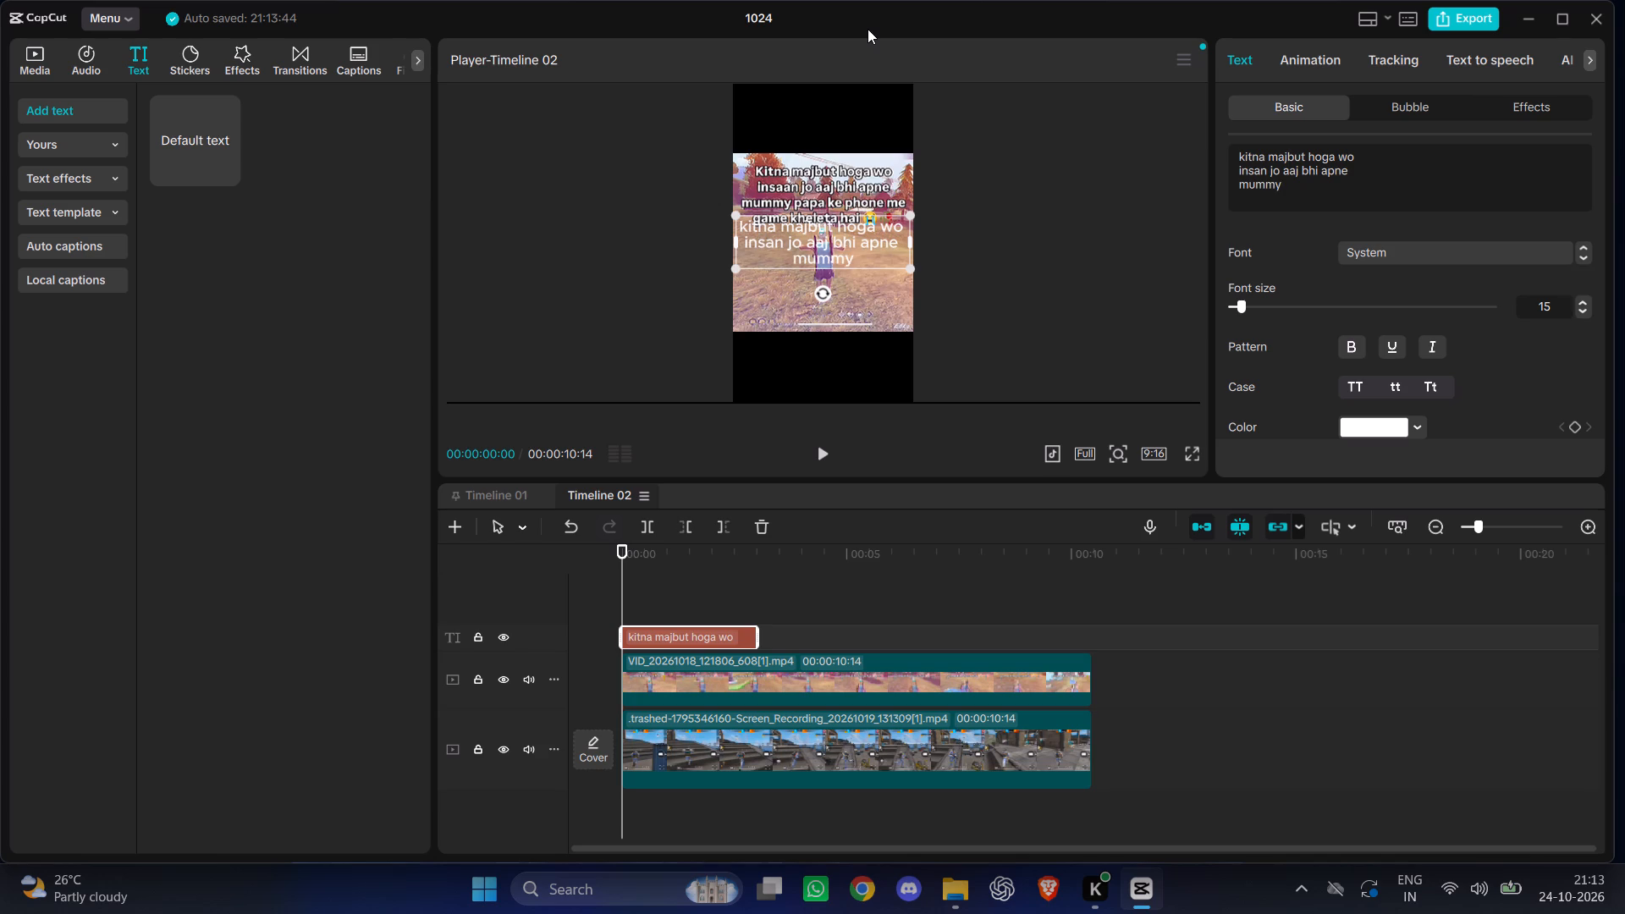
type("papa ke phone")
key("space")
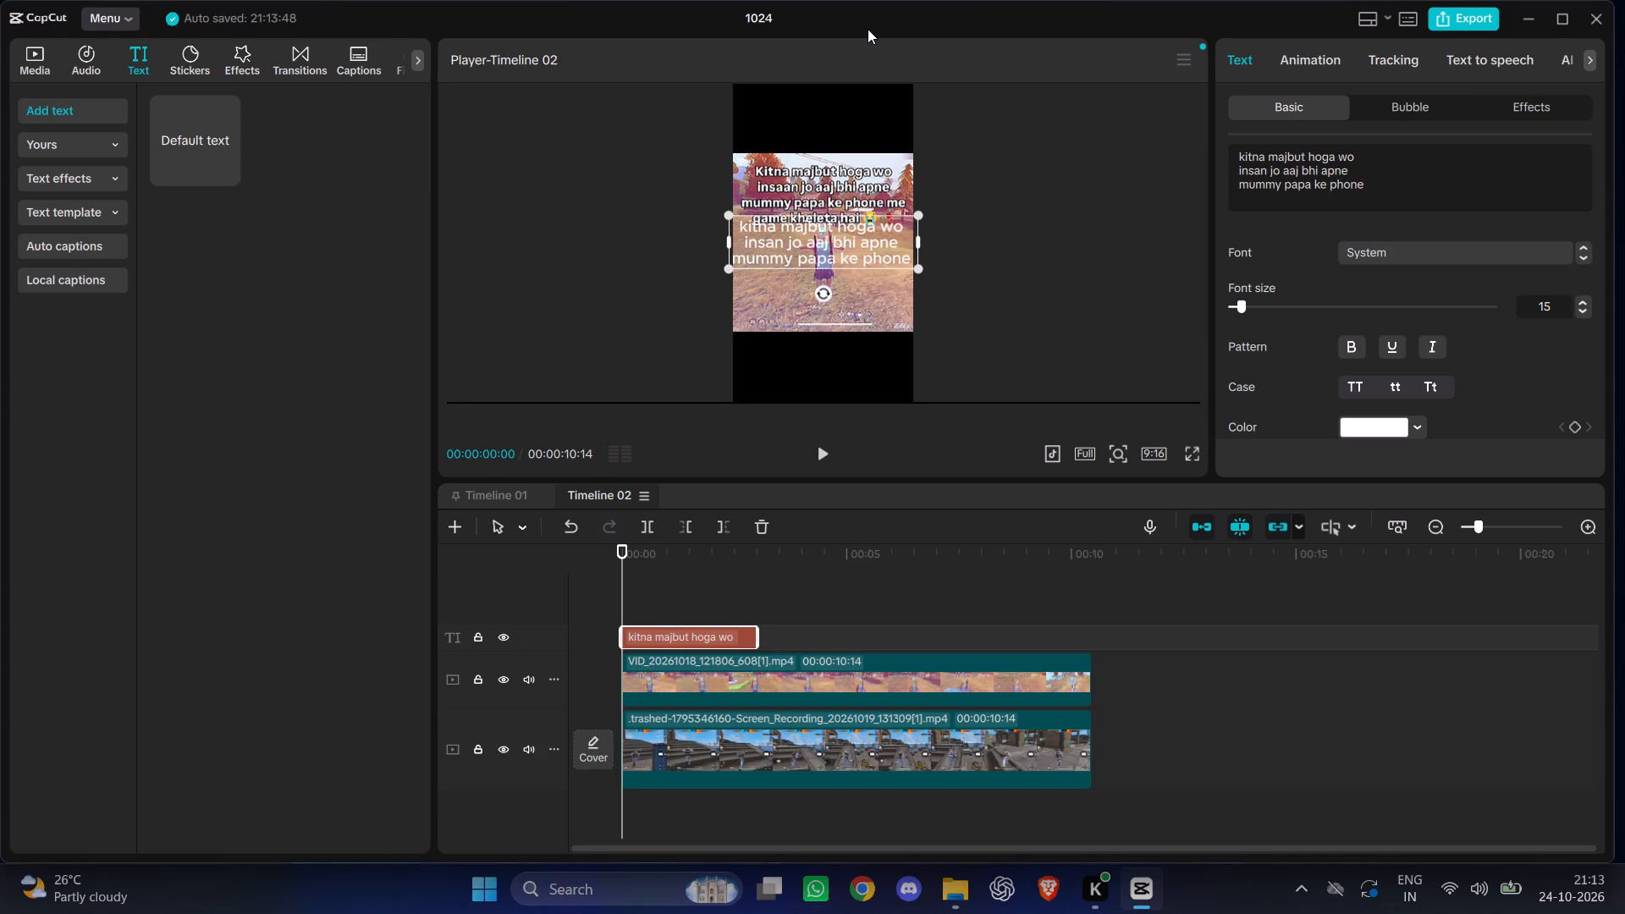
type("me")
key("Return")
type("gamme")
key("BackSpace")
key("BackSpace")
type("e")
key("space")
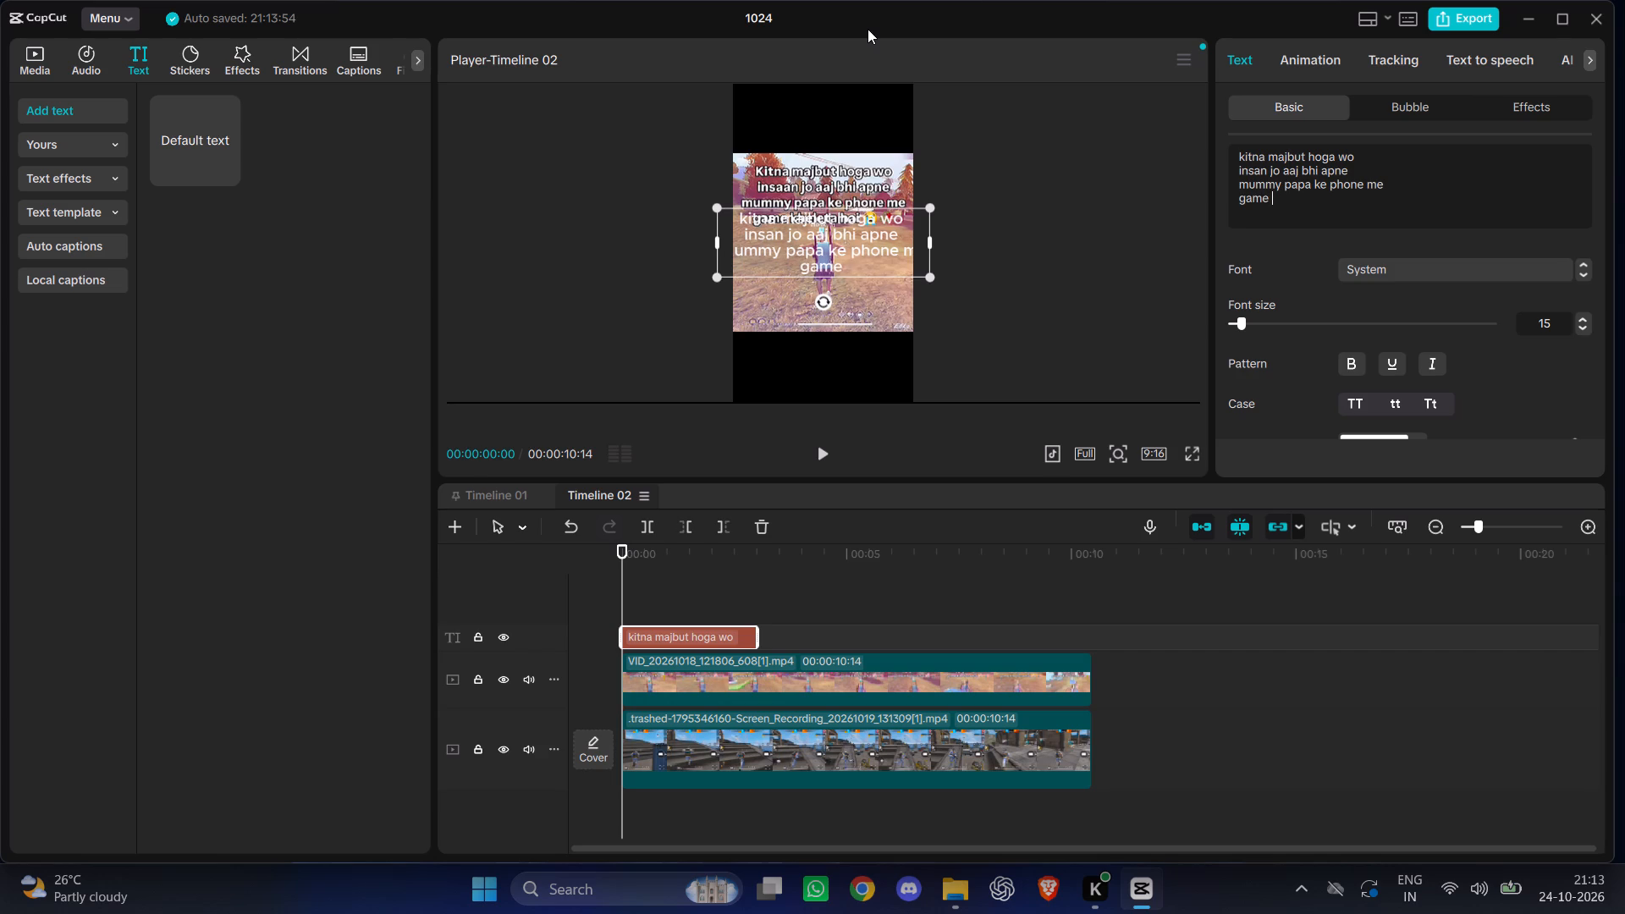
type("khelta hpg")
key("BackSpace")
key("BackSpace")
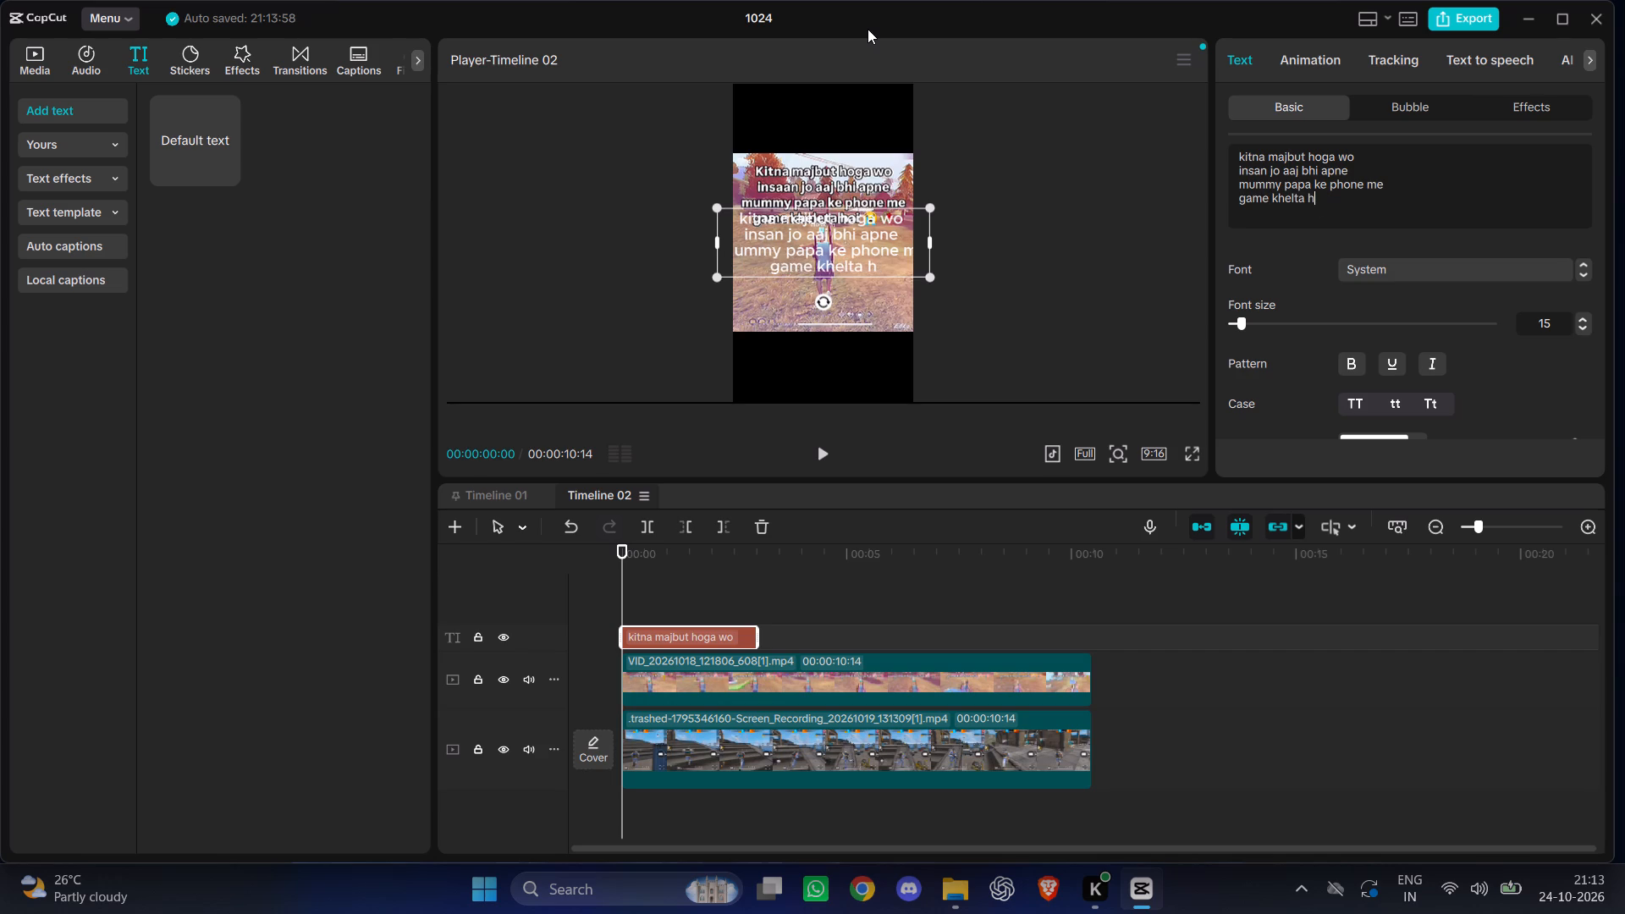
type("oga")
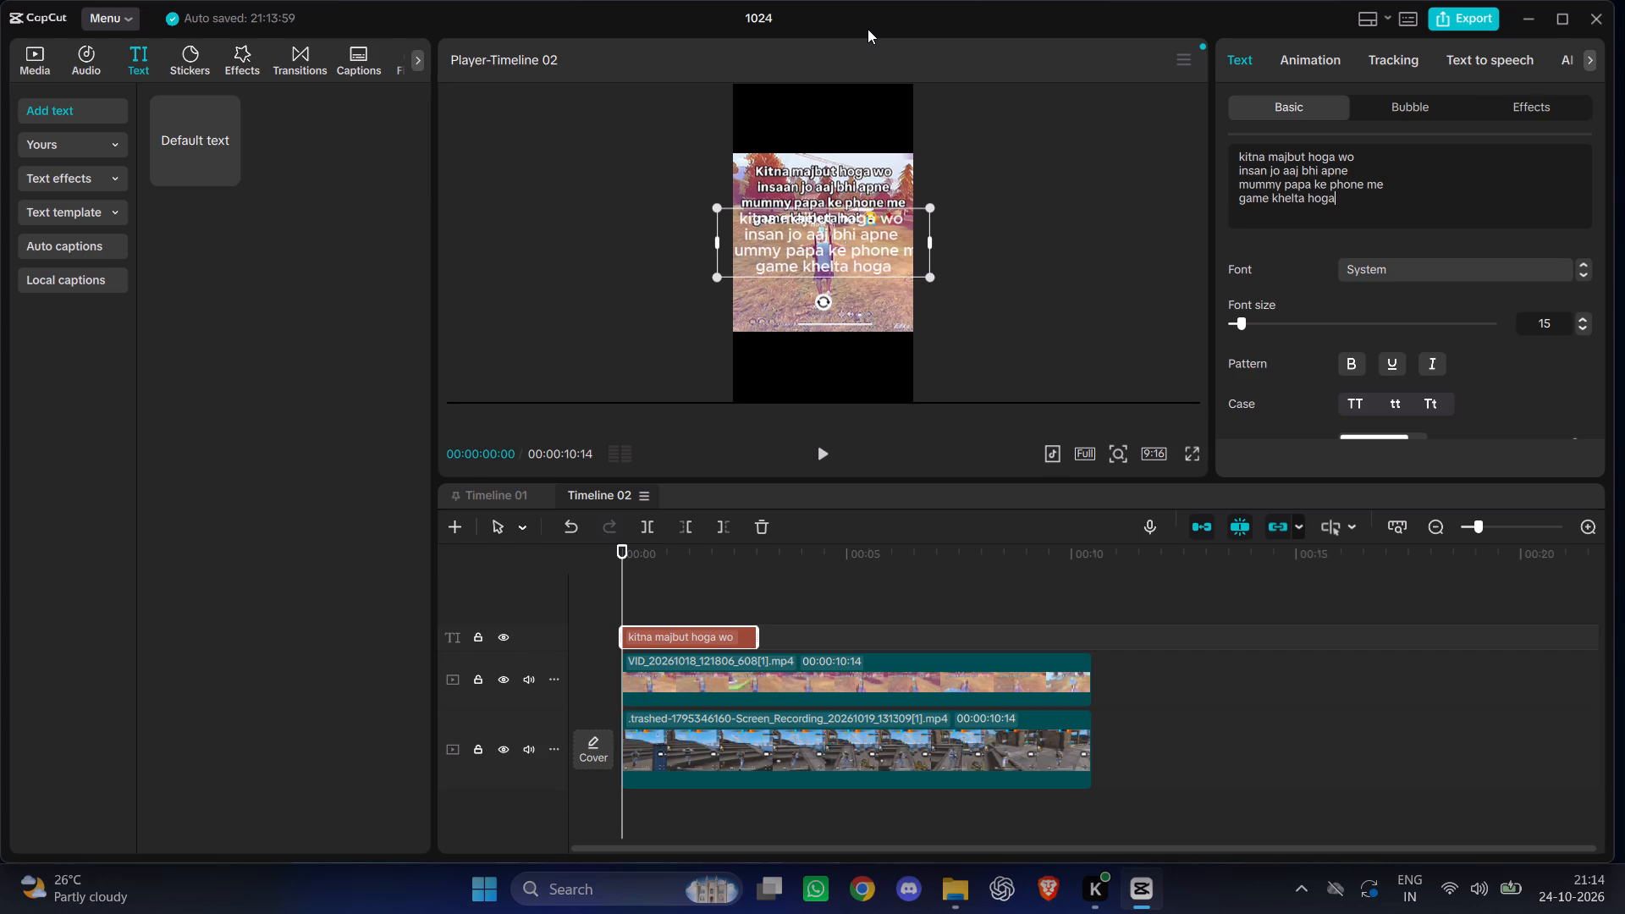
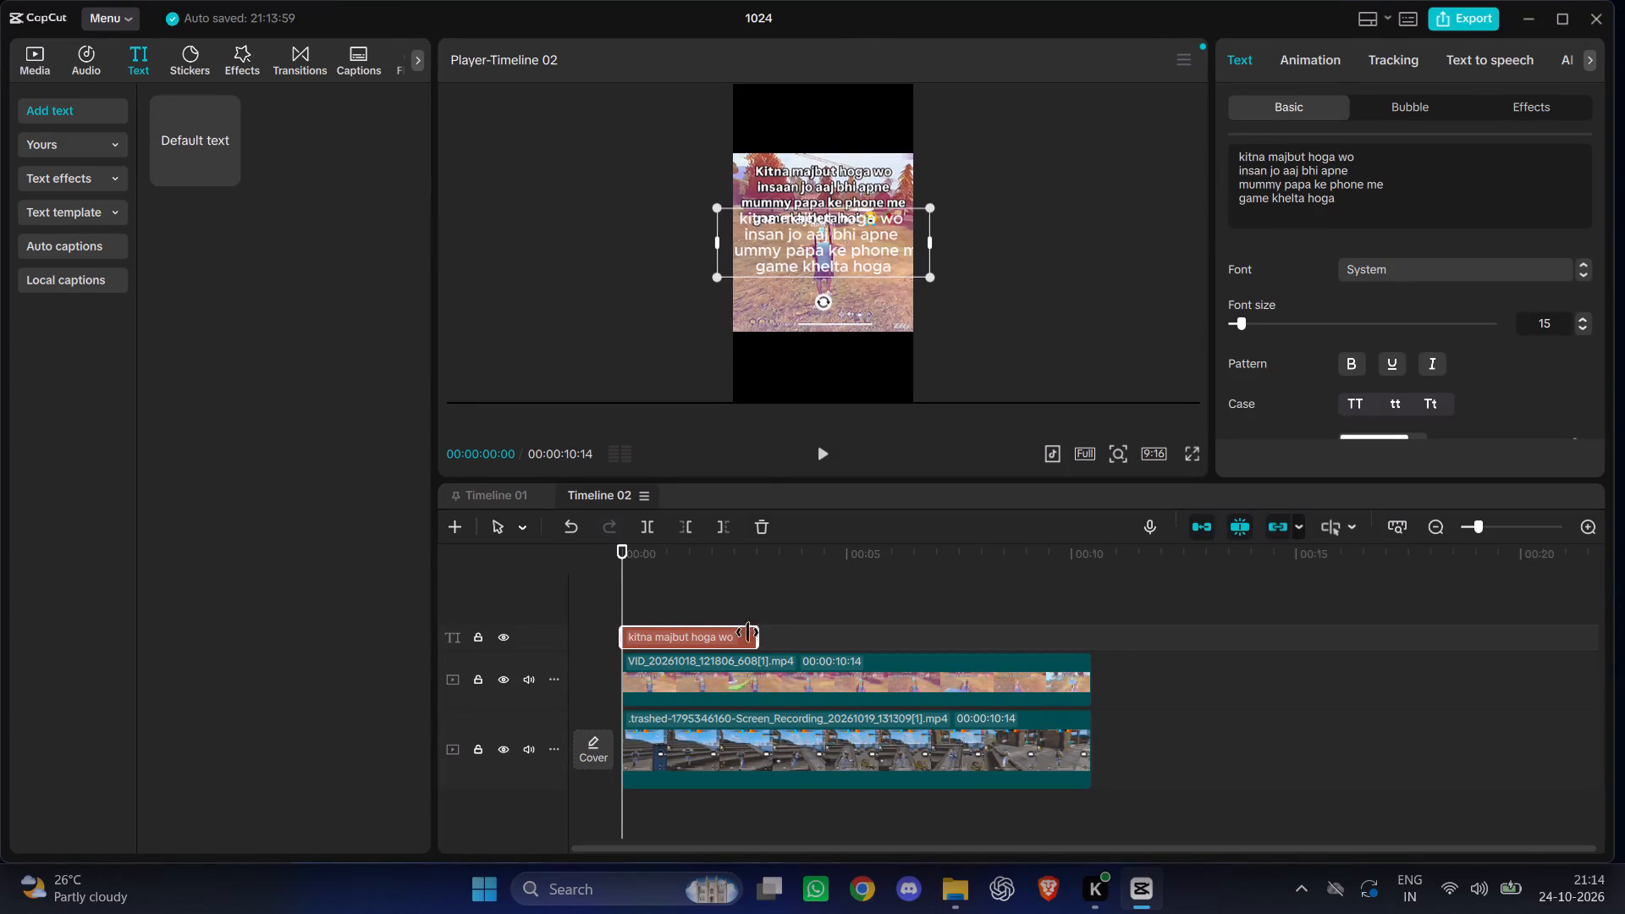
Extend the caption text clip so it ends with the gameplay recording at 00:00:10:14.
left_click_drag(756, 637, 1099, 703)
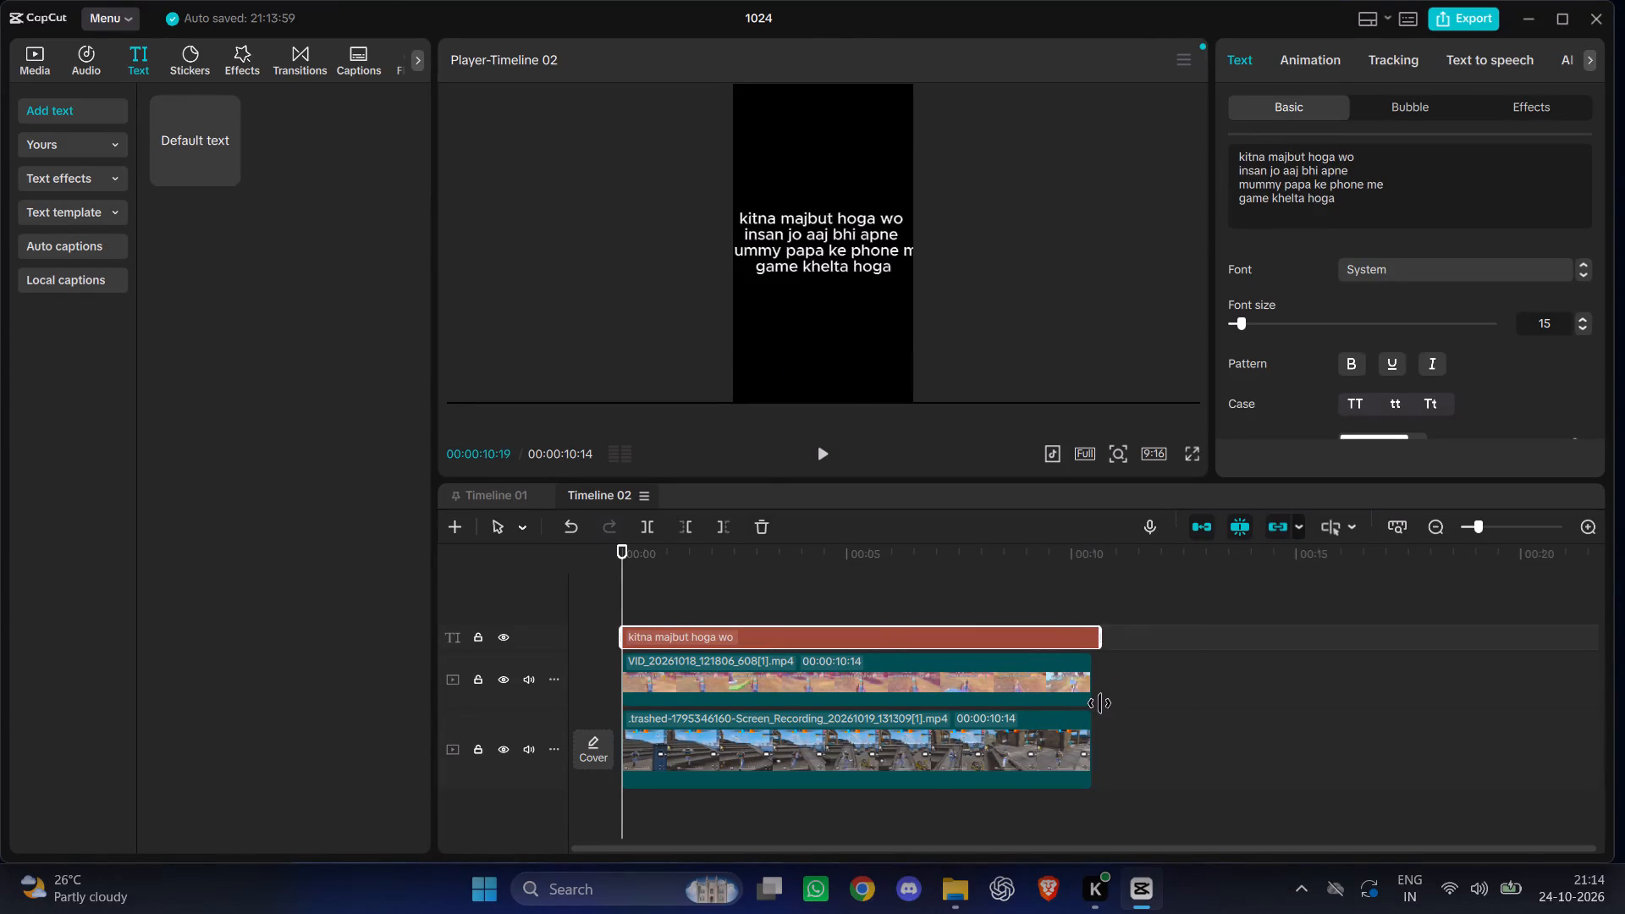
left_click_drag(1099, 703, 1093, 708)
Delete the captioned overlay video from the track between the text and the gameplay recording.
left_click(990, 678)
key("BackSpace")
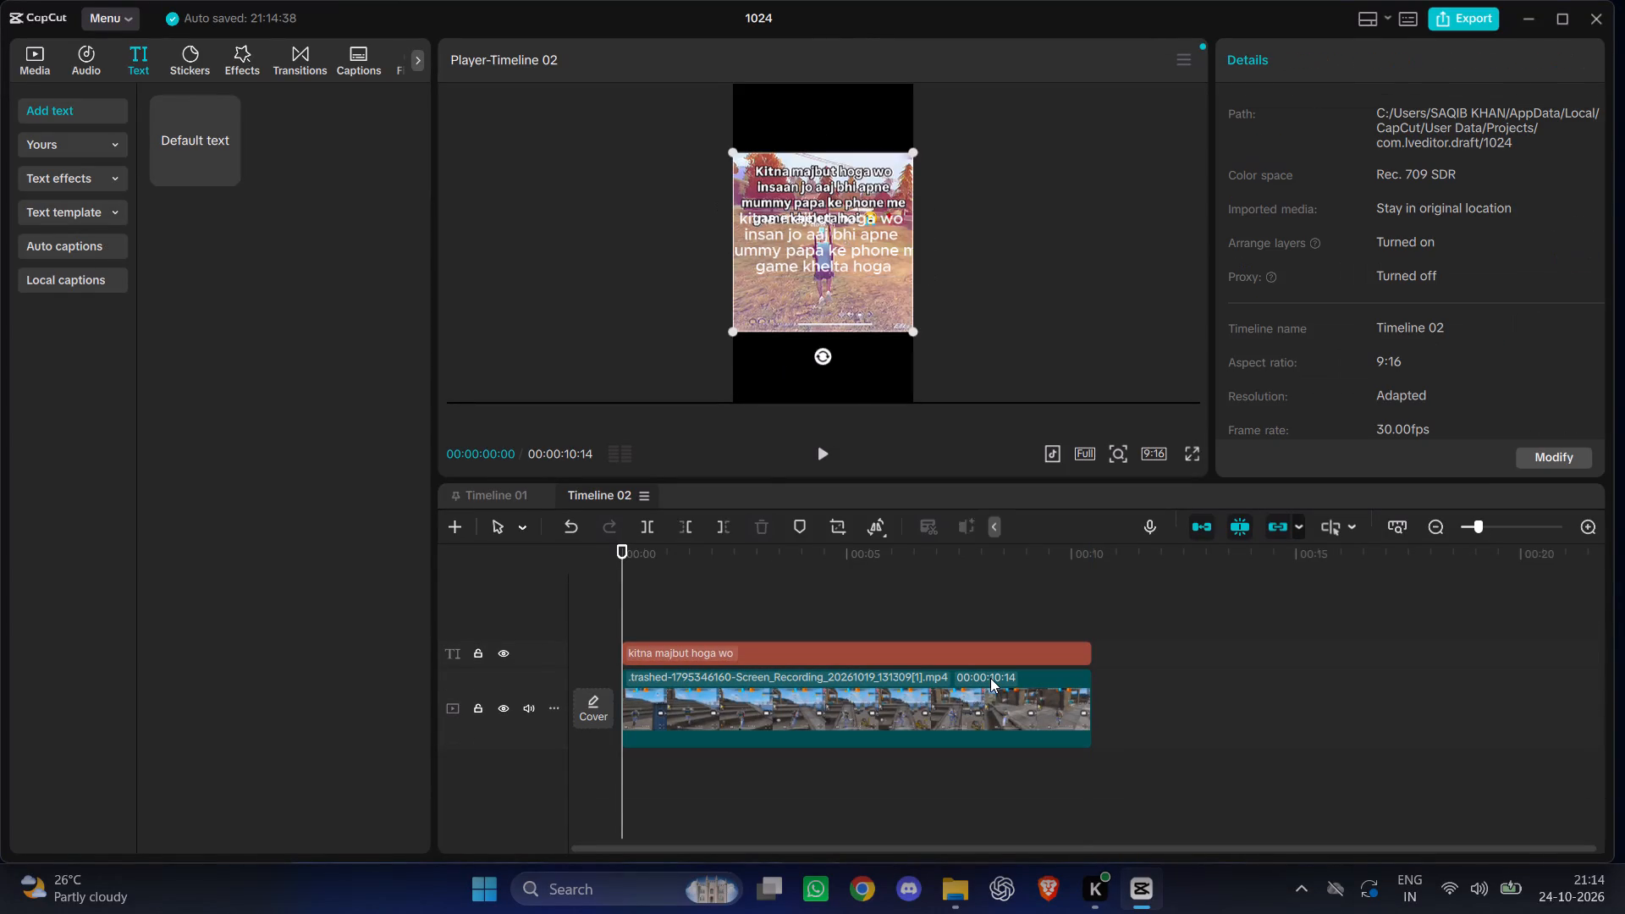
Reduce the four-line caption's font size to 11.
left_click(846, 262)
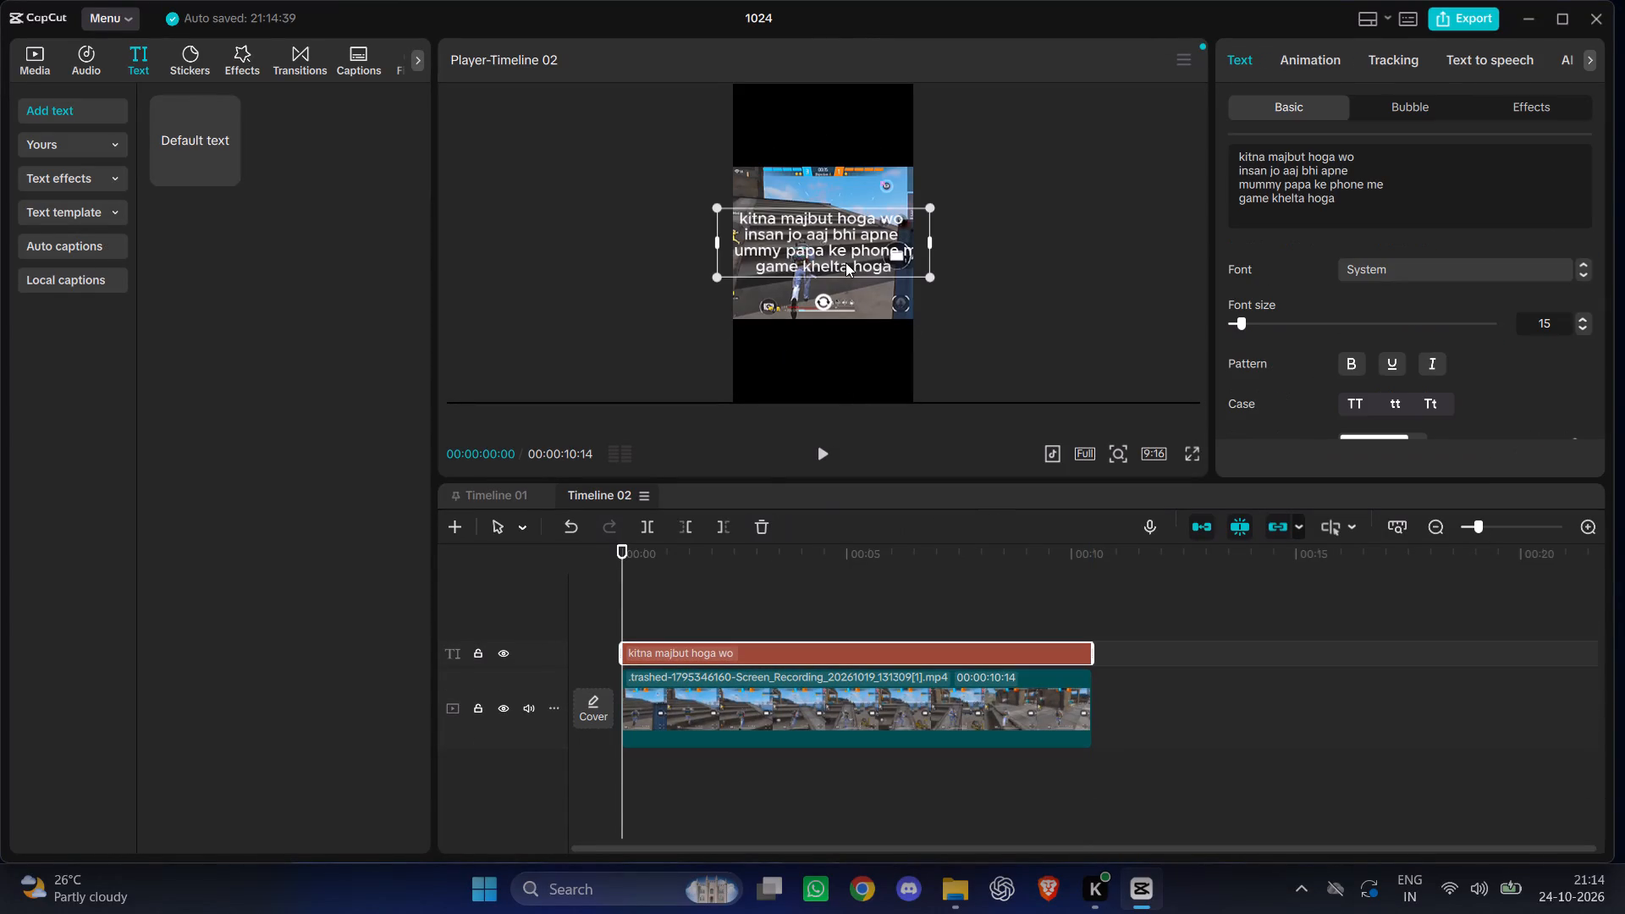
left_click_drag(1247, 323, 1237, 325)
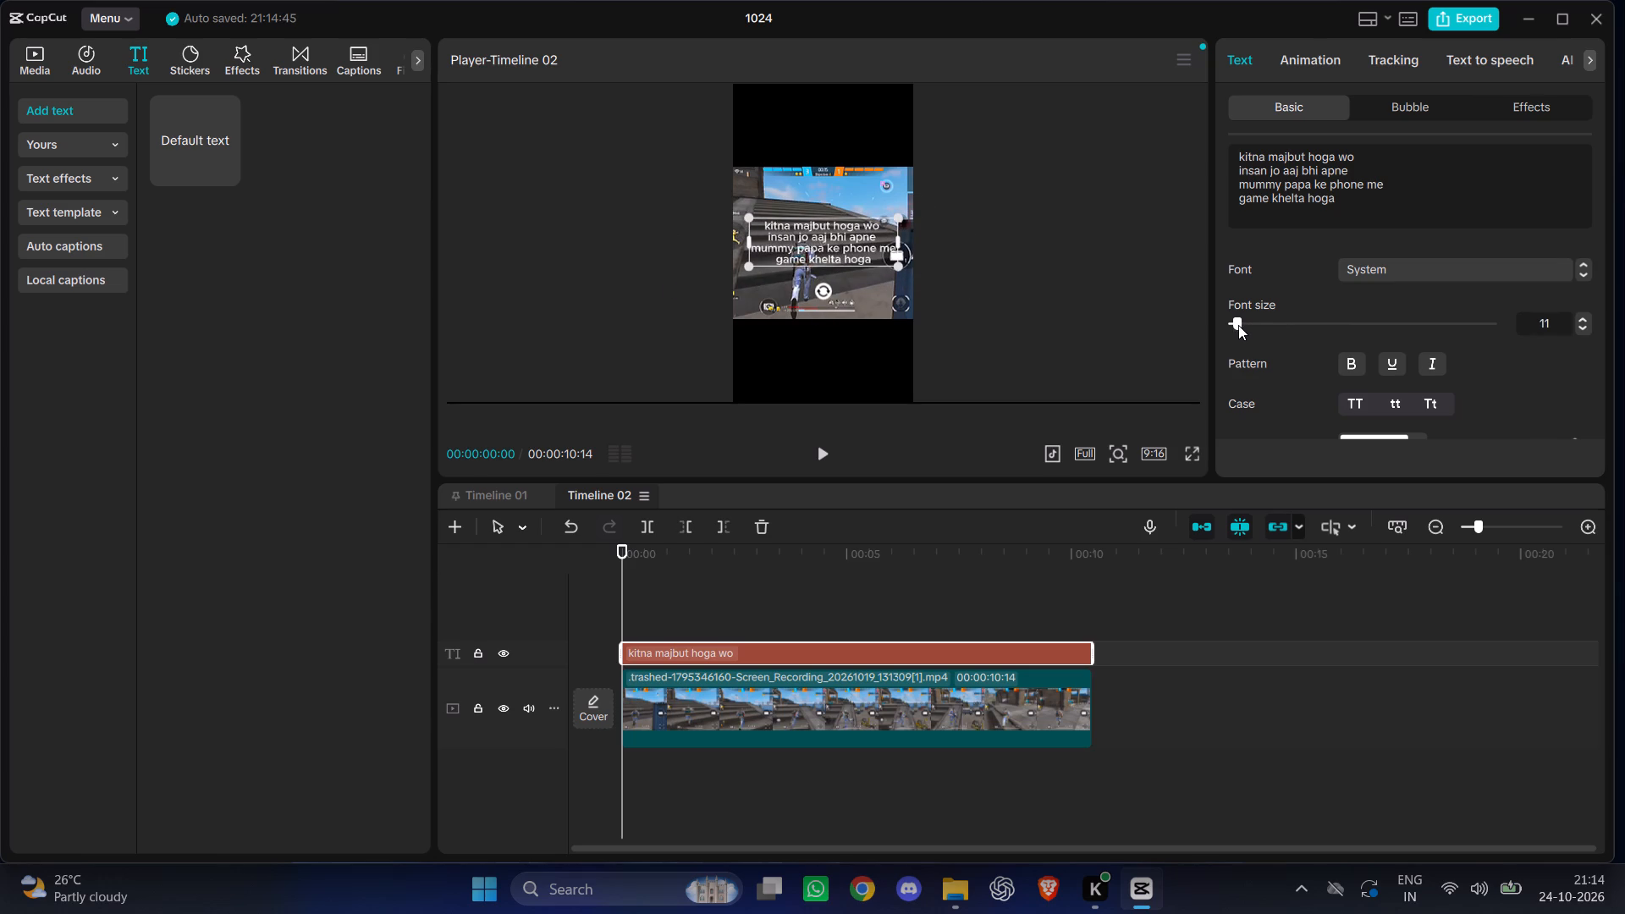
Play the opening of the edit in full-screen preview to check the caption over the gameplay.
left_click(1194, 457)
key("space")
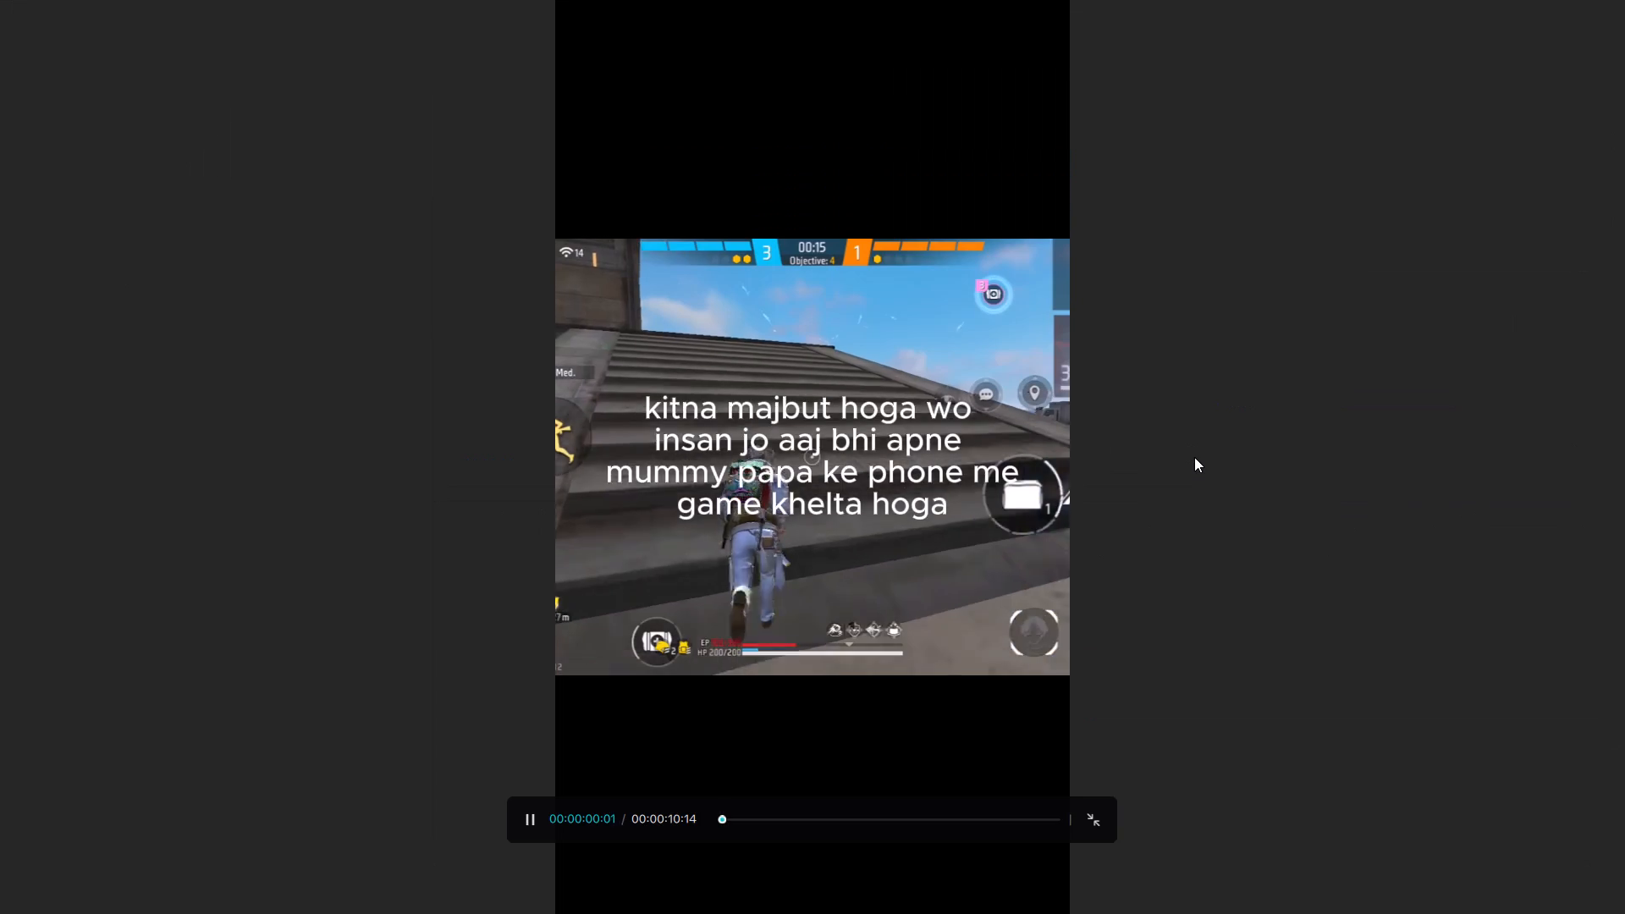
key("space")
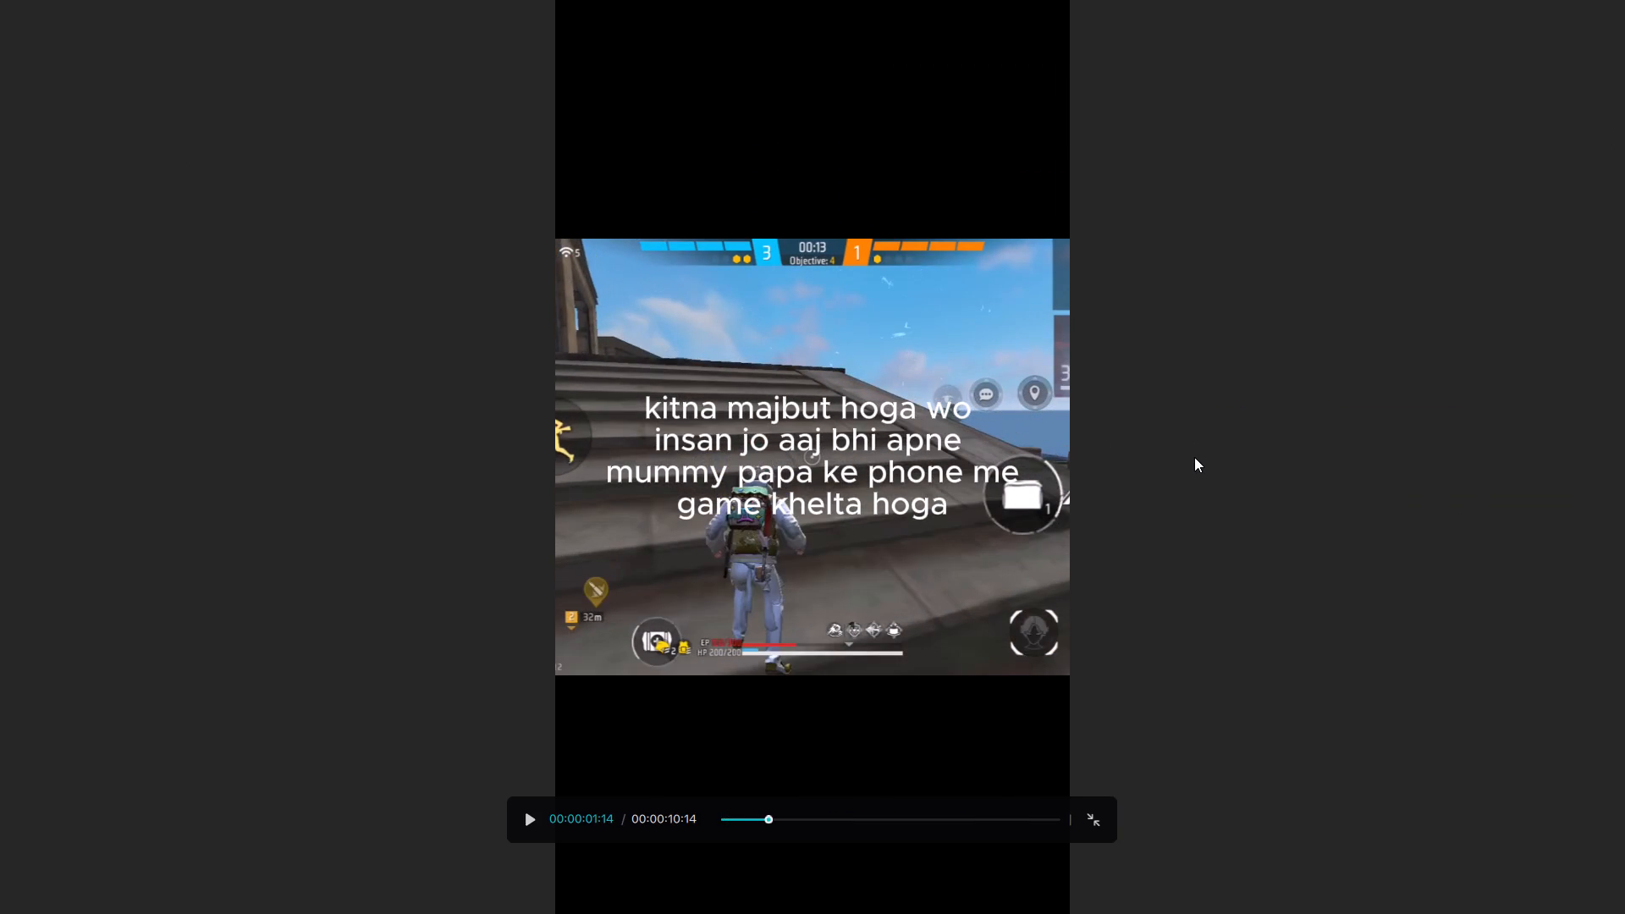
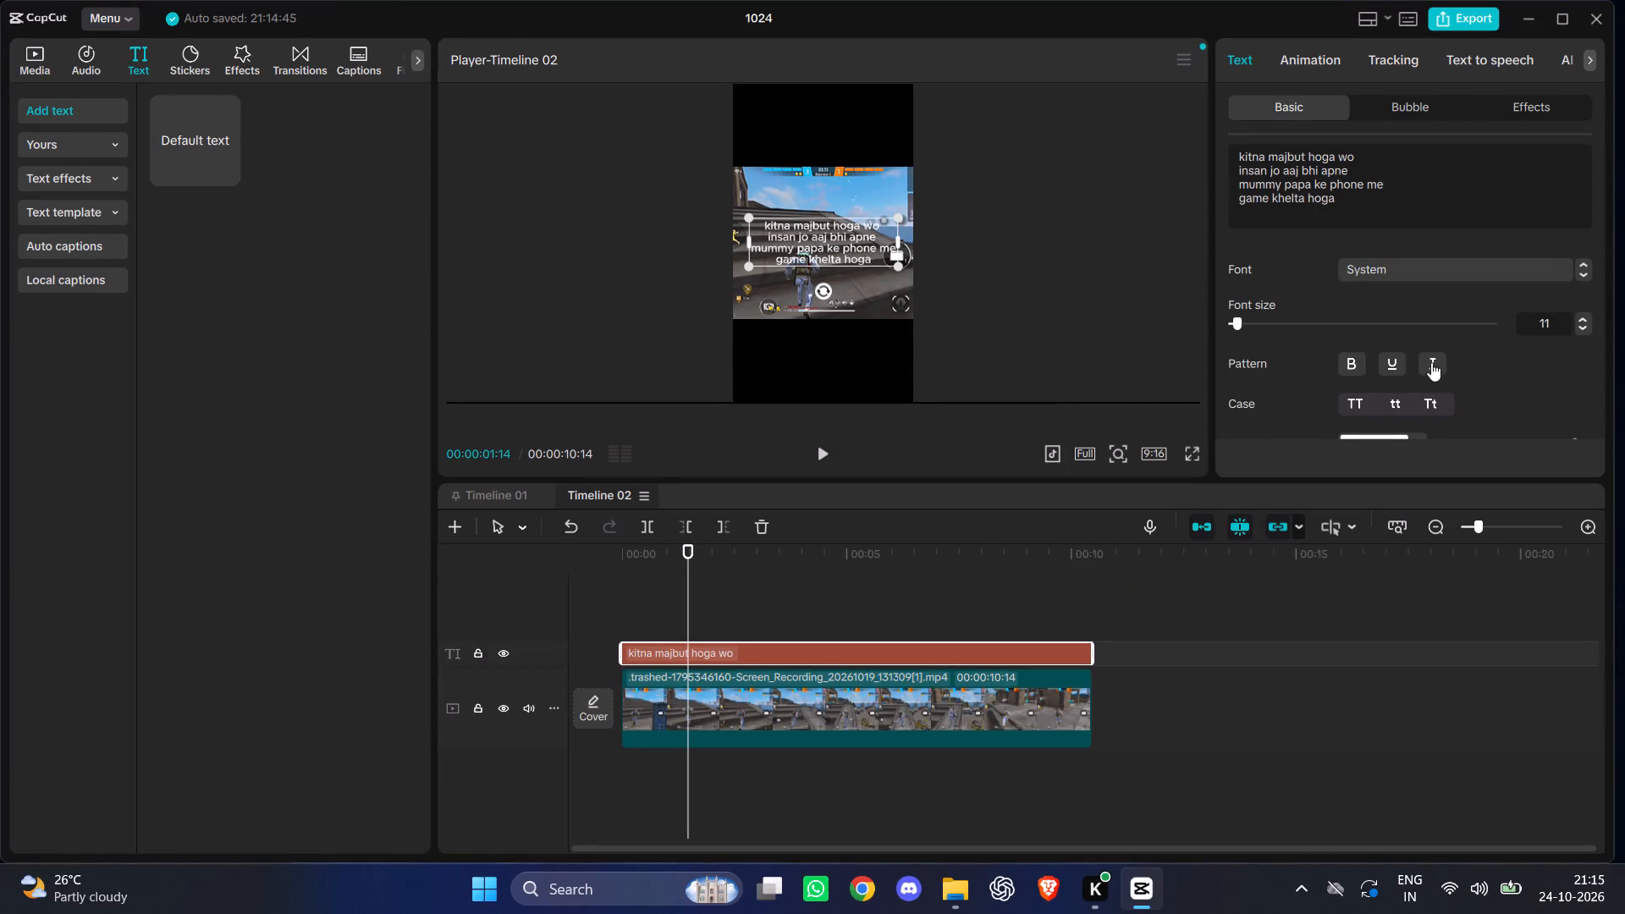
Reduce the four-line caption's font size to 10.
left_click(1578, 325)
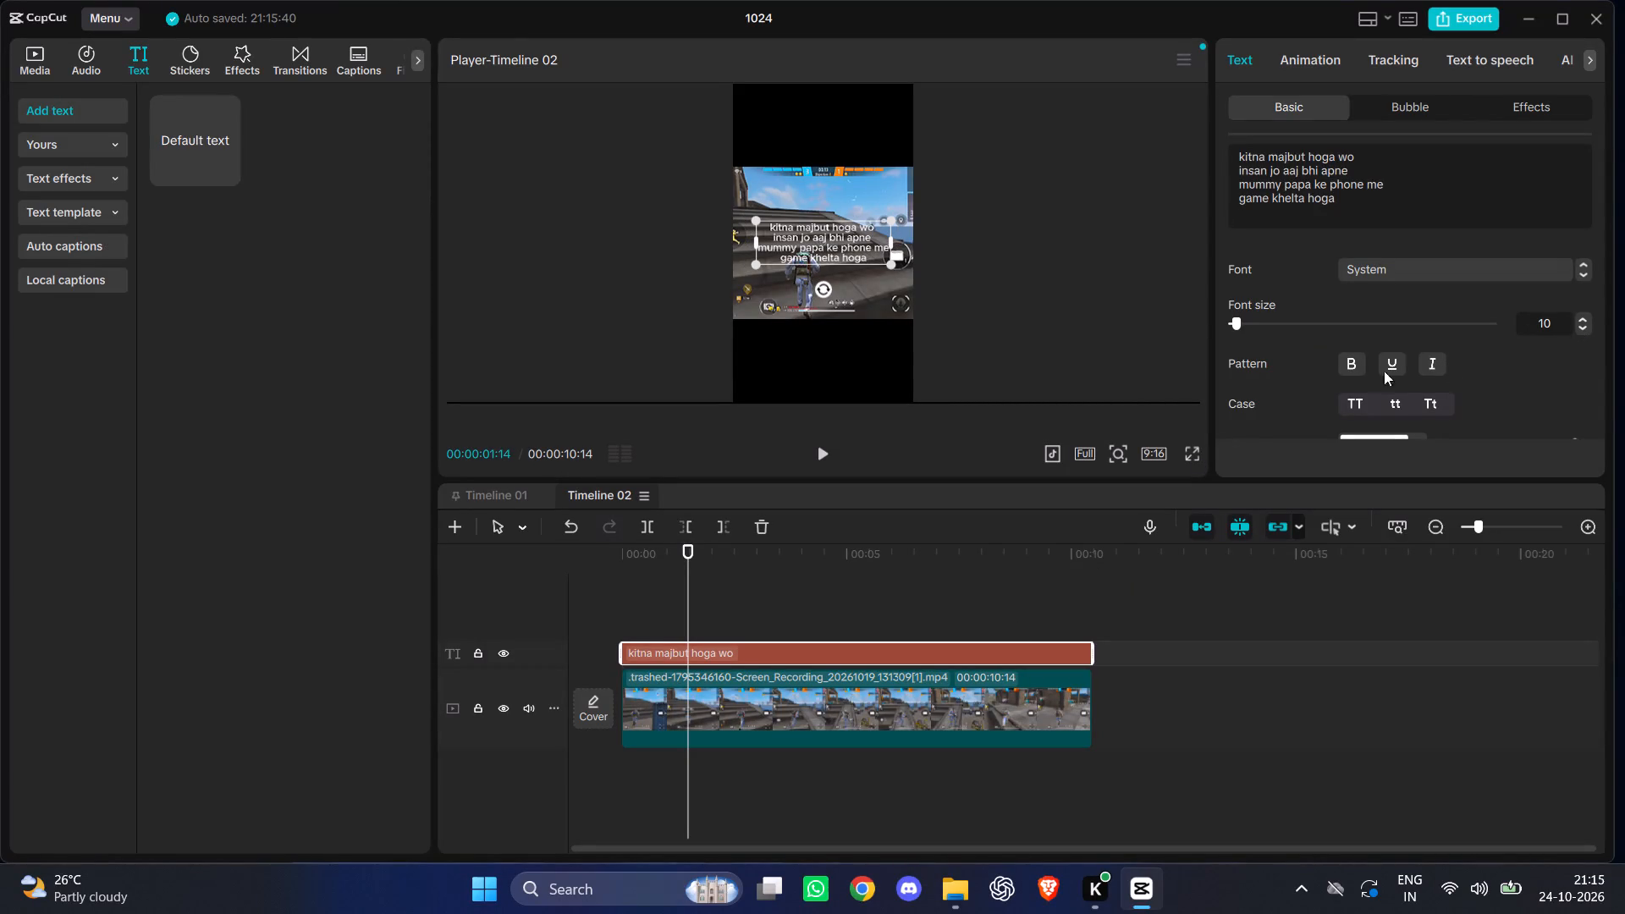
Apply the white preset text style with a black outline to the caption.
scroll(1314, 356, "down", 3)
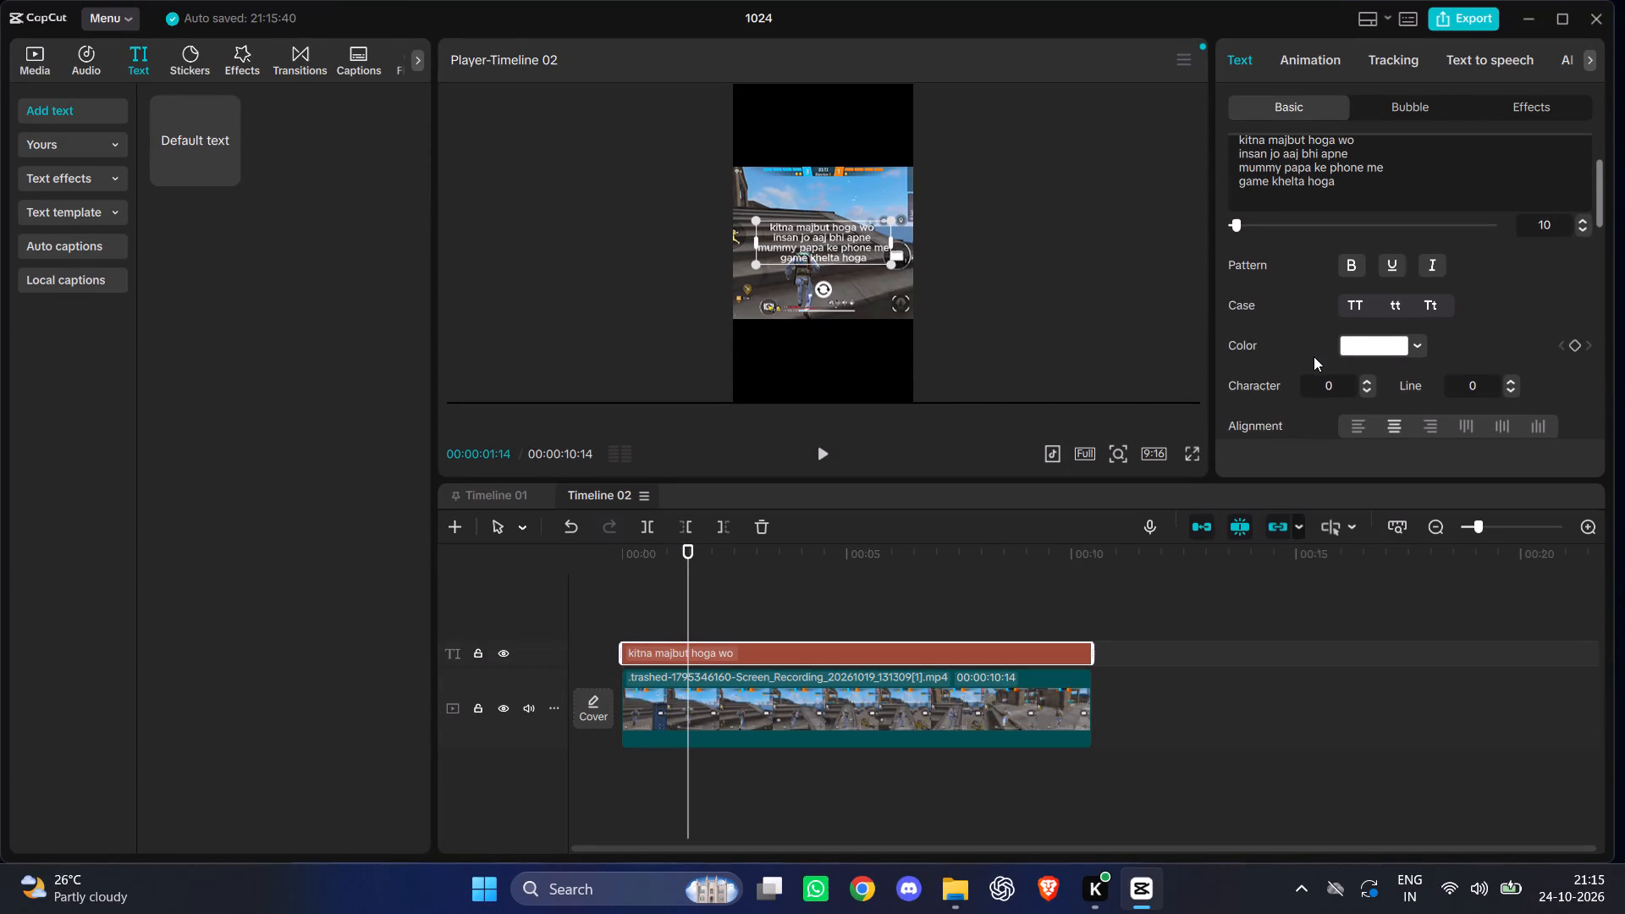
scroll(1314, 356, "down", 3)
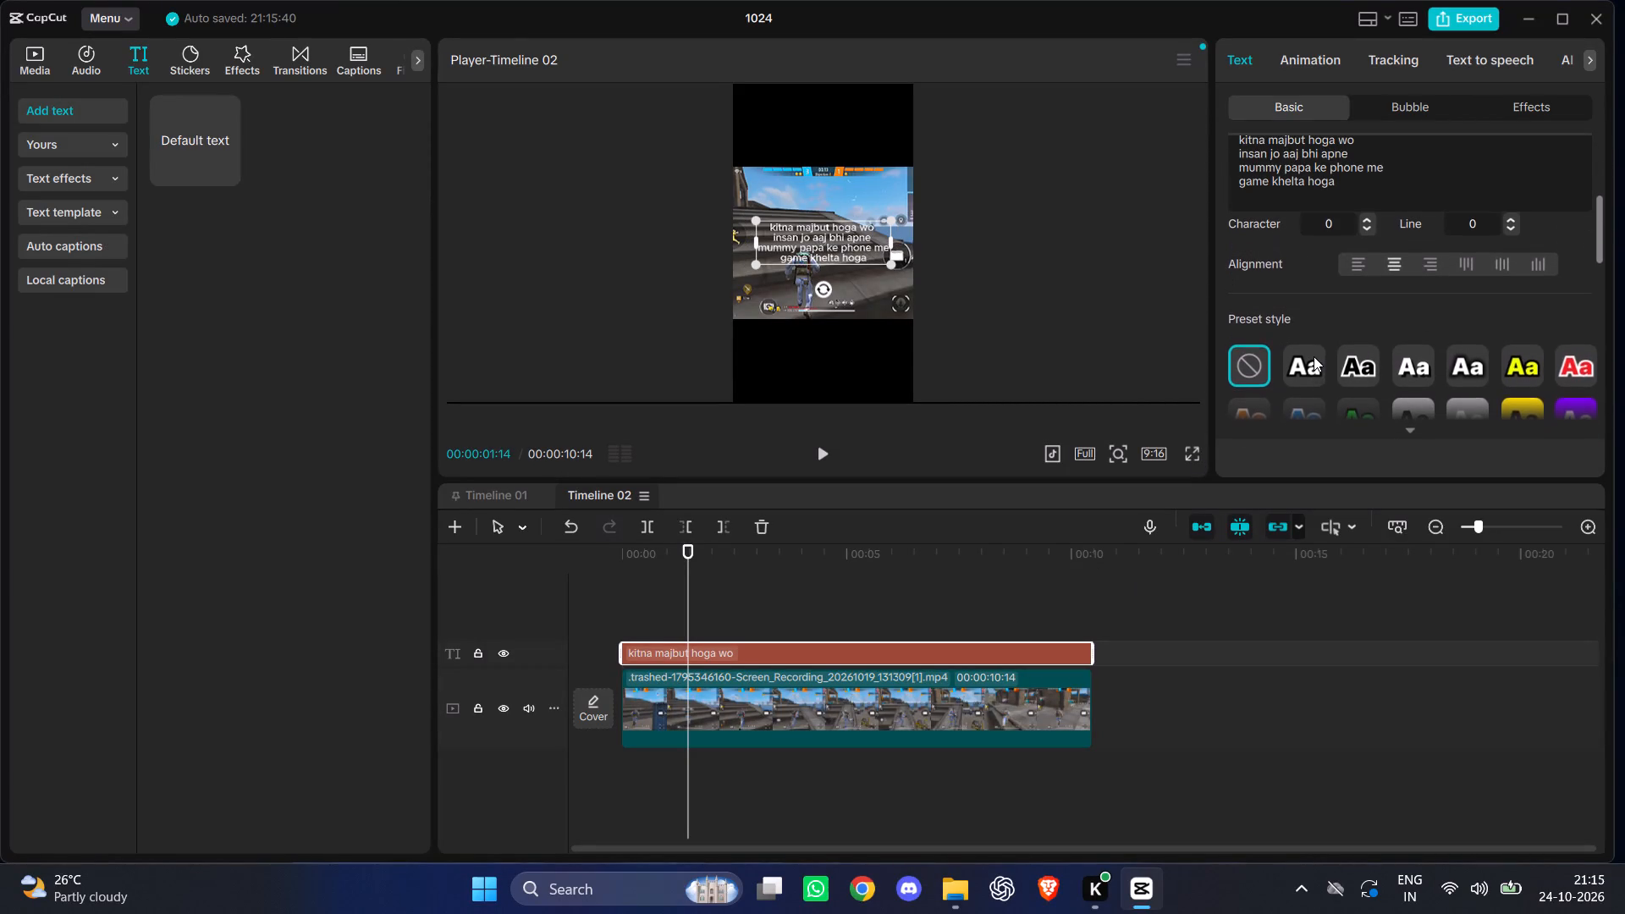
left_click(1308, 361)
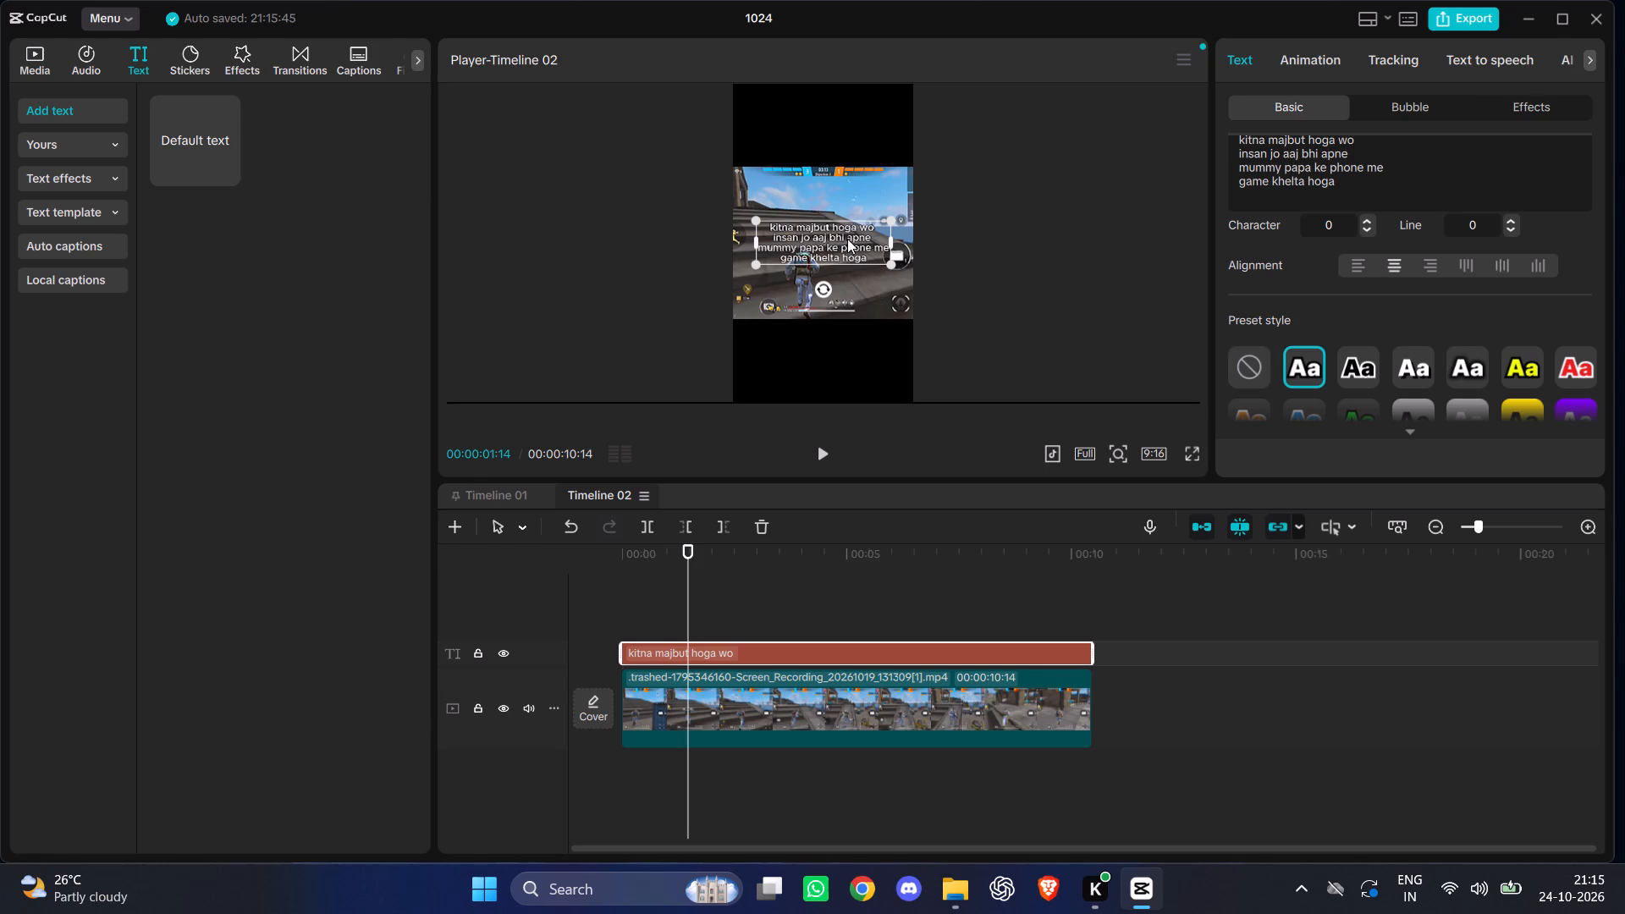
Move the caption up over the gameplay to about Y 229, keeping it horizontally centred at X 0.
left_click_drag(847, 239, 847, 220)
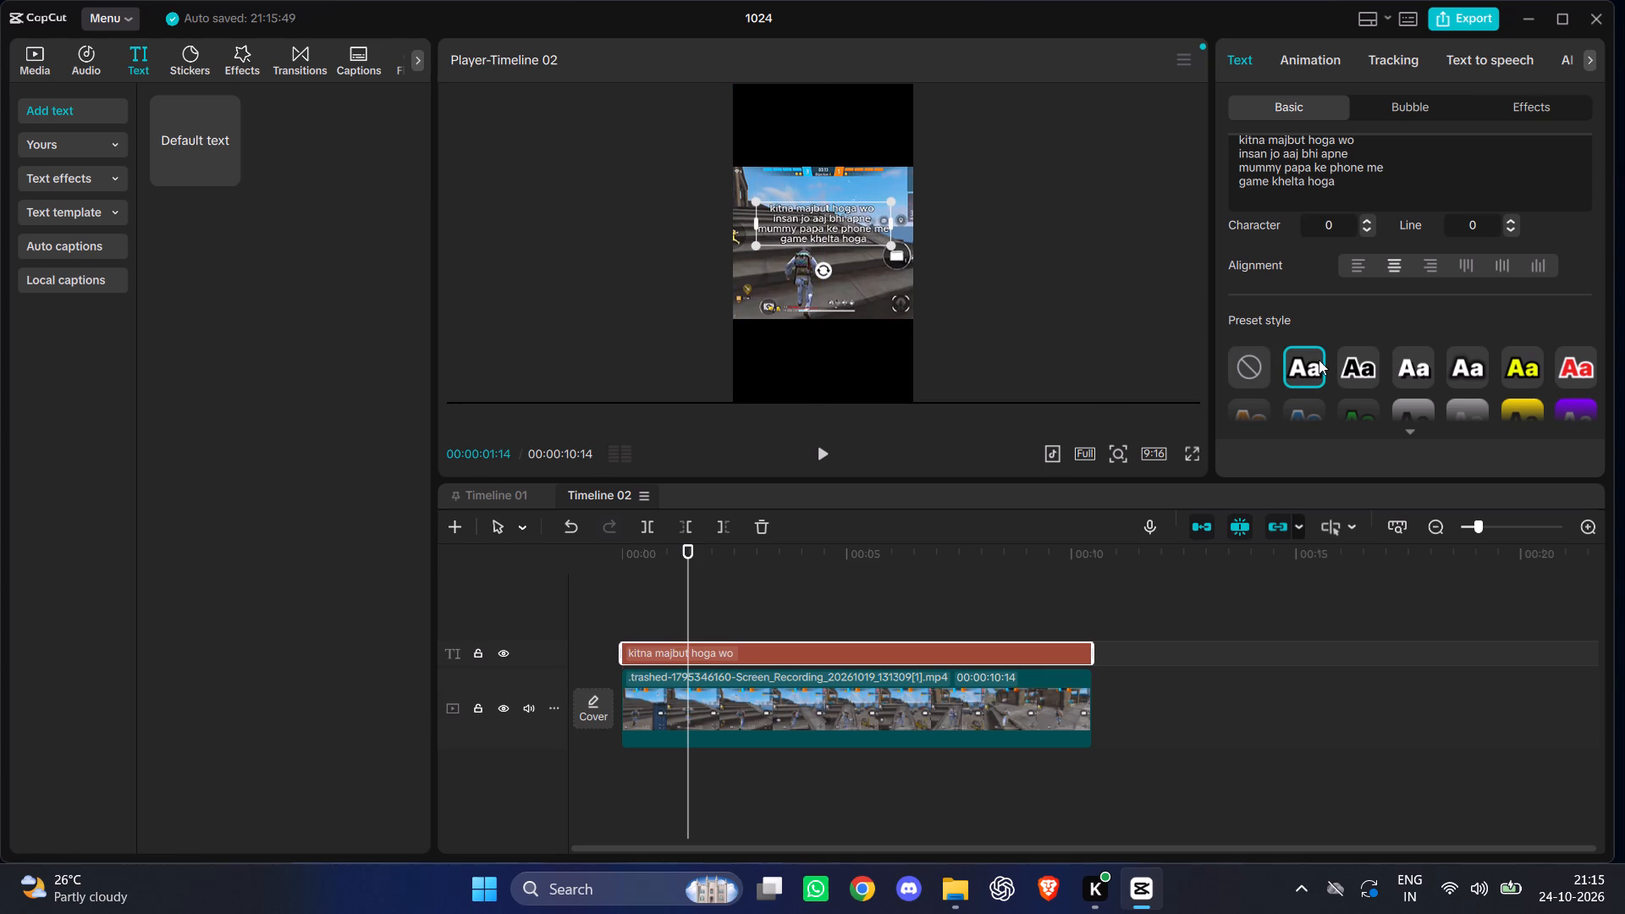
Switch the caption to the white preset text style with a black drop shadow.
scroll(1402, 339, "down", 4)
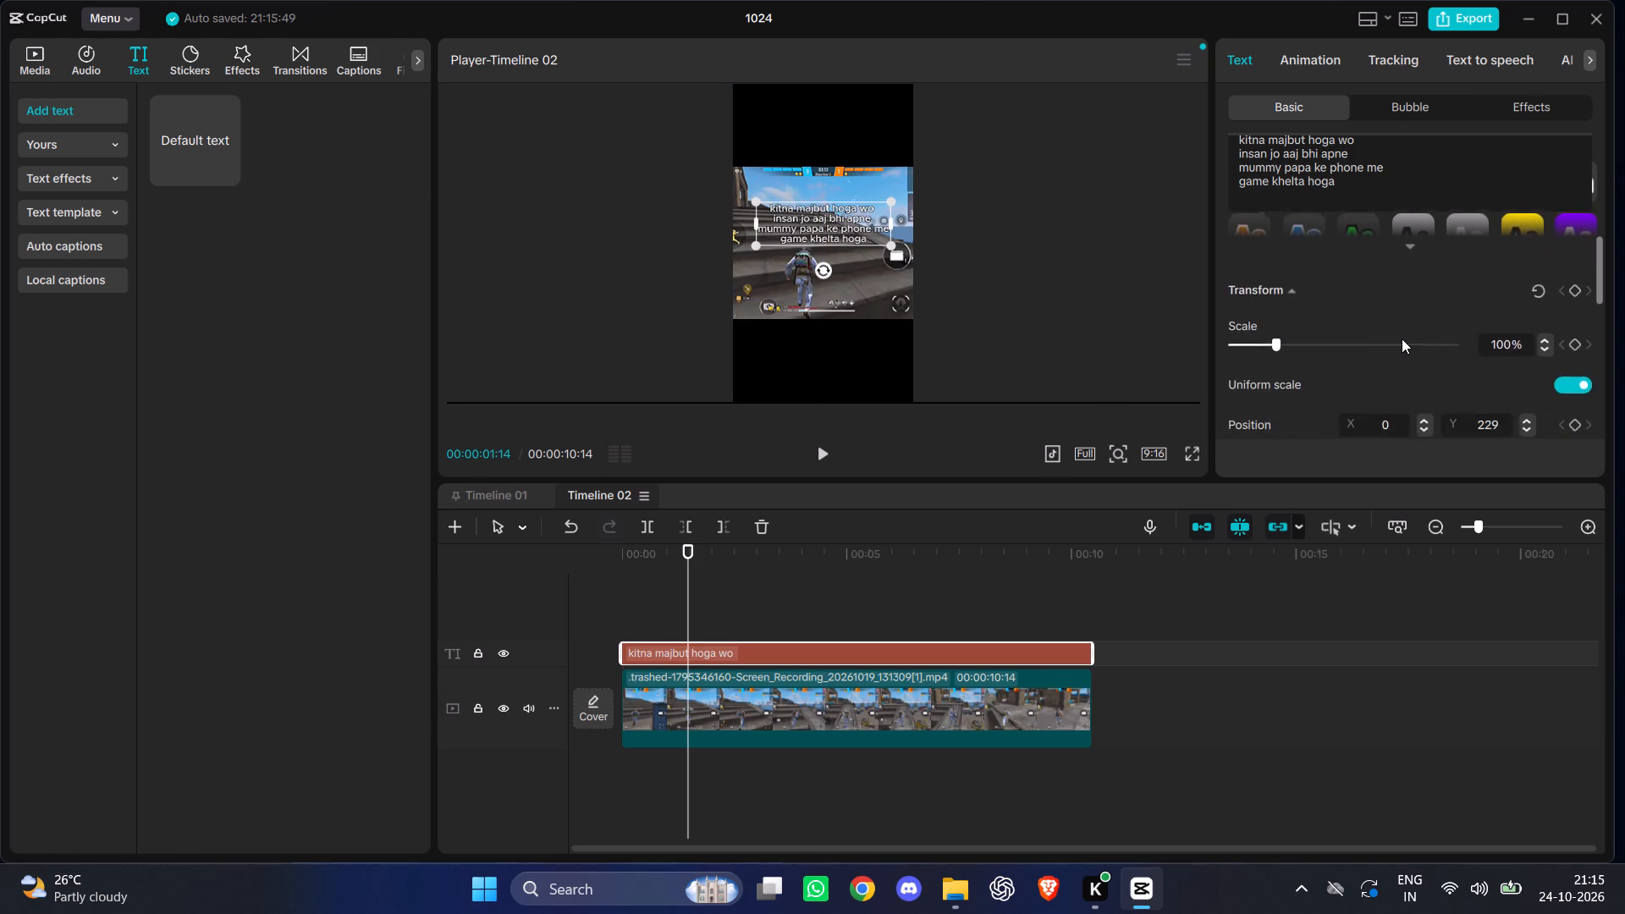
scroll(1402, 339, "down", 1)
scroll(1402, 339, "up", 4)
left_click(1402, 339)
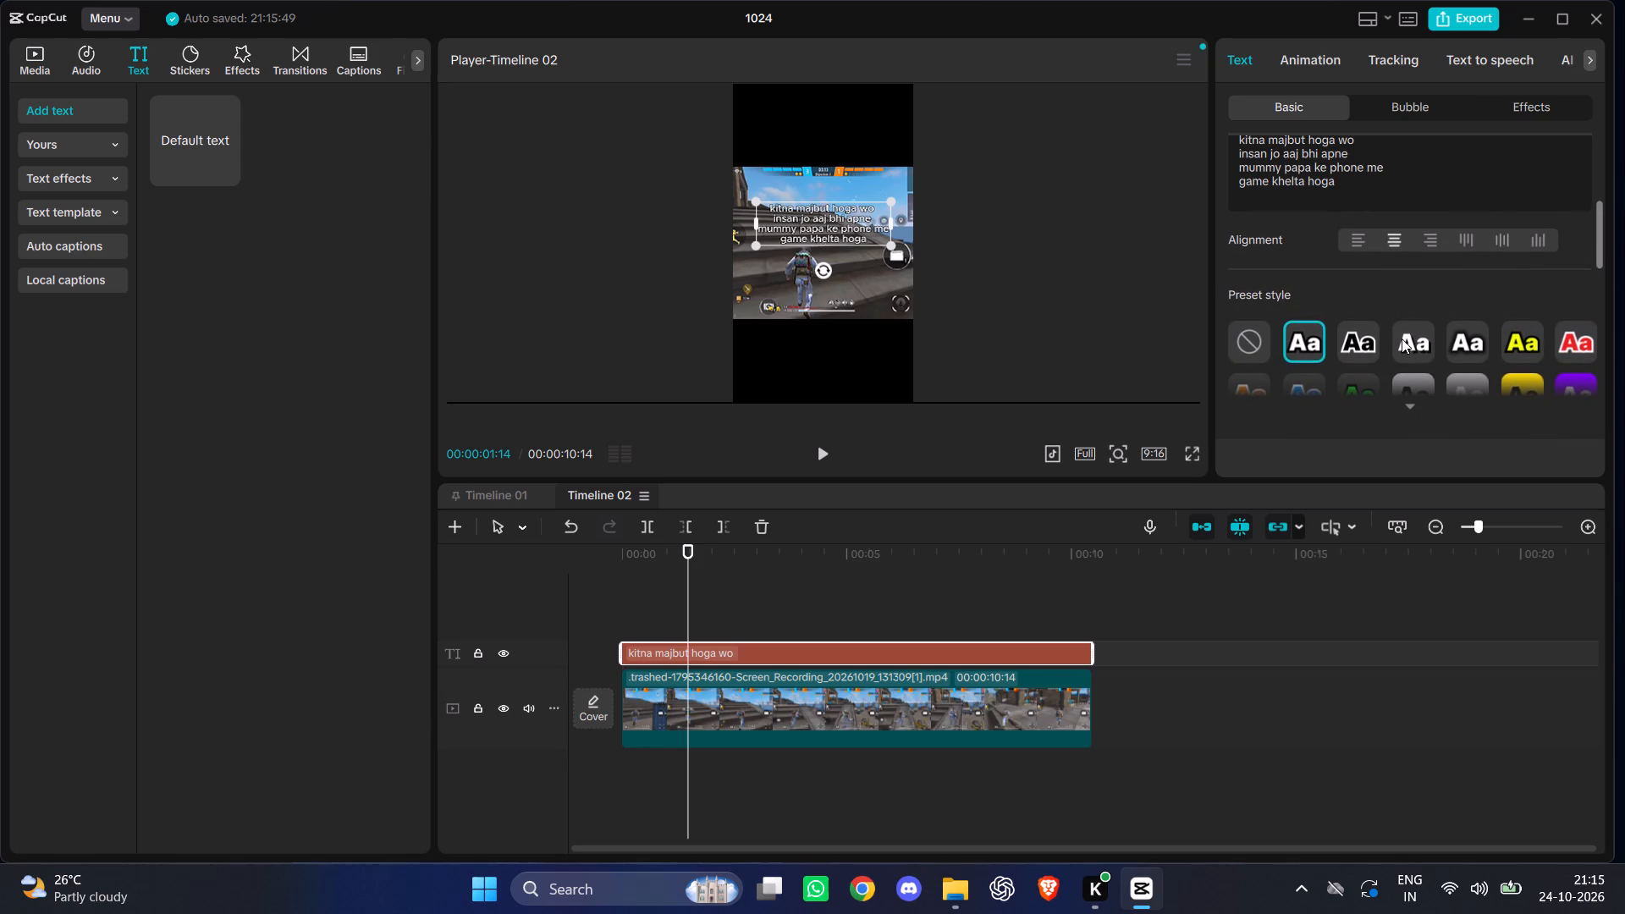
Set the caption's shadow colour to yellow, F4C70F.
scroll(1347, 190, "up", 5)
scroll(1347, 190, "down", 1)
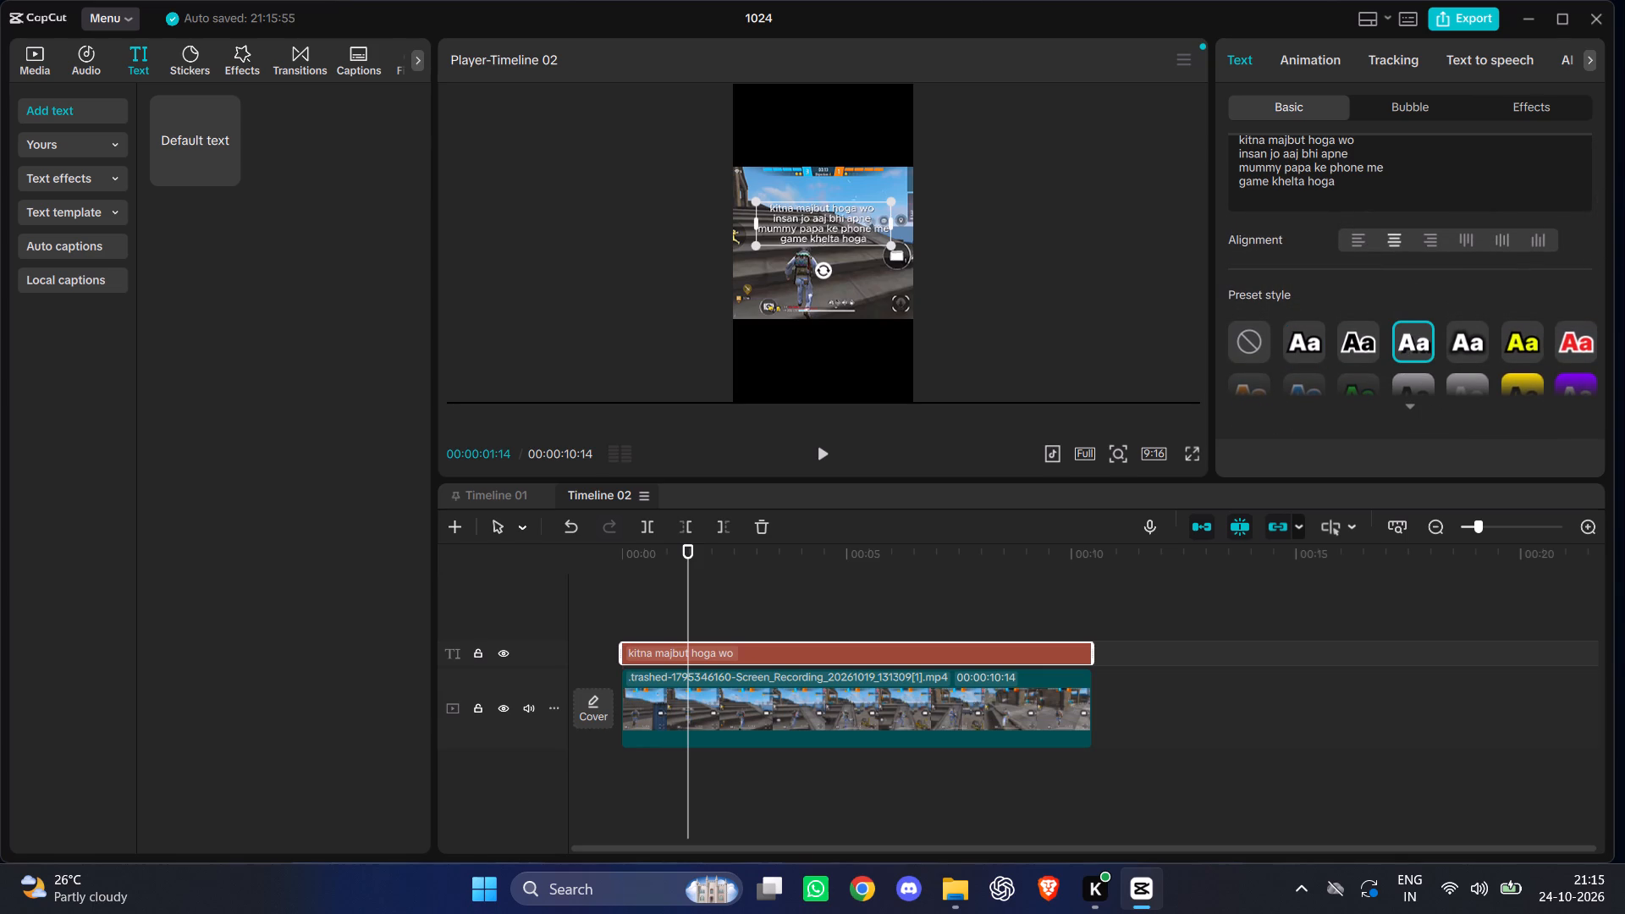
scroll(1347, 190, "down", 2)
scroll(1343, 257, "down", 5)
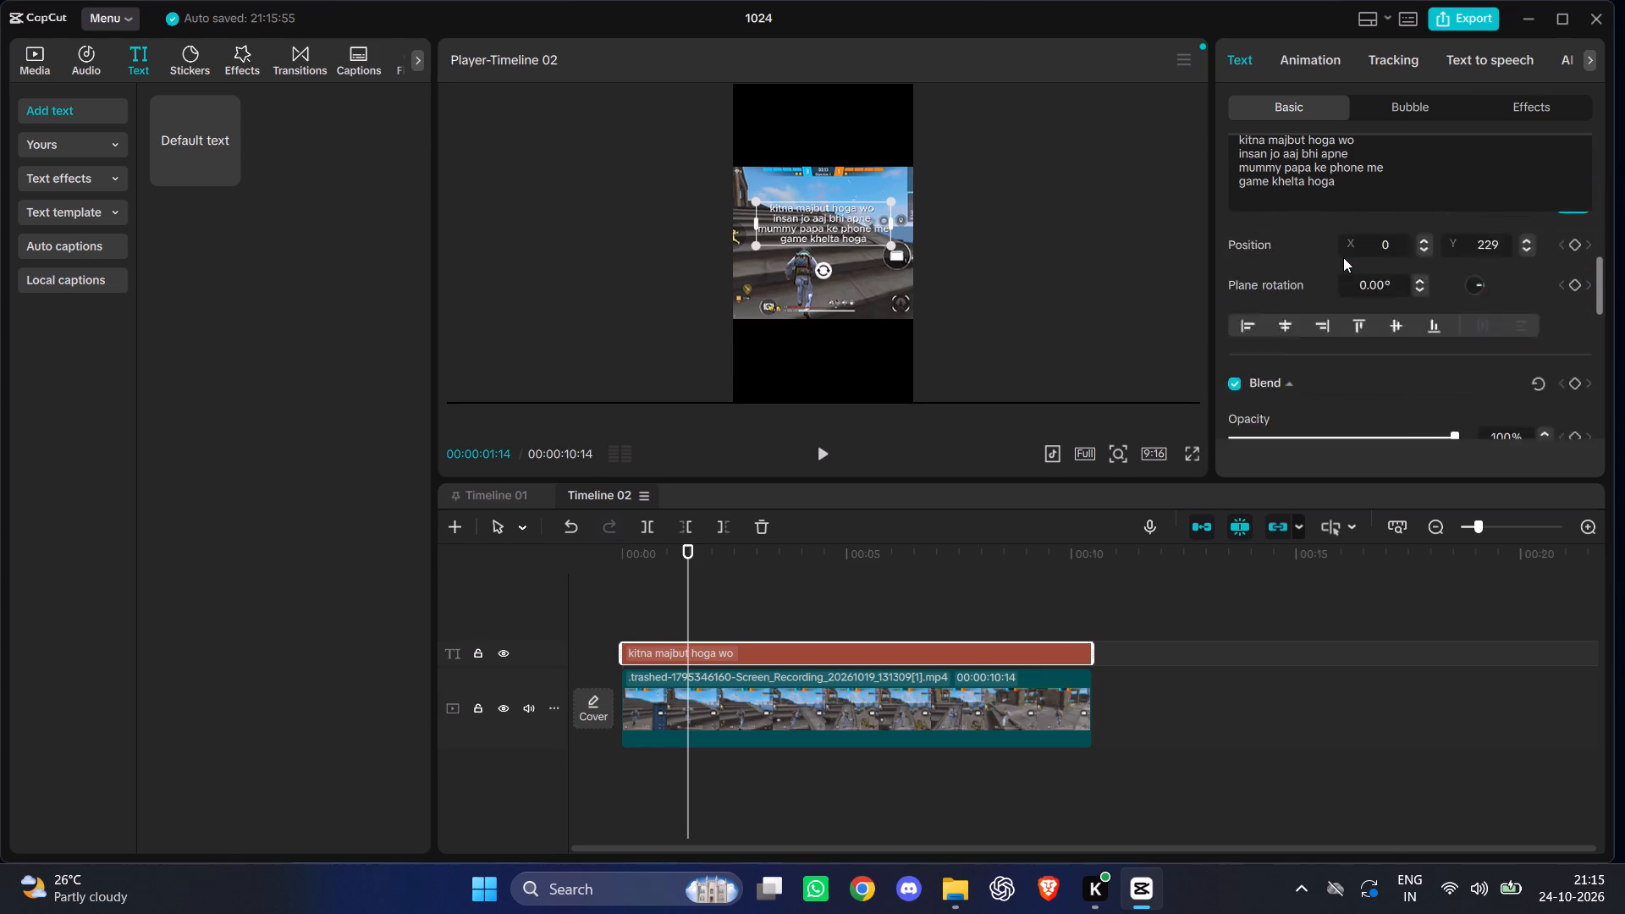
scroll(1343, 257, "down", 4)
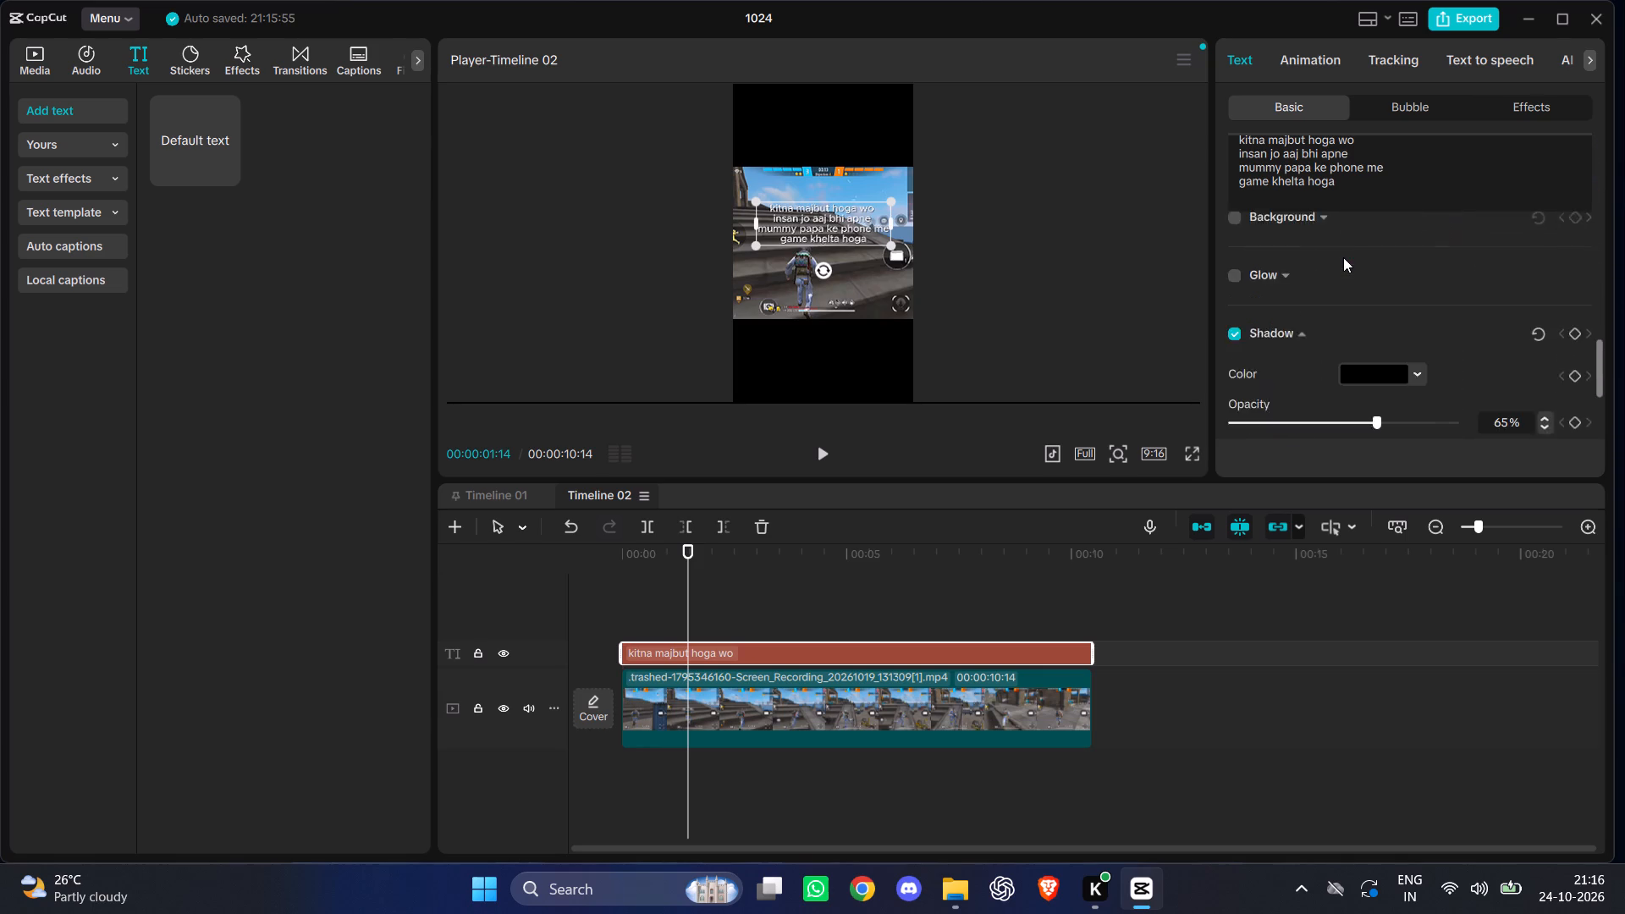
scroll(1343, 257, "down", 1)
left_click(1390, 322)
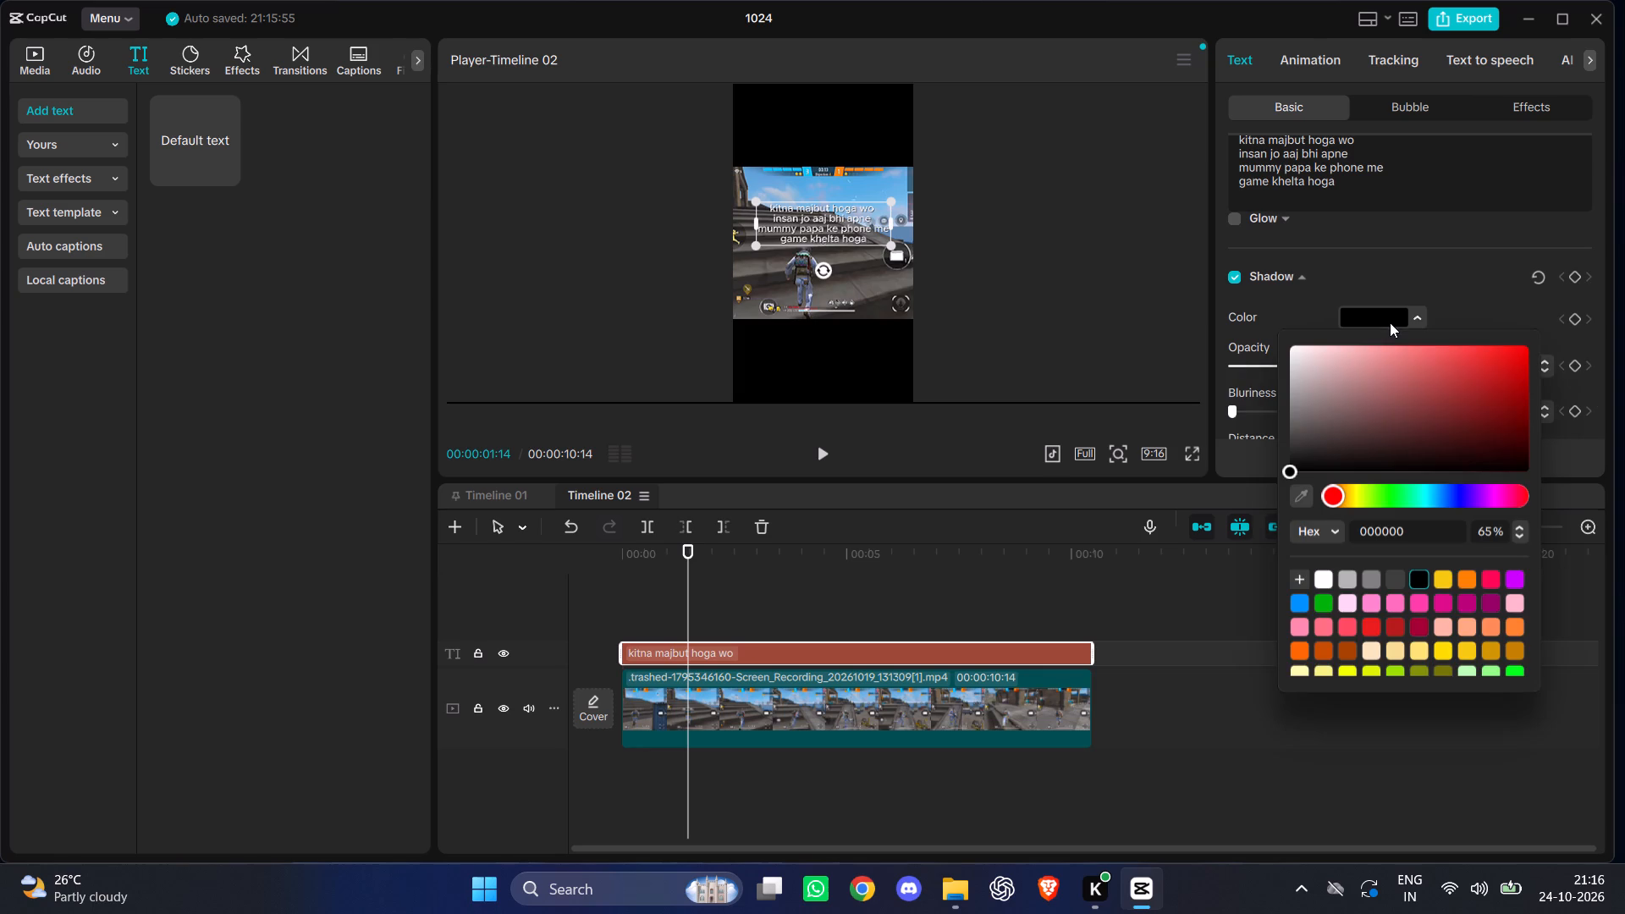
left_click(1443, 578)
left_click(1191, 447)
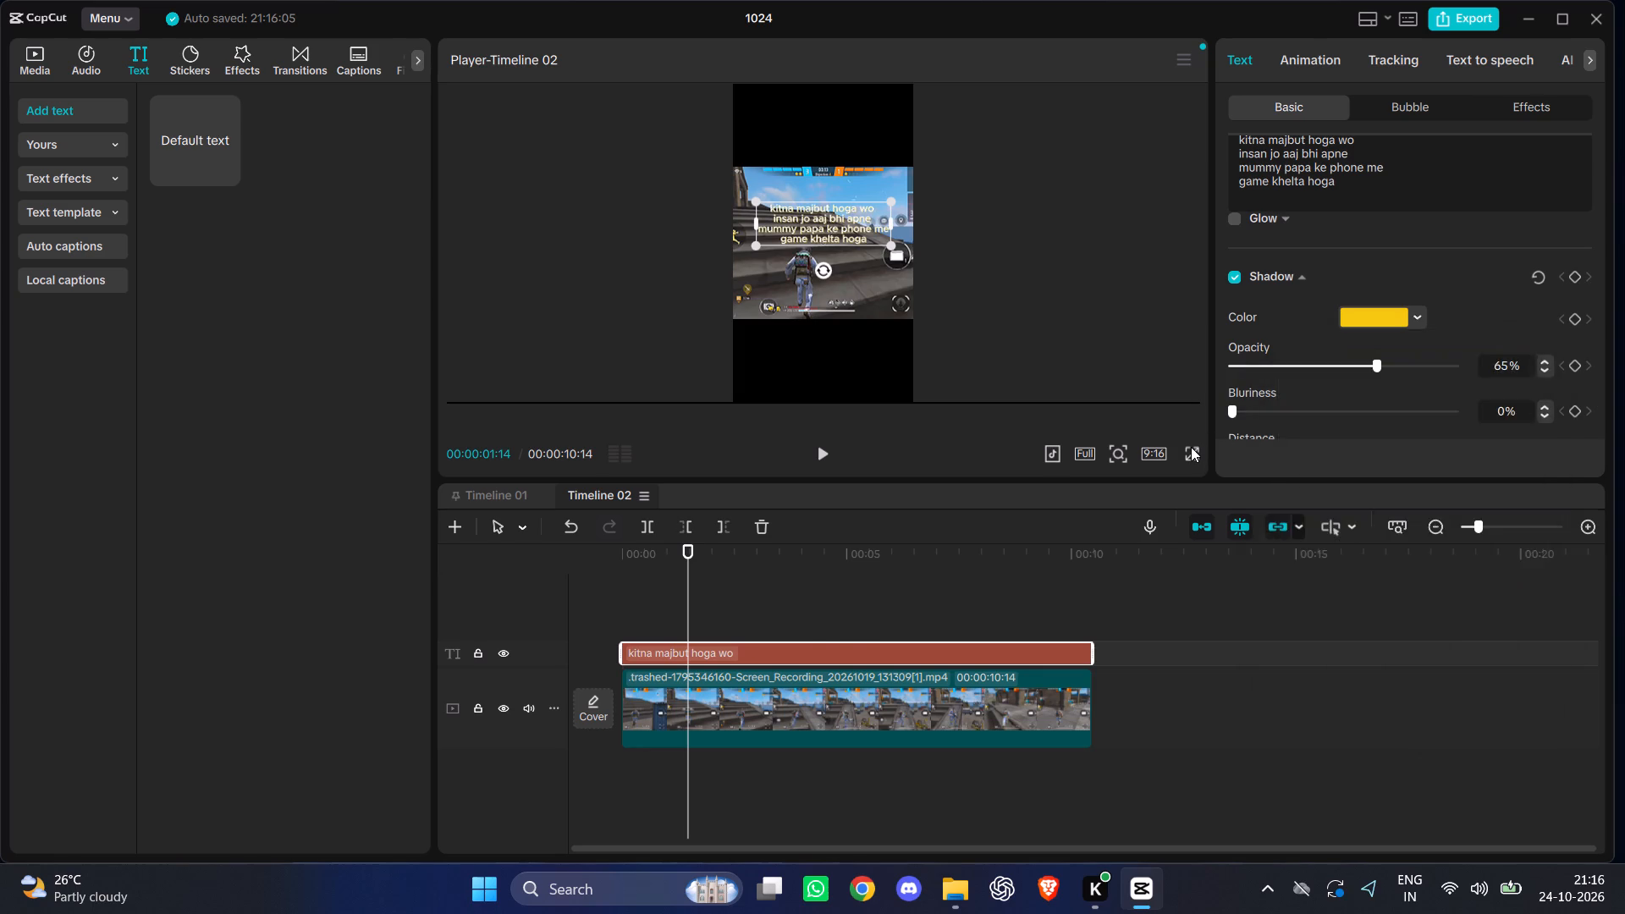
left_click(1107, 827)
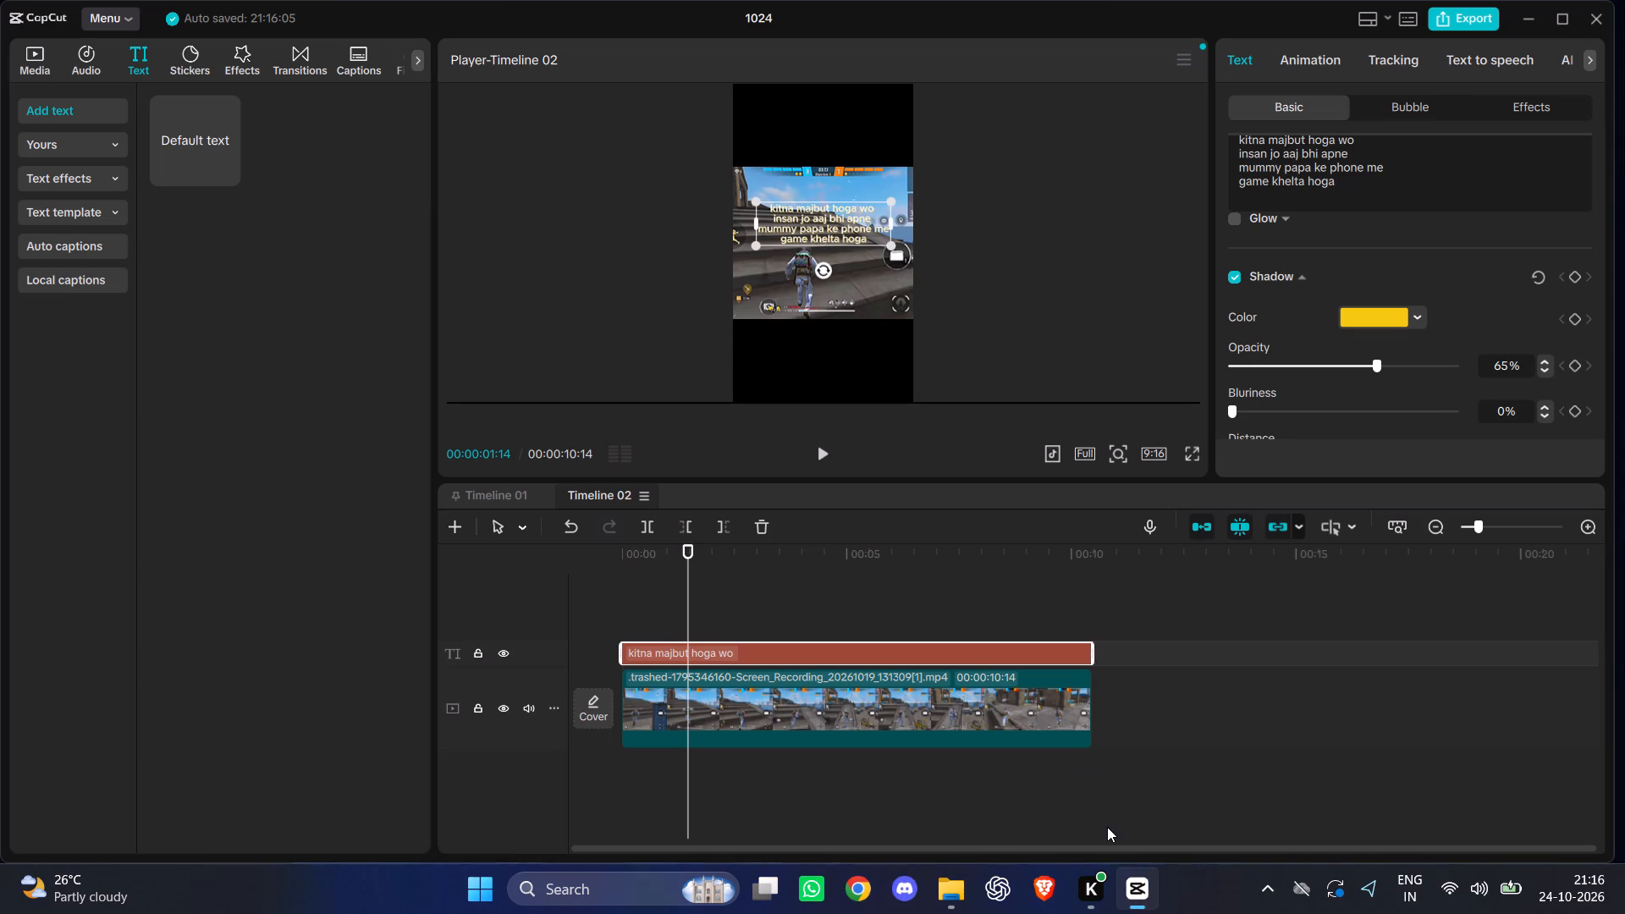
Set the caption's text colour to yellow.
scroll(1338, 339, "up", 7)
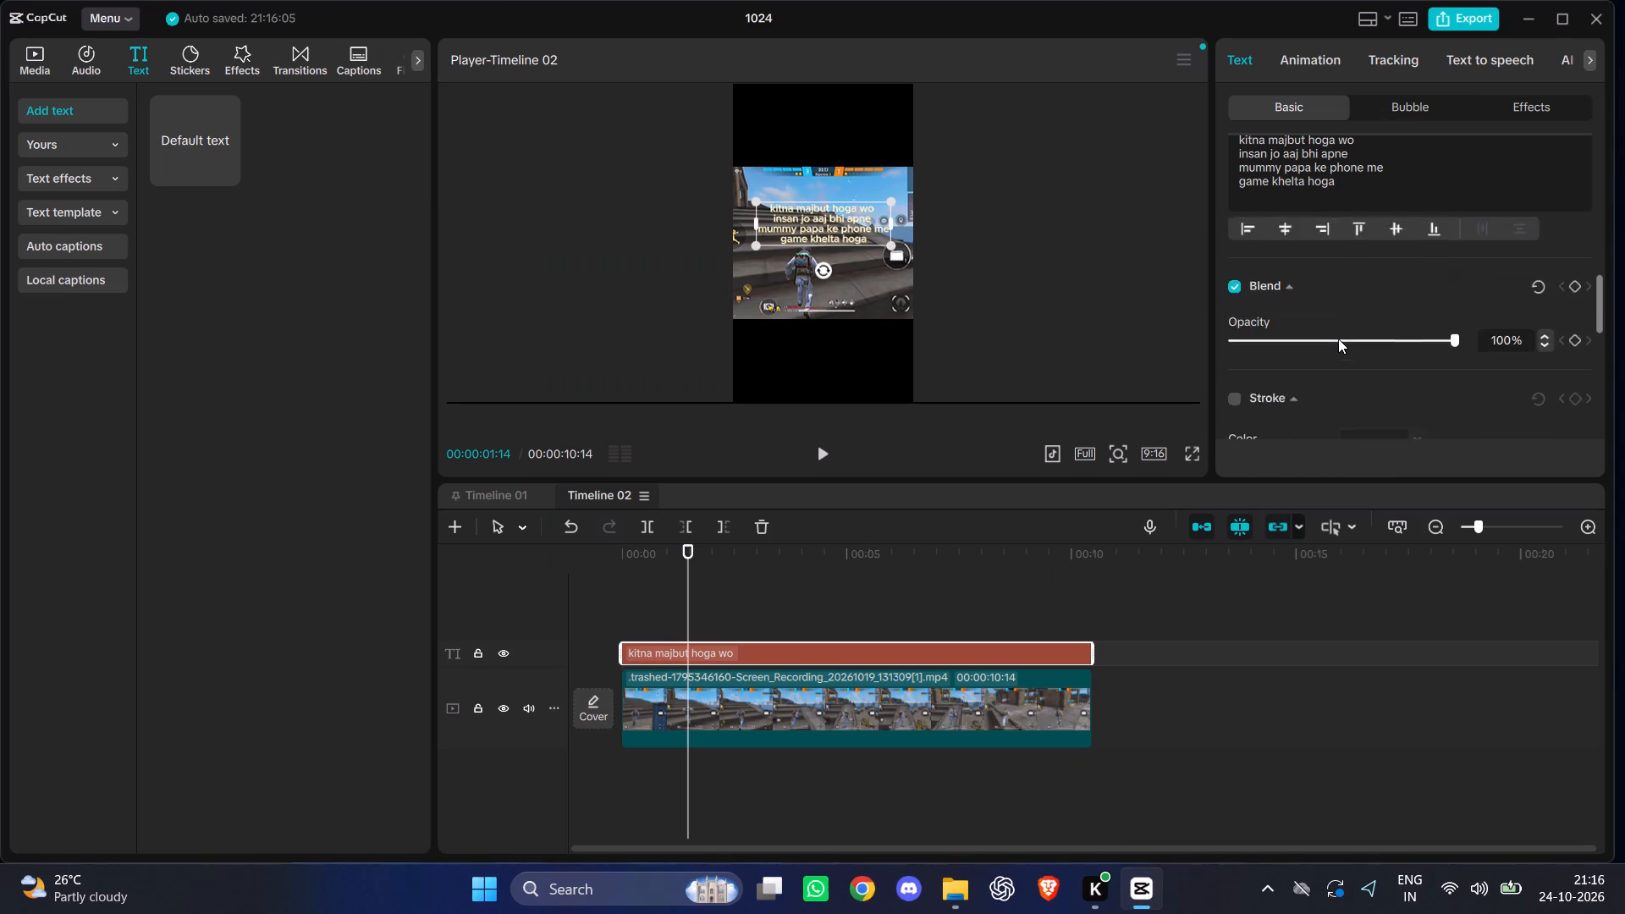
scroll(1338, 339, "up", 2)
scroll(1338, 339, "down", 5)
scroll(1338, 339, "up", 1)
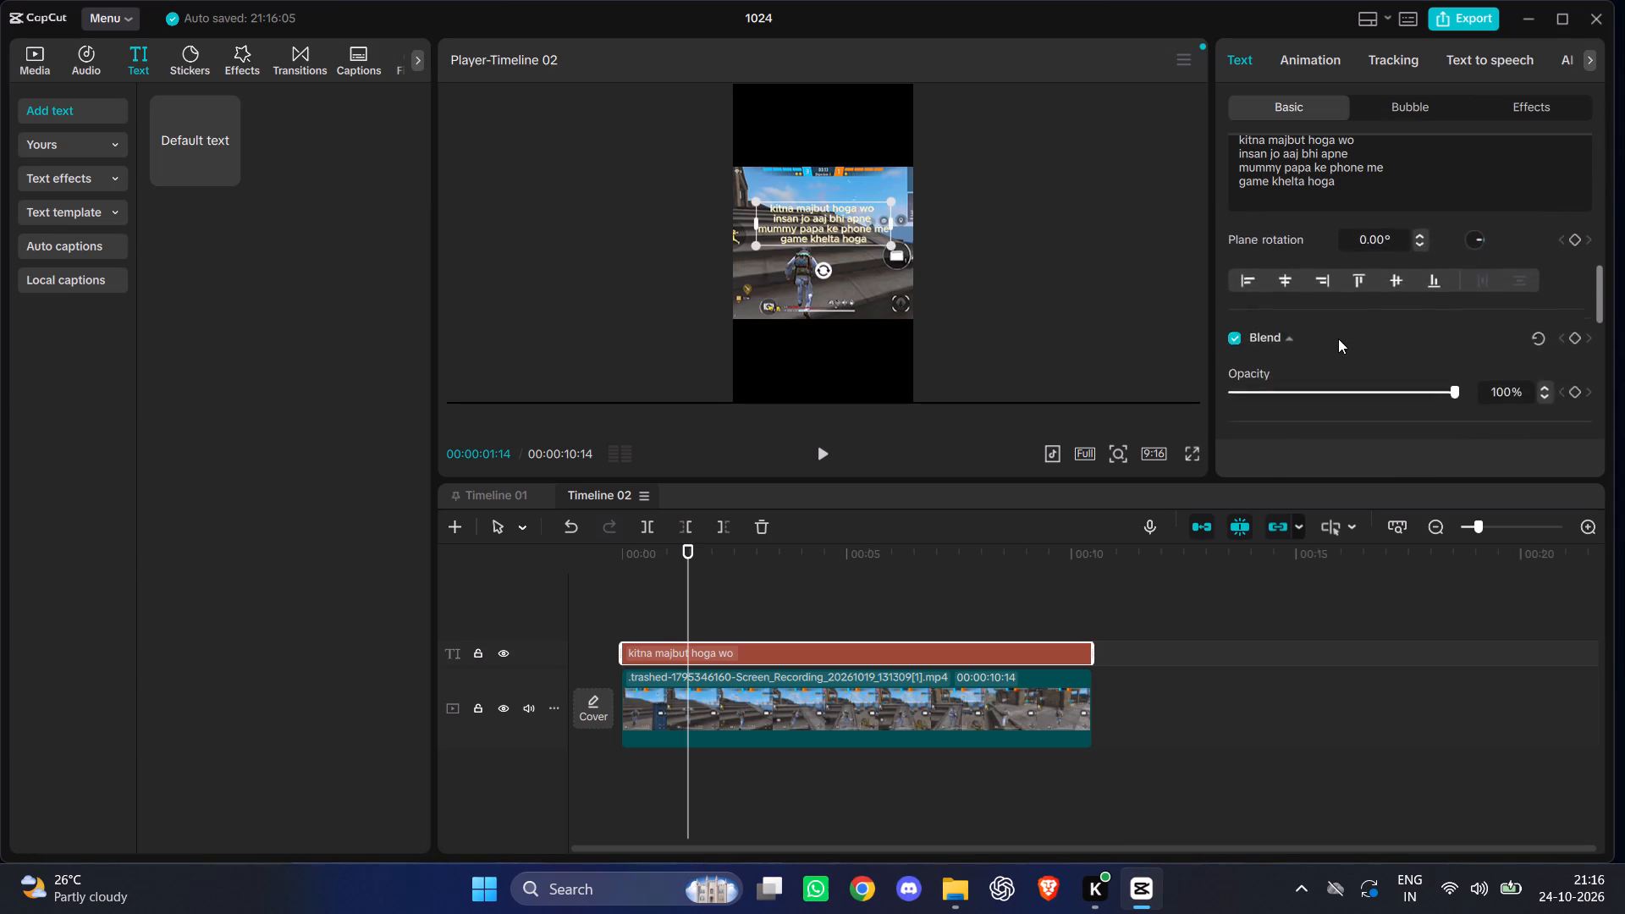
scroll(1338, 339, "up", 1)
scroll(1338, 339, "down", 1)
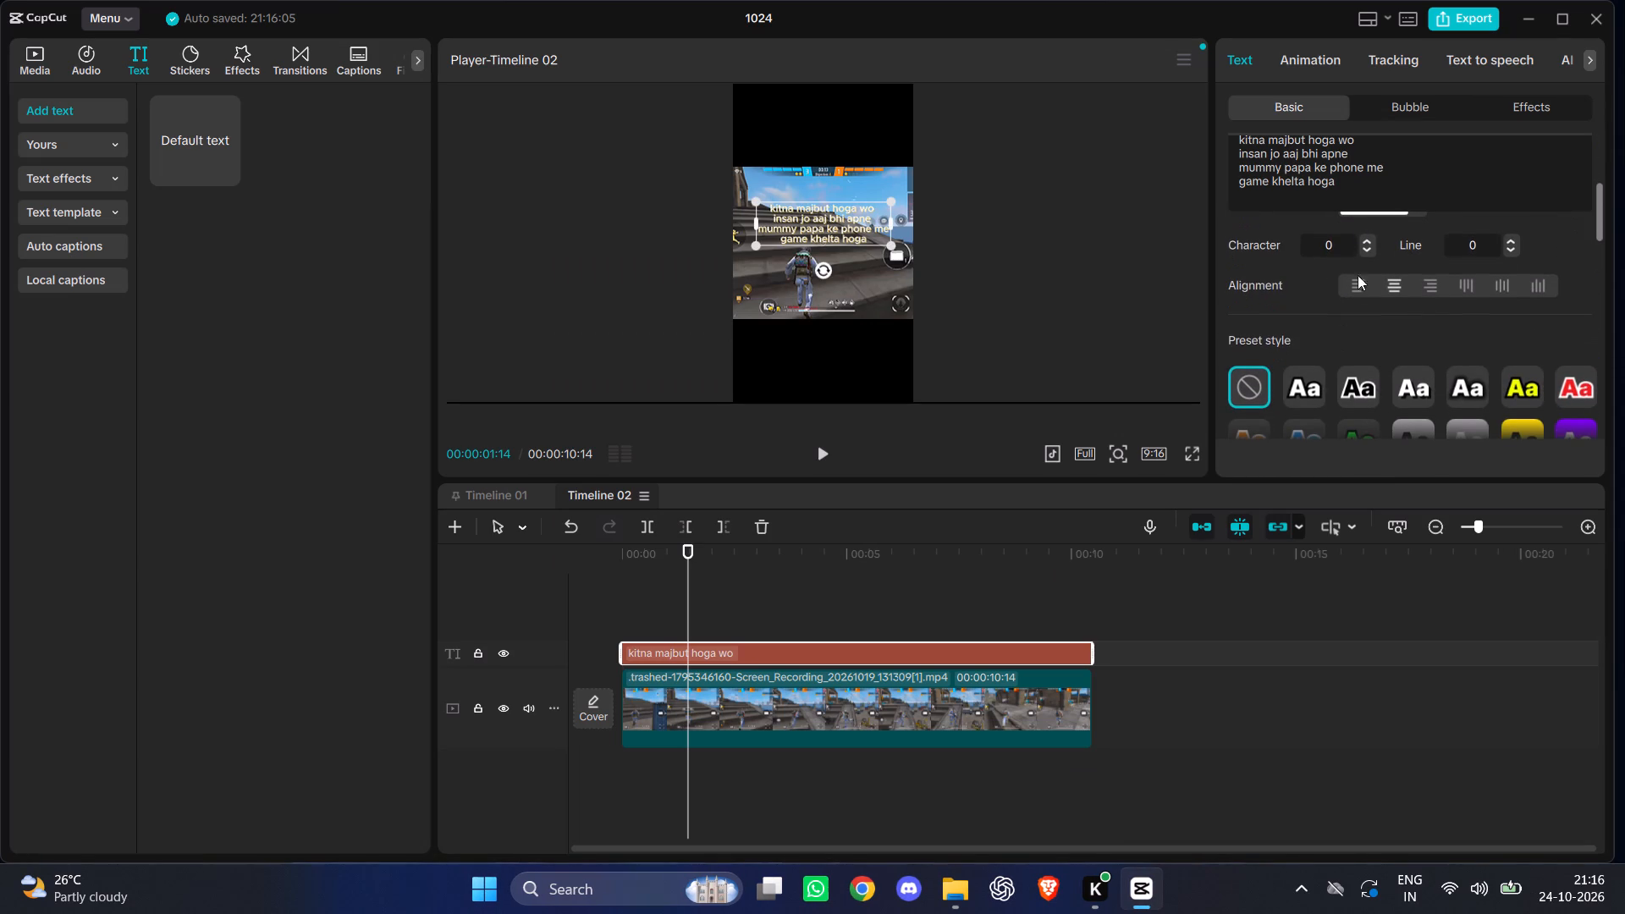
scroll(1357, 284, "up", 1)
scroll(1363, 359, "up", 2)
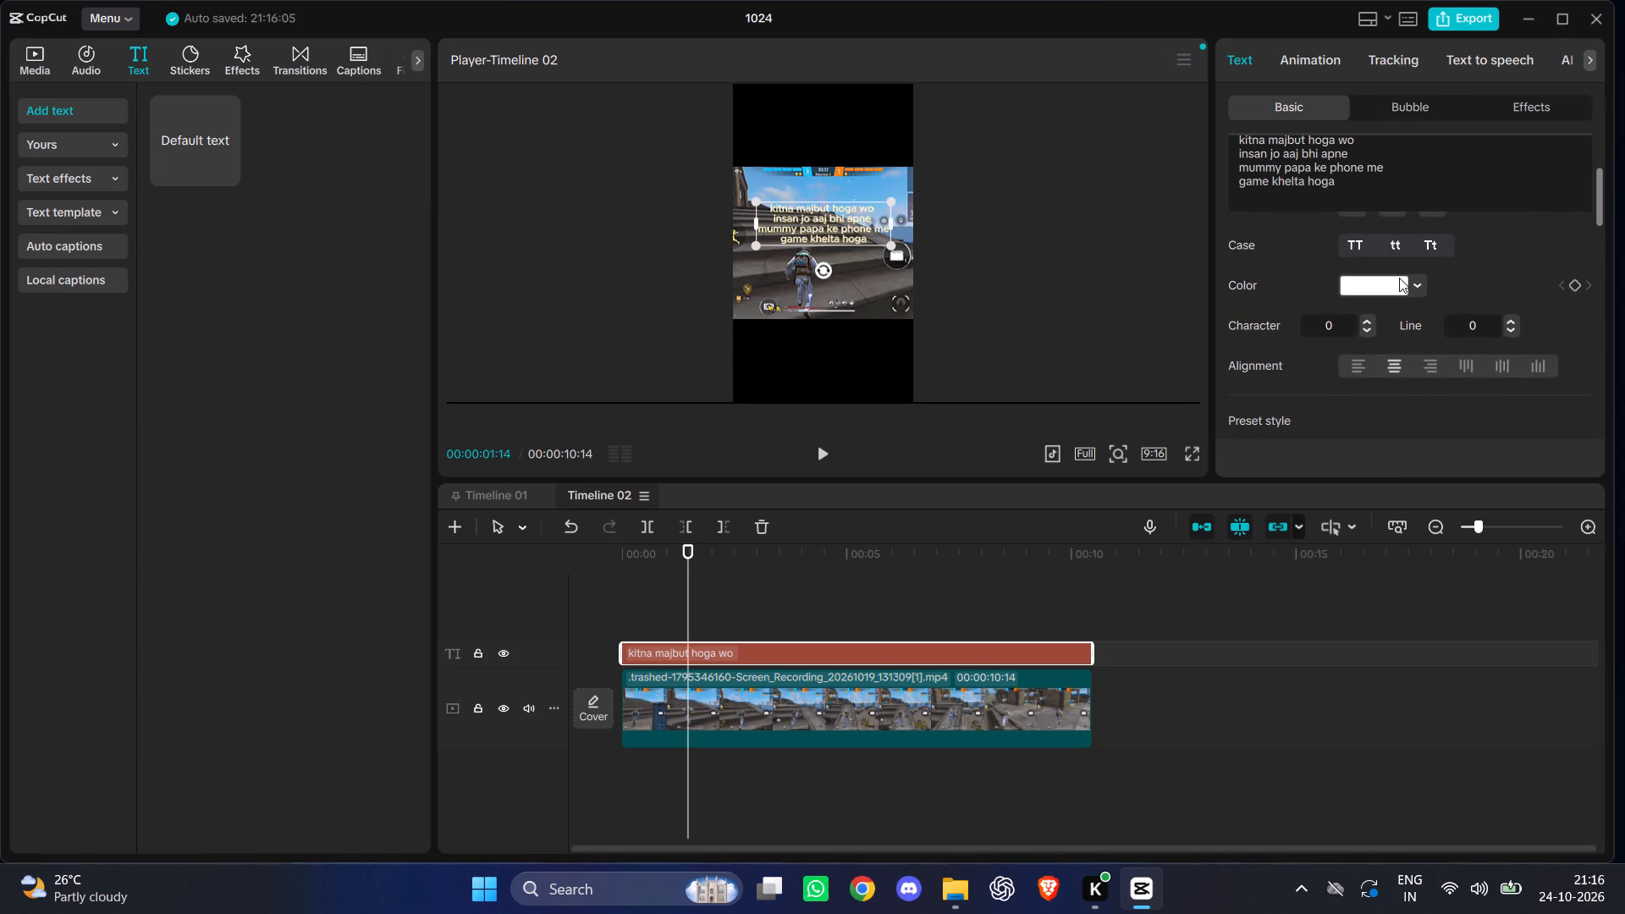
left_click(1399, 278)
left_click(1449, 552)
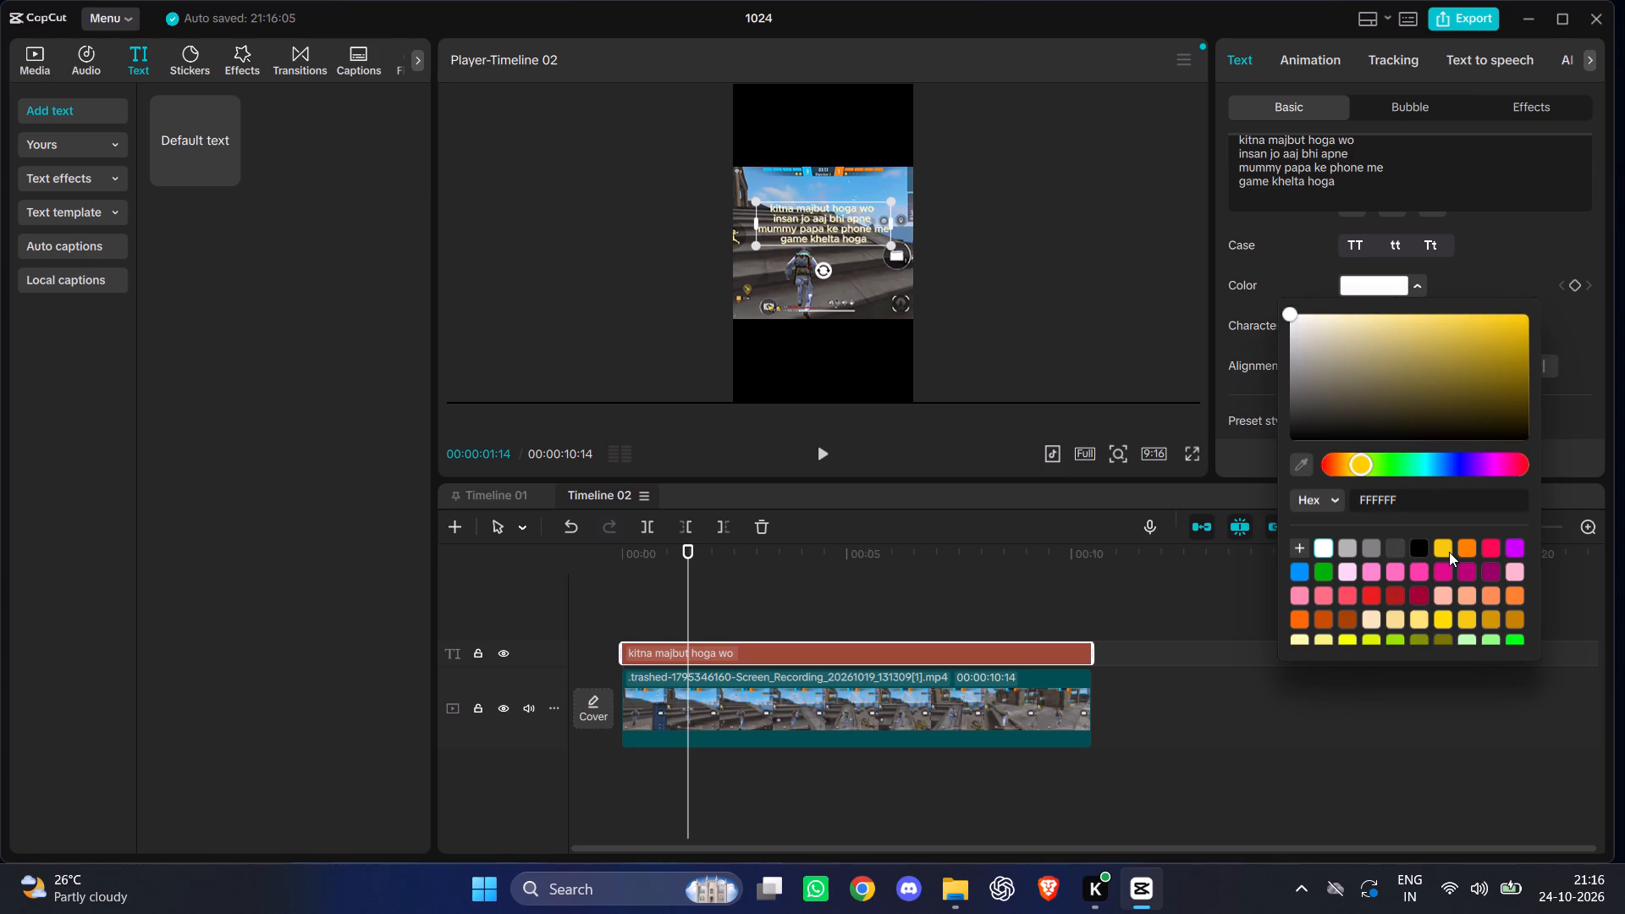
left_click(1500, 267)
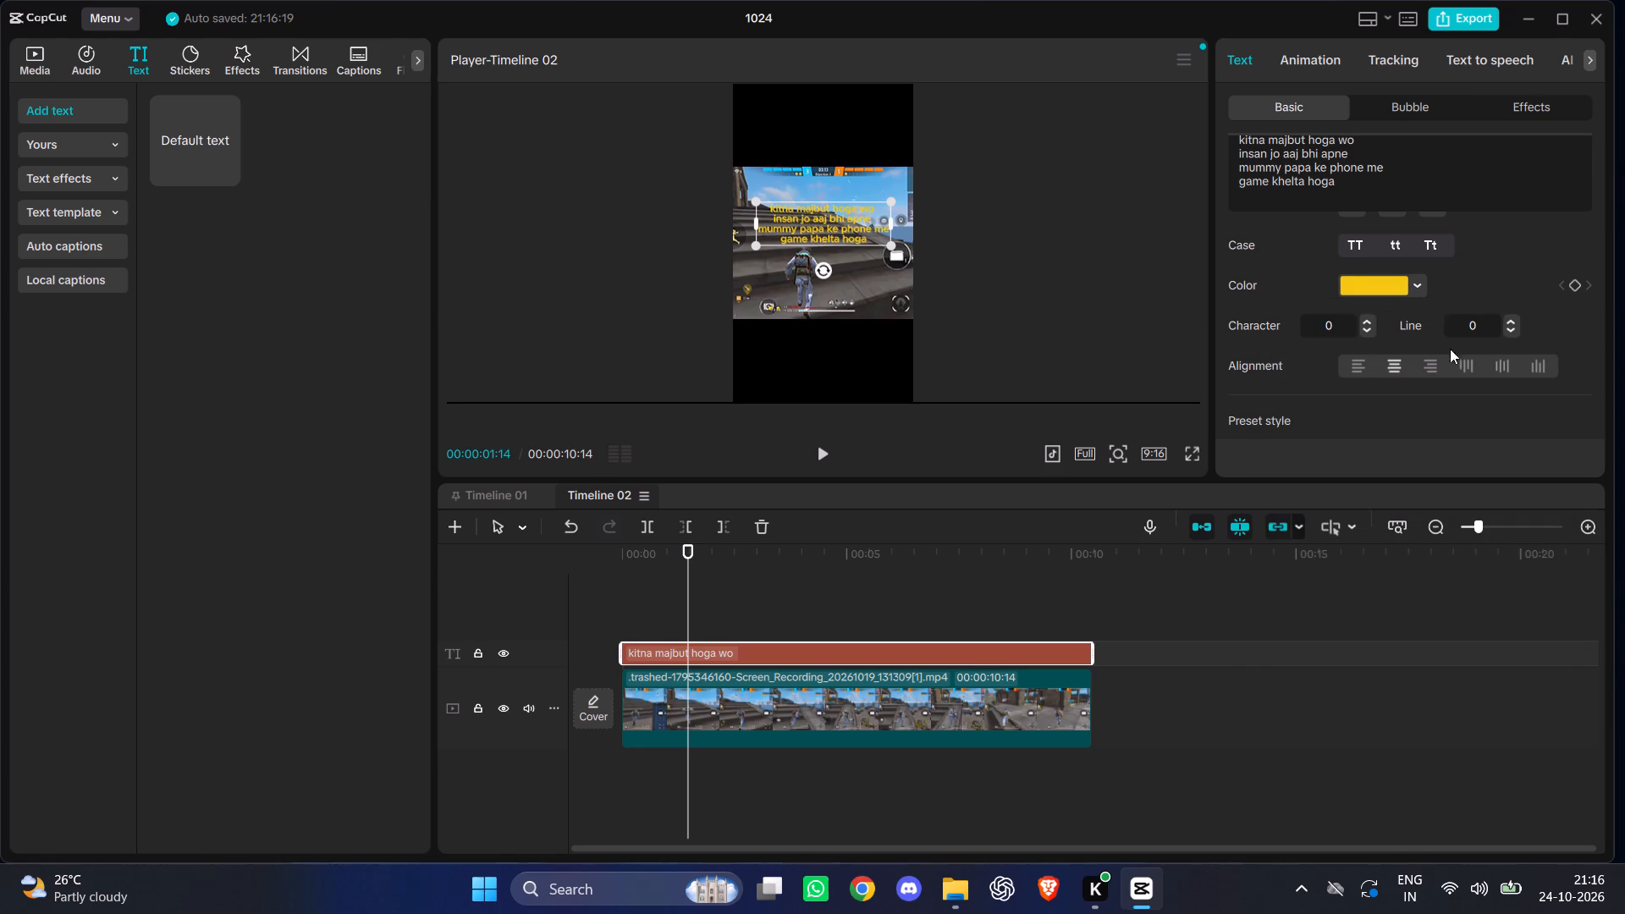
Change the caption's shadow colour to black and deselect the caption.
scroll(1390, 458, "down", 11)
scroll(1415, 379, "down", 7)
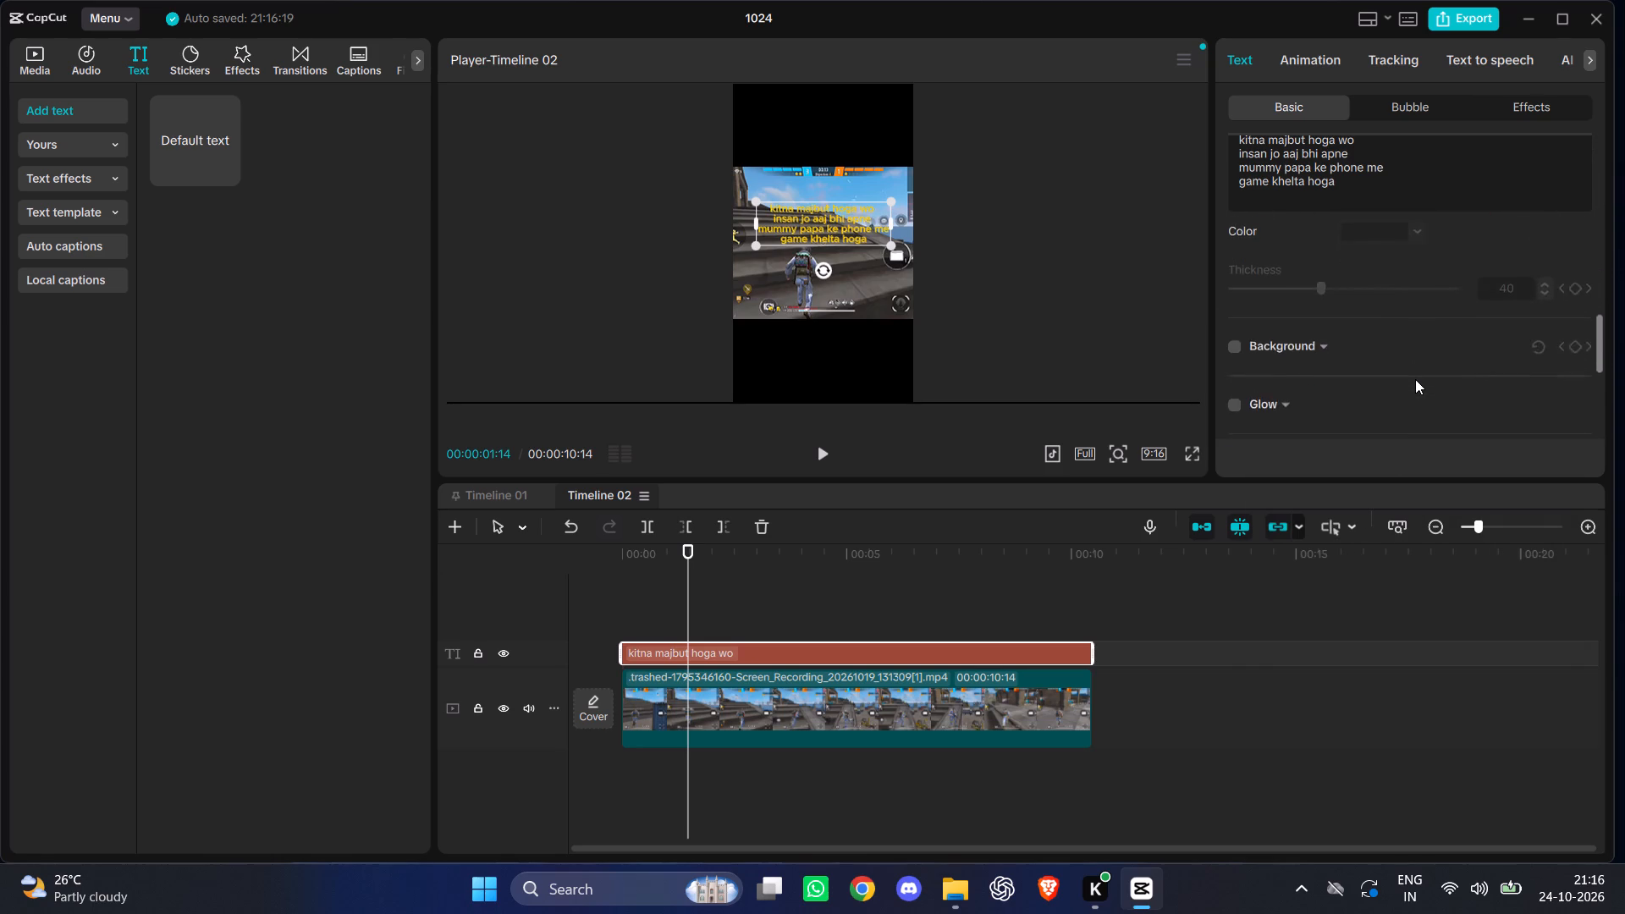
scroll(1415, 379, "down", 3)
left_click(1382, 377)
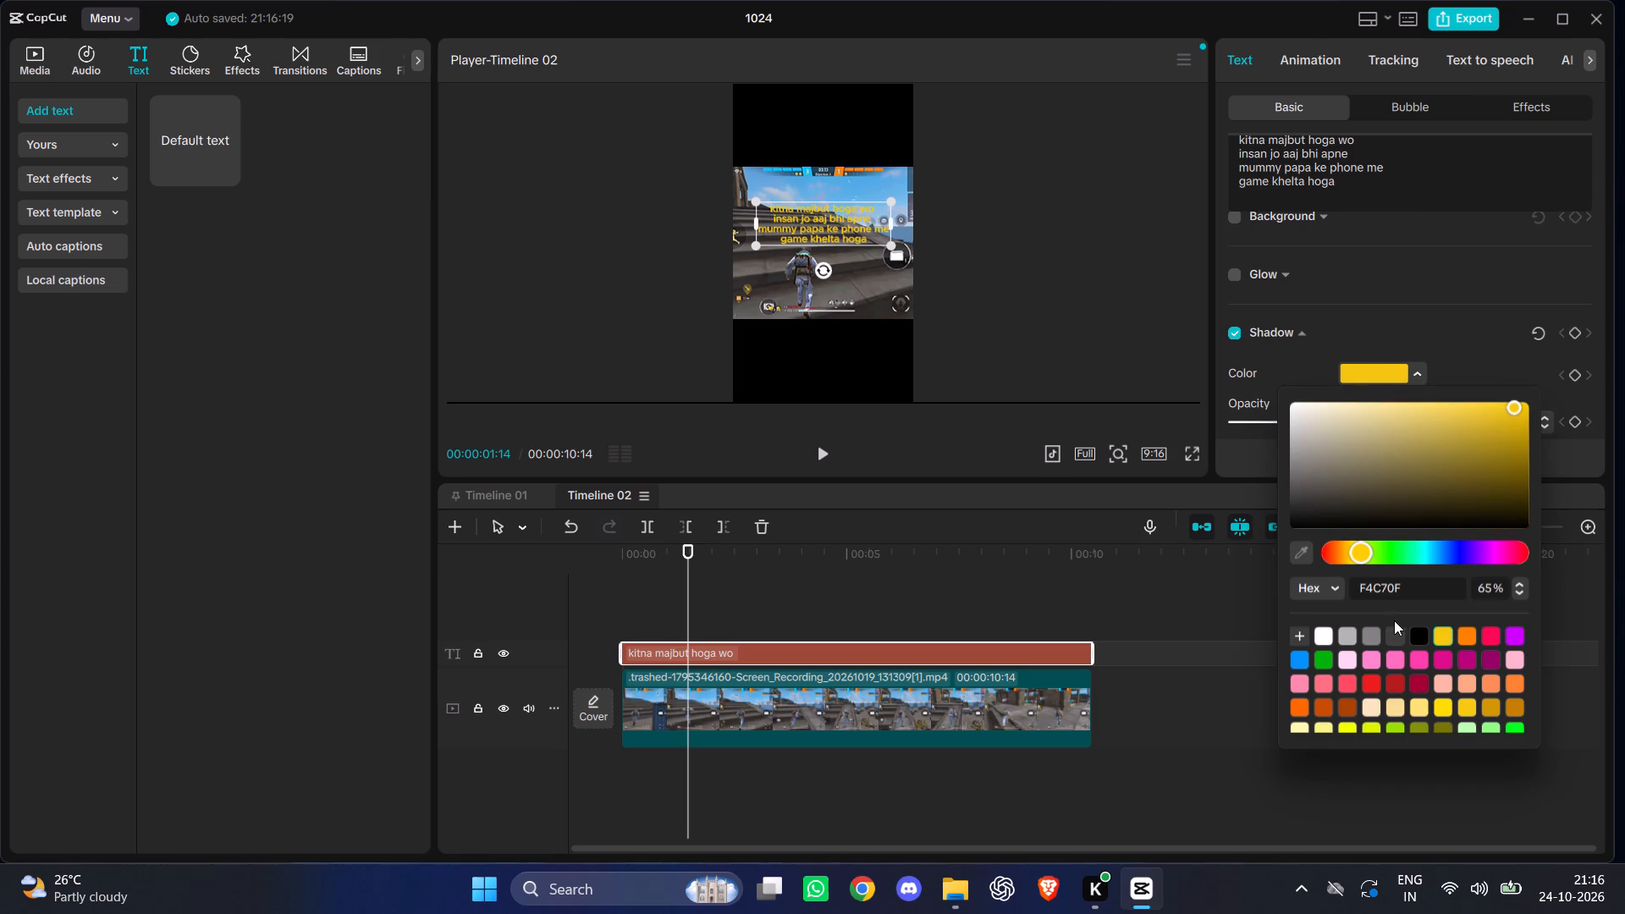
left_click(1416, 630)
left_click(1104, 313)
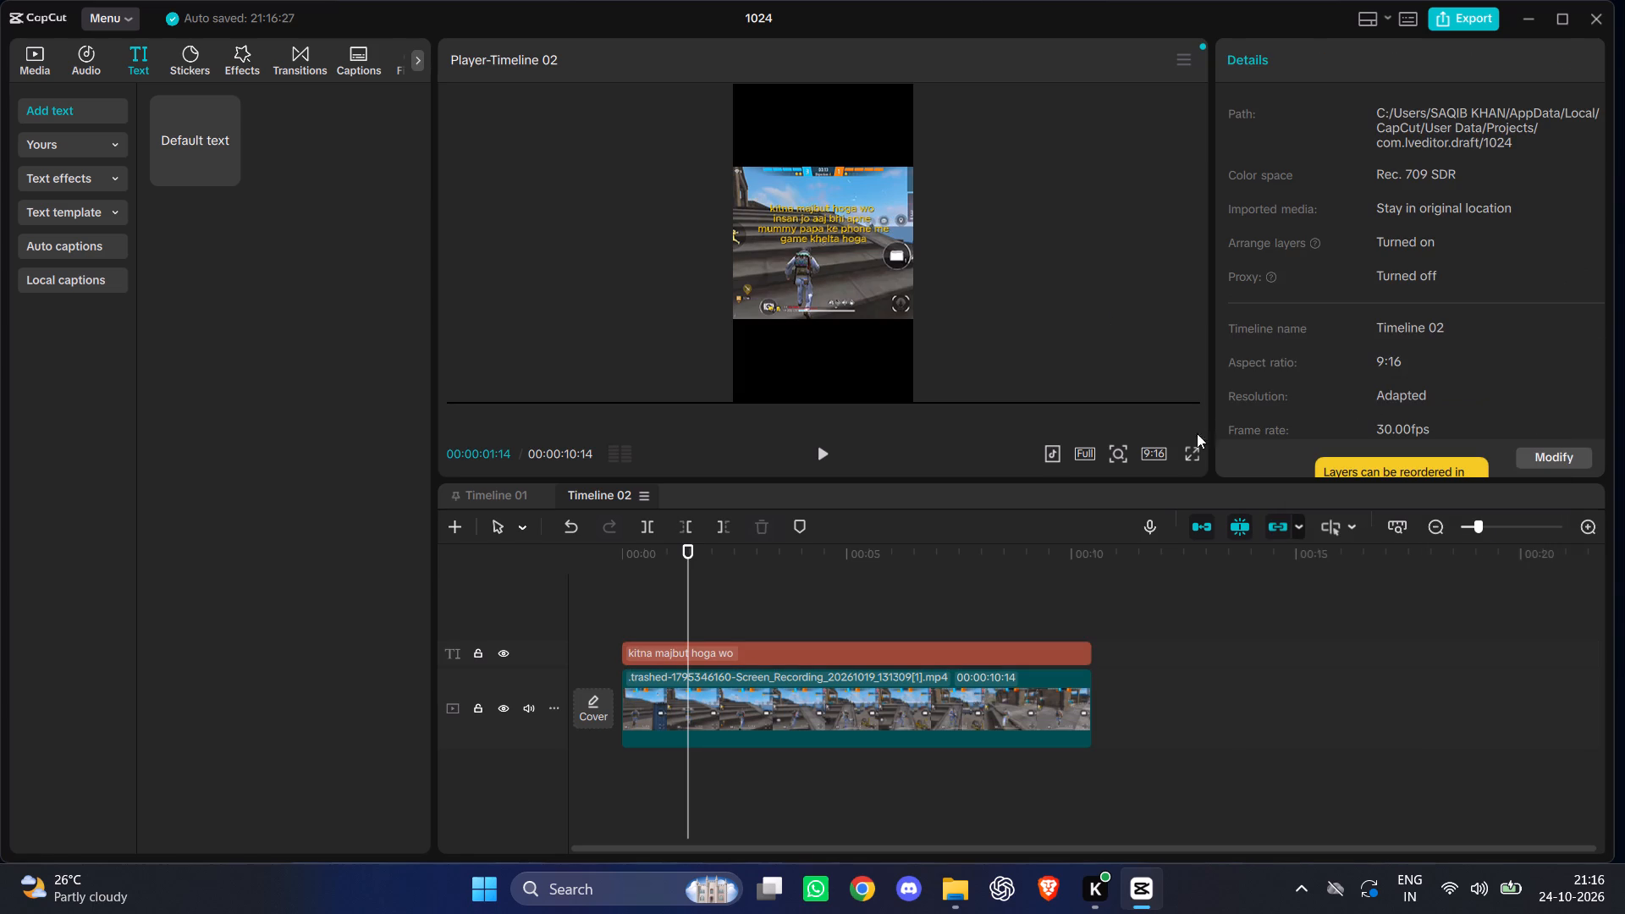
Play the edit in full-screen preview to check the restyled yellow caption over the gameplay.
left_click(1194, 457)
key("space")
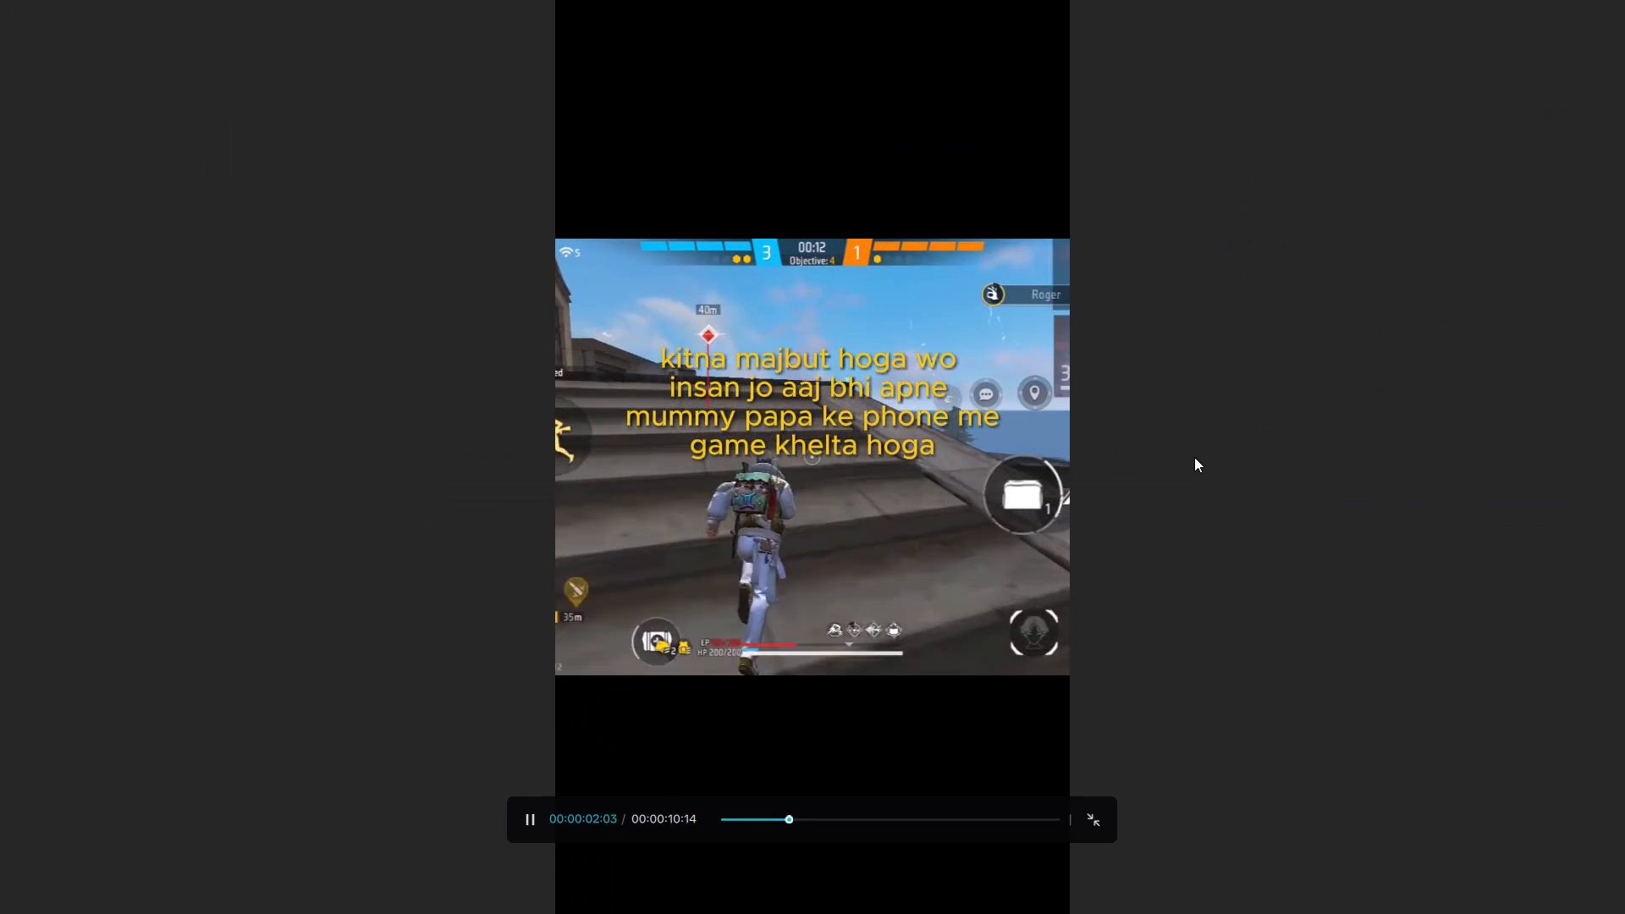
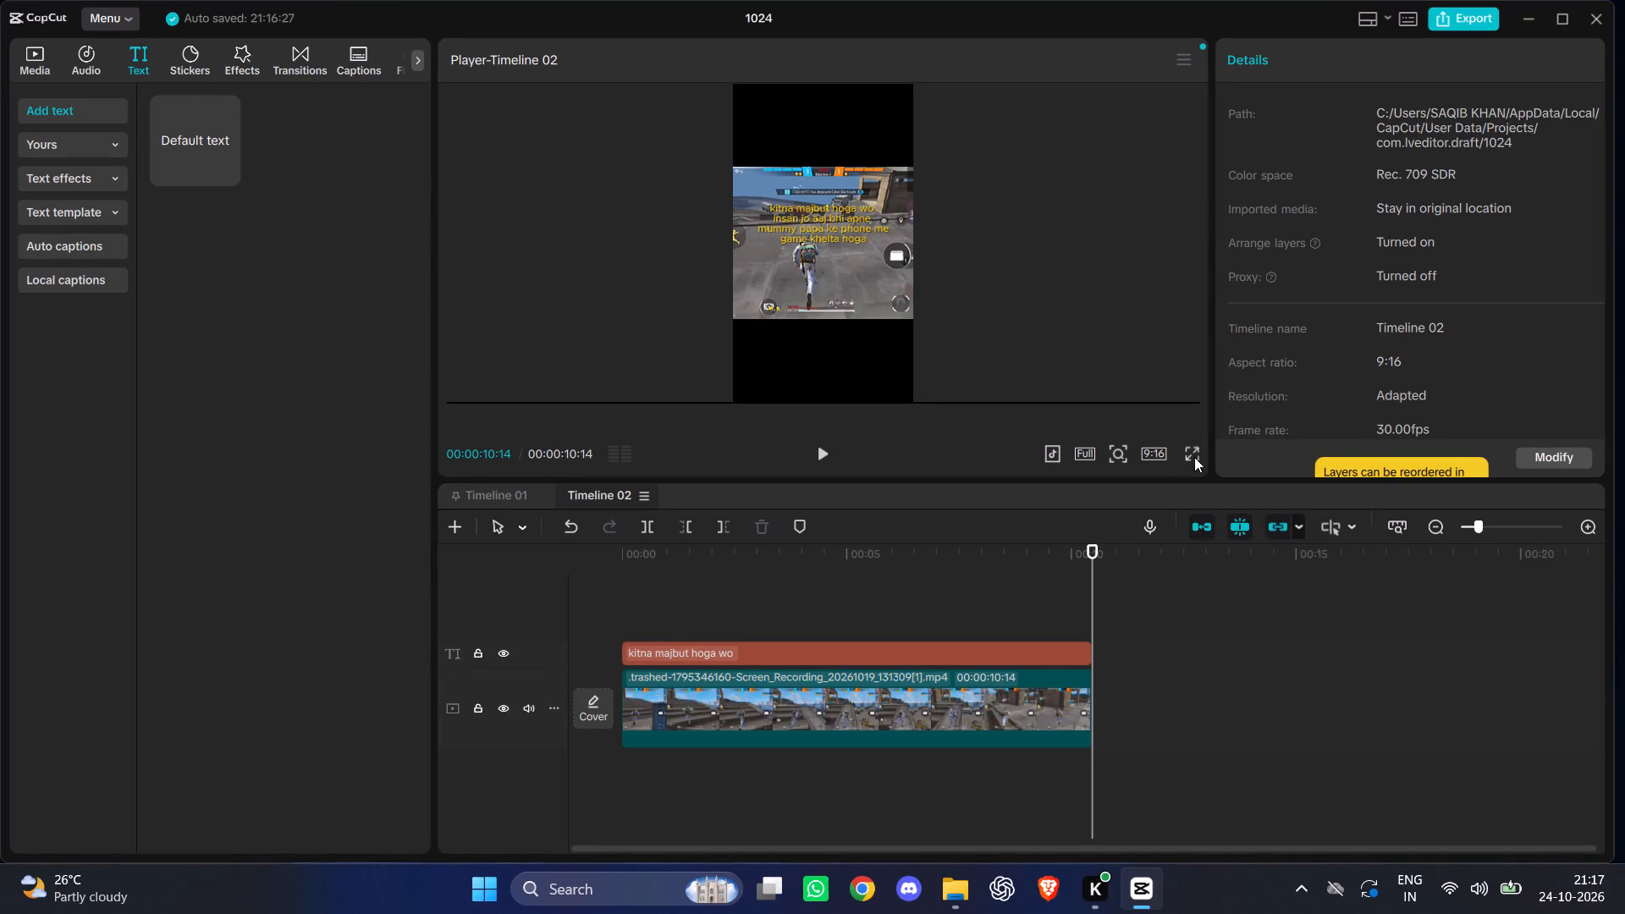
Scrub back through the edit to check the yellow caption over the gameplay.
left_click_drag(1095, 547, 1022, 548)
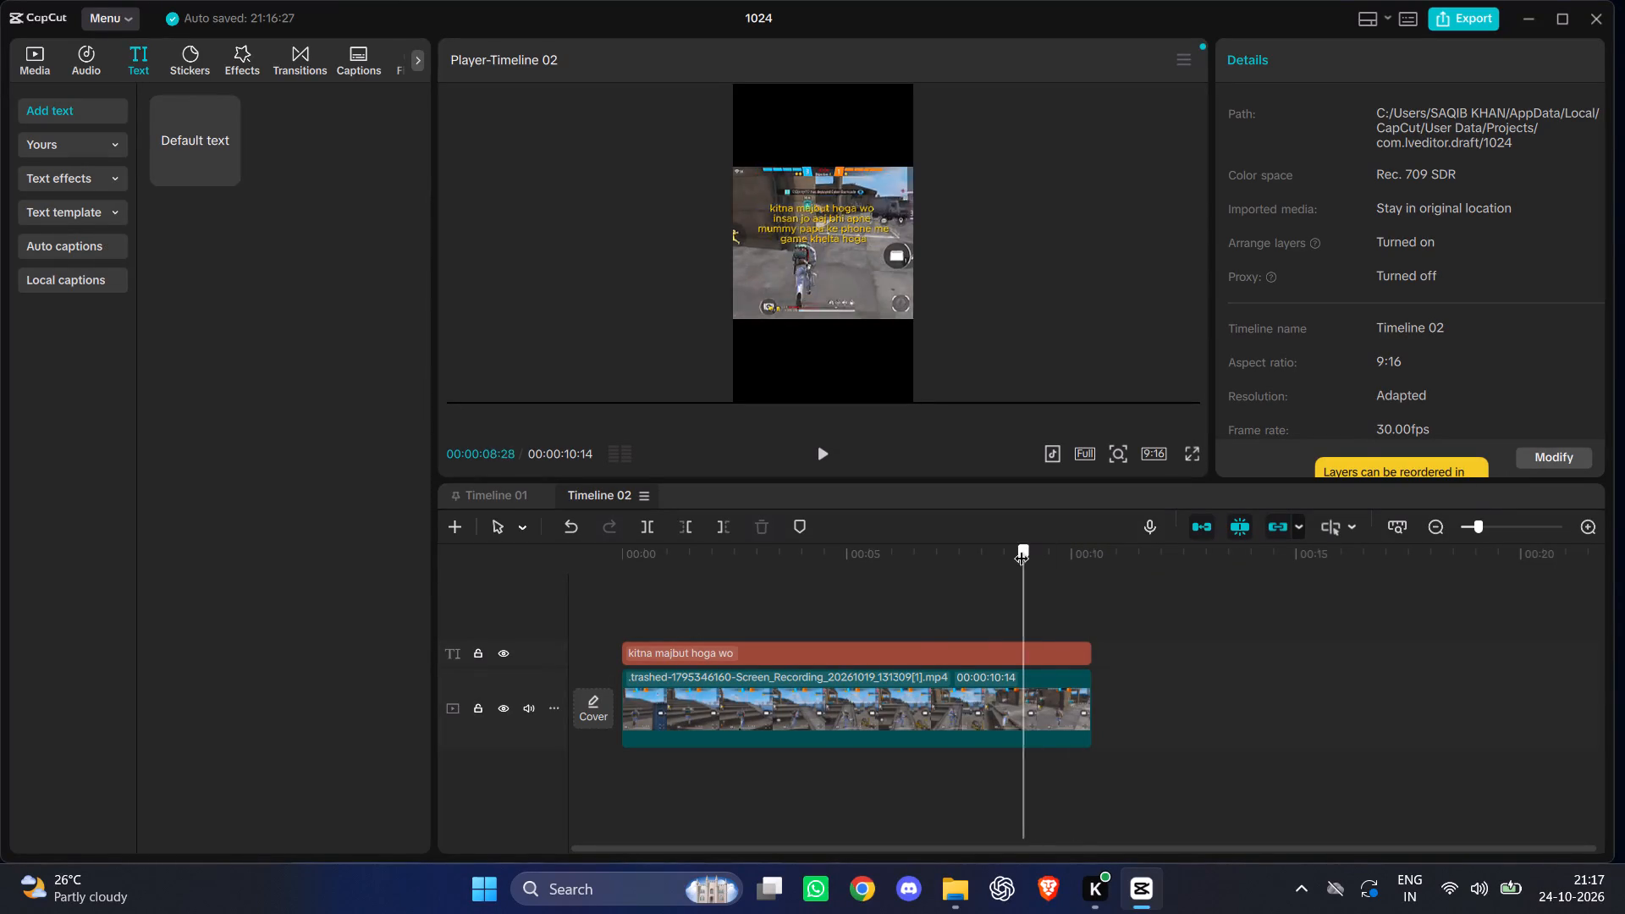
left_click_drag(1022, 548, 814, 636)
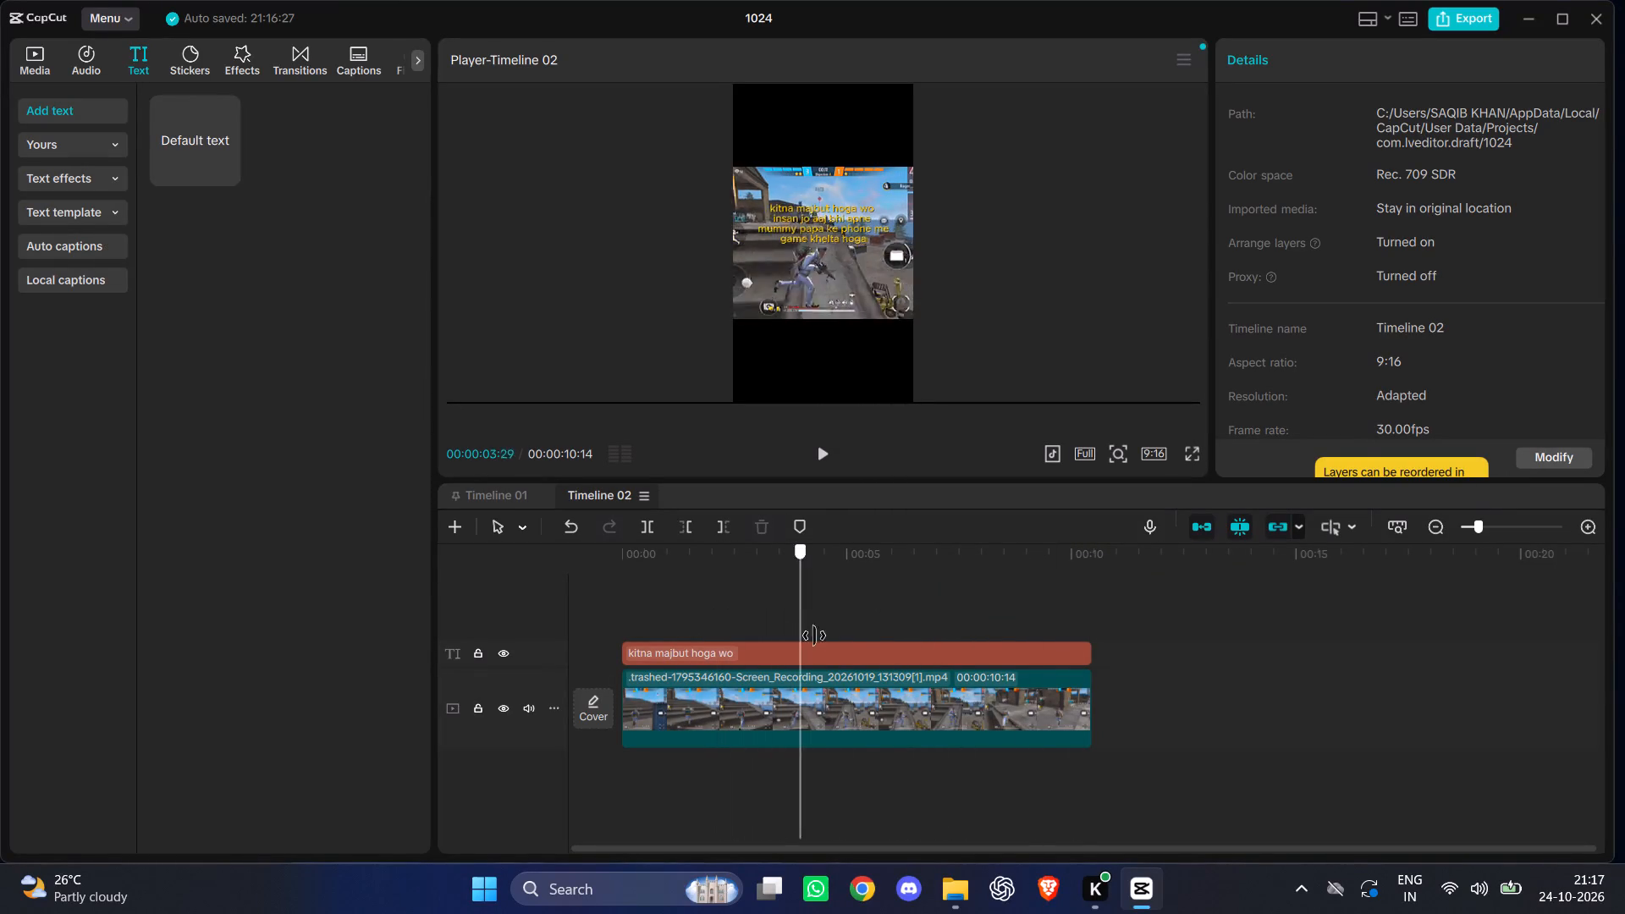
left_click_drag(814, 636, 868, 662)
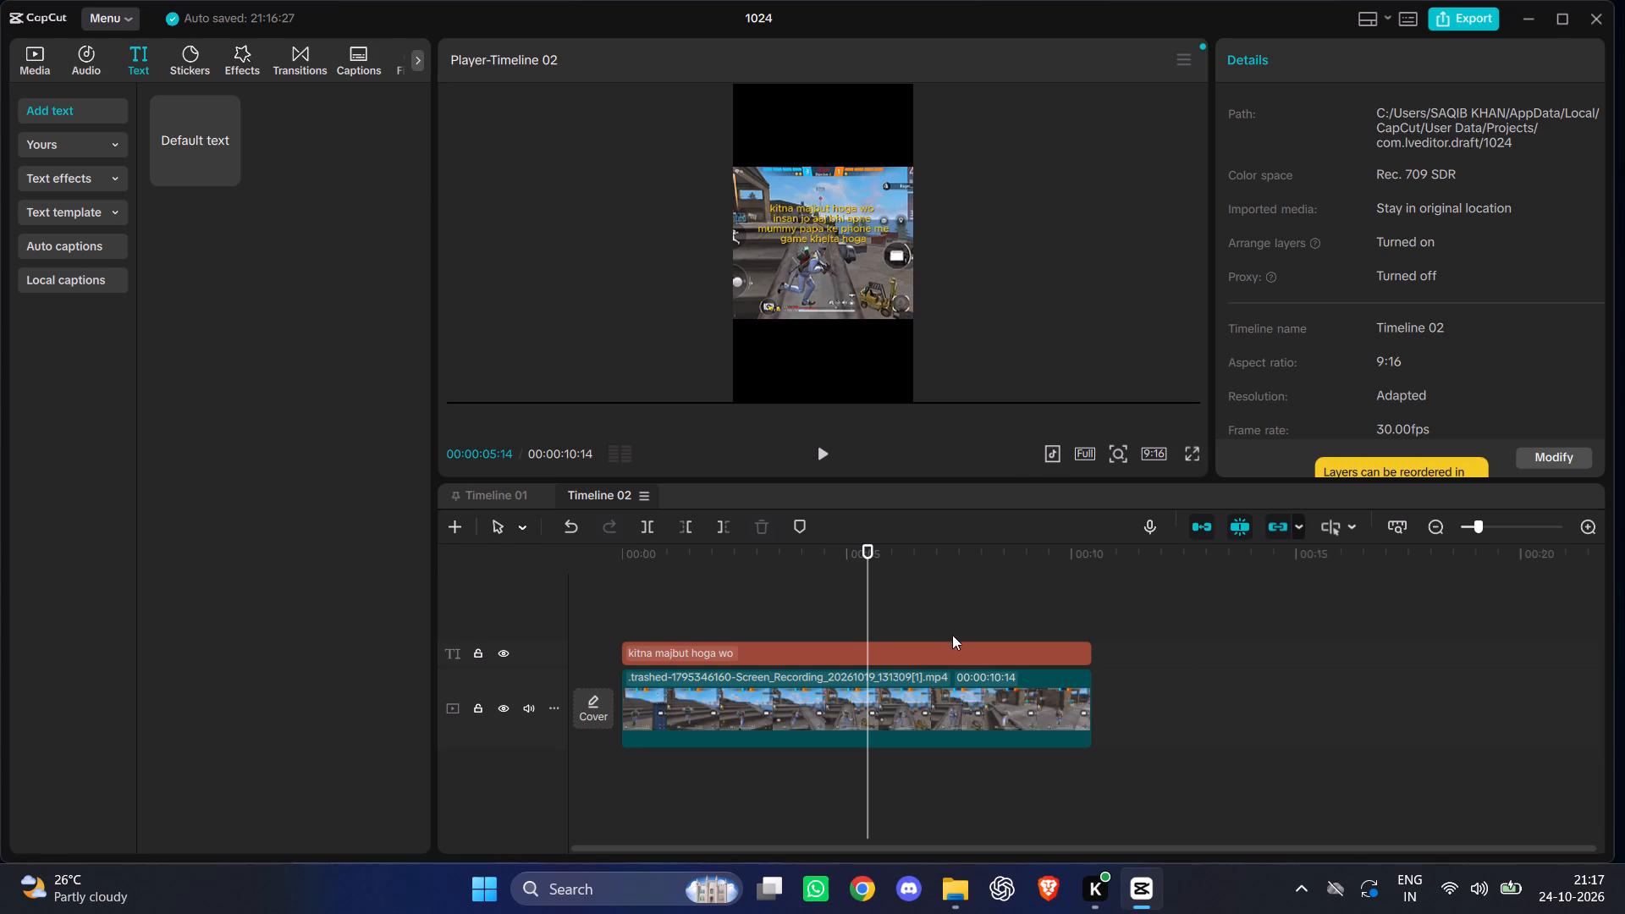
left_click(1215, 663)
Set the gameplay clip's Sharpen adjustment to 25 and its Clarity to 8.
left_click(1008, 712)
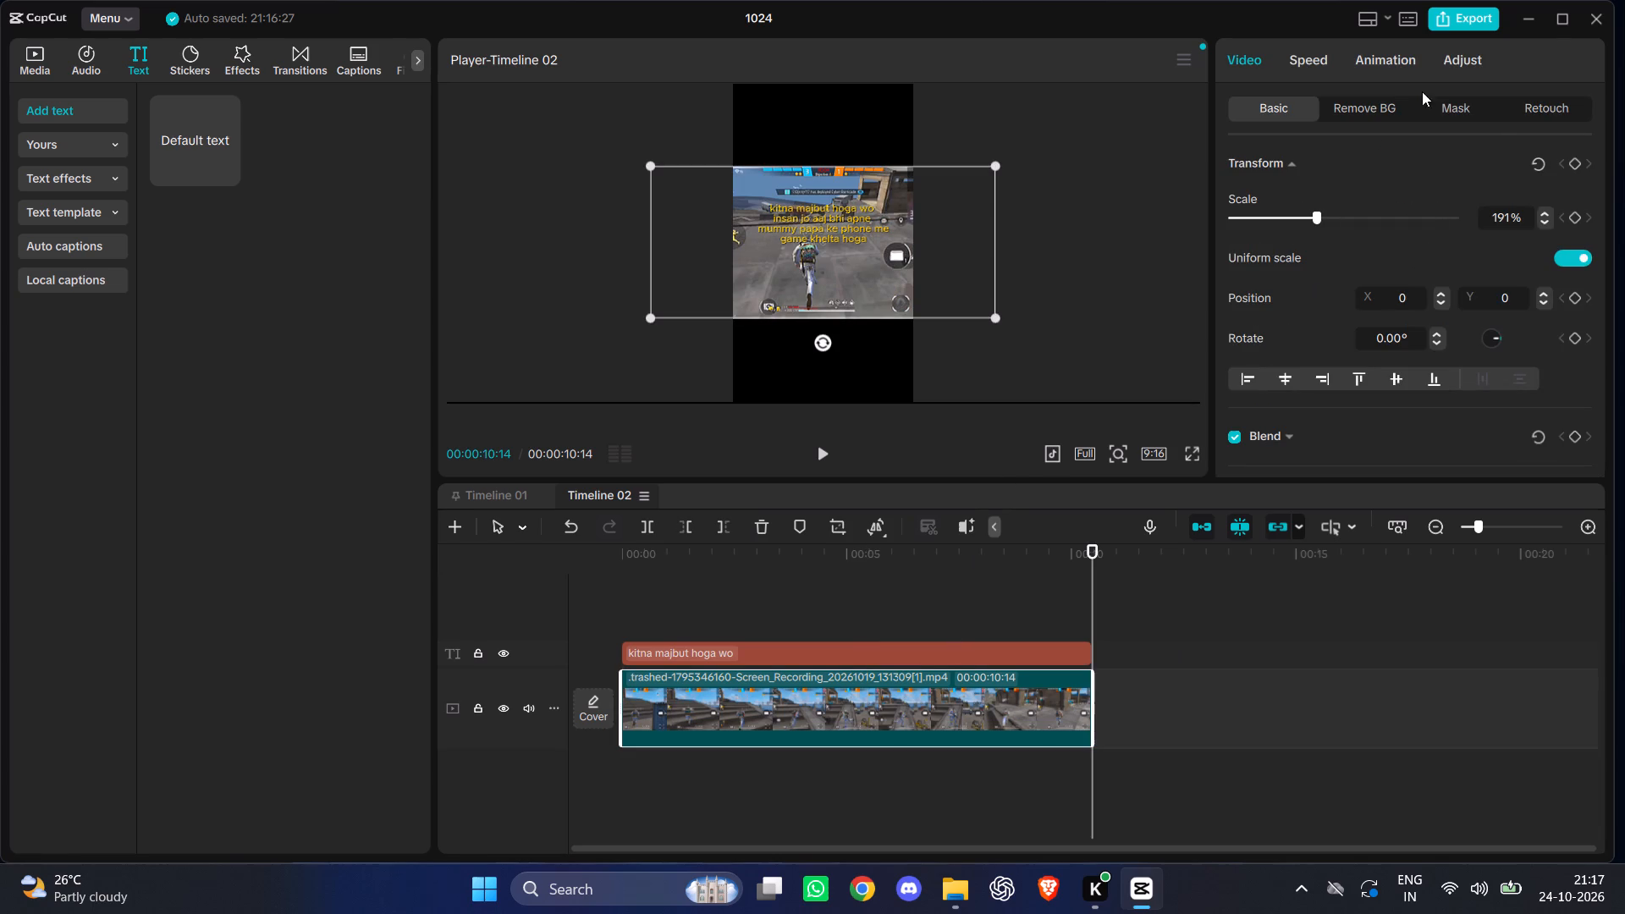
left_click(1461, 58)
scroll(1365, 308, "down", 3)
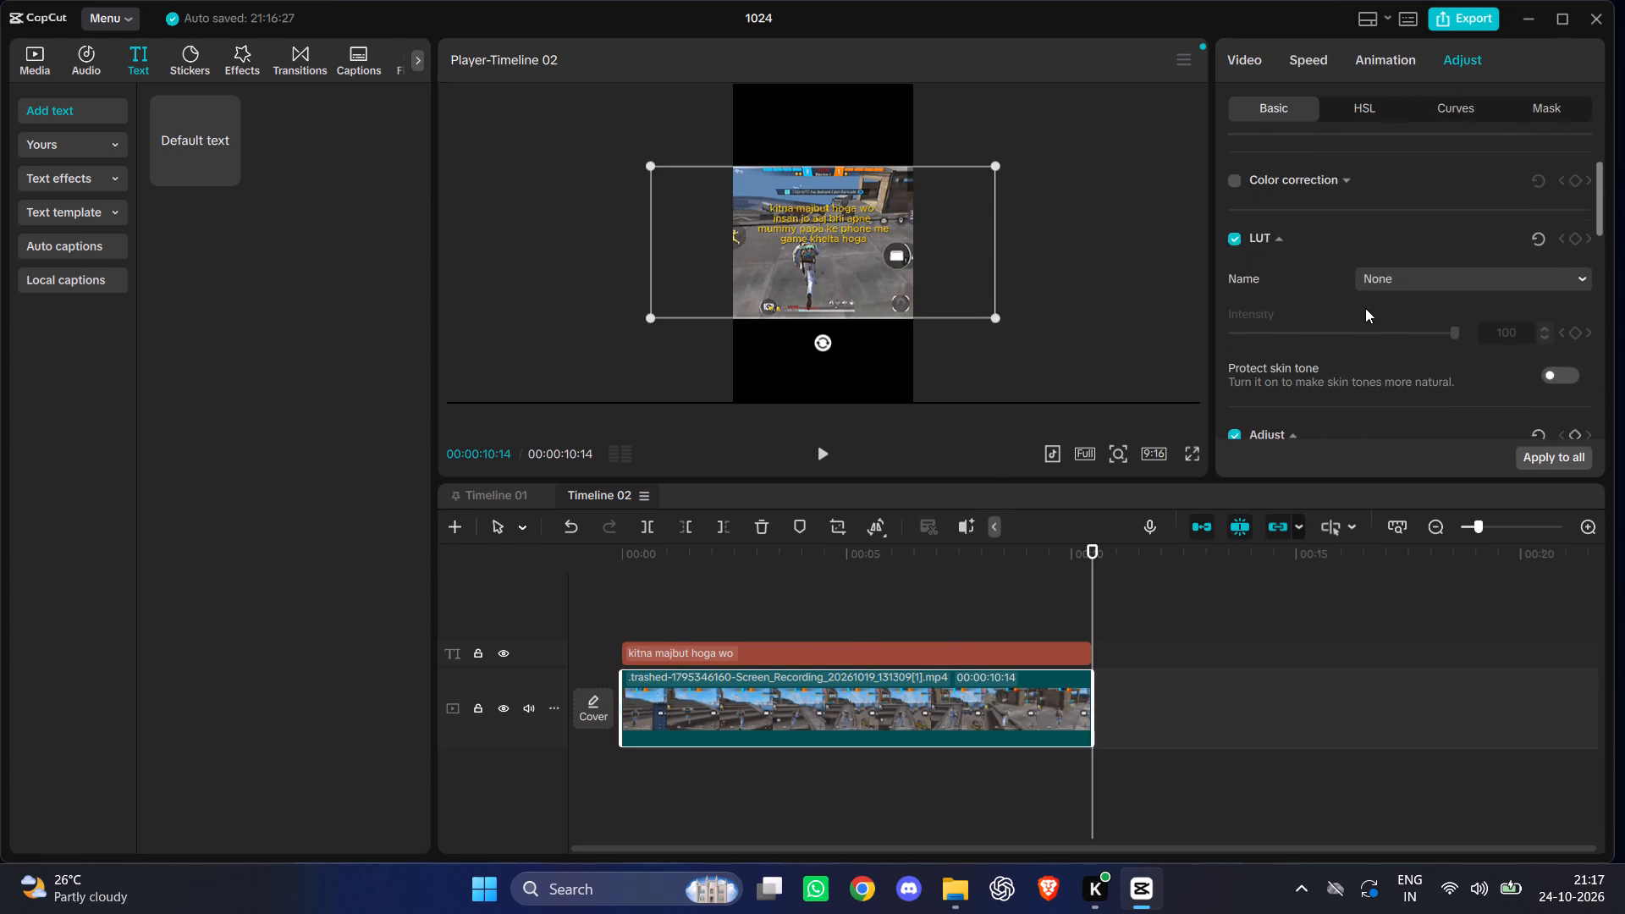
scroll(1365, 308, "down", 8)
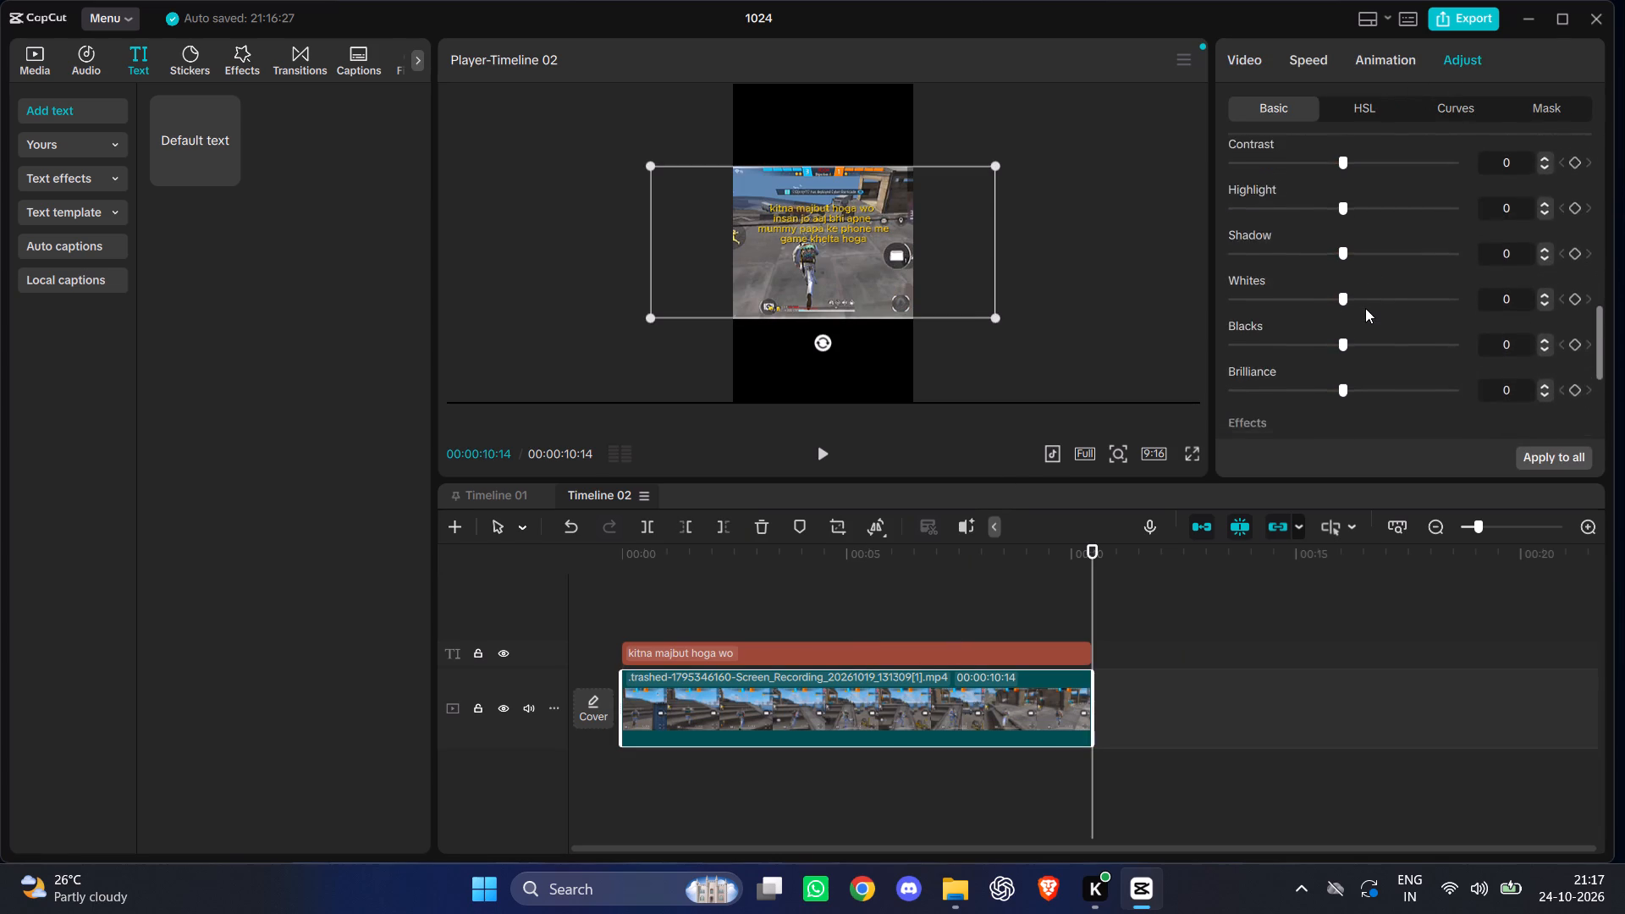
scroll(1365, 308, "down", 2)
left_click(1289, 299)
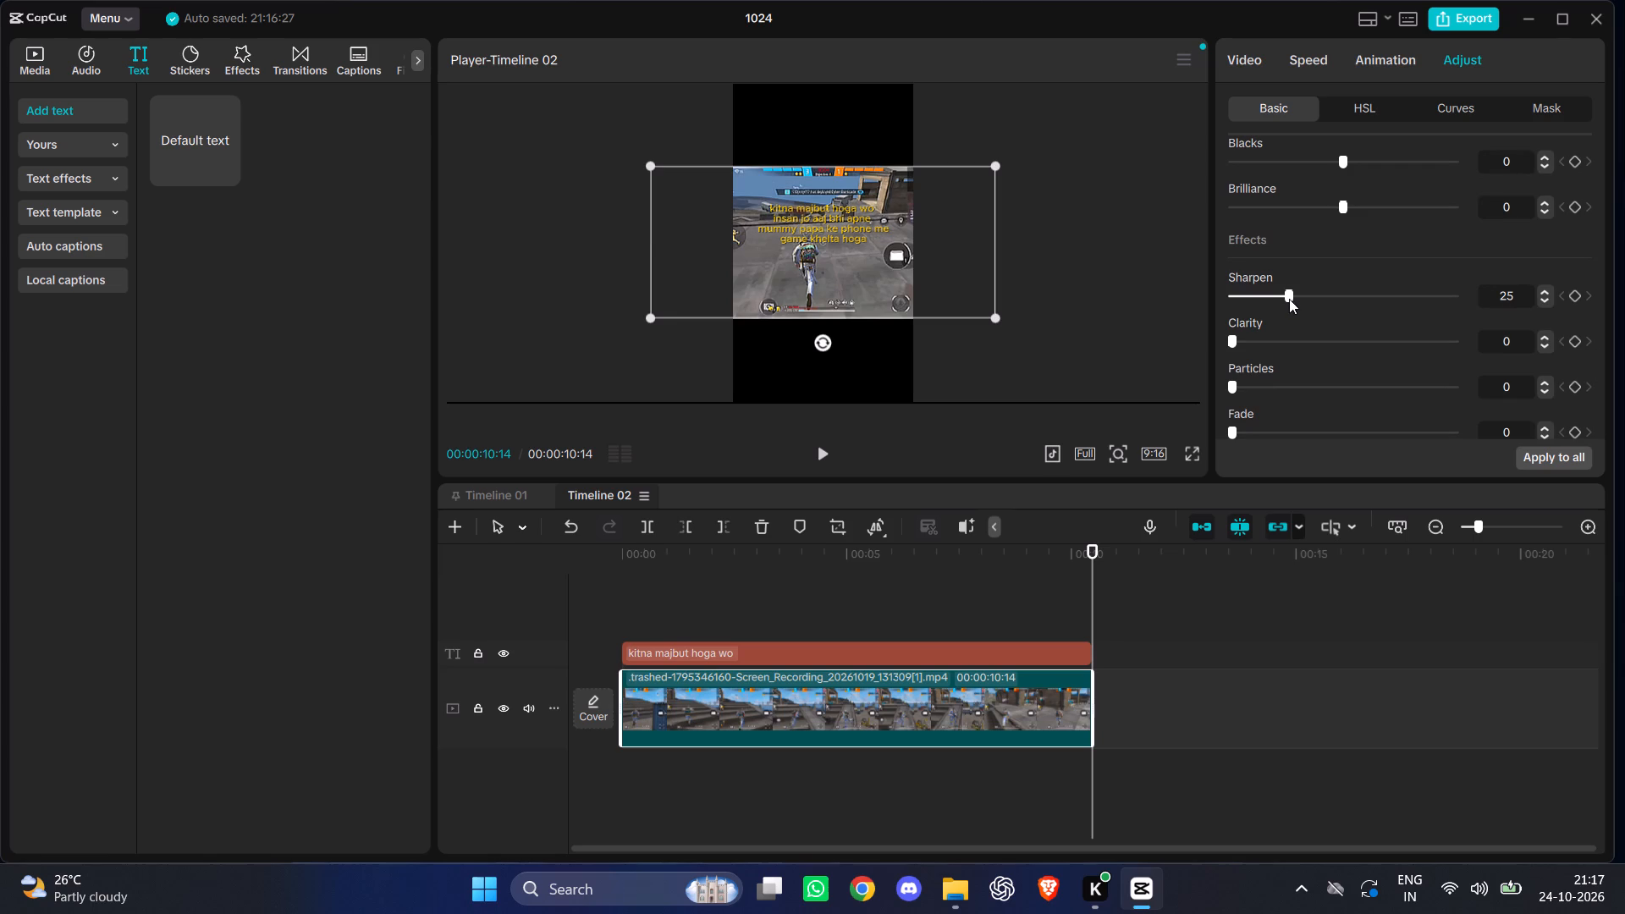
left_click(1275, 339)
left_click_drag(1275, 339, 1246, 339)
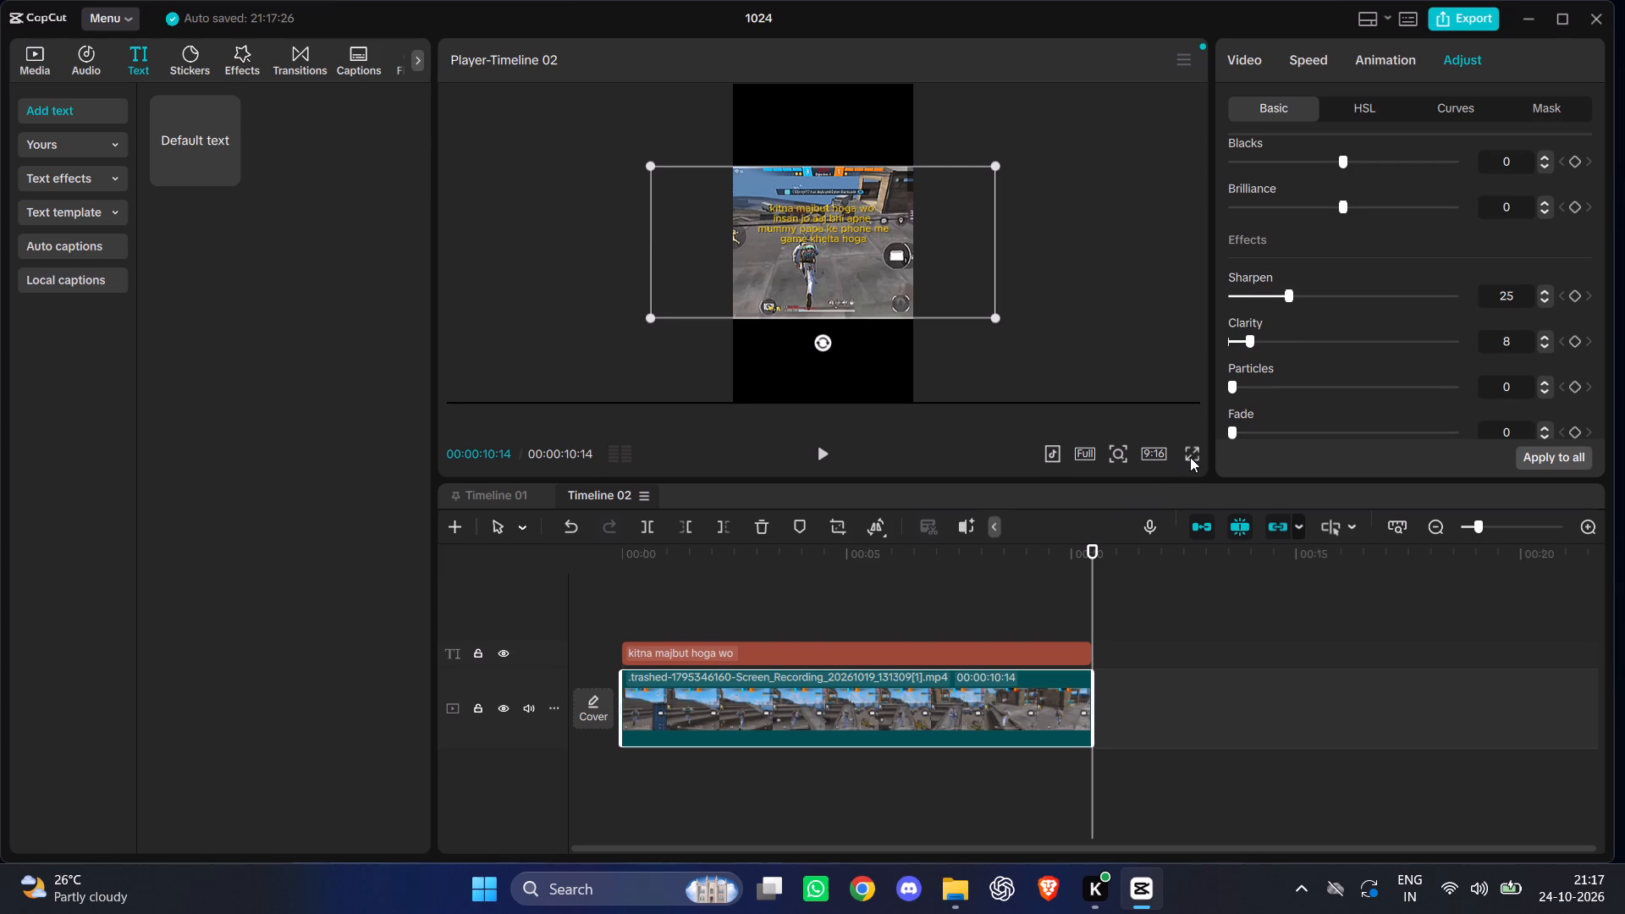
Play the start of the edit in full-screen preview to check the sharpened gameplay.
left_click(1190, 457)
left_click(773, 621)
key("space")
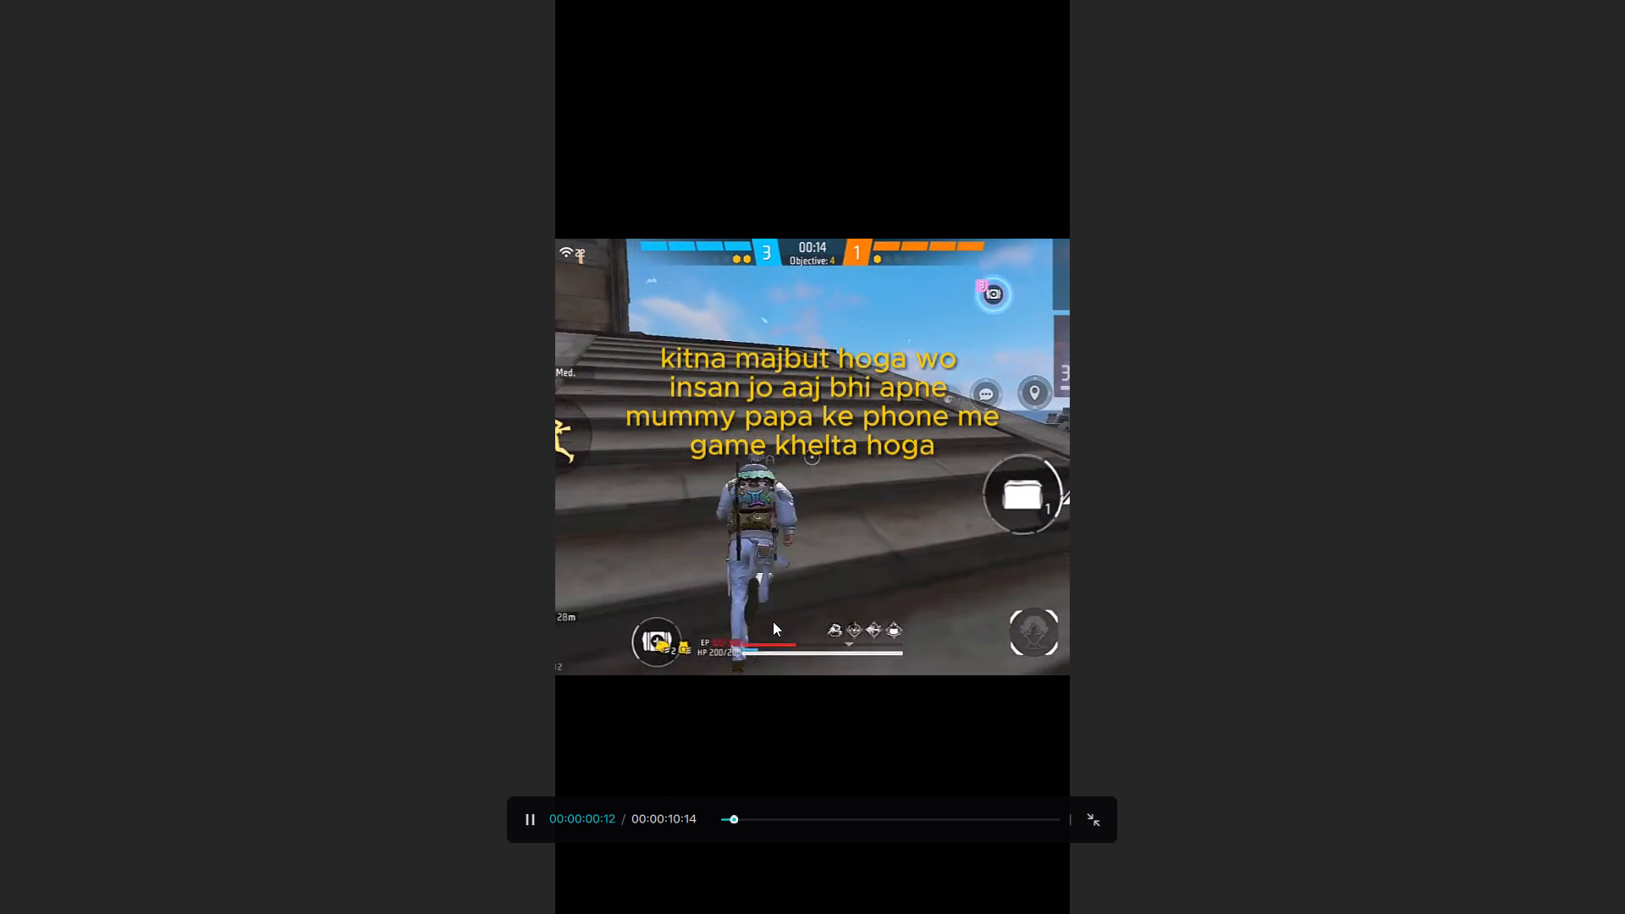
key("space")
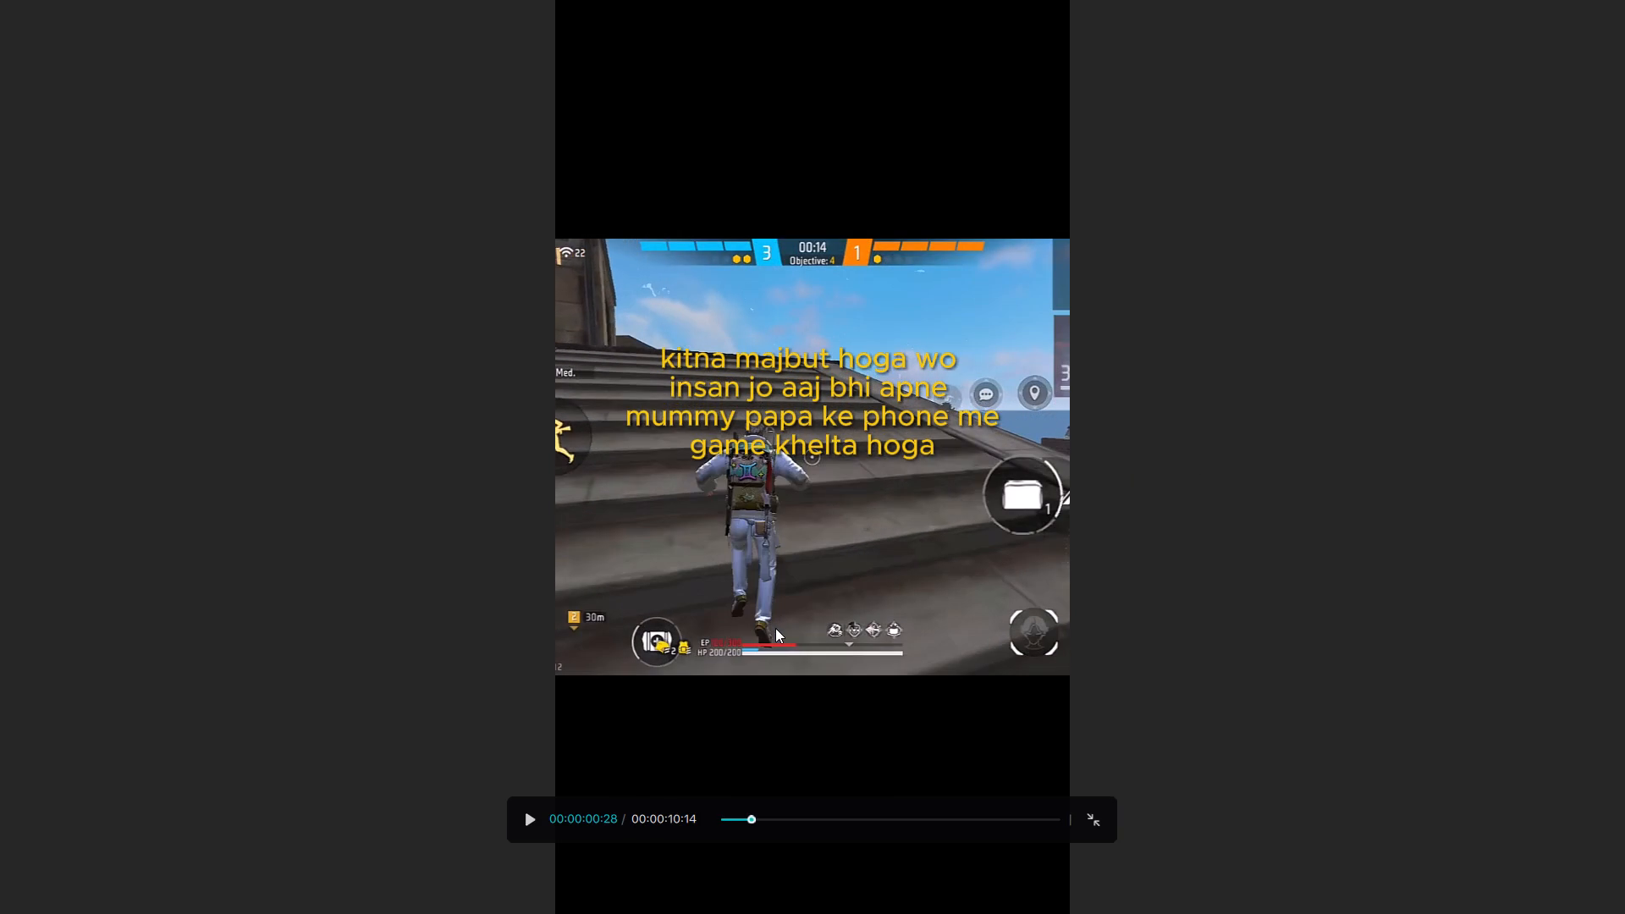
key("Escape")
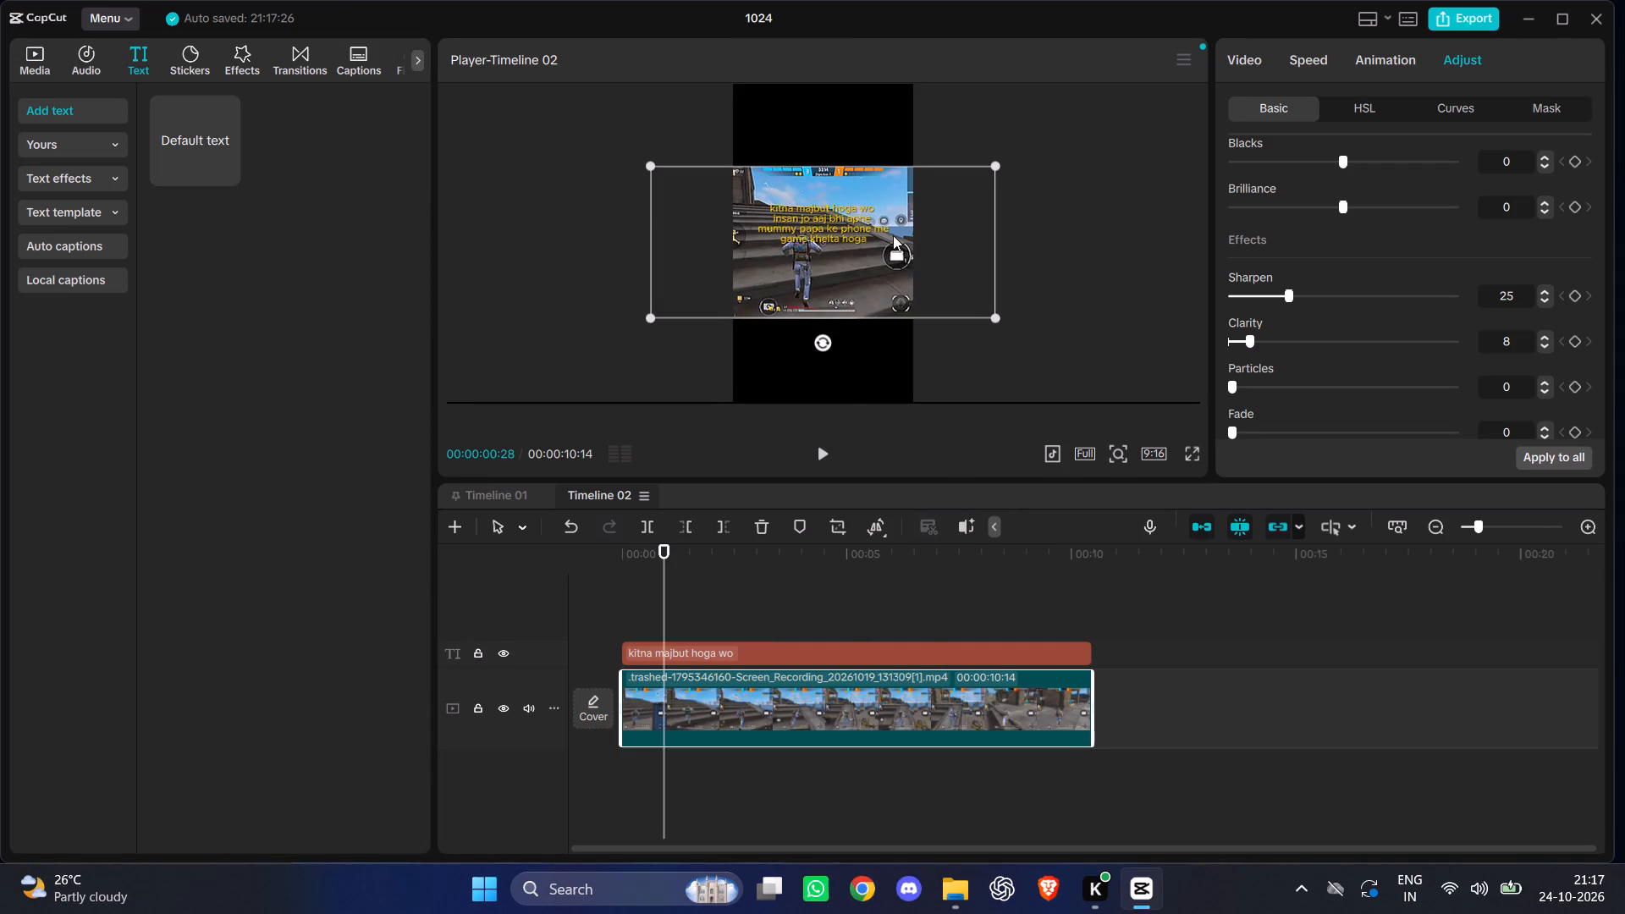
Set the caption's font size to 9 and check it briefly in full-screen preview.
left_click(851, 650)
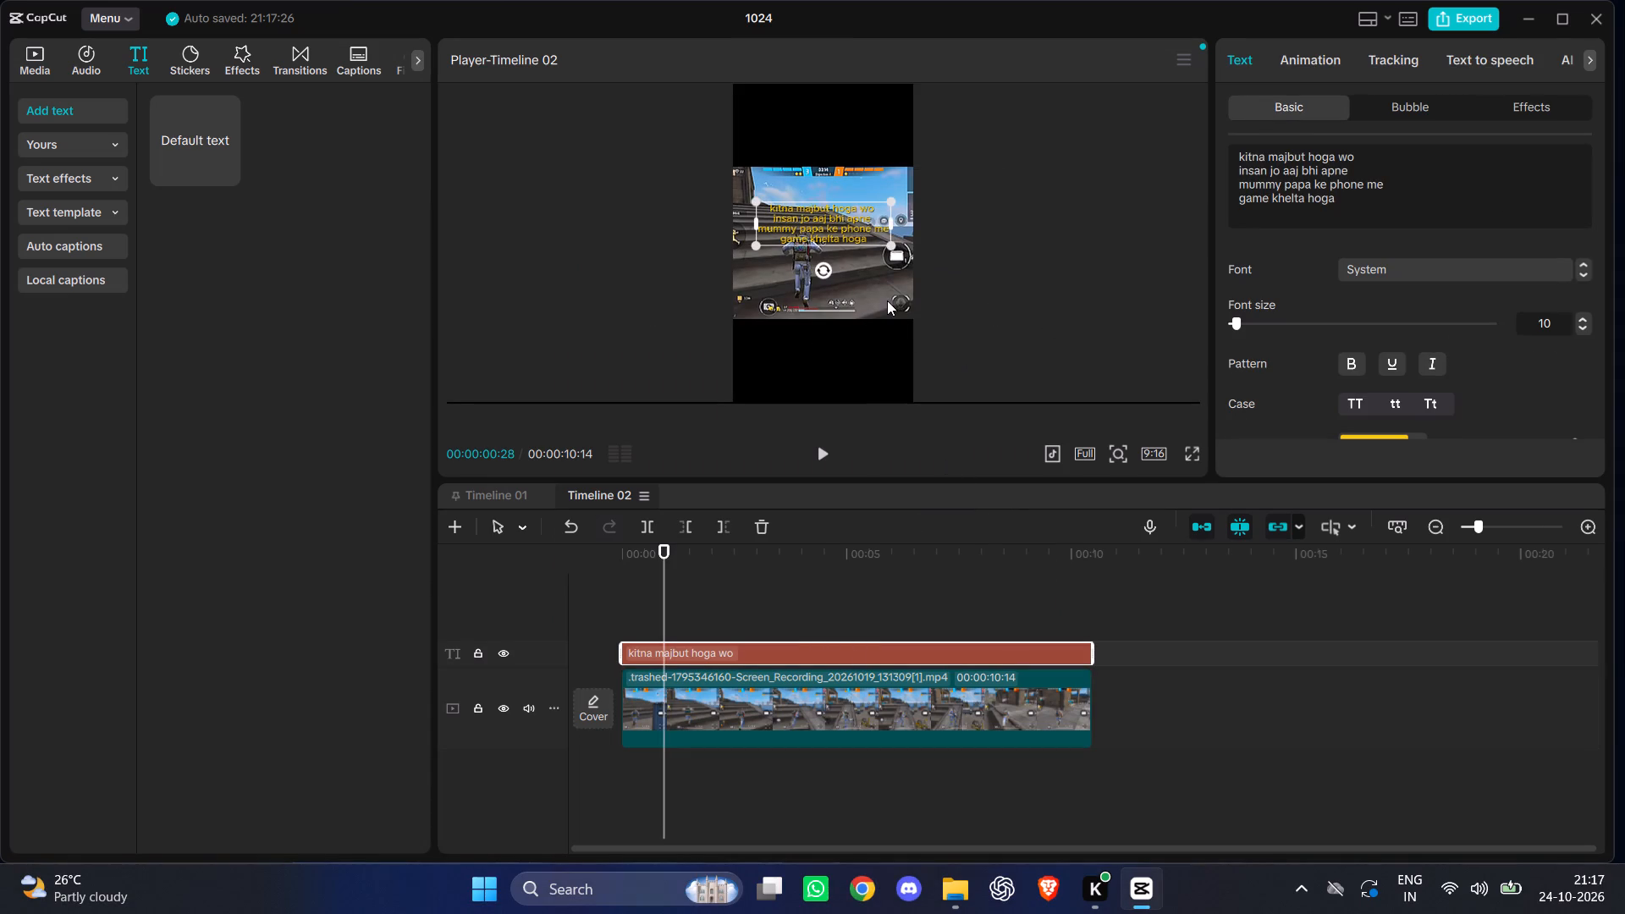
double_click(1586, 326)
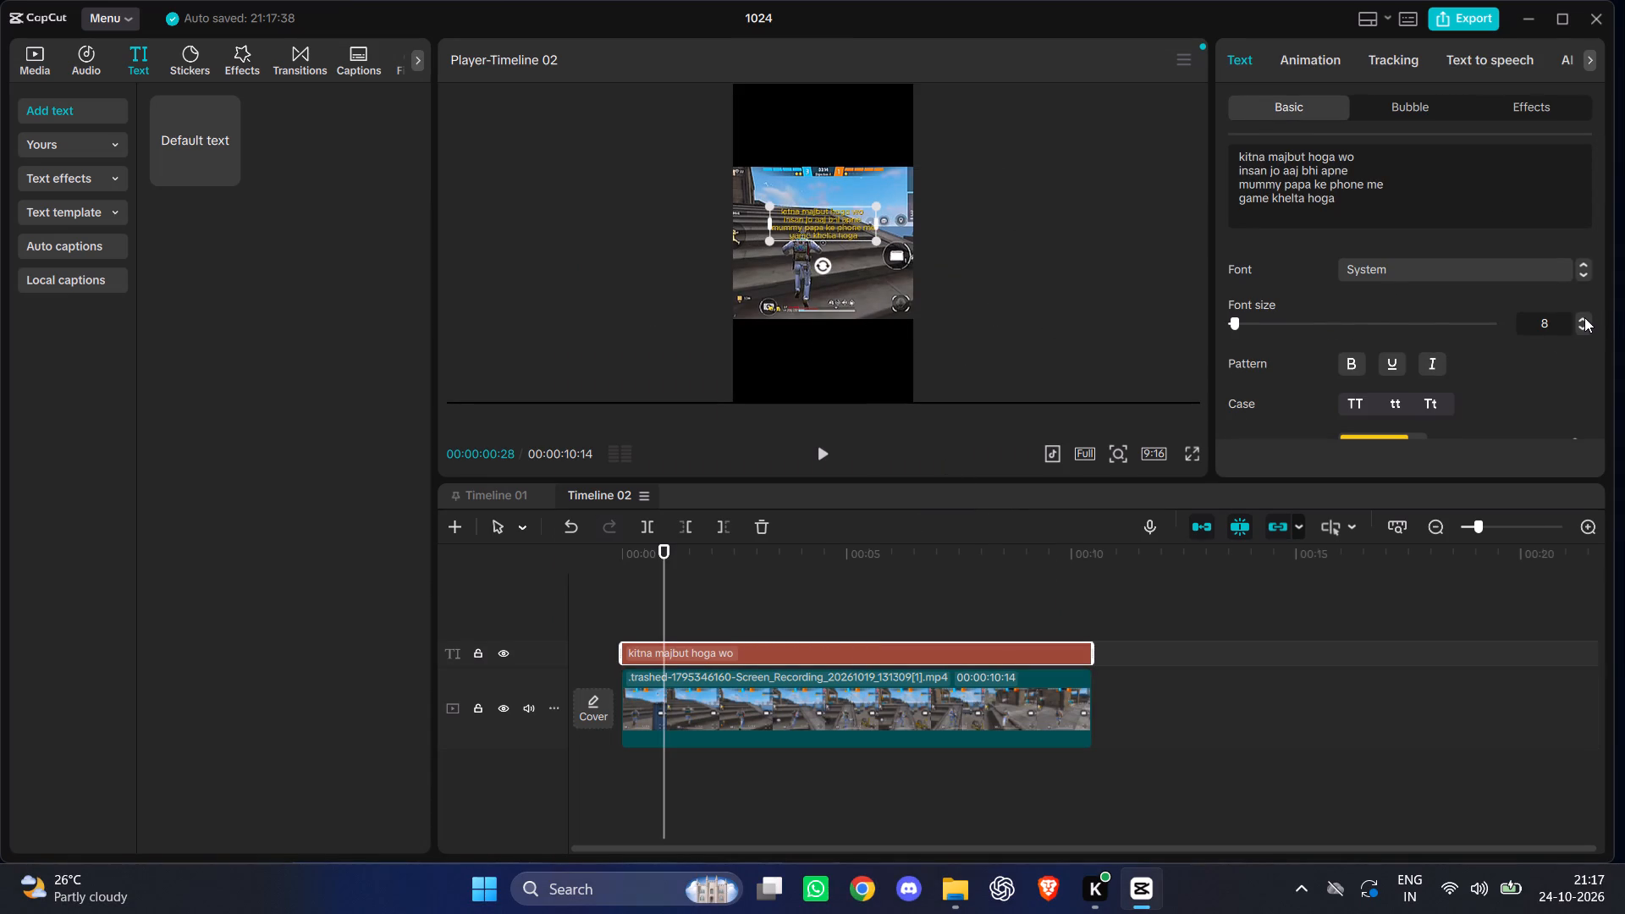
left_click(1584, 317)
left_click(1192, 453)
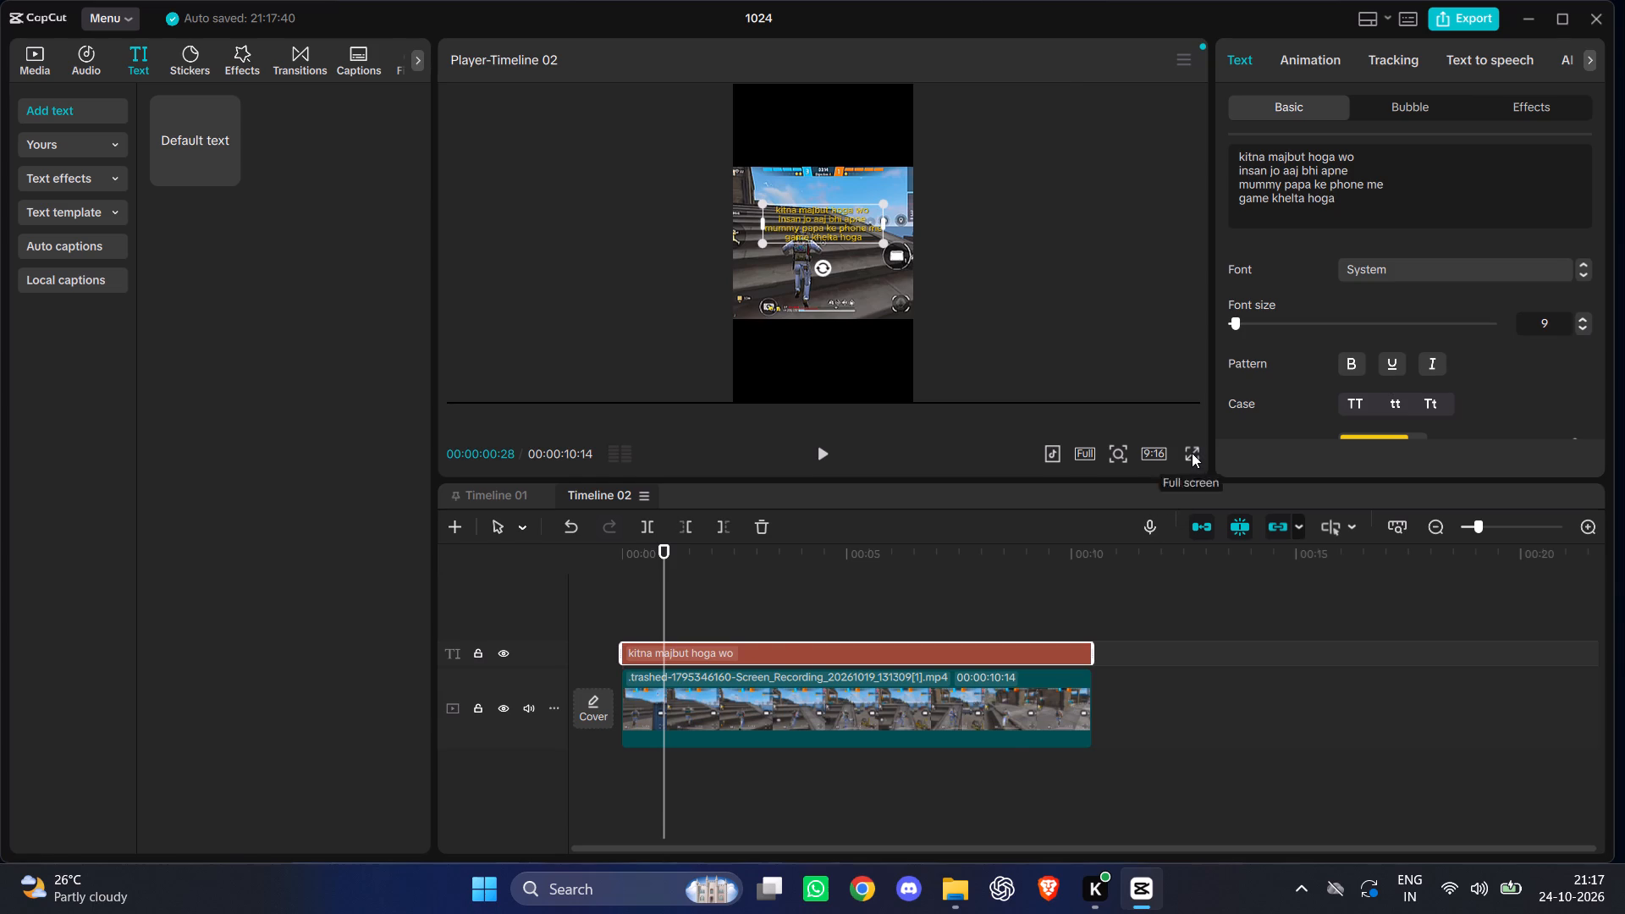
left_click(1088, 815)
Extend the end of the gameplay clip to a duration of about 00:00:12:11.
left_click(1048, 709)
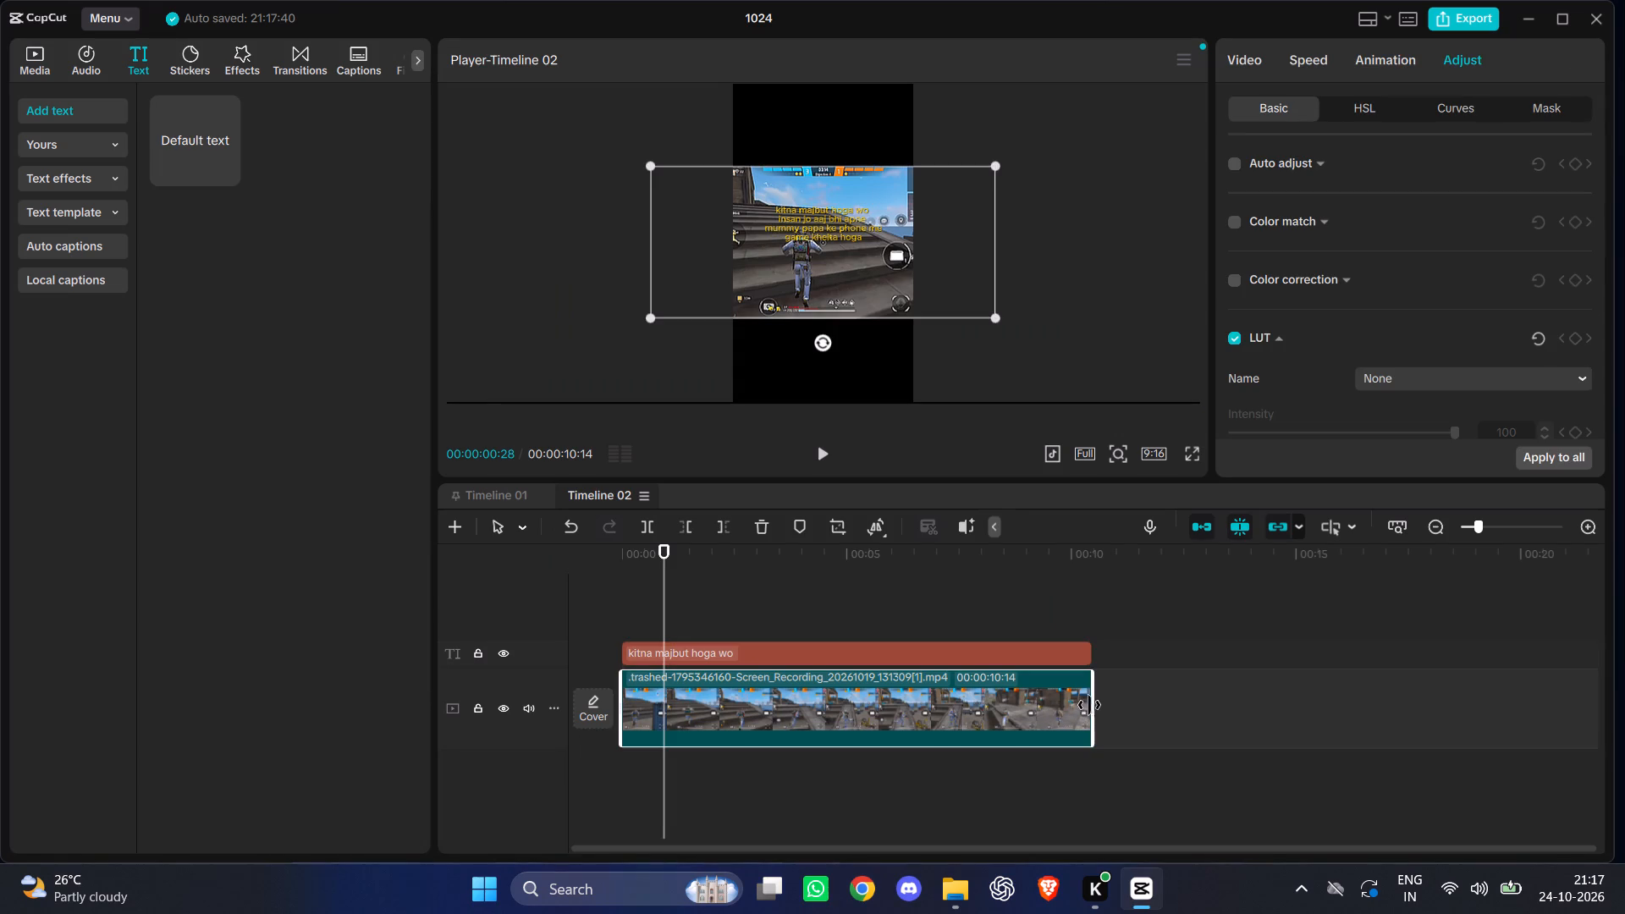
left_click_drag(1089, 705, 1138, 714)
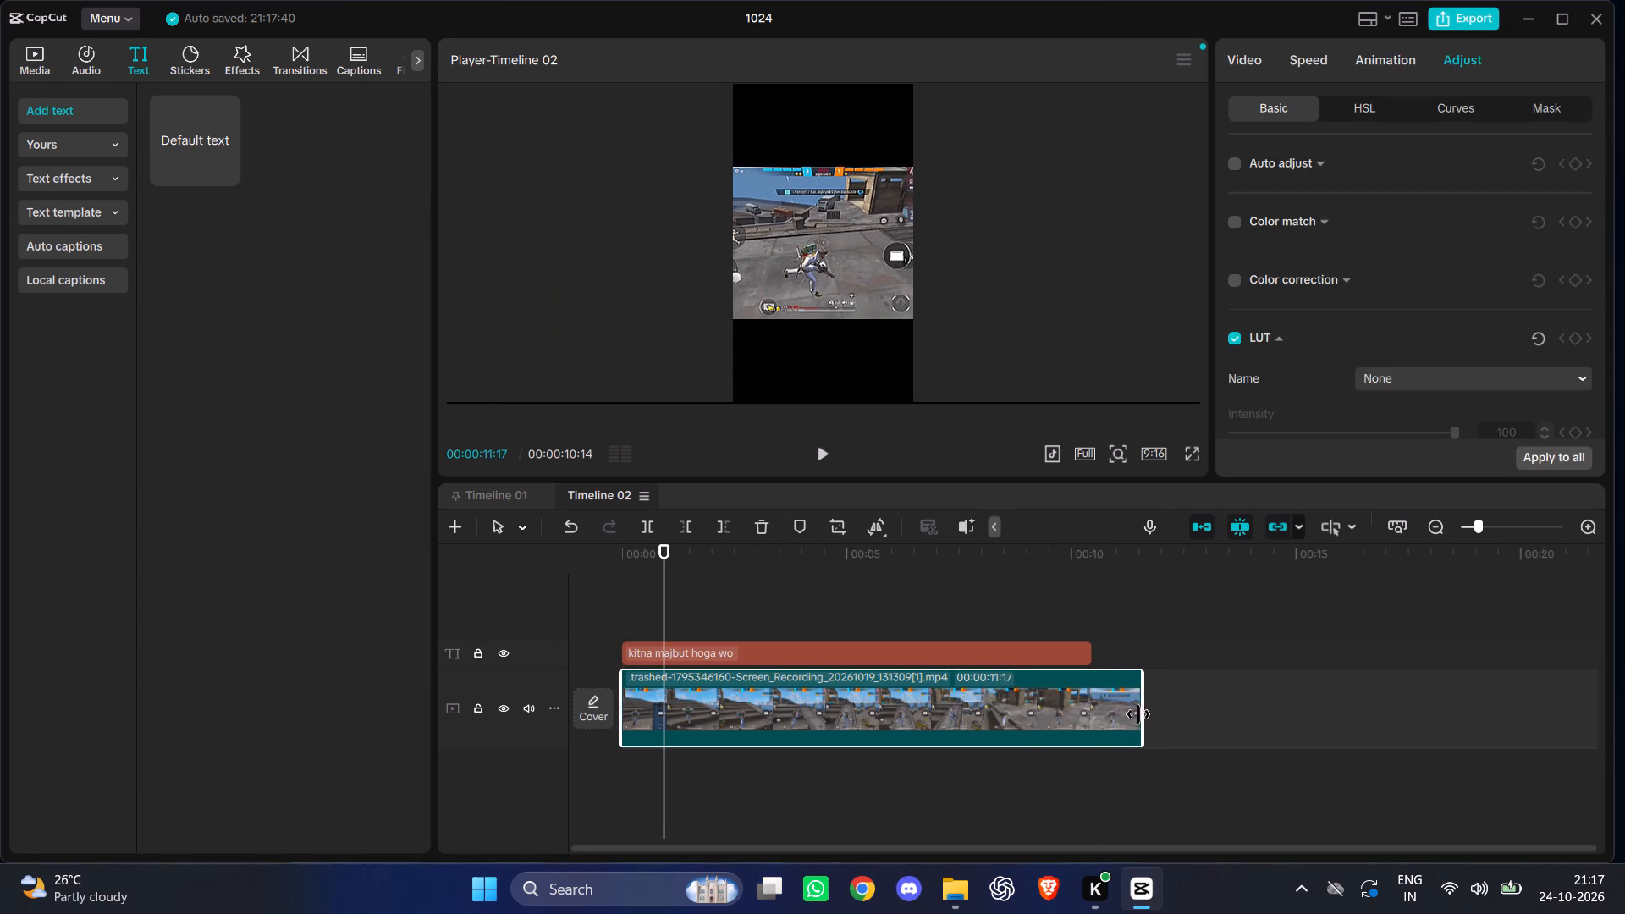
left_click_drag(1138, 714, 1175, 717)
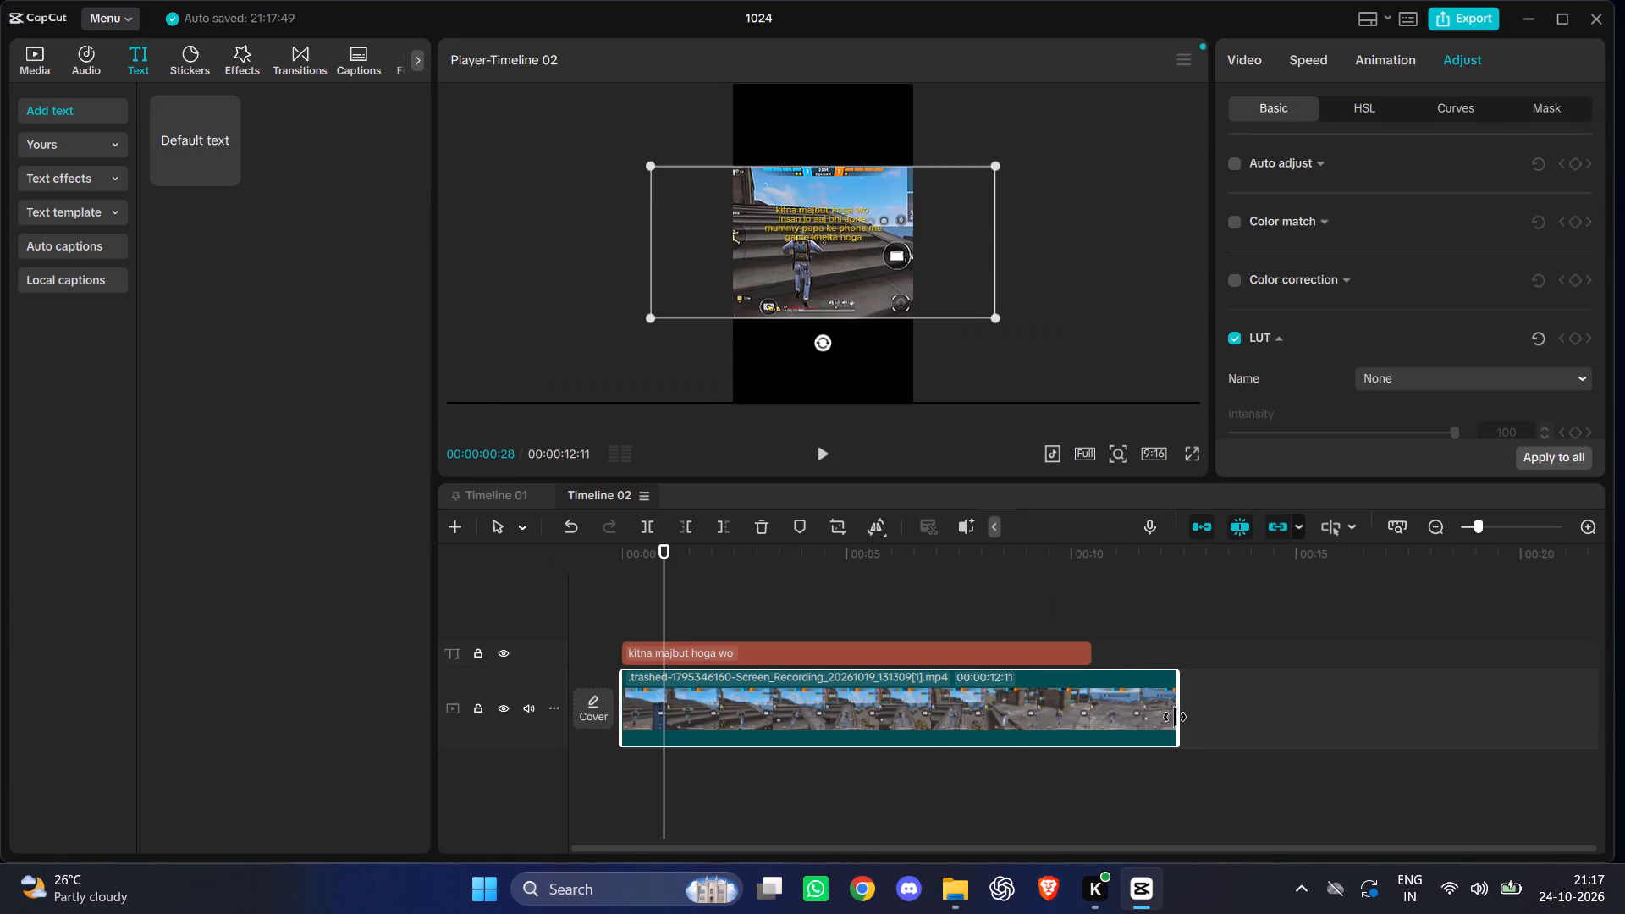
Set the gameplay clip's playback speed to 1.60x and play the sped-up edit.
left_click(1319, 47)
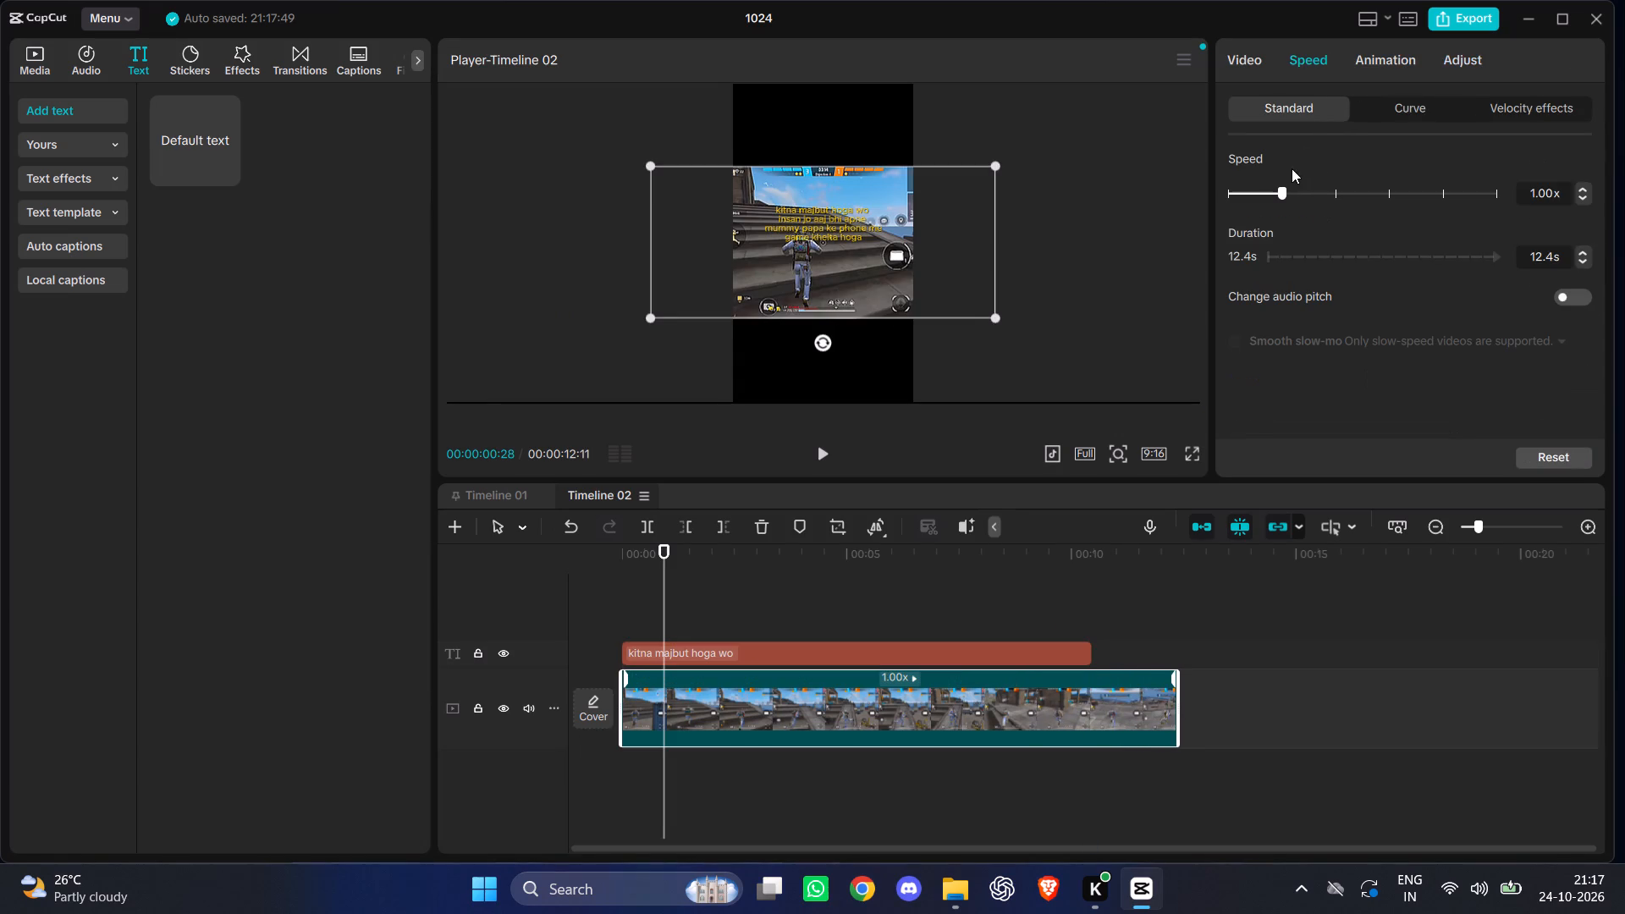
left_click(1583, 181)
left_click(1583, 181)
triple_click(1583, 184)
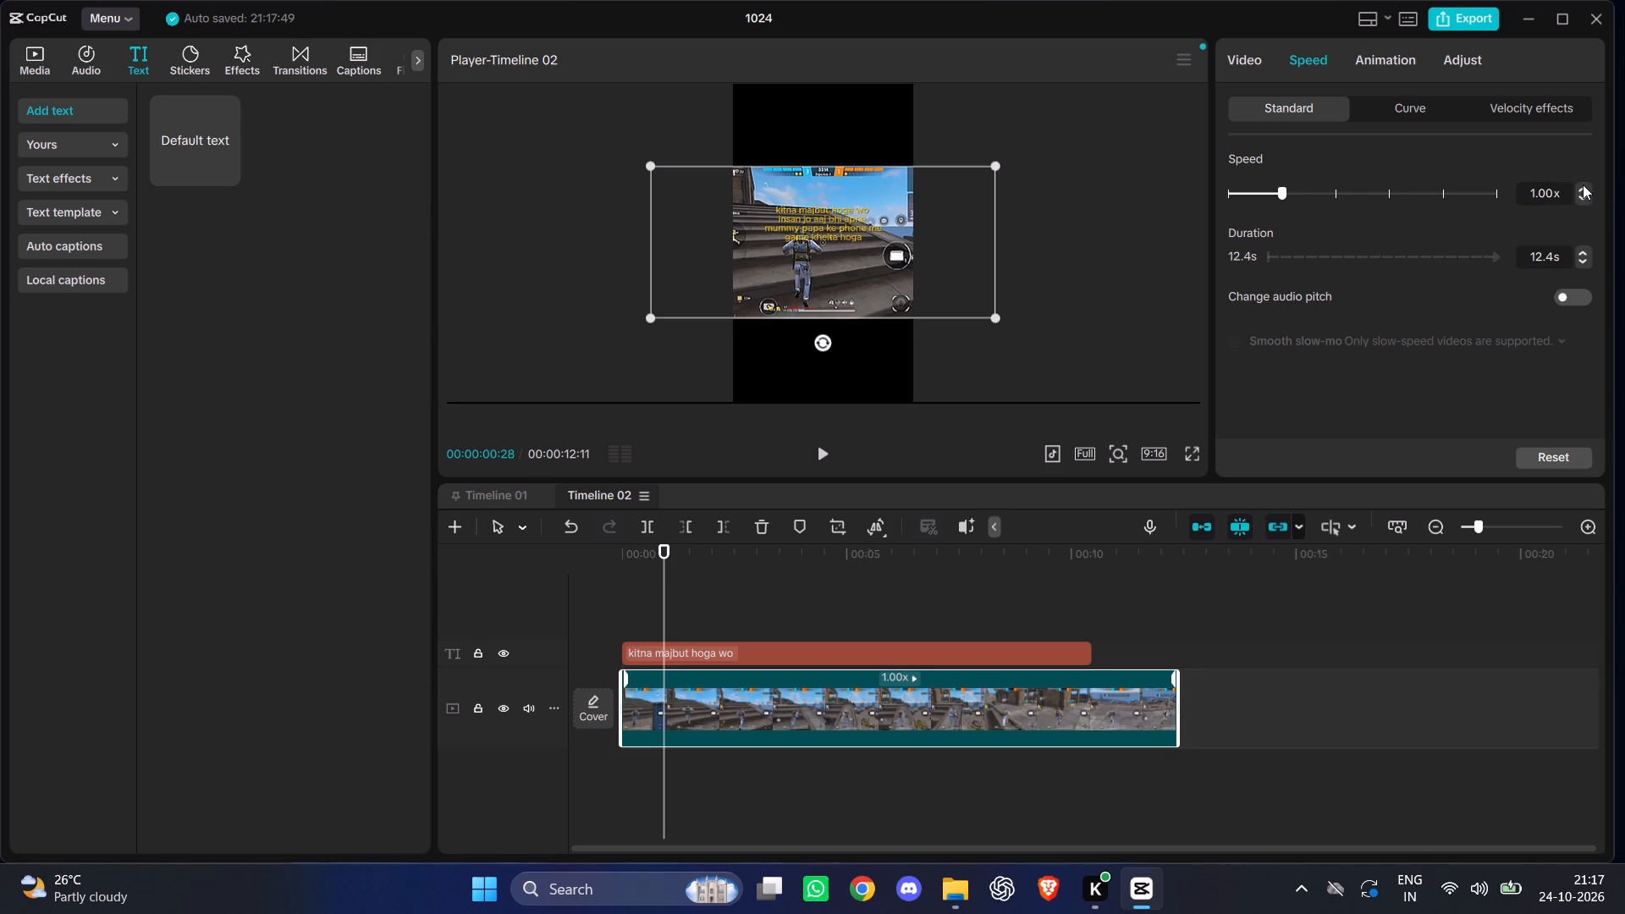
triple_click(1583, 184)
left_click_drag(1583, 184, 1283, 192)
left_click_drag(1283, 192, 1281, 190)
left_click_drag(1281, 190, 1314, 198)
left_click_drag(1314, 198, 1314, 197)
left_click(822, 455)
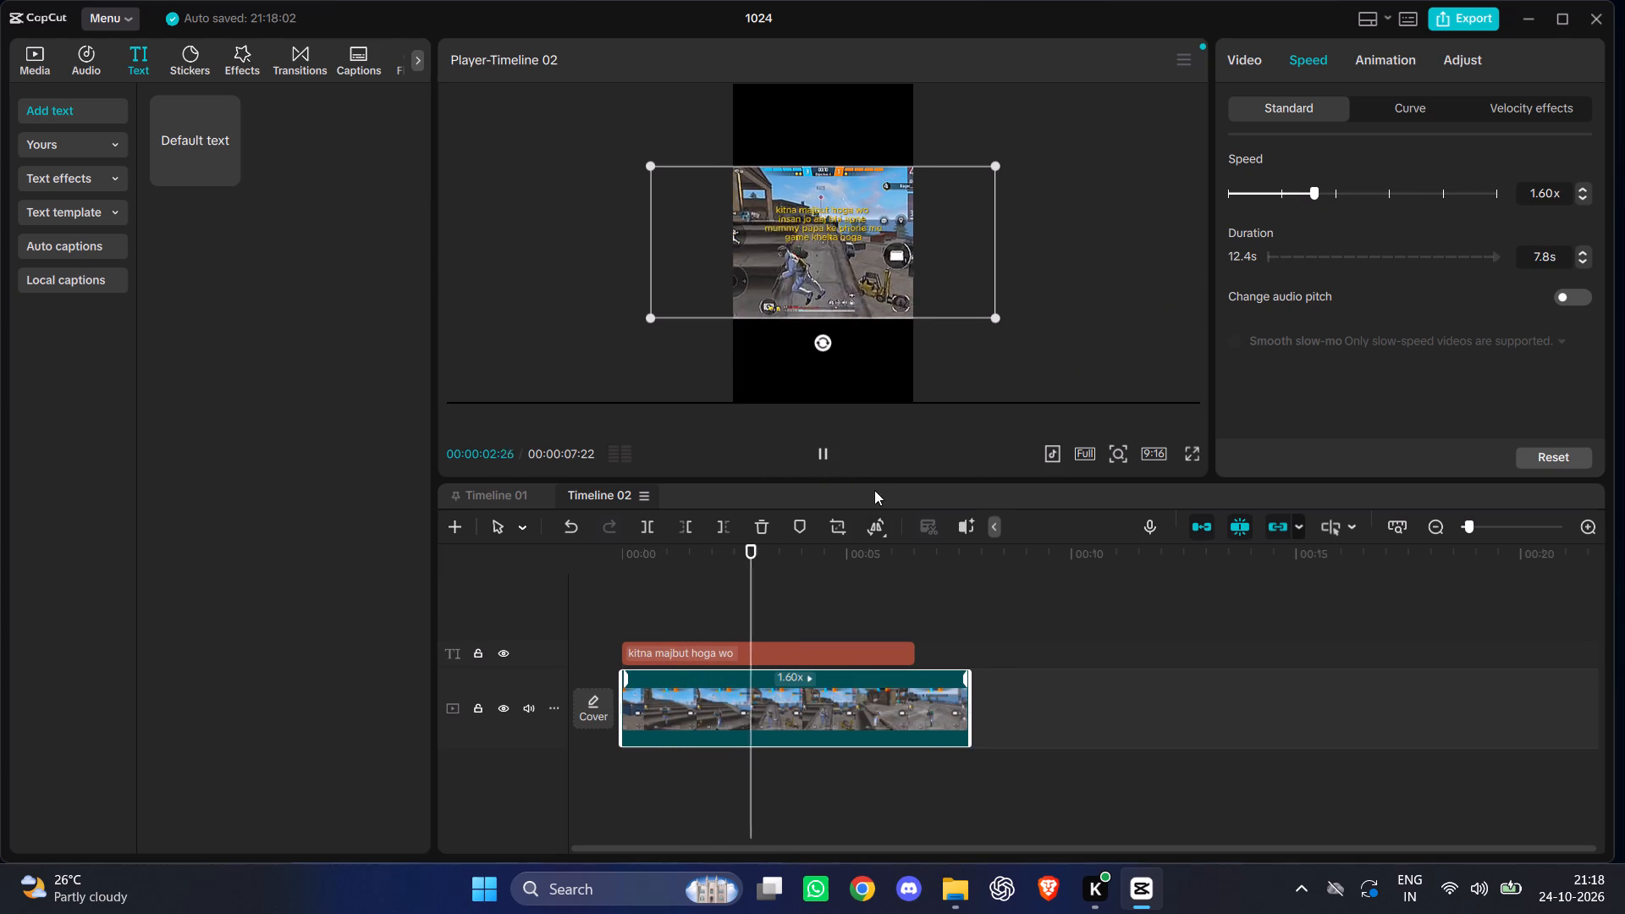
Extend the end of the sped-up gameplay clip to a duration of about 00:00:08:01.
left_click_drag(967, 699, 982, 700)
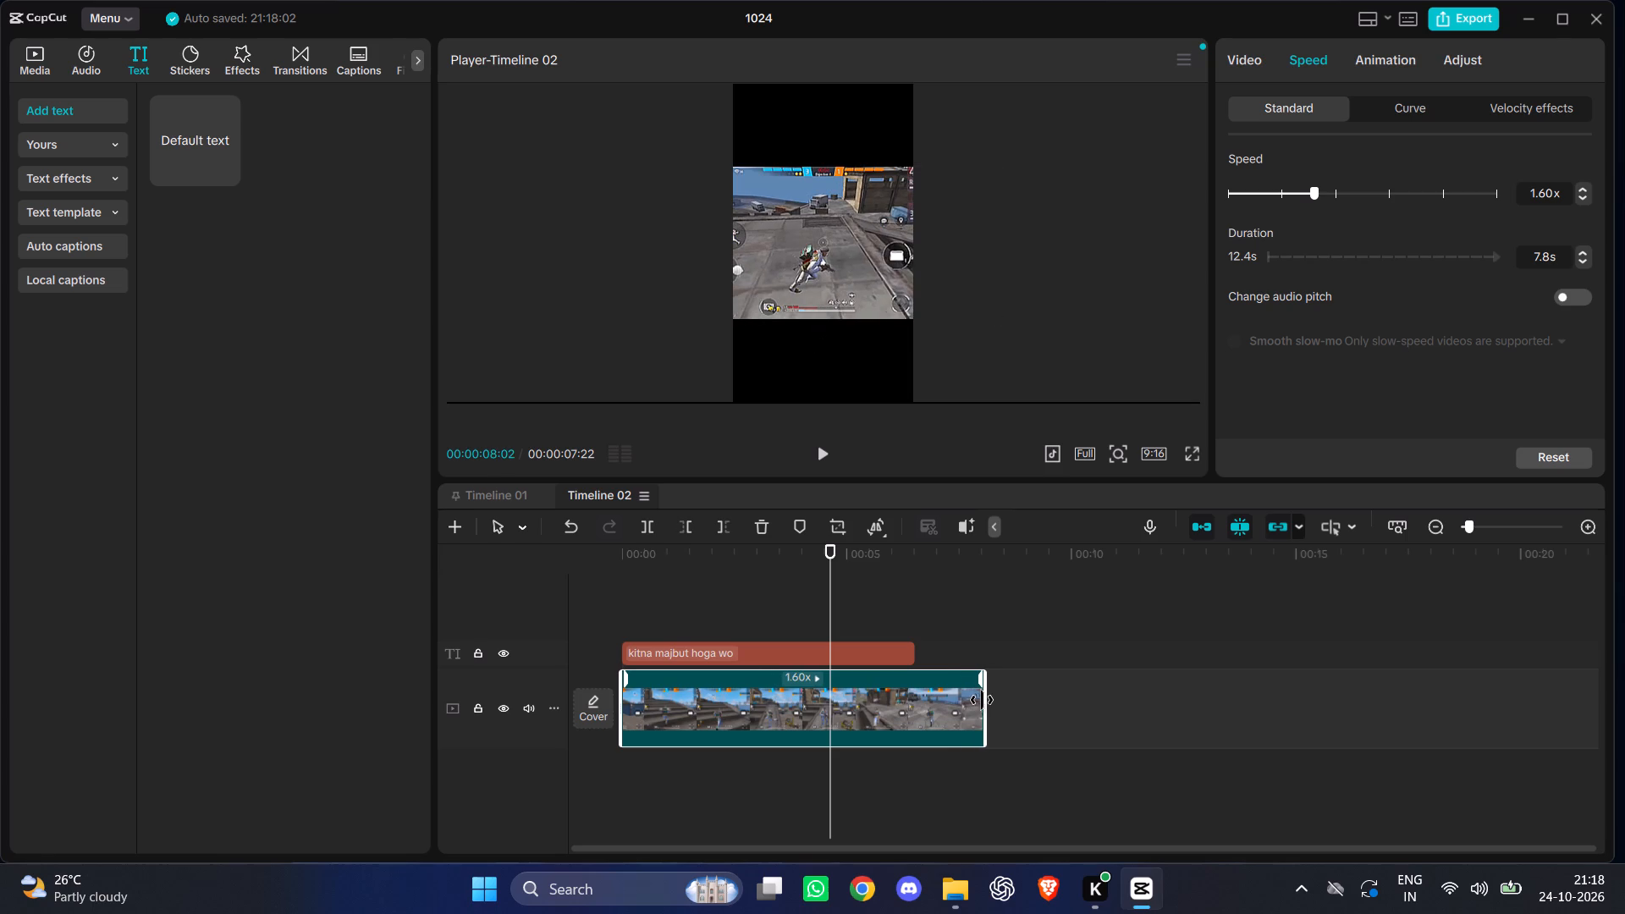
left_click_drag(982, 700, 981, 700)
Lengthen the caption on the timeline to reach the end of the gameplay clip.
left_click(886, 652)
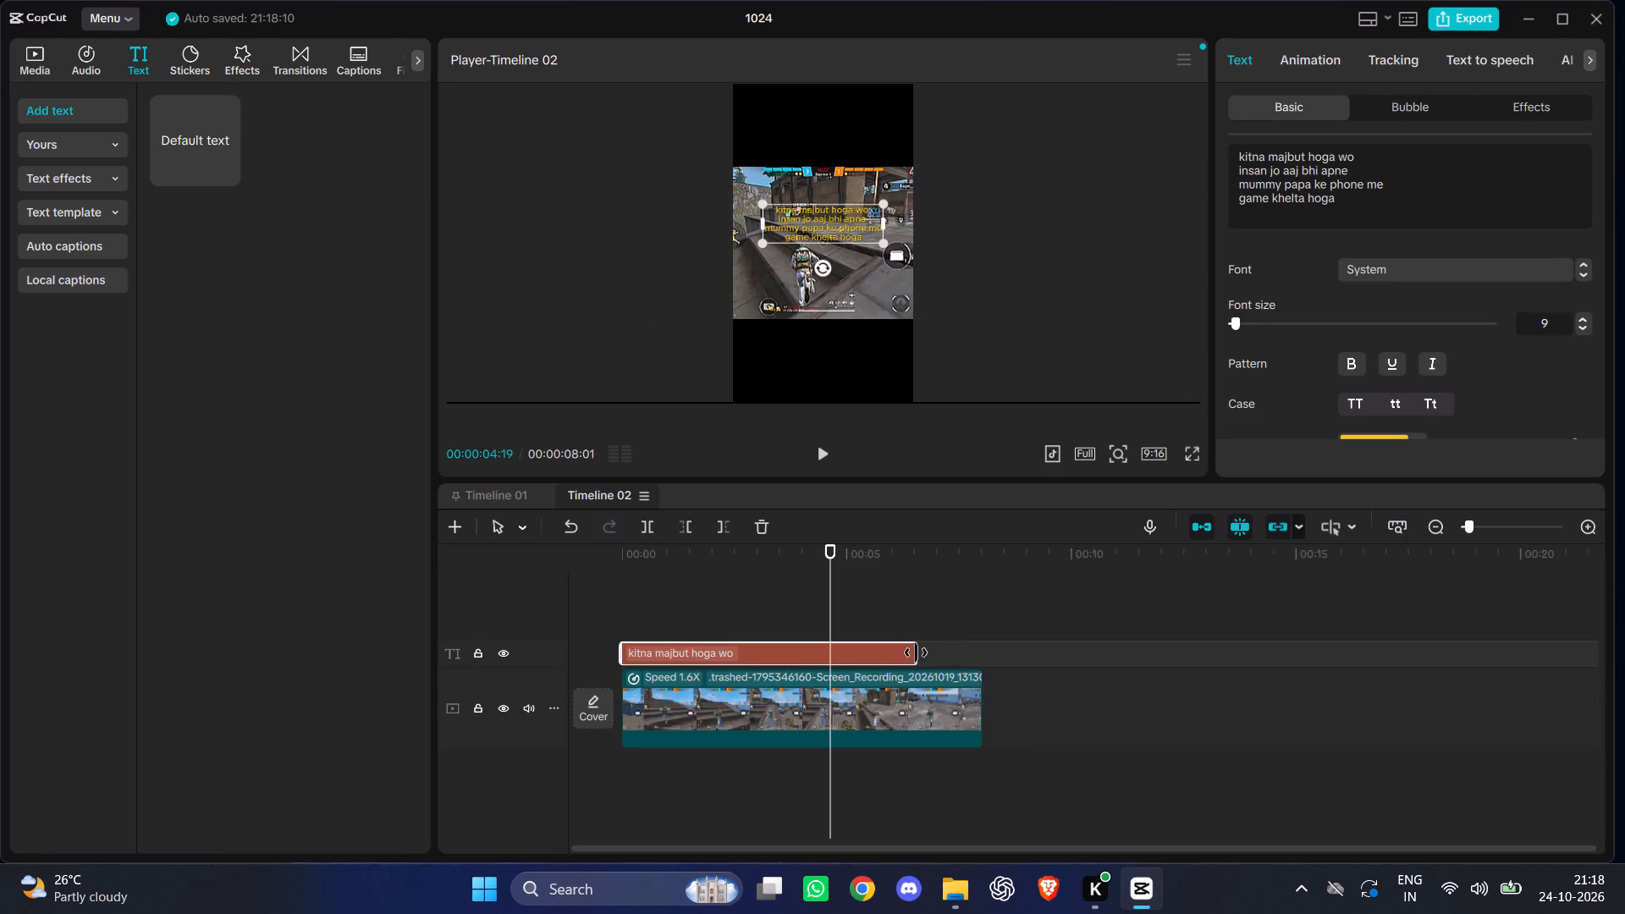
left_click_drag(914, 652, 977, 673)
Play the edit in full-screen preview to check the faster gameplay with the lengthened caption.
left_click(1193, 460)
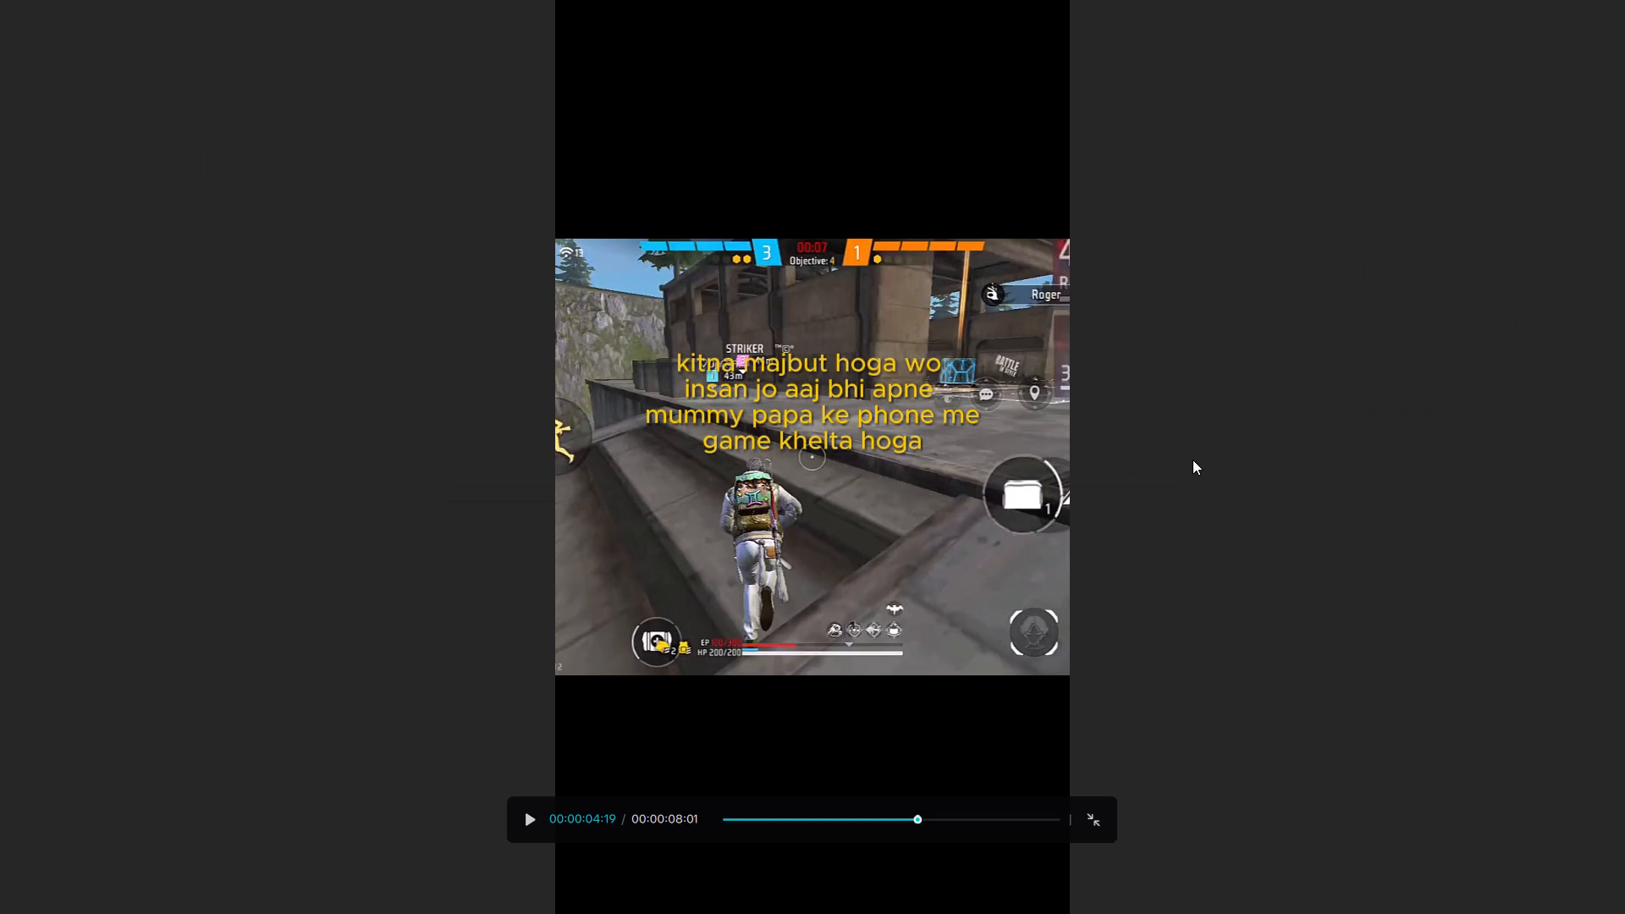
key("space")
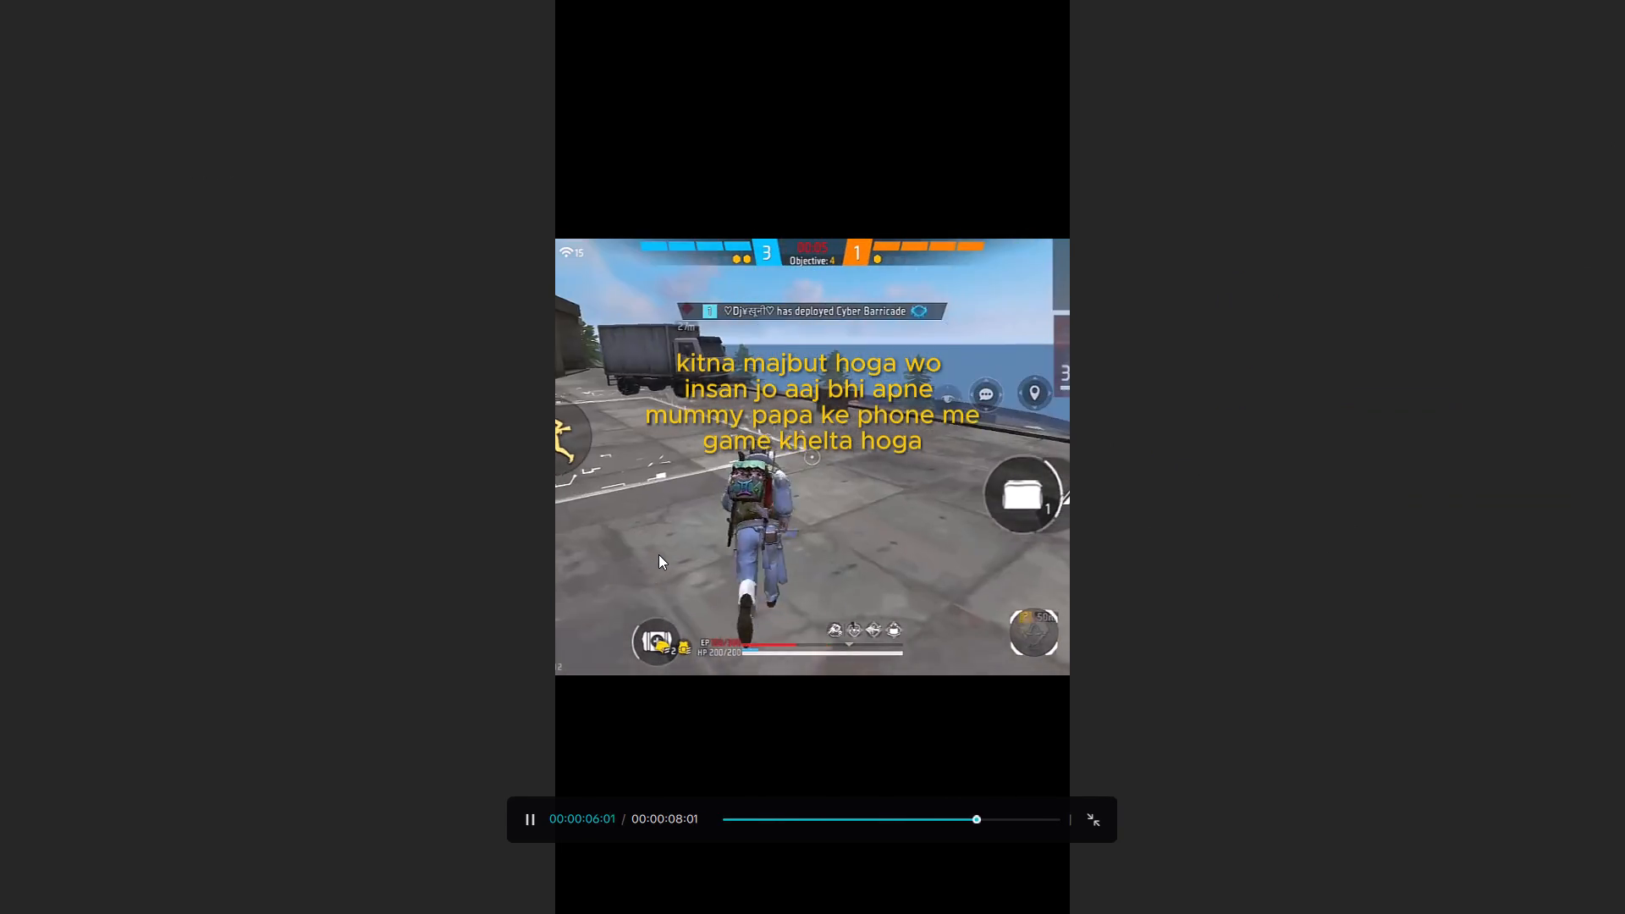
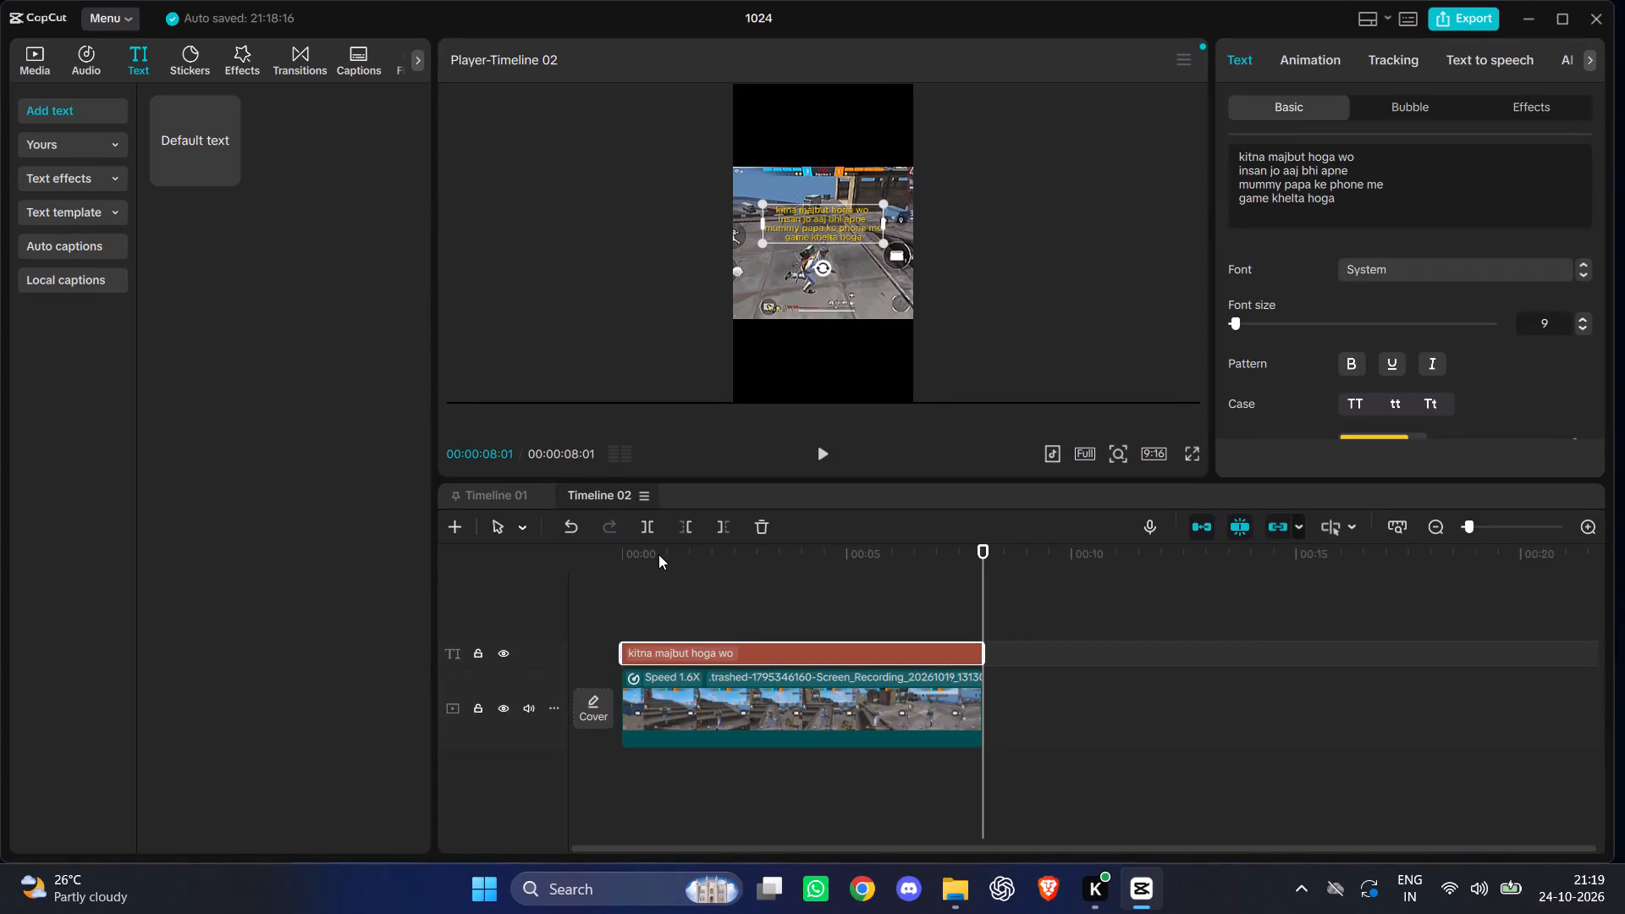
Export Timeline 02 as an mp4 video named 1025, and close the sharing dialog without sharing.
left_click(1479, 13)
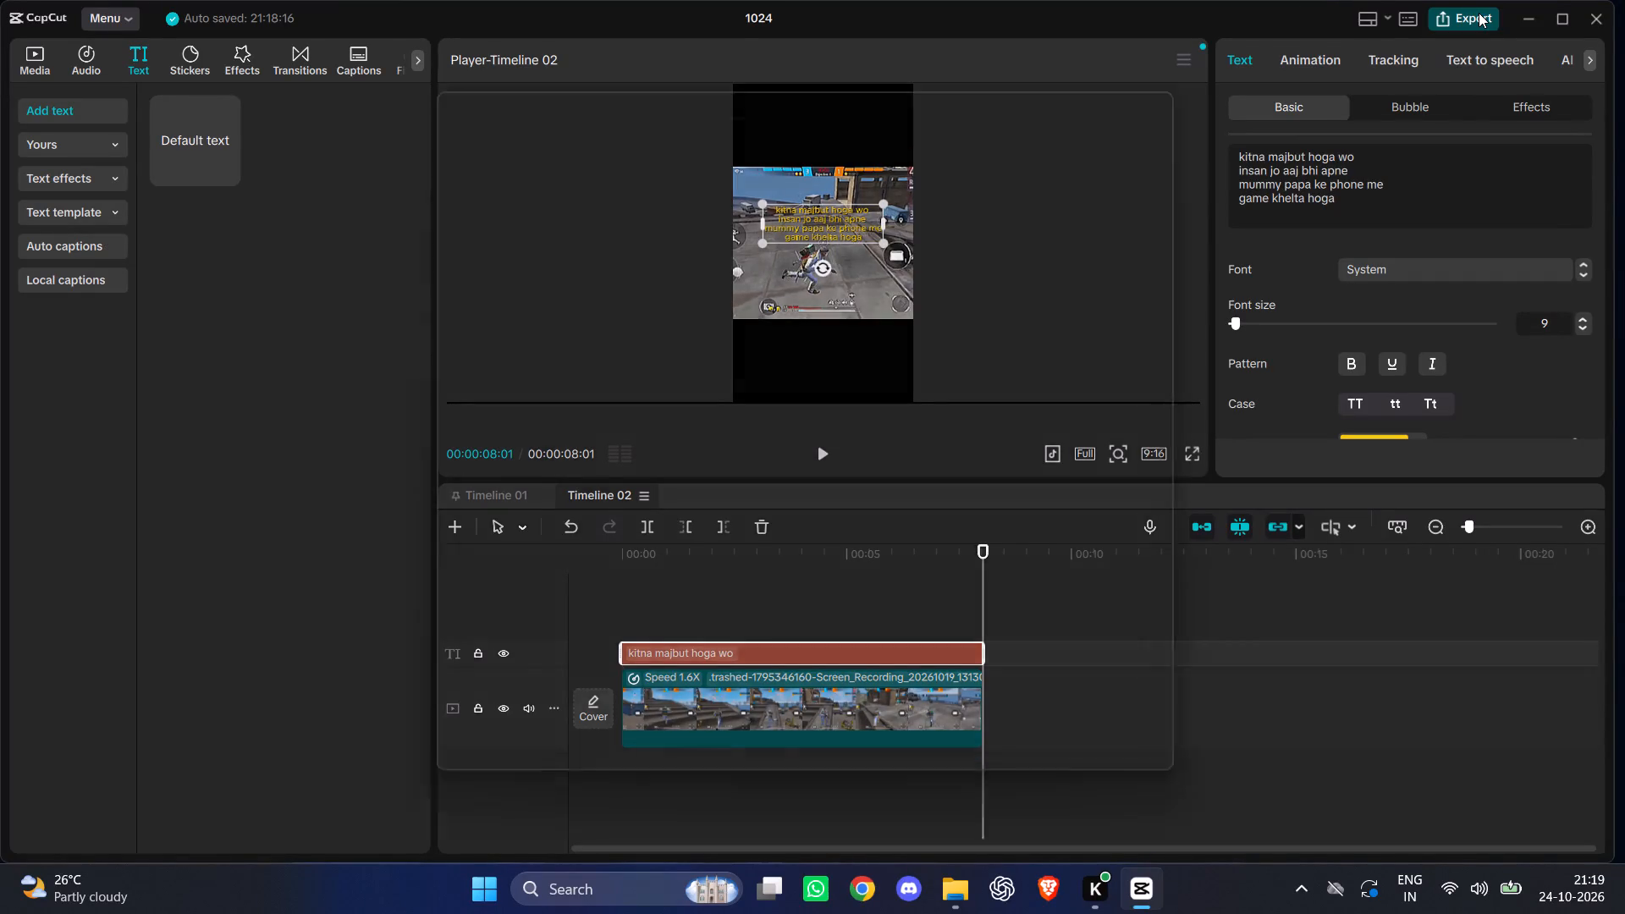
left_click(1011, 189)
key("BackSpace")
key("BackSpace")
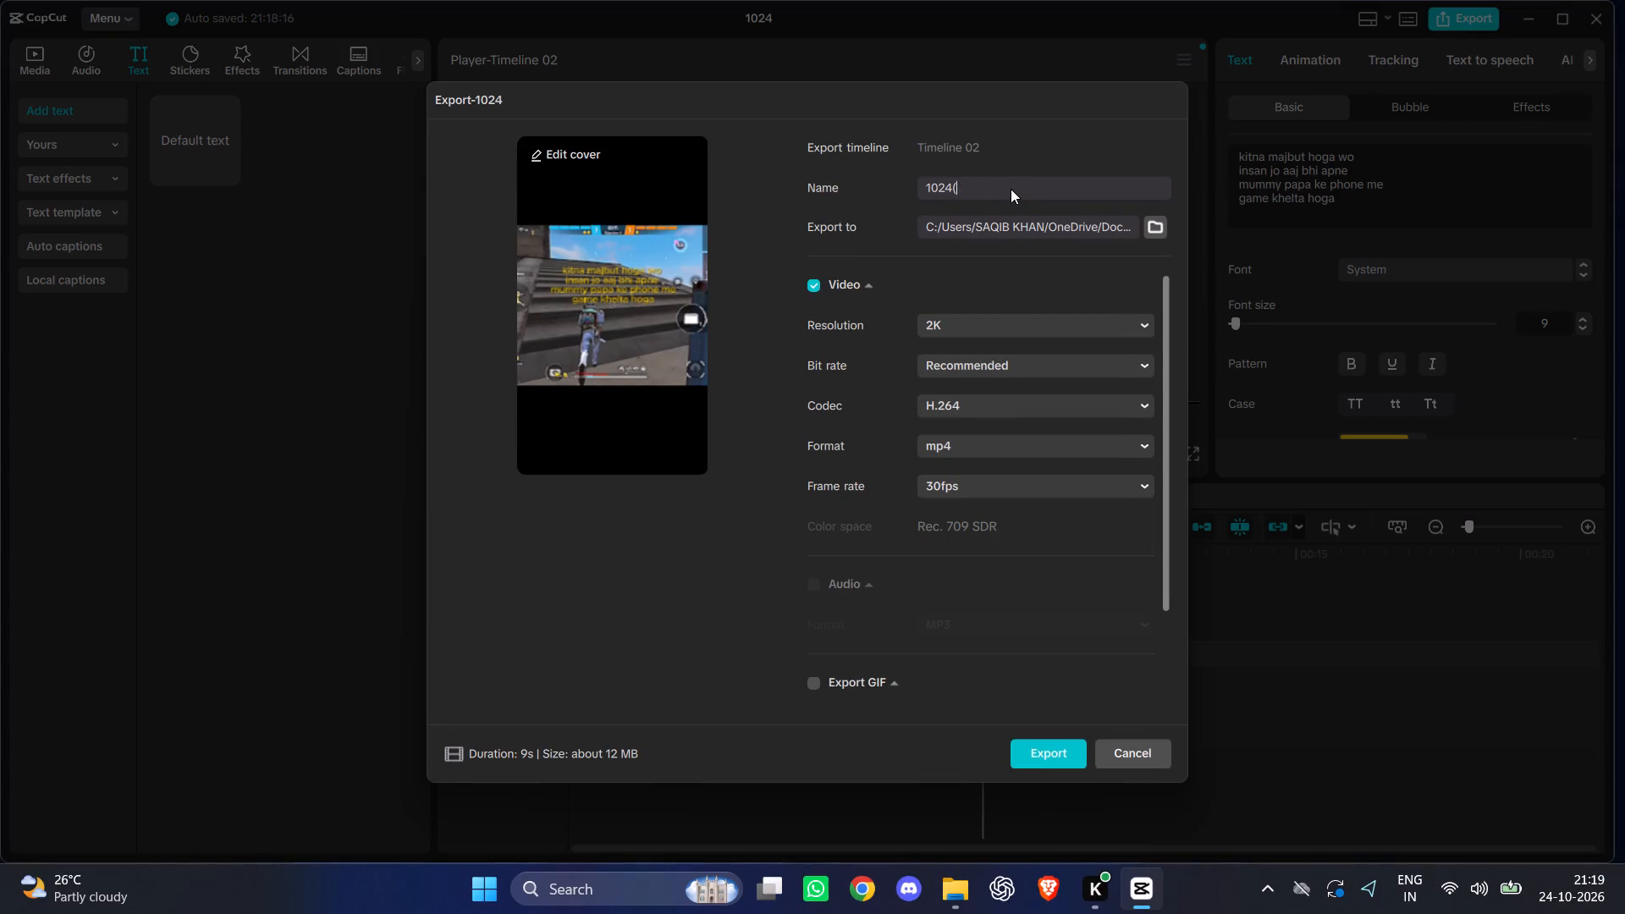
key("BackSpace")
key("BackSpace")
key("5")
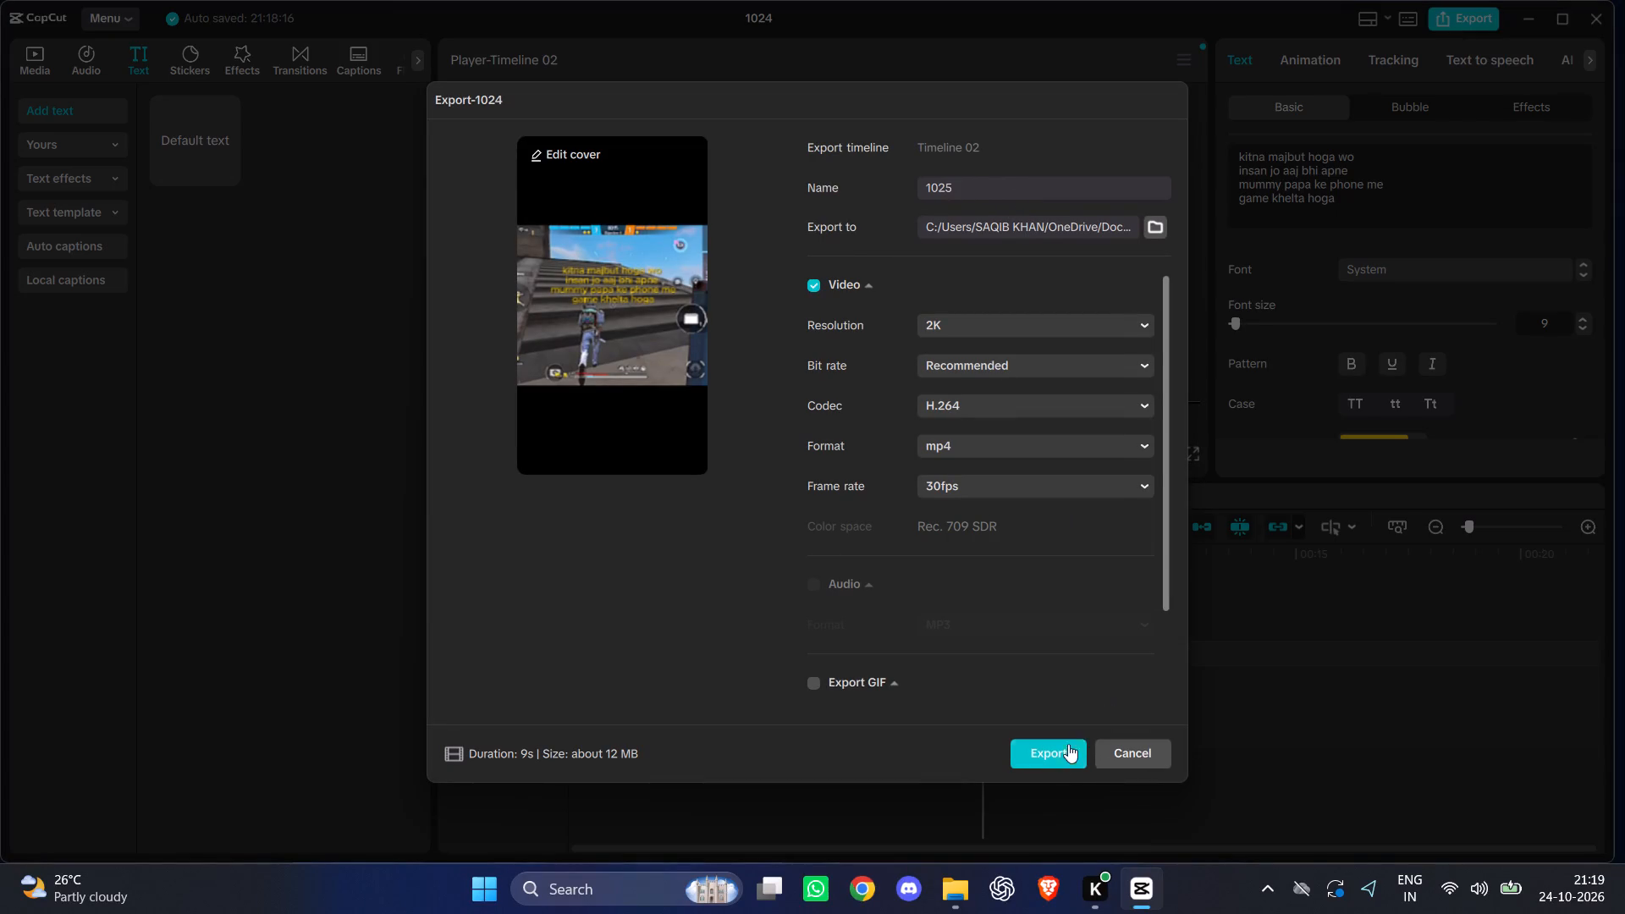
left_click(1060, 754)
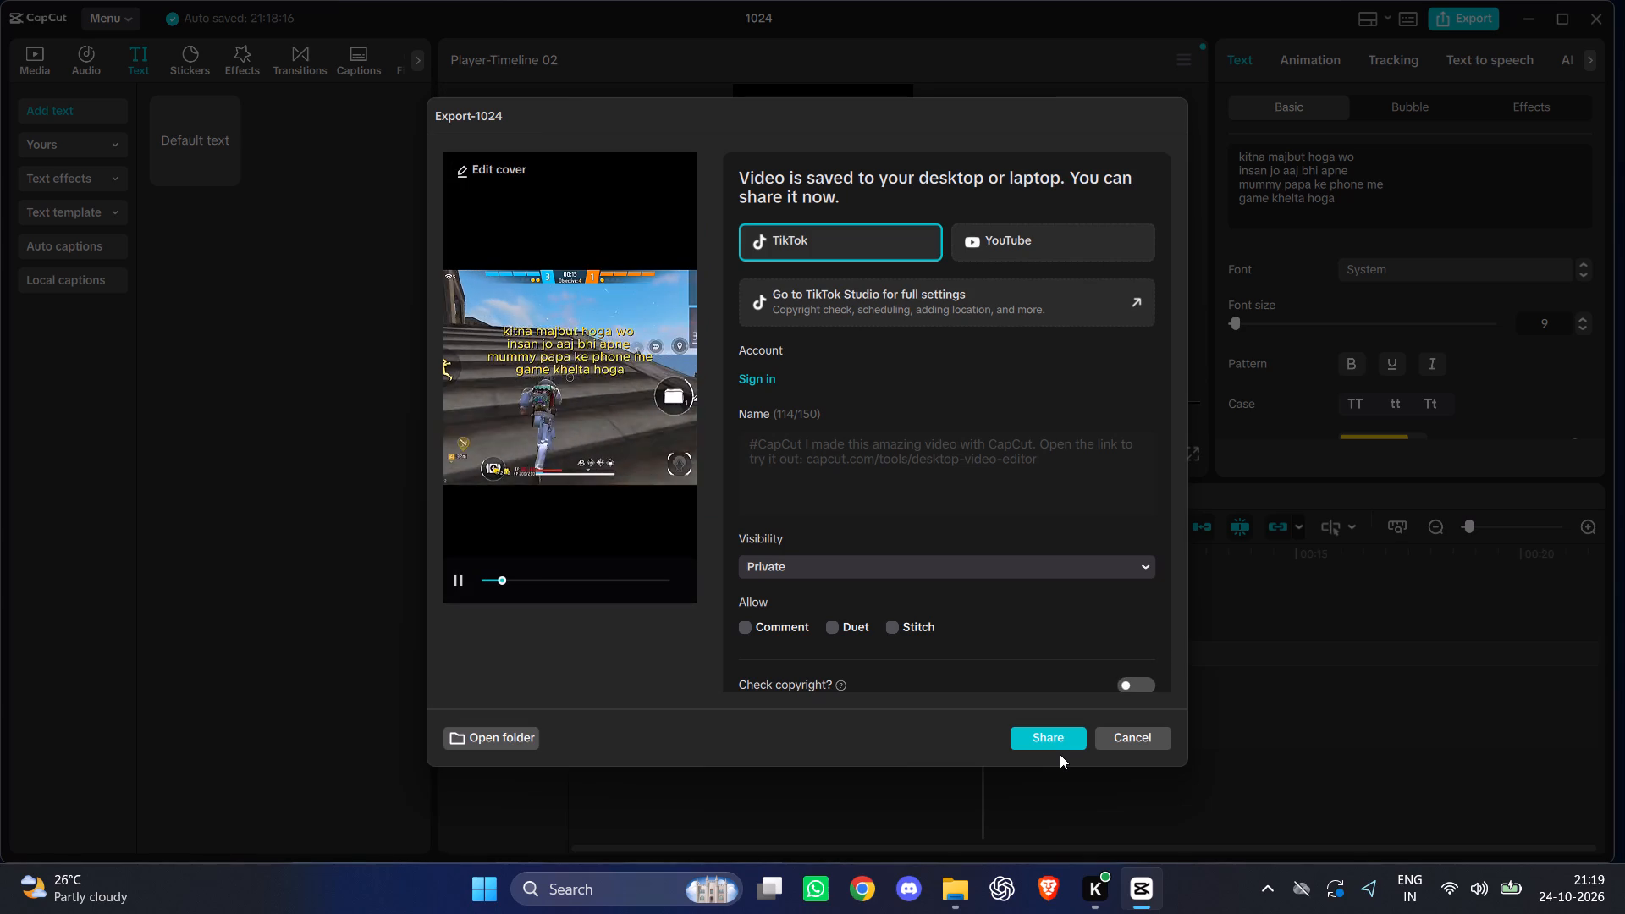
left_click(1126, 735)
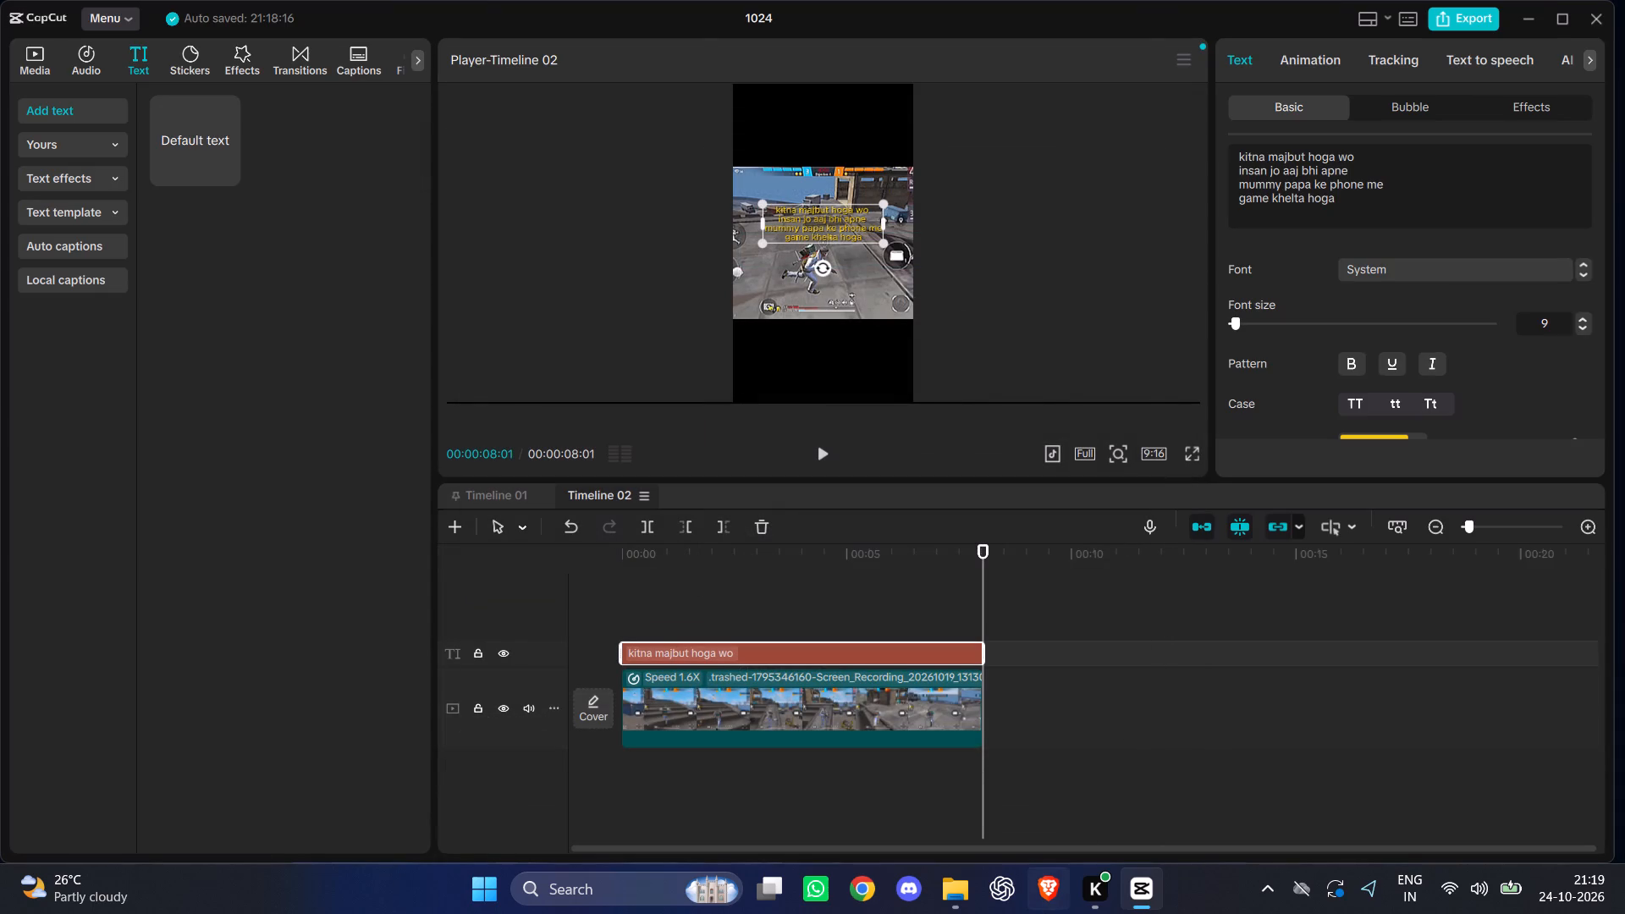
Switch to File Explorer, view the Infinix NOTE 50S 5G's internal shared storage, and close the window.
left_click(957, 900)
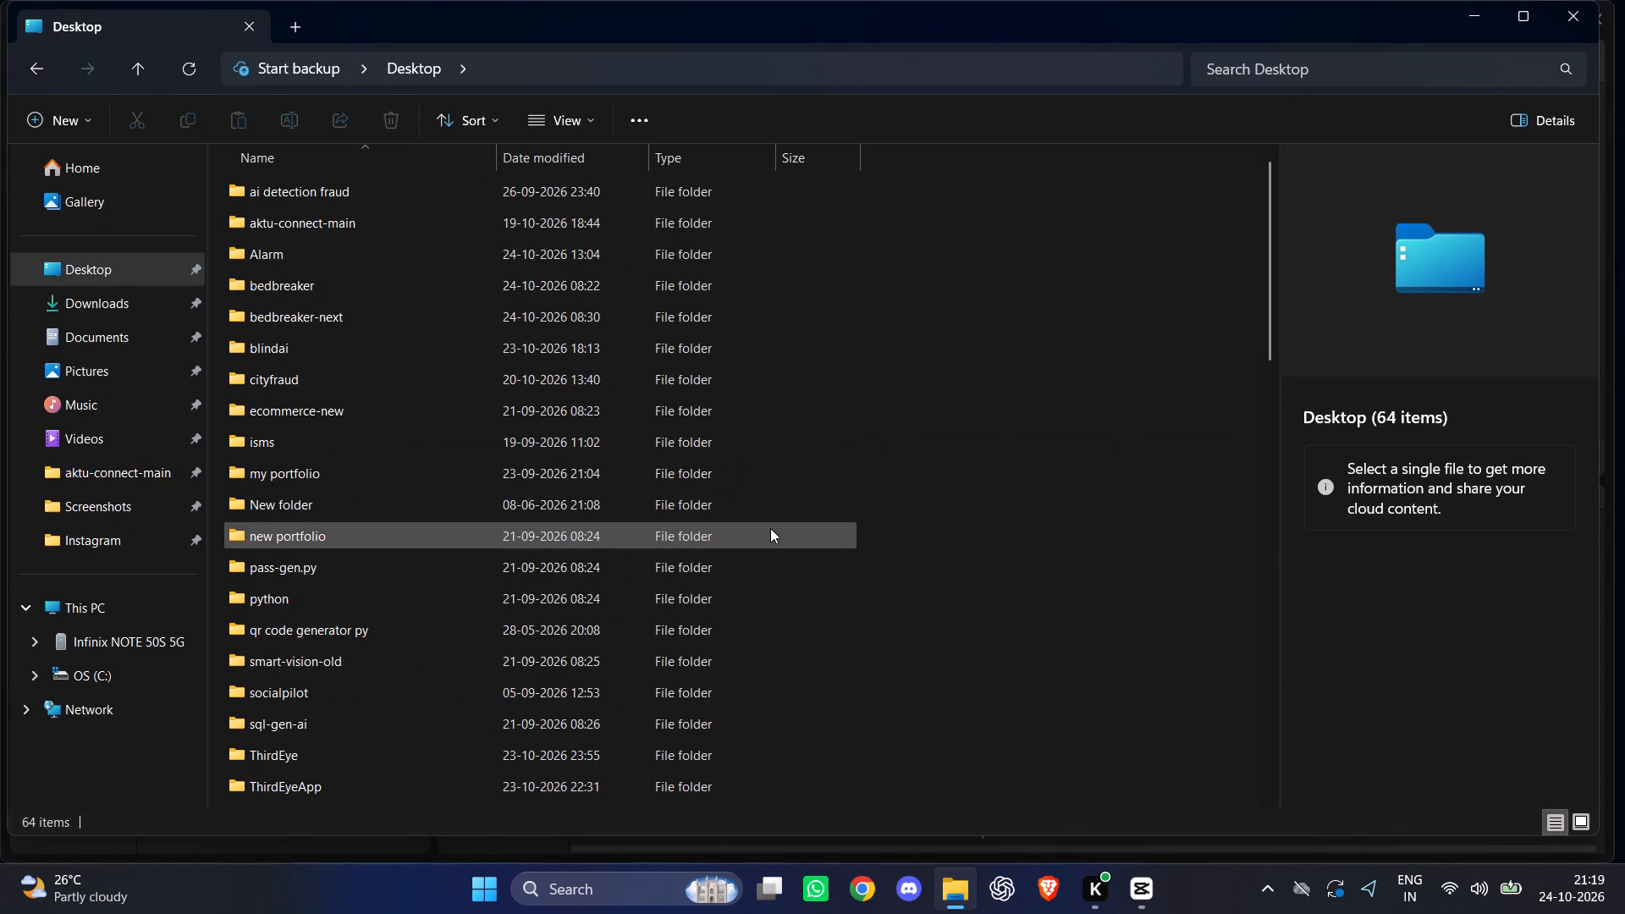
scroll(770, 528, "up", 7)
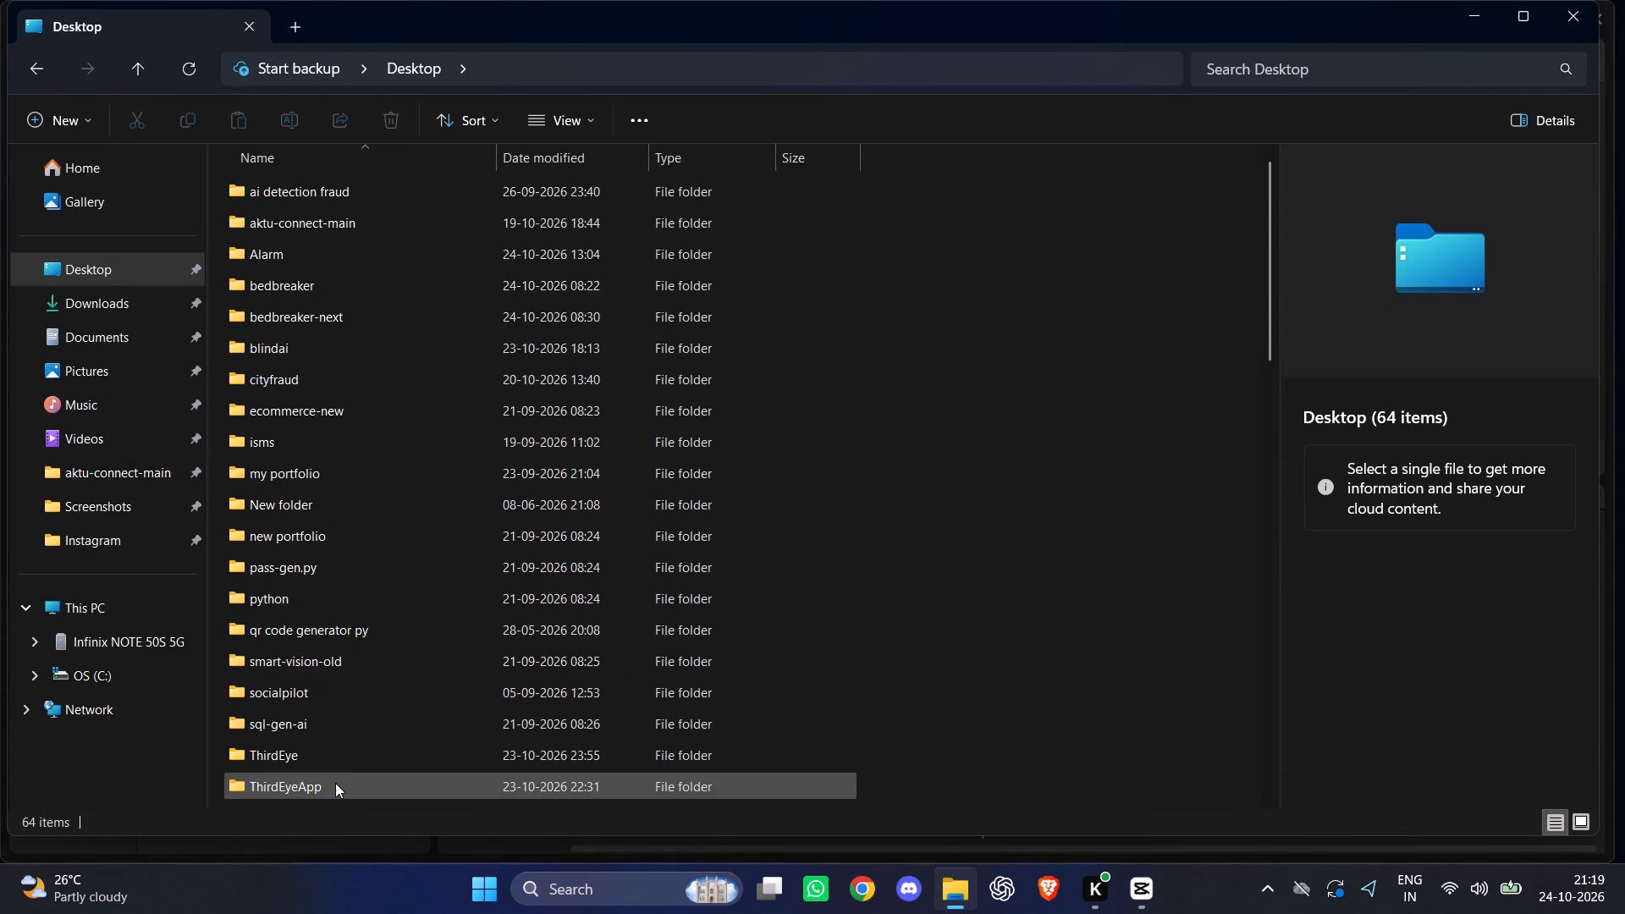
left_click(104, 645)
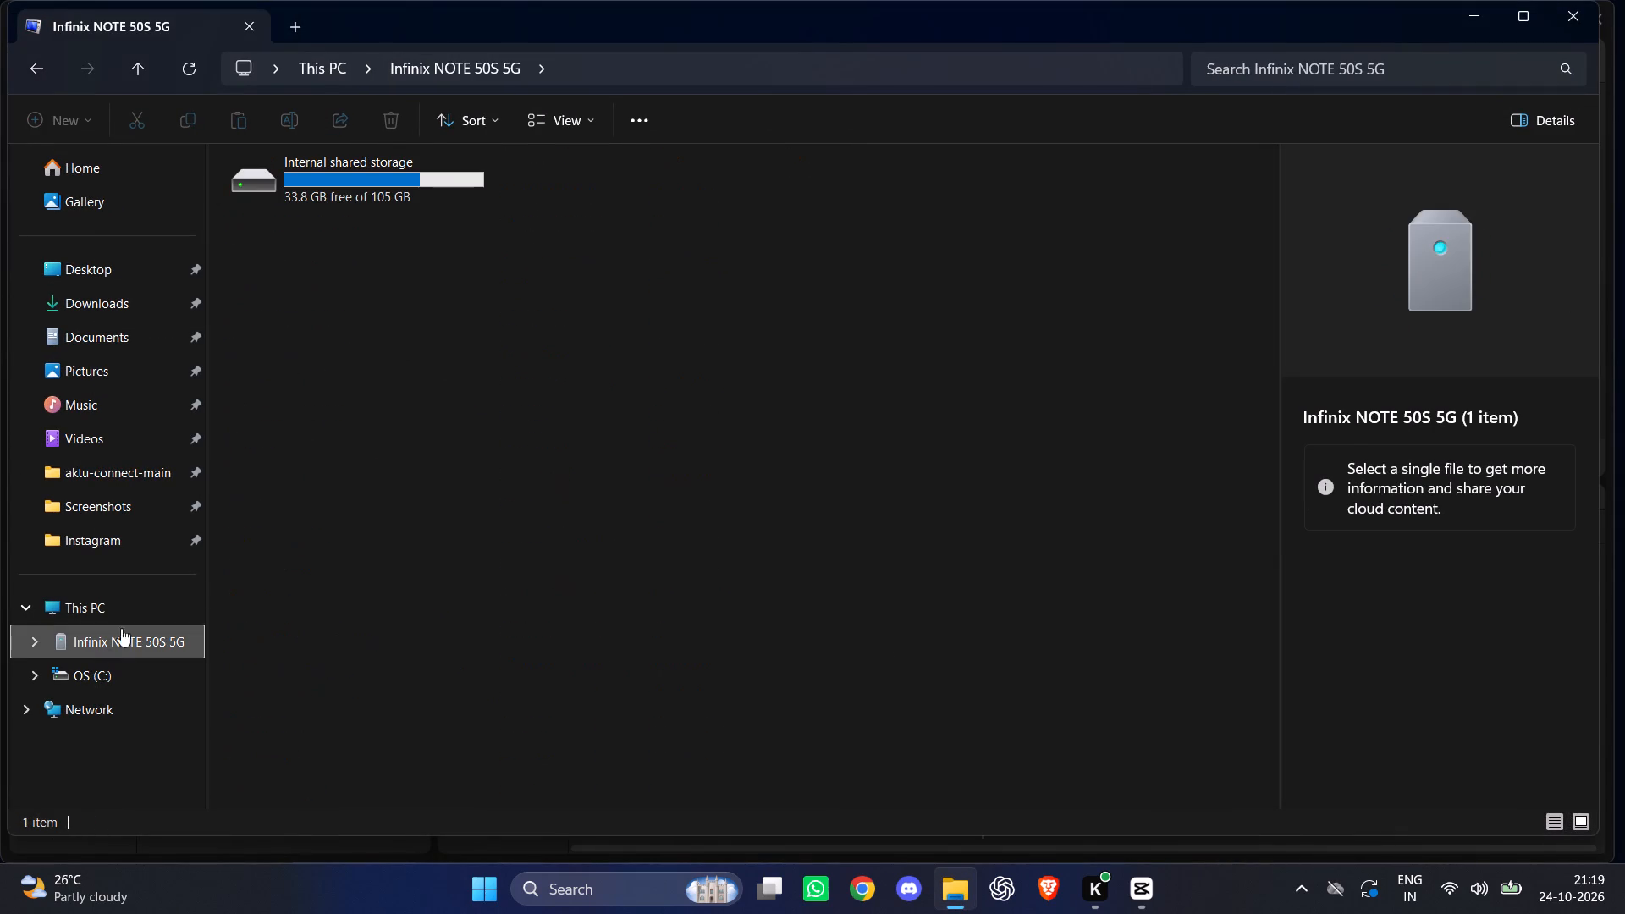
double_click(423, 184)
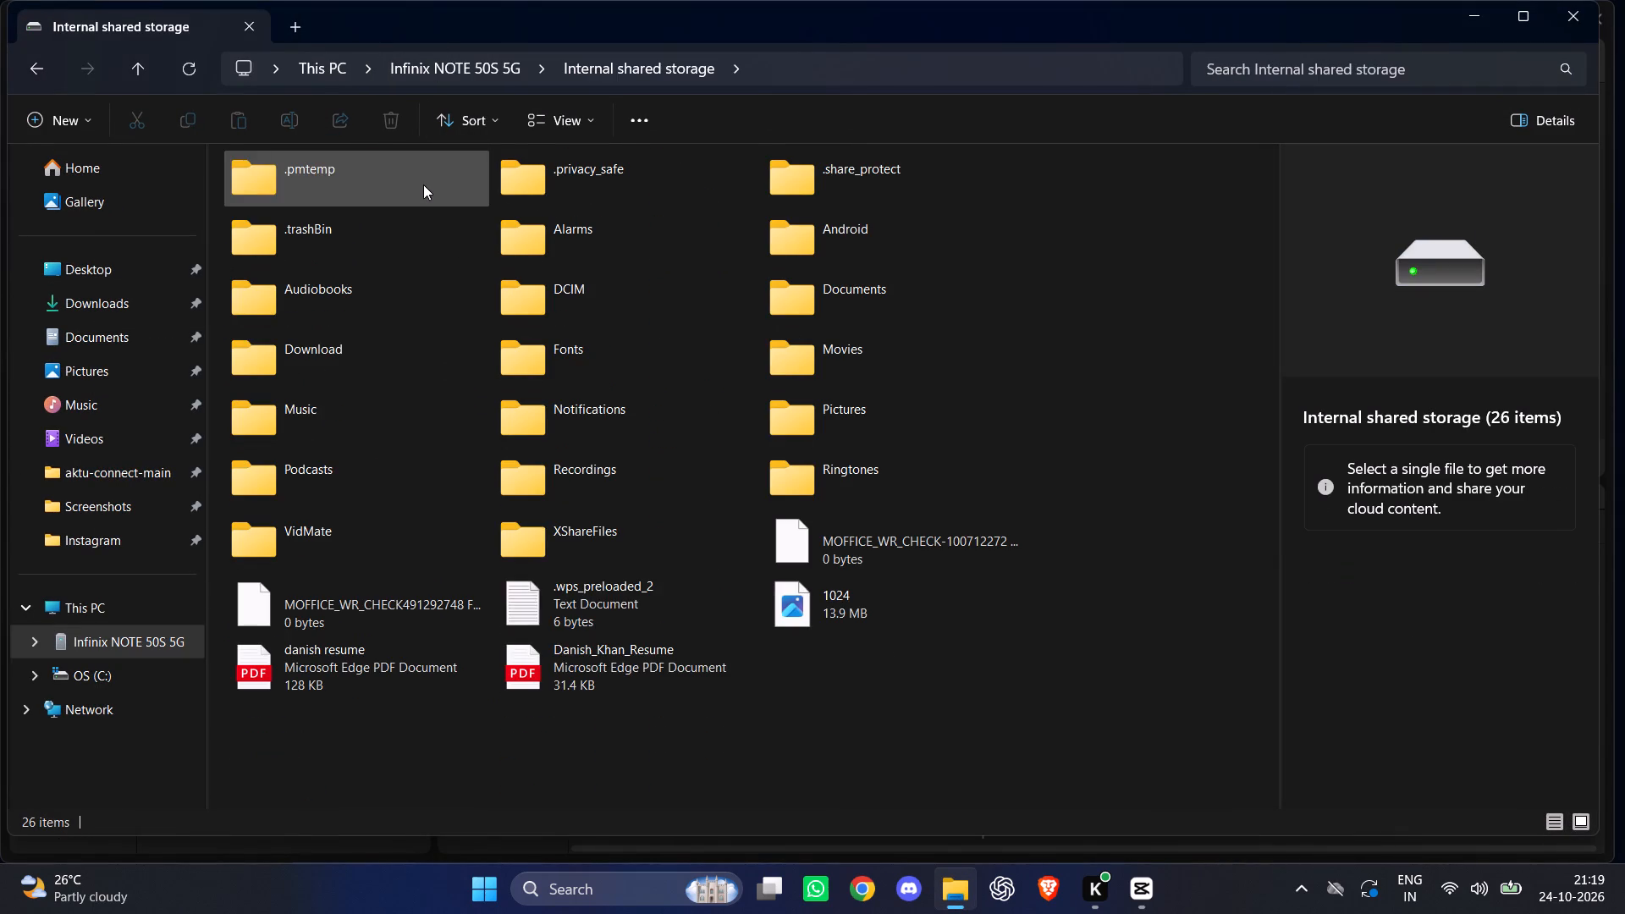
left_click(840, 720)
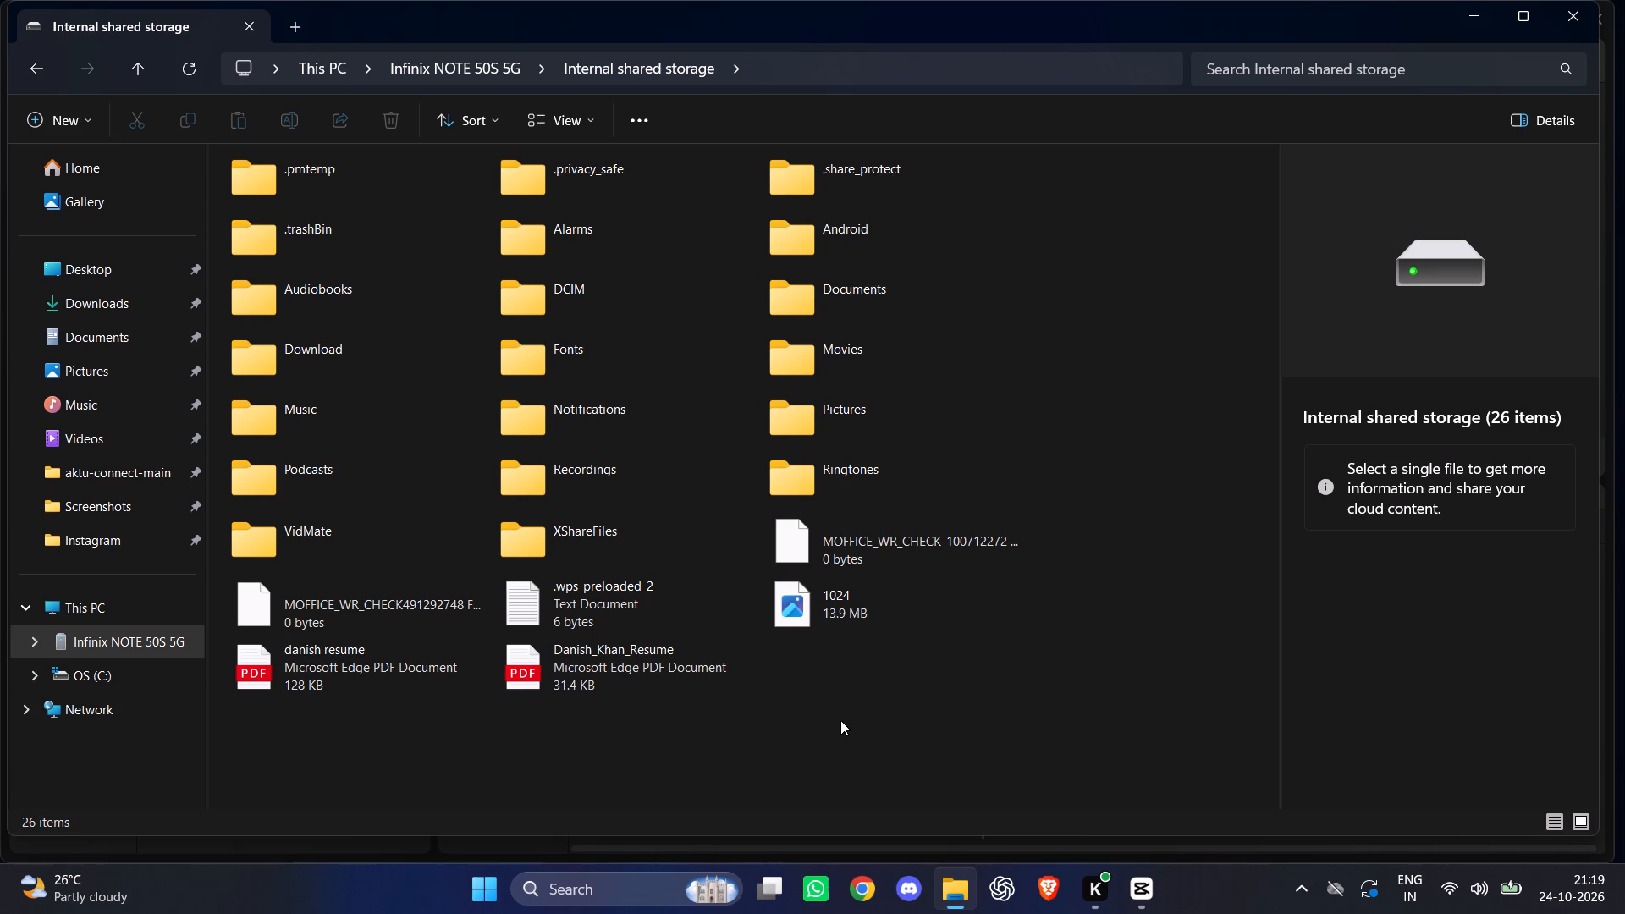
left_click(1584, 18)
Return to CapCut and open the export settings for Timeline 02 again.
left_click(1485, 16)
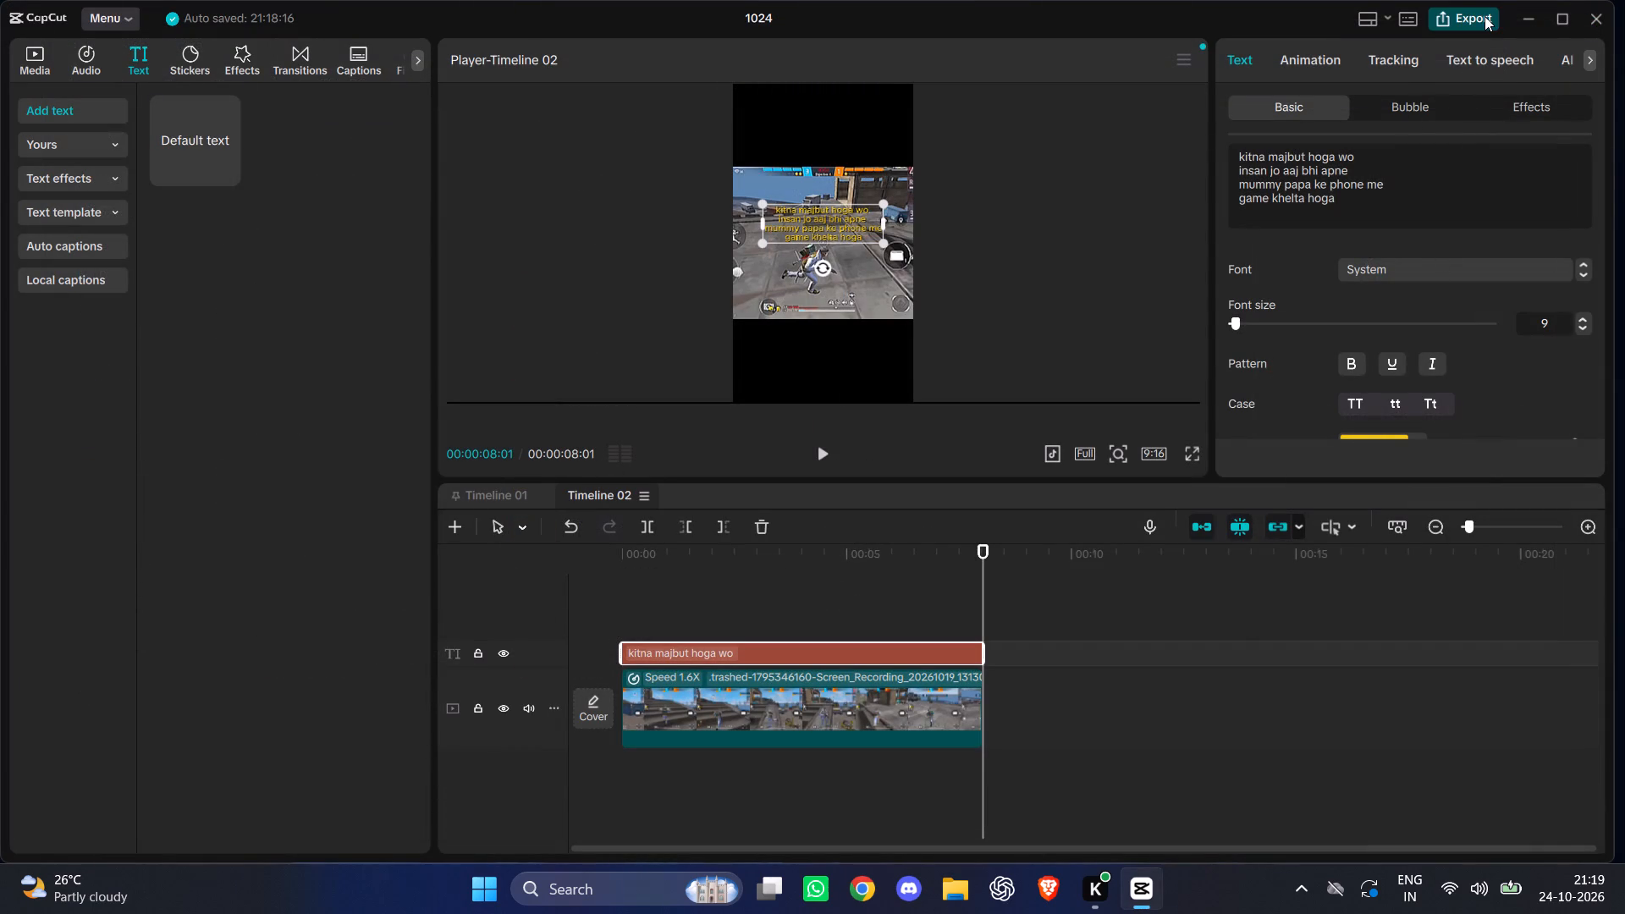
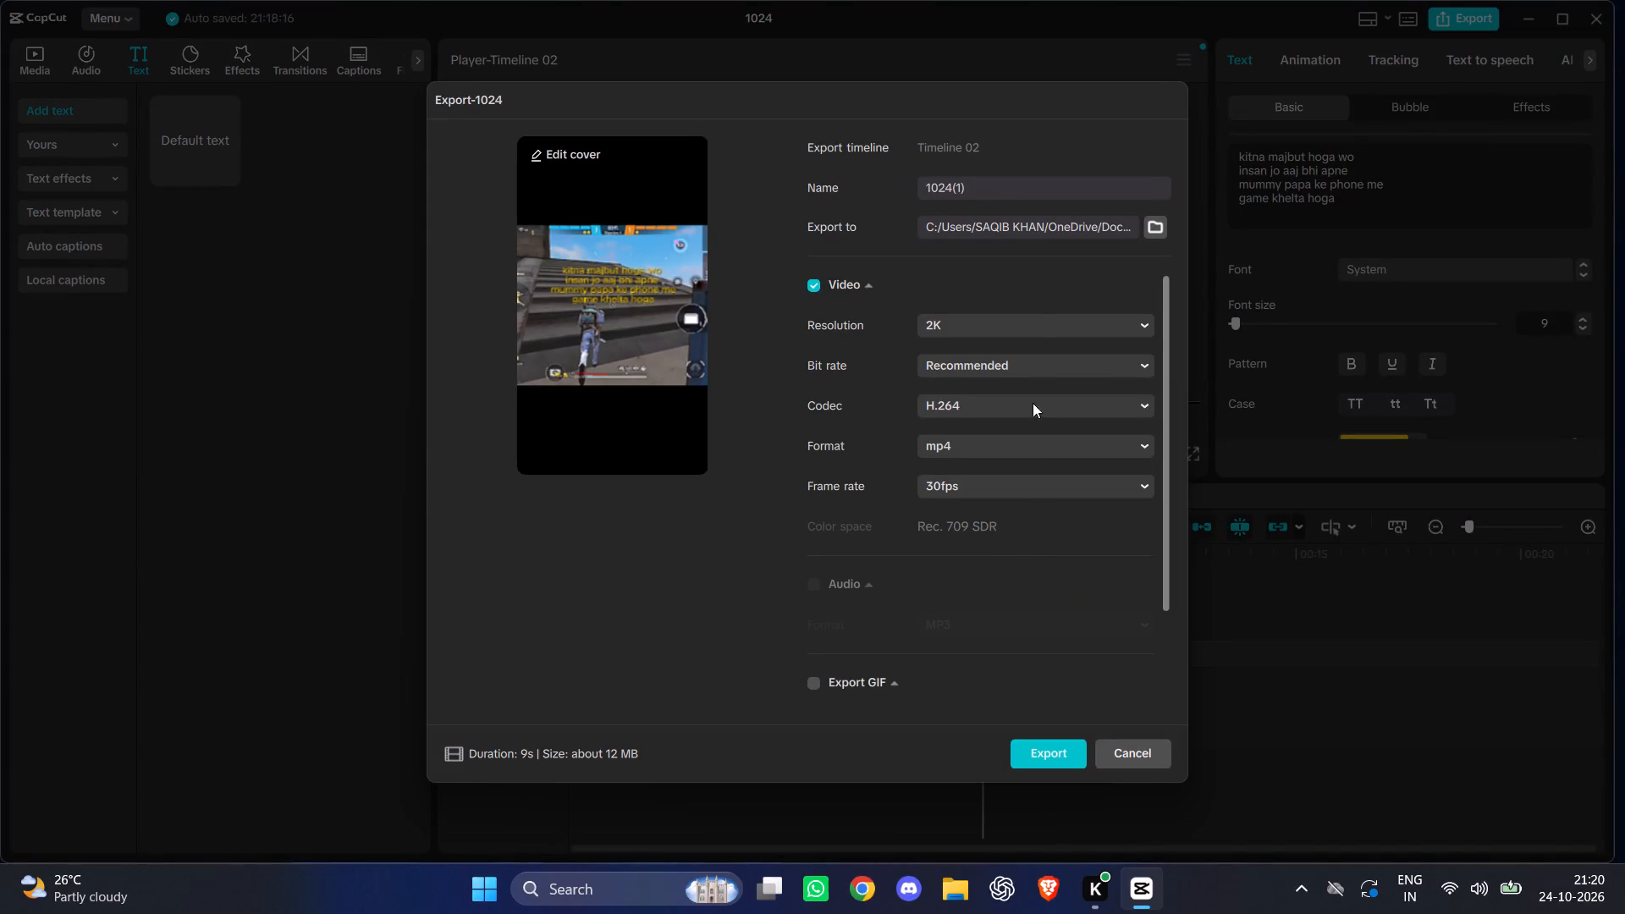
Change the export destination folder to the Desktop.
left_click(1013, 177)
left_click(956, 142)
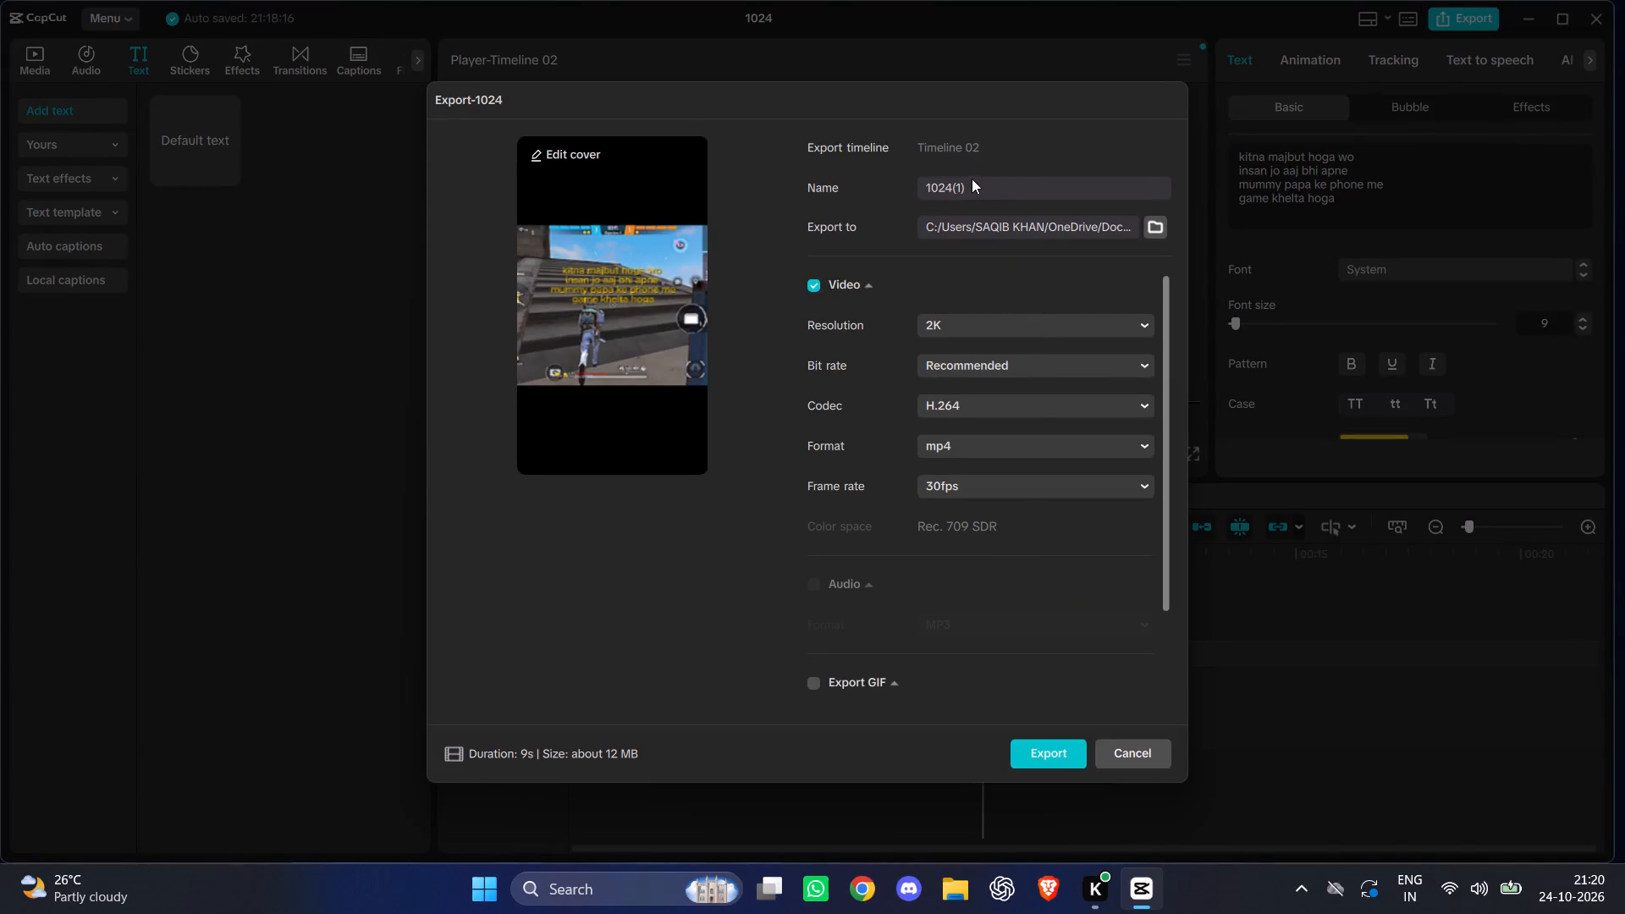
left_click(974, 181)
left_click(1150, 225)
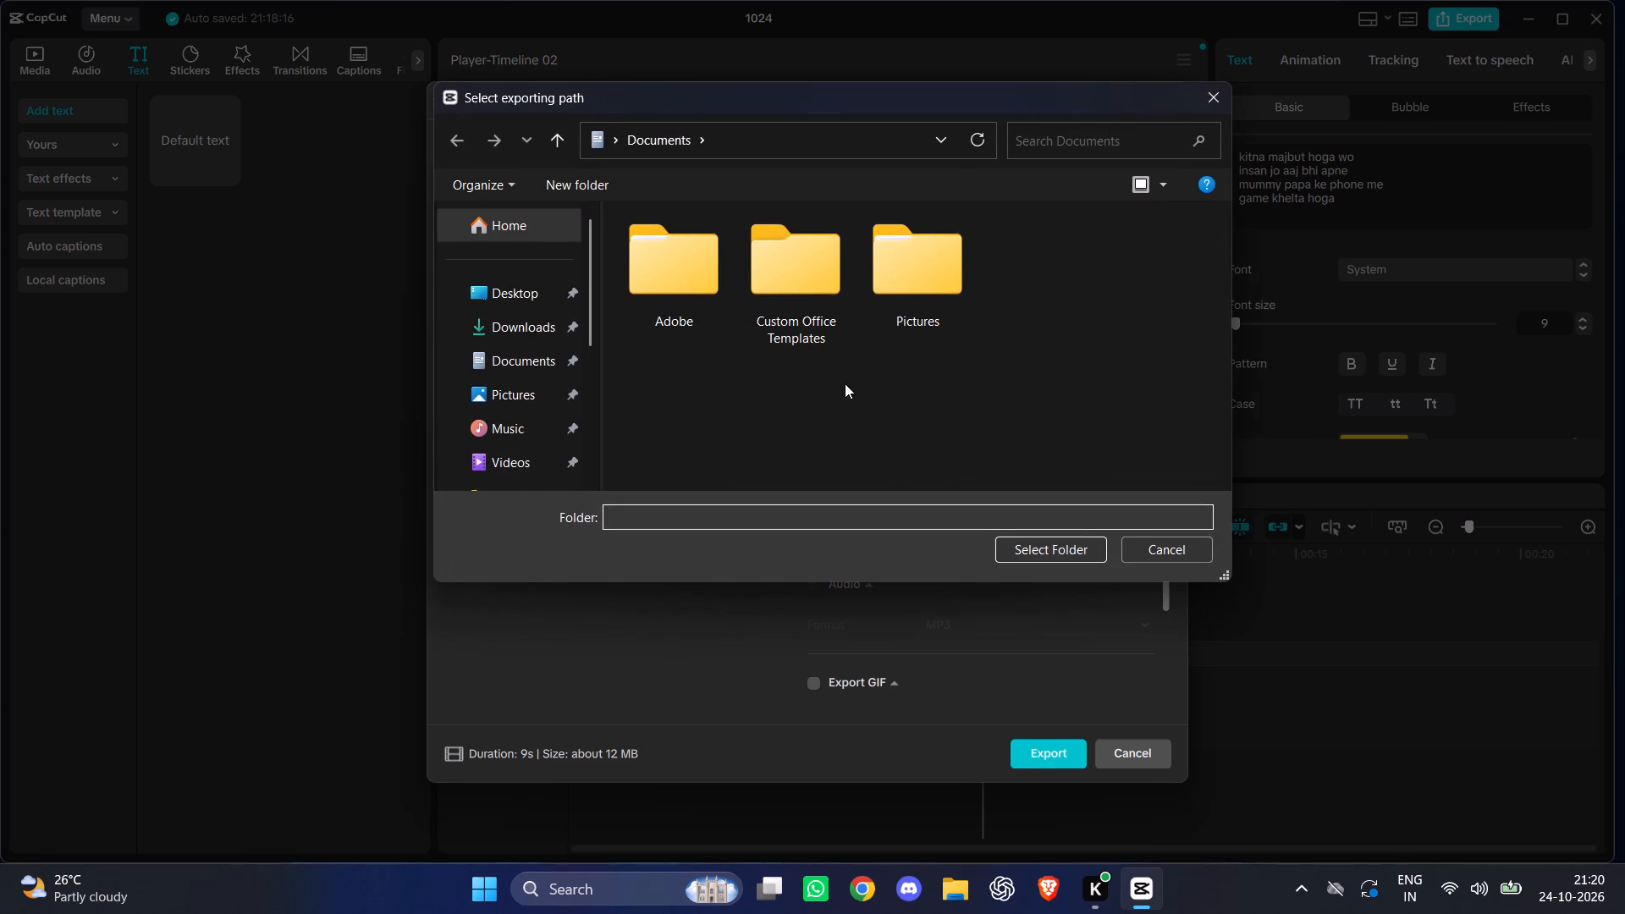
scroll(463, 405, "down", 3)
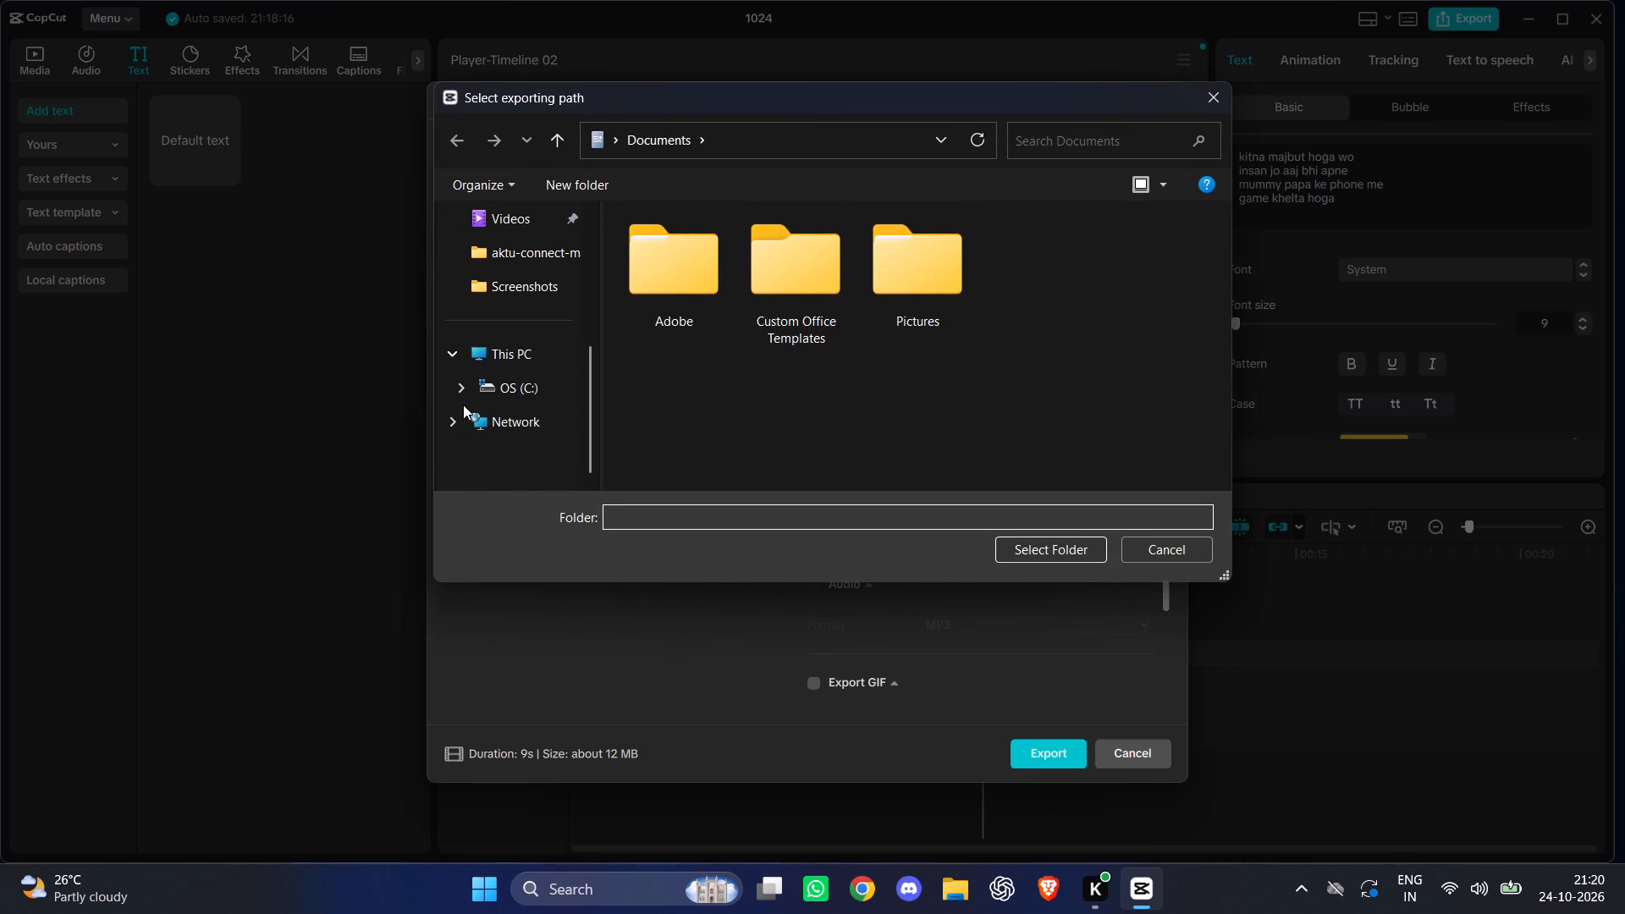
scroll(463, 405, "down", 1)
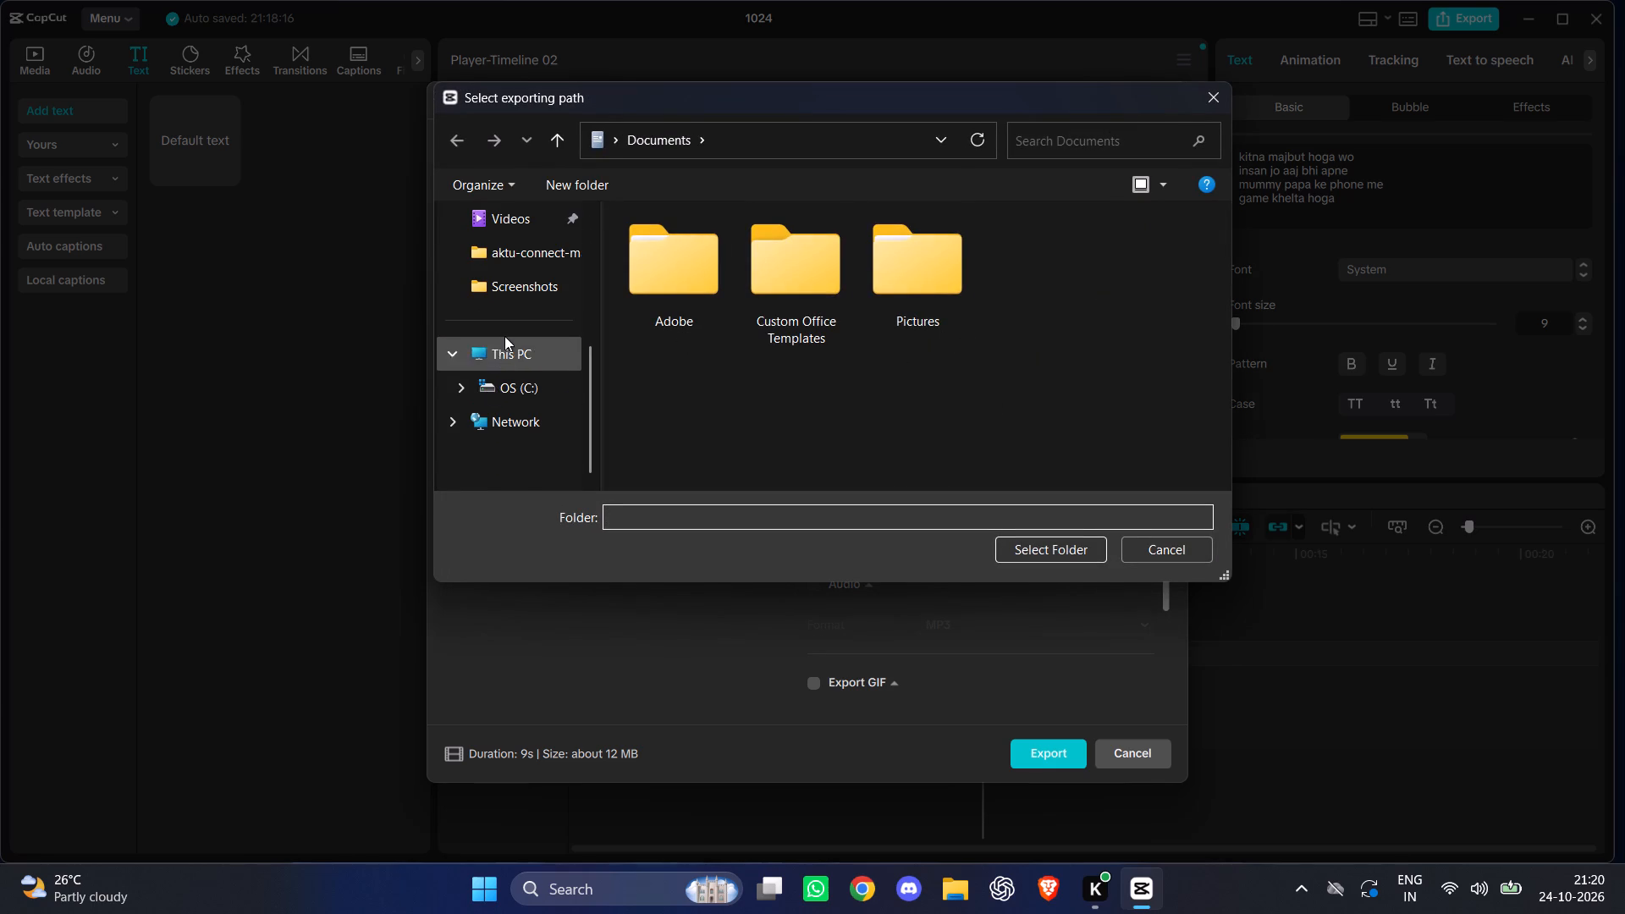
scroll(504, 322, "up", 3)
left_click(499, 283)
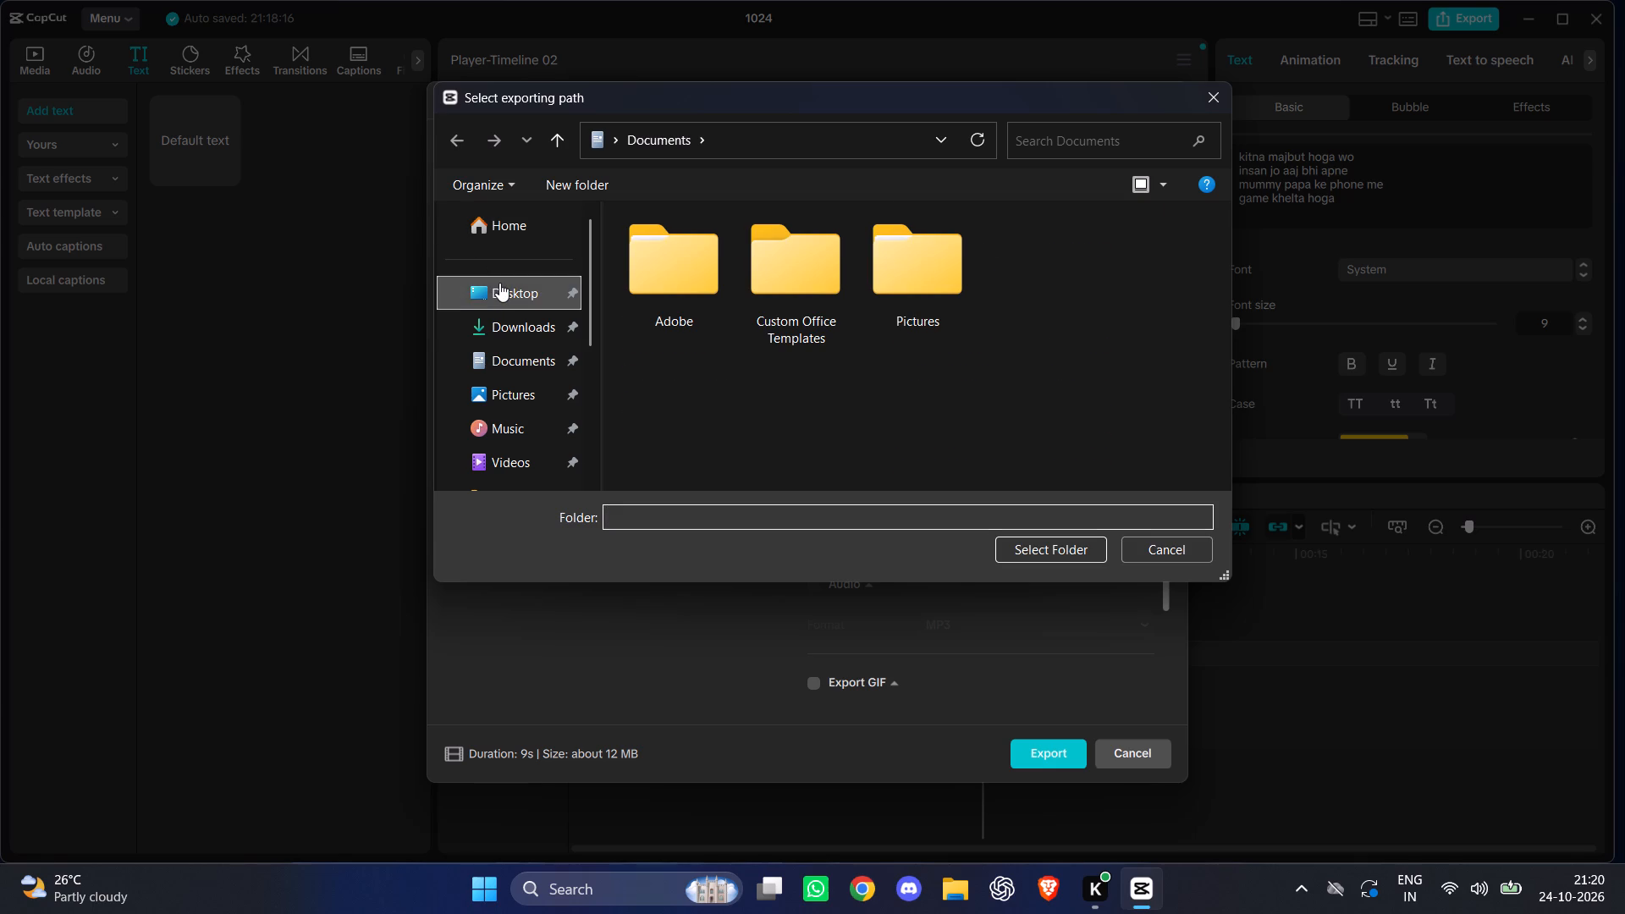
left_click(1020, 543)
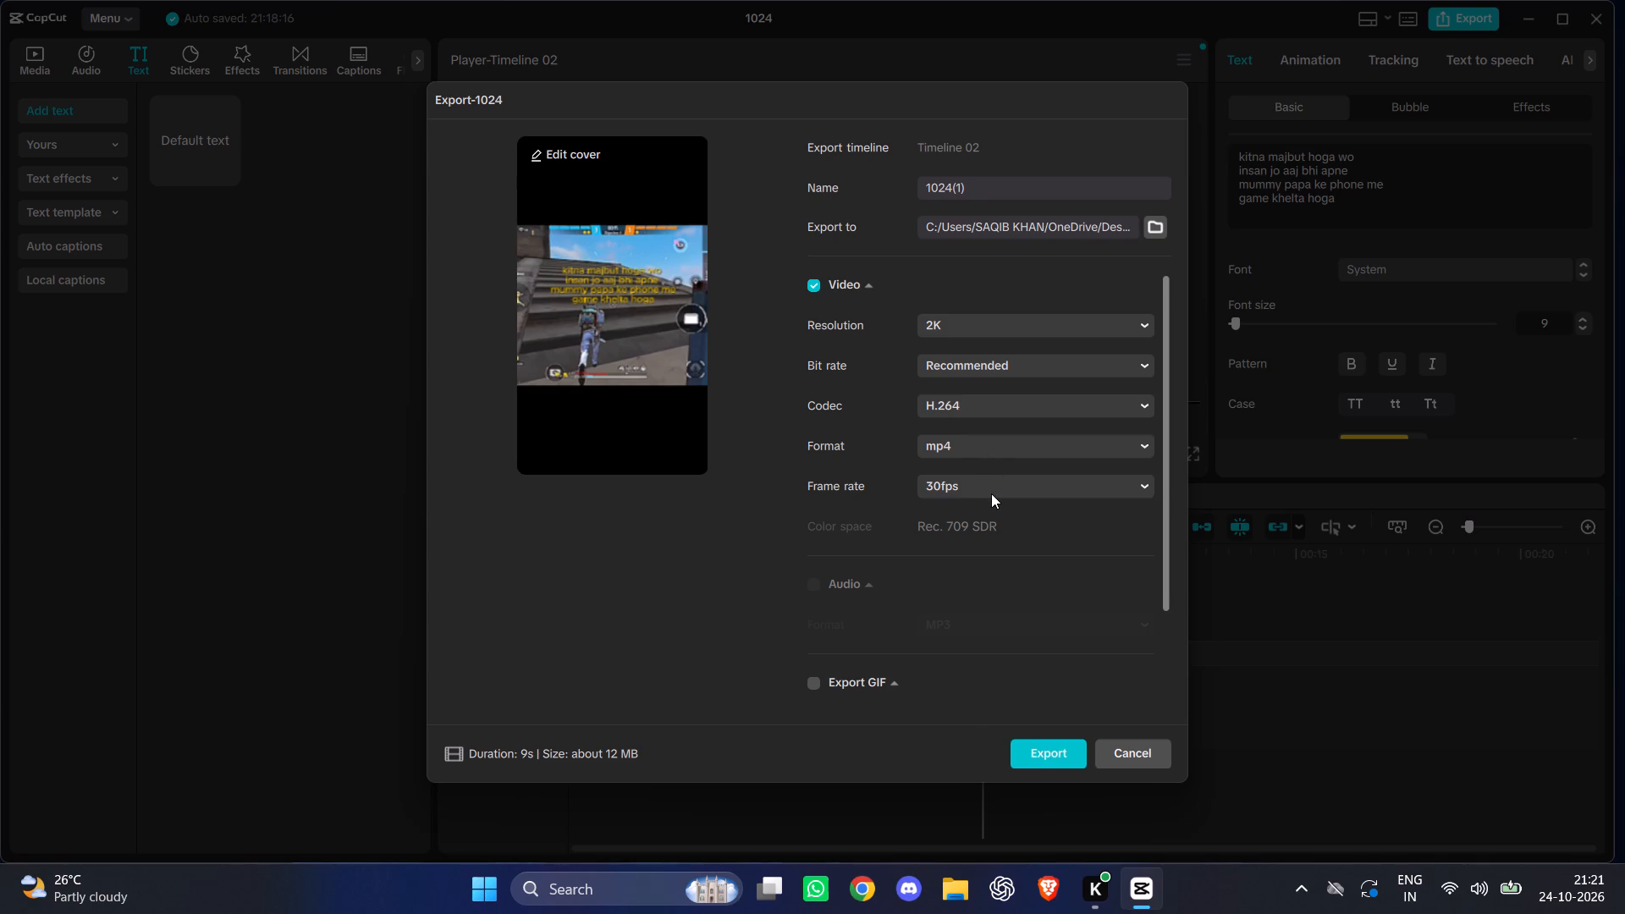
Set the frame rate to 60fps, export Timeline 02 as mp4, and close the sharing dialog without sharing.
left_click(991, 493)
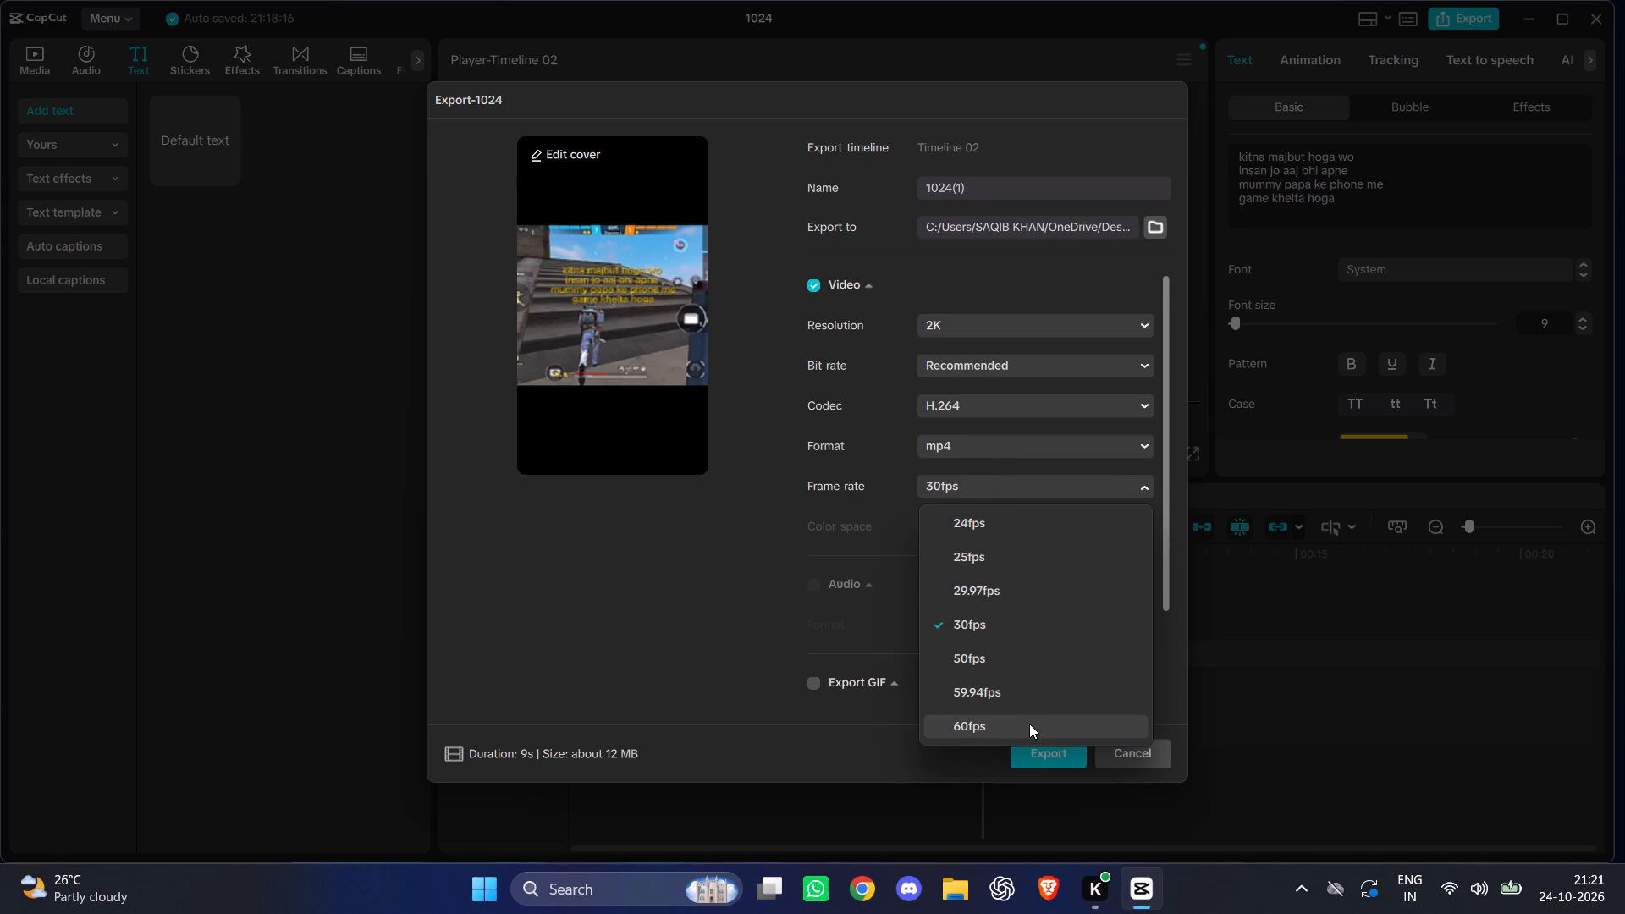
left_click(1029, 724)
left_click(1036, 765)
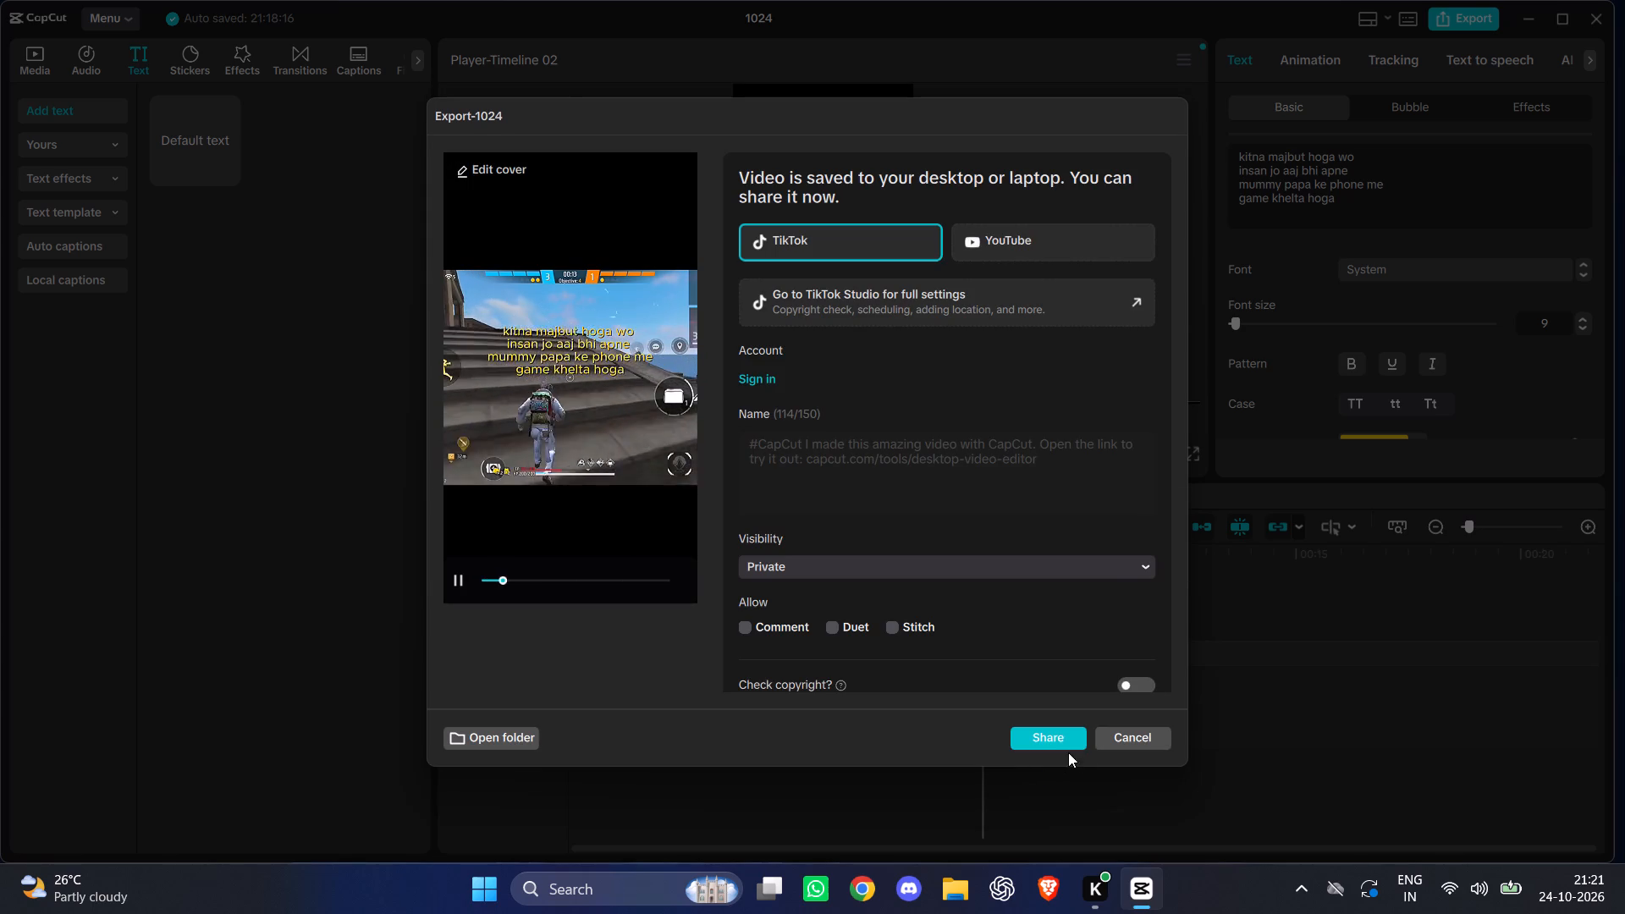
left_click(1120, 742)
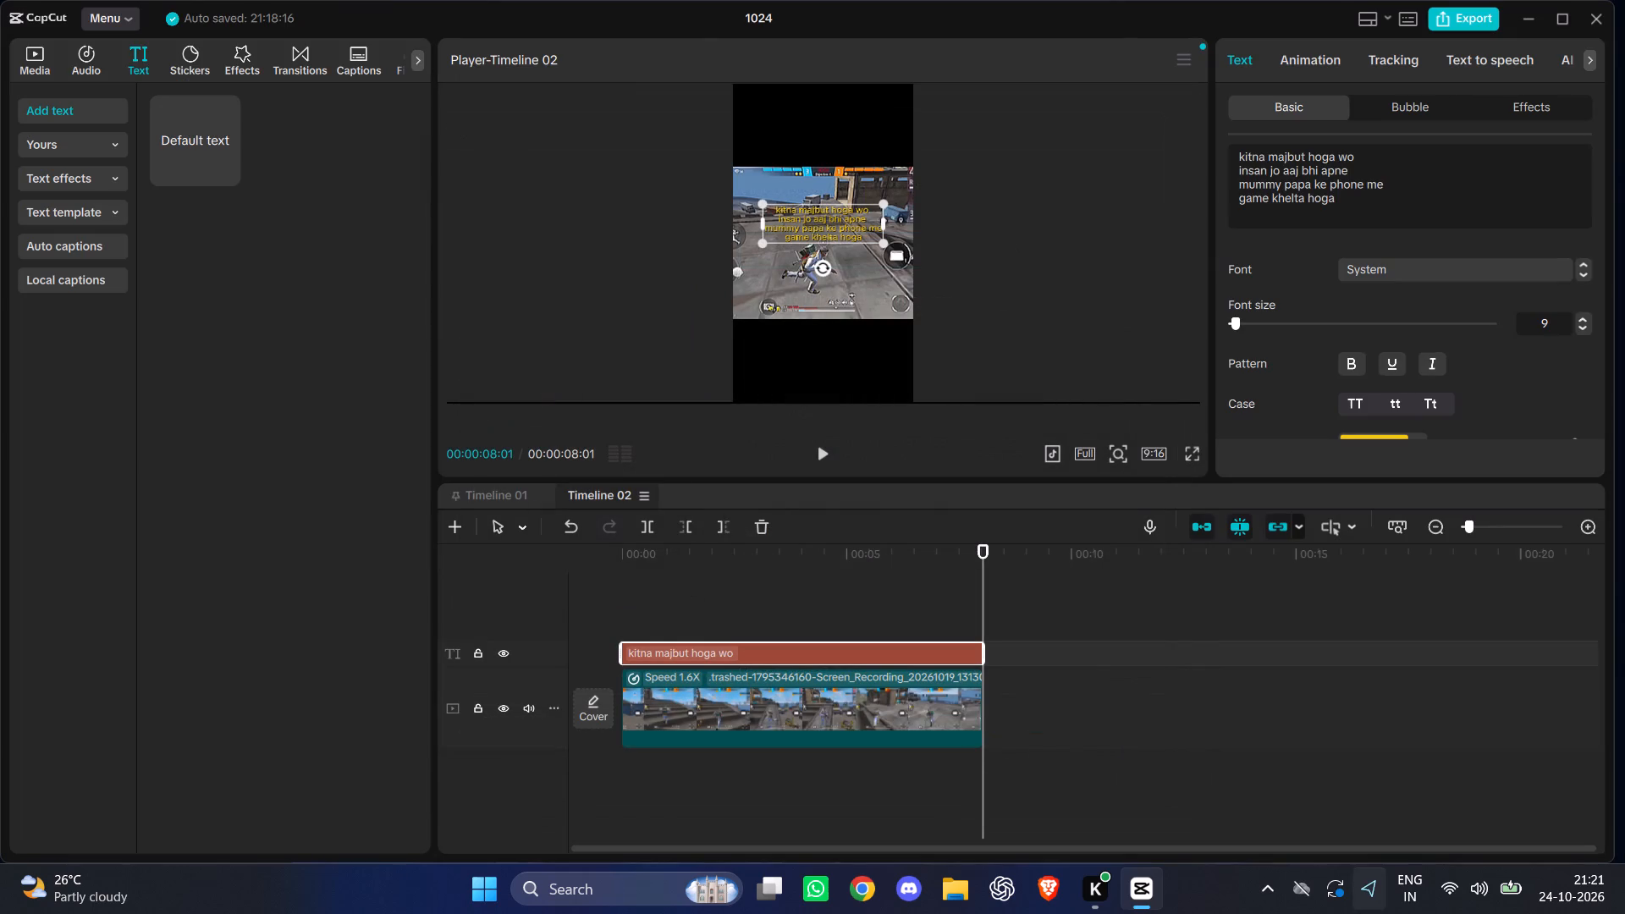
Switch to File Explorer, find the exported 1024(1) video on the Desktop, play it to check it, and close both windows.
left_click(964, 911)
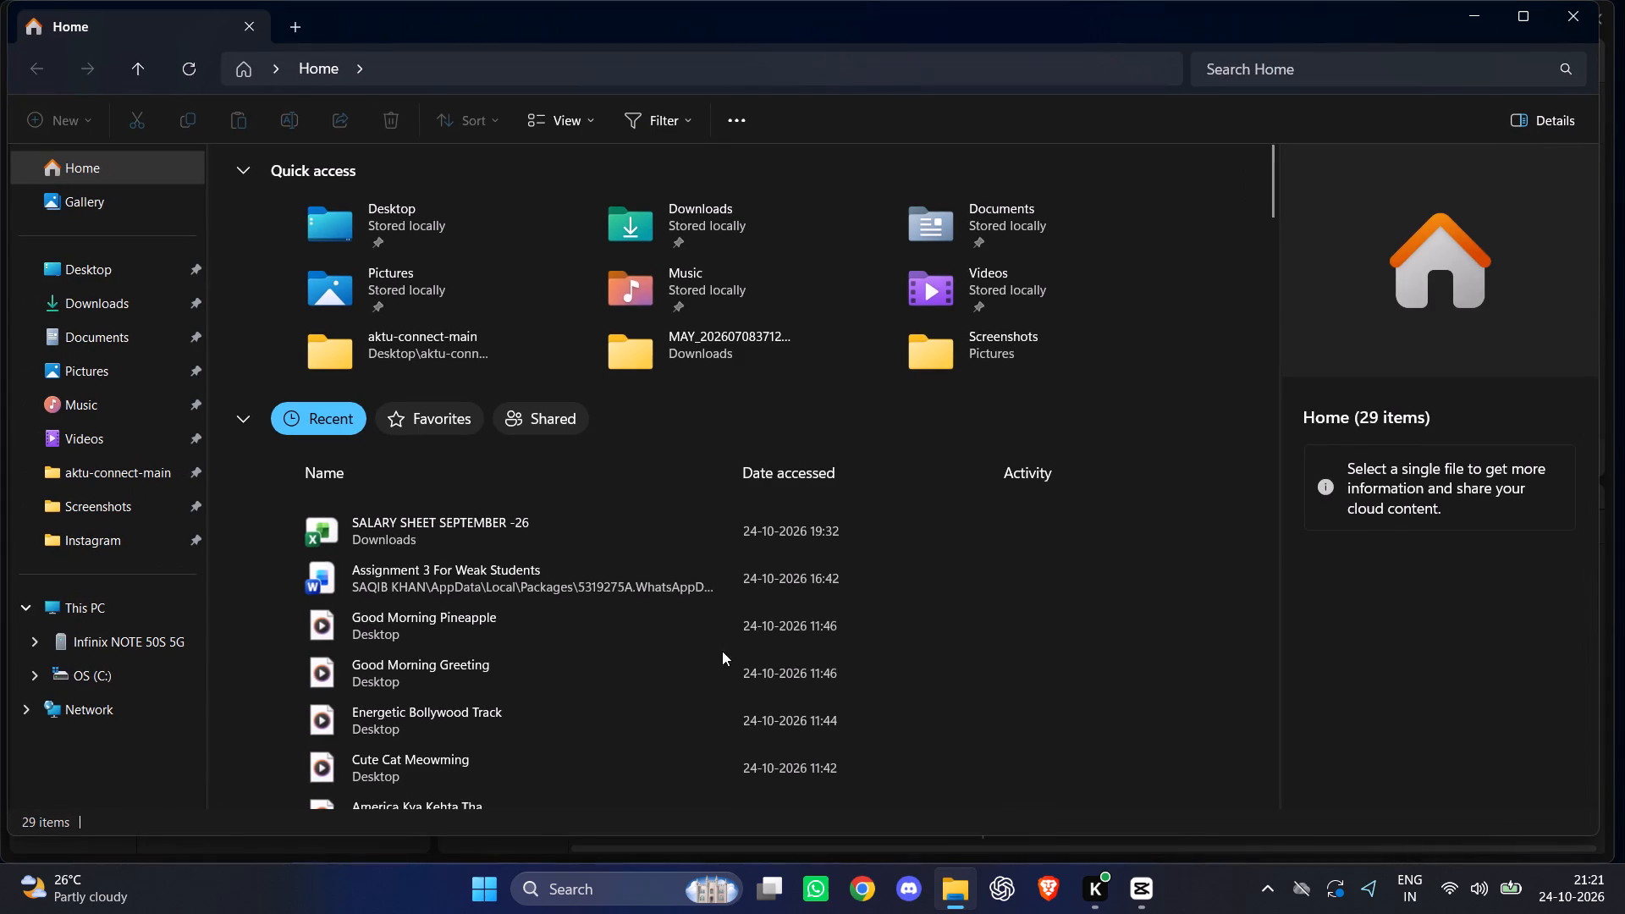
scroll(611, 563, "up", 6)
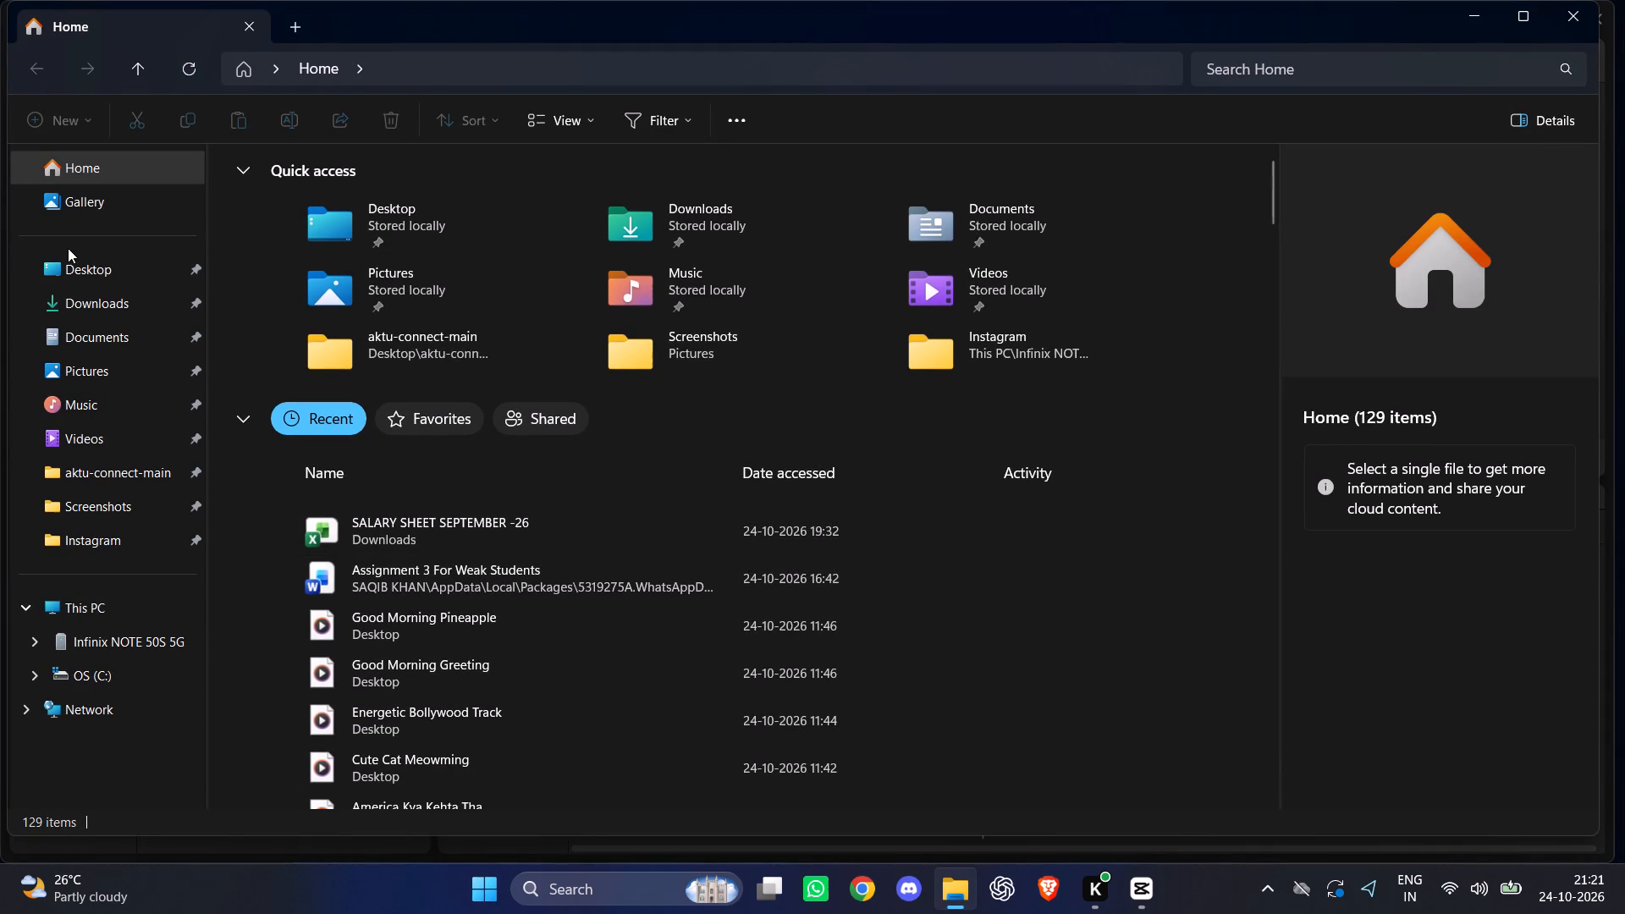
left_click(78, 271)
scroll(442, 350, "down", 7)
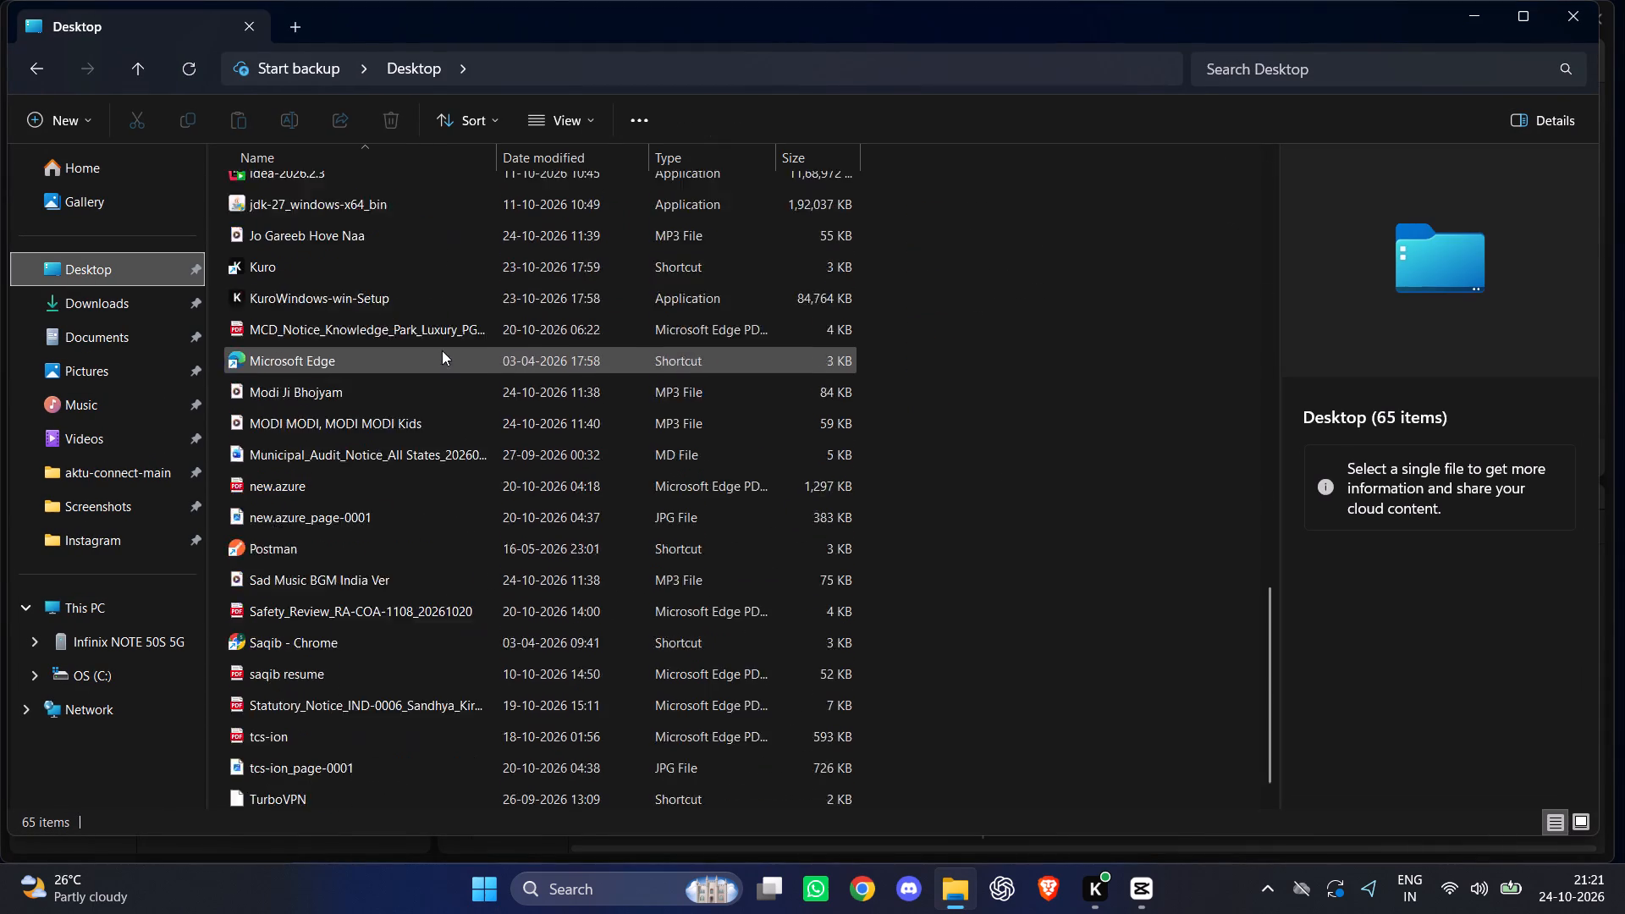
scroll(442, 350, "down", 4)
scroll(399, 537, "up", 1)
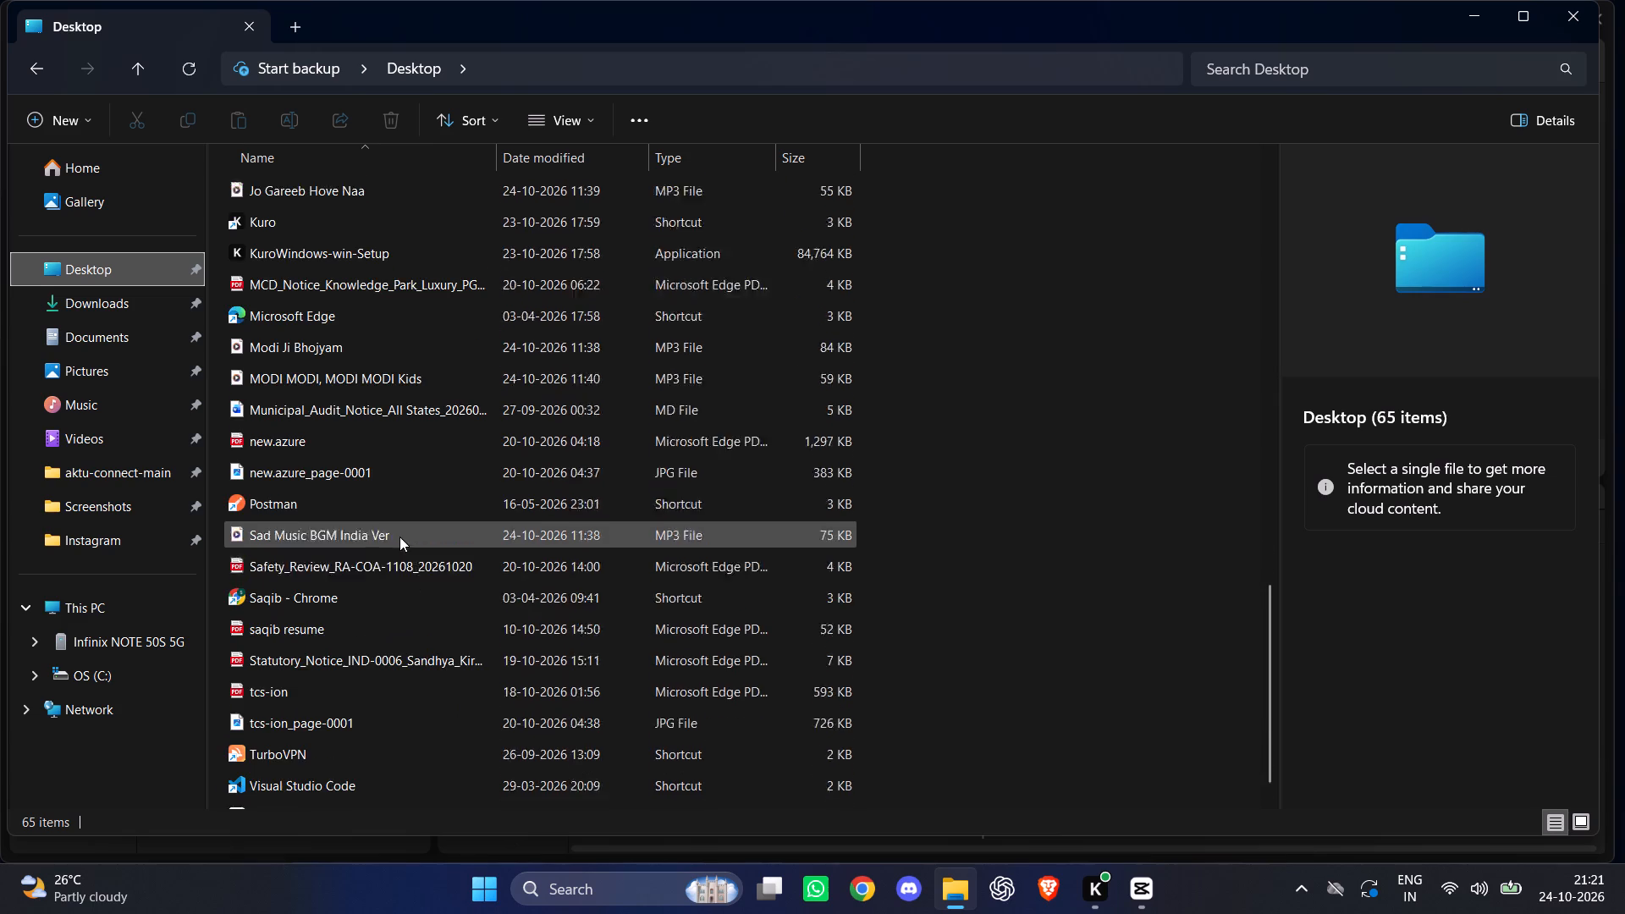
scroll(399, 537, "up", 6)
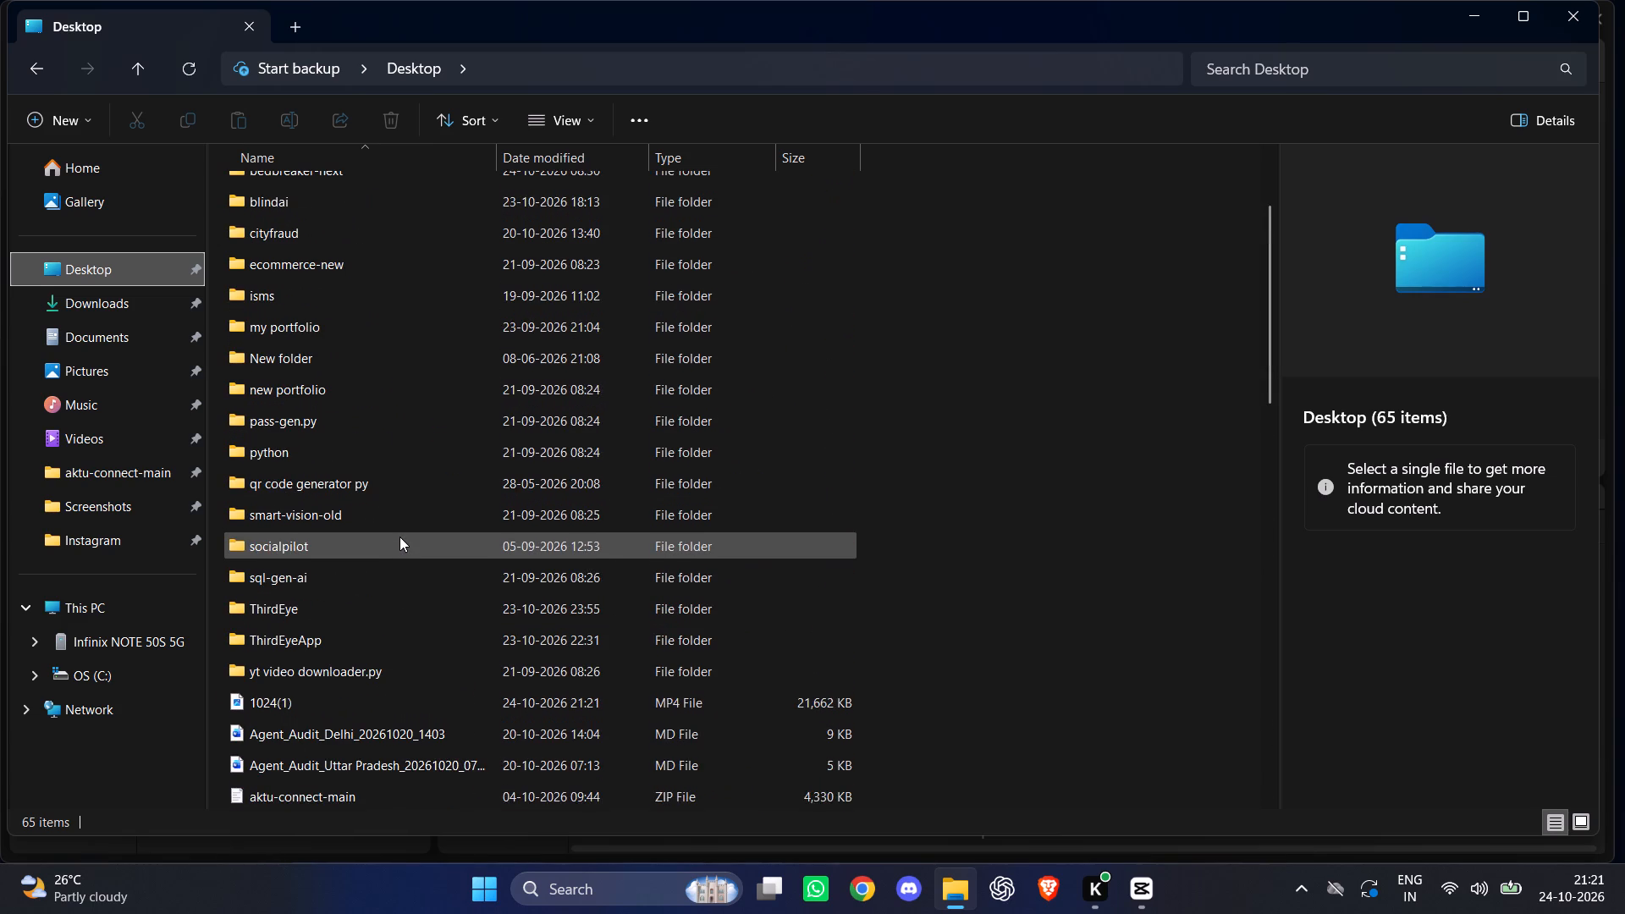
scroll(399, 537, "up", 1)
double_click(384, 741)
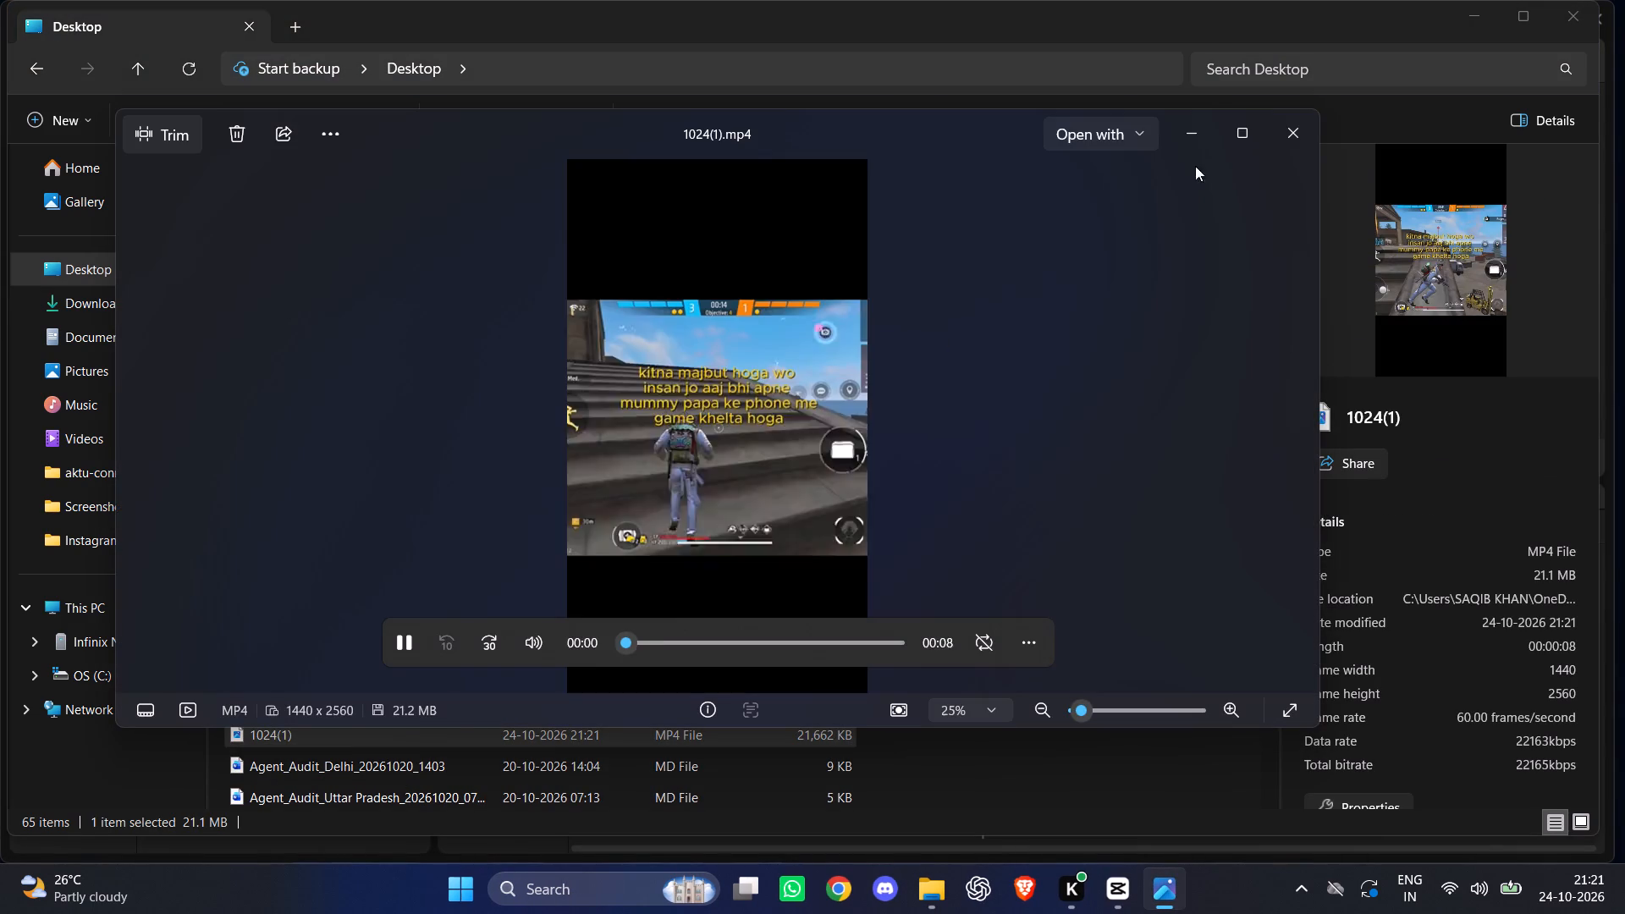
left_click(1300, 127)
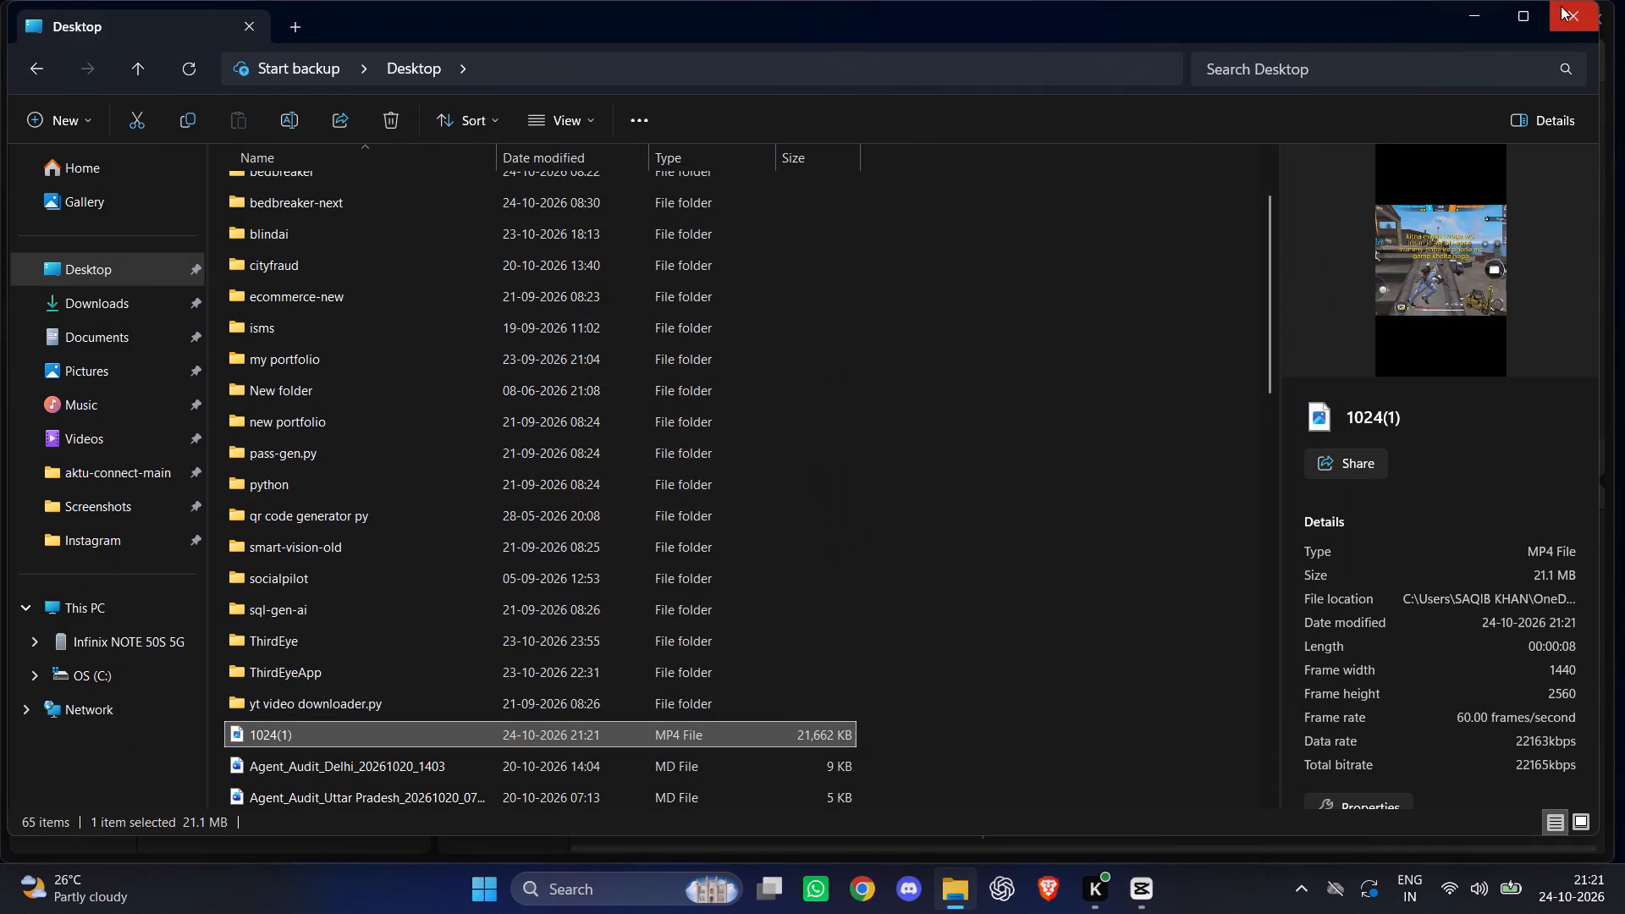
left_click(1561, 6)
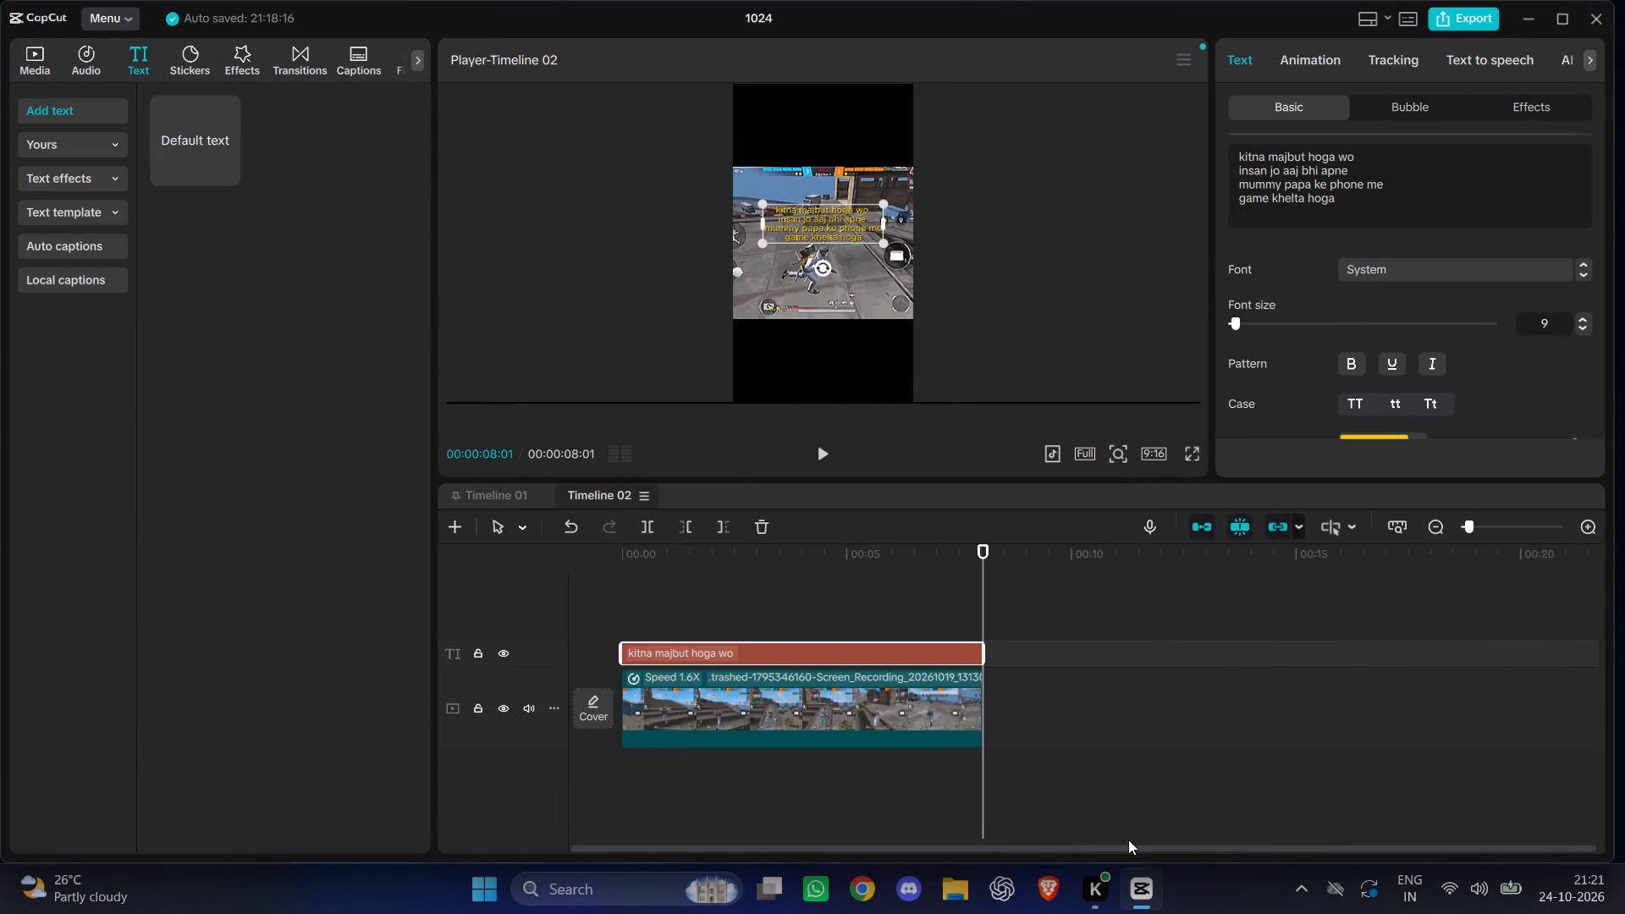